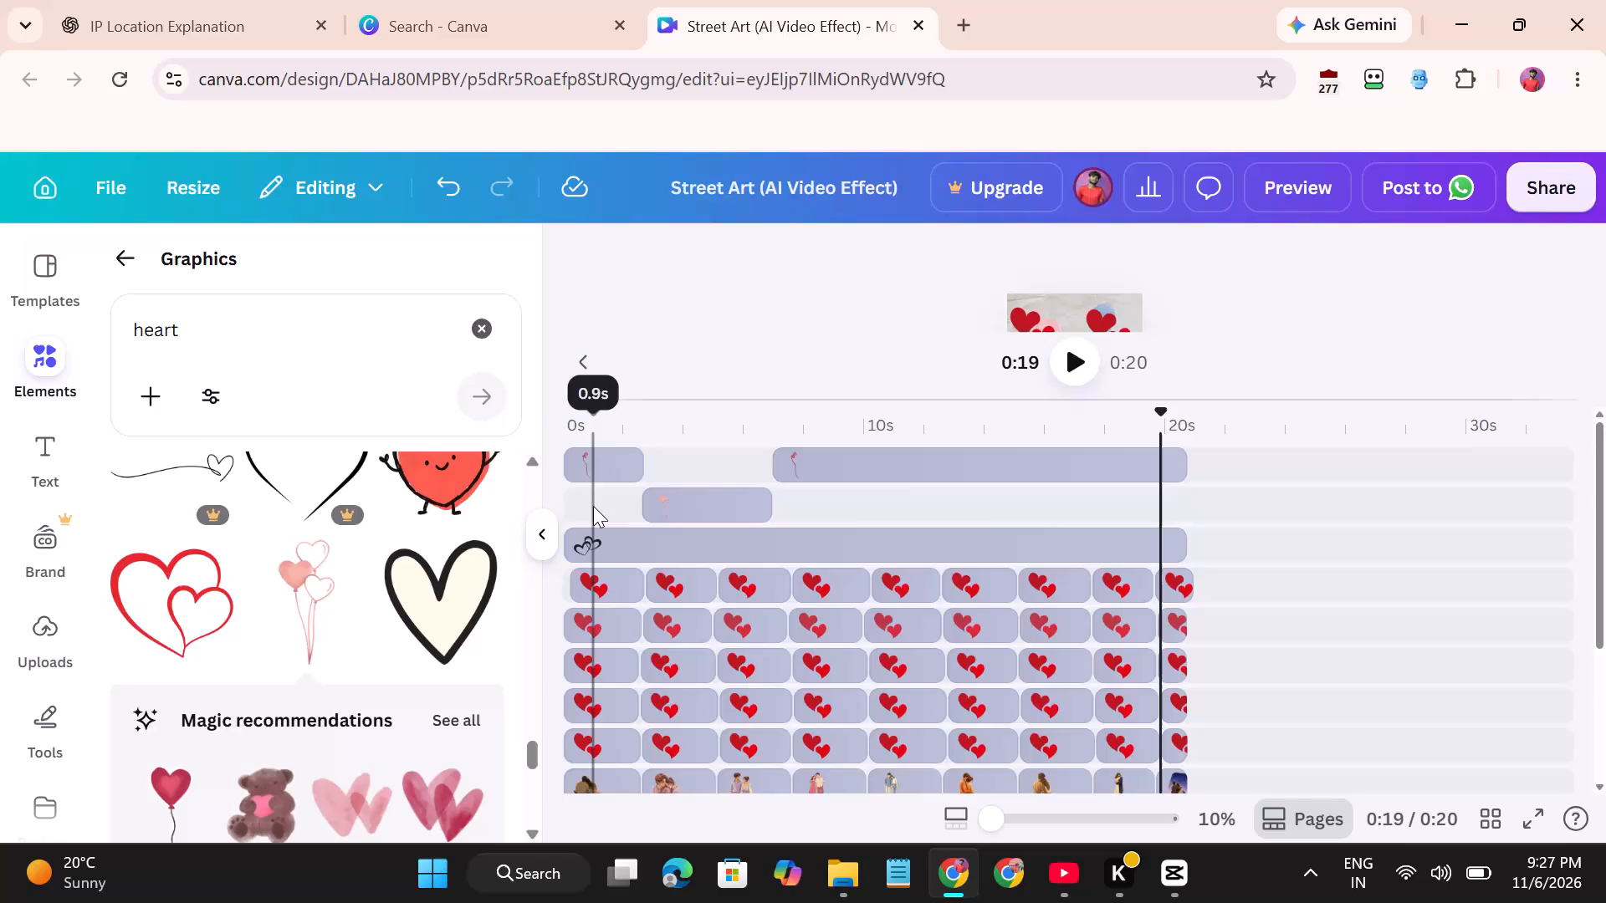
Extend the first clip of the upper two-heart graphic over the blue figure back to 0s, making it 2.7s long.
left_click(593, 506)
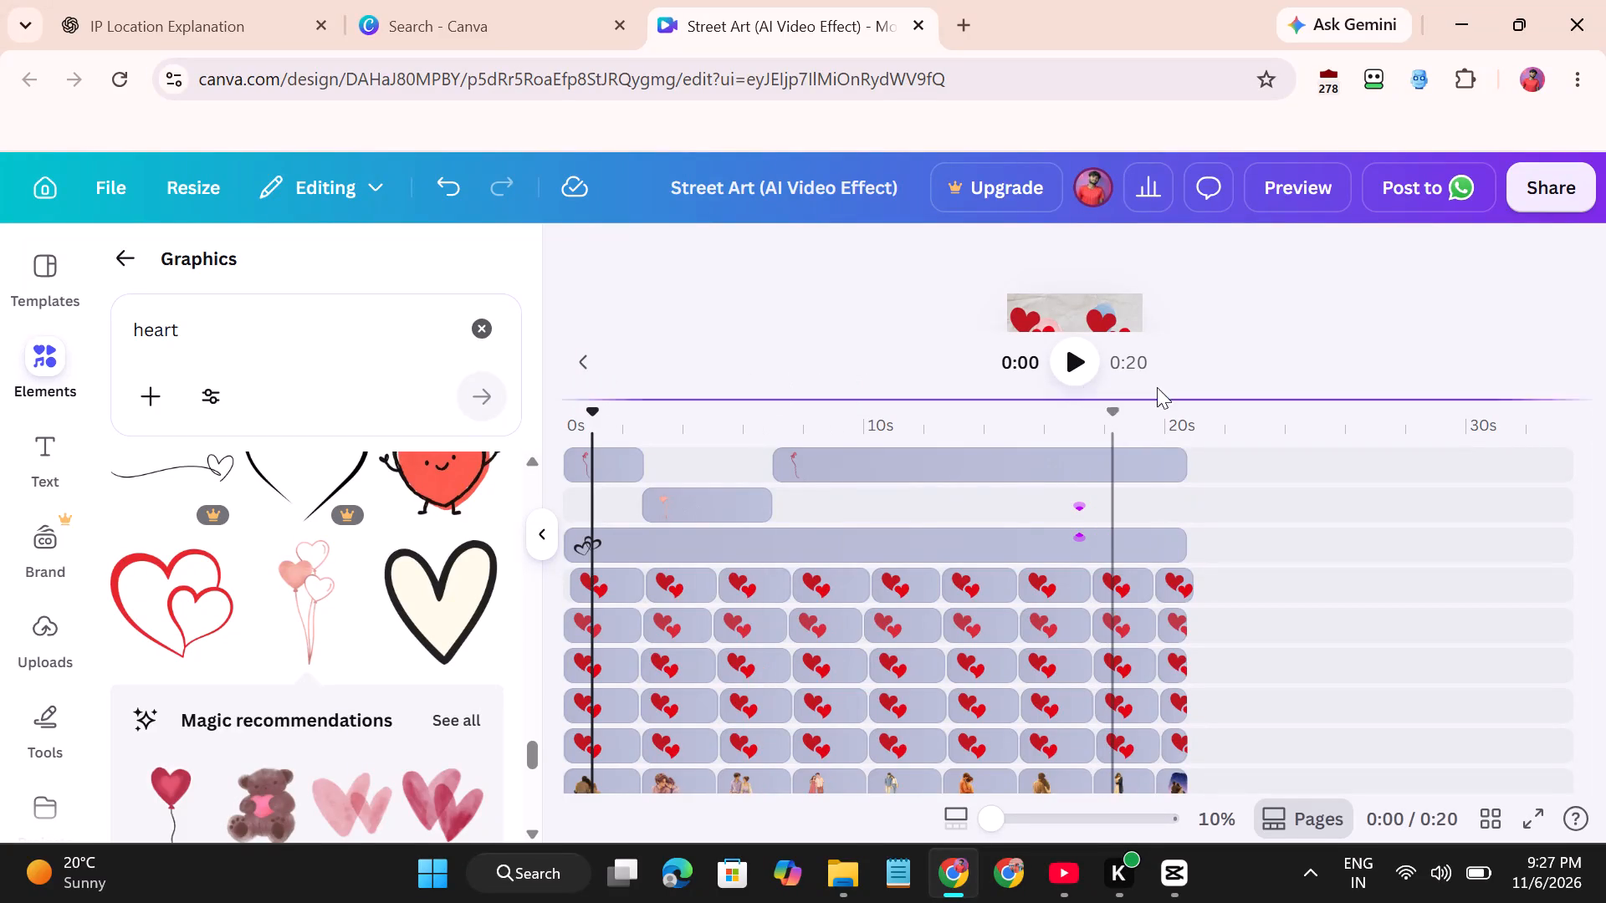
left_click_drag(1218, 396, 1271, 786)
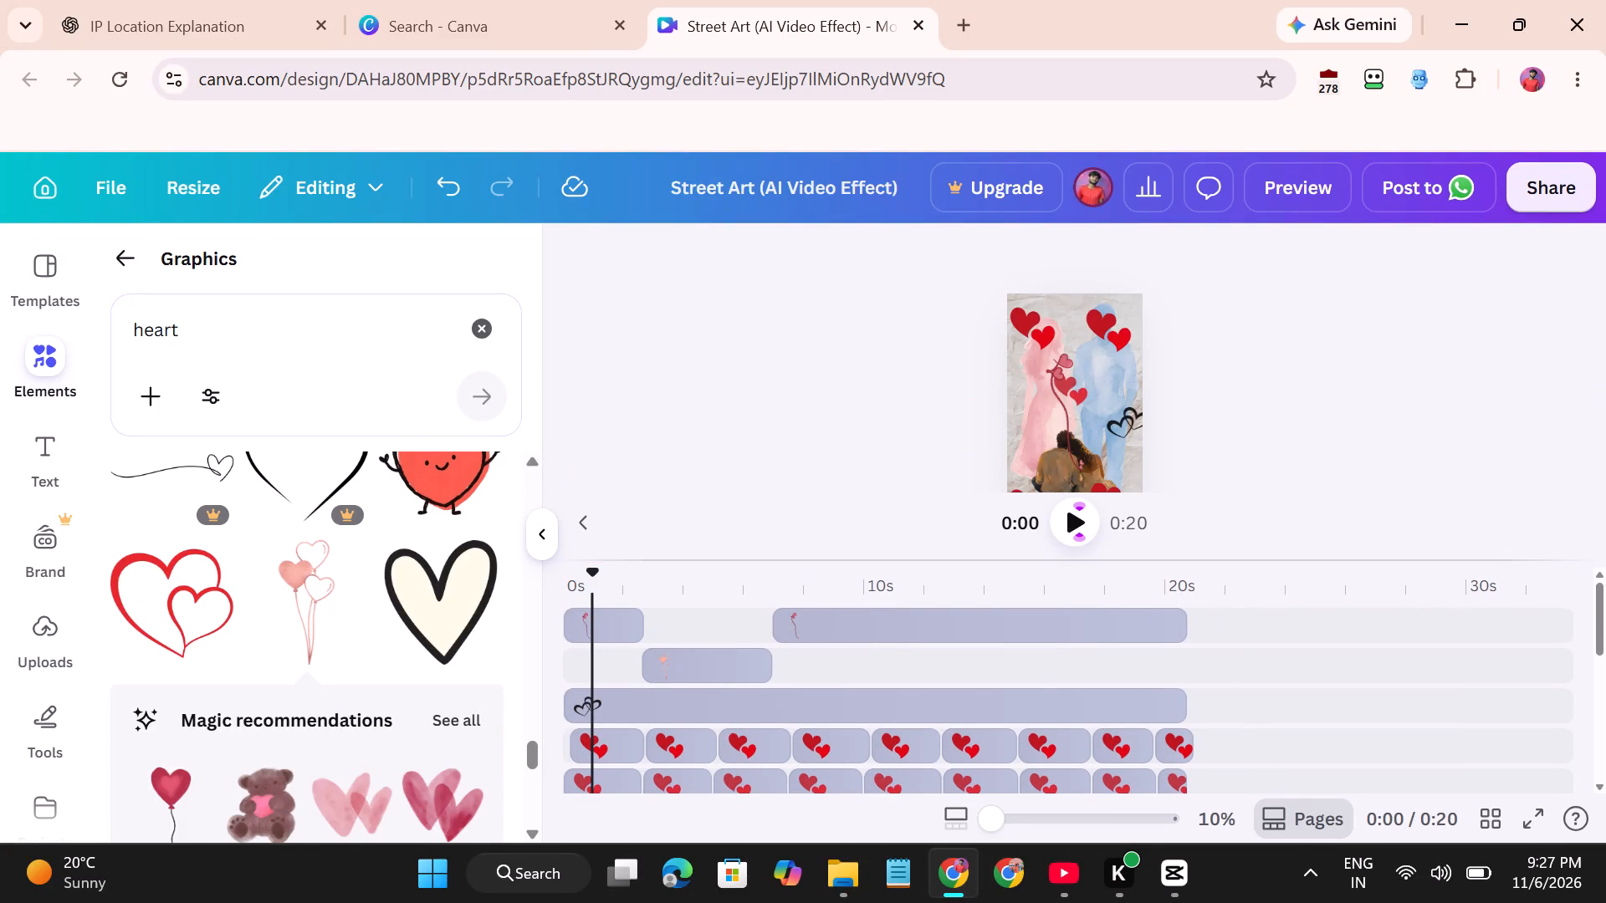
left_click(1304, 809)
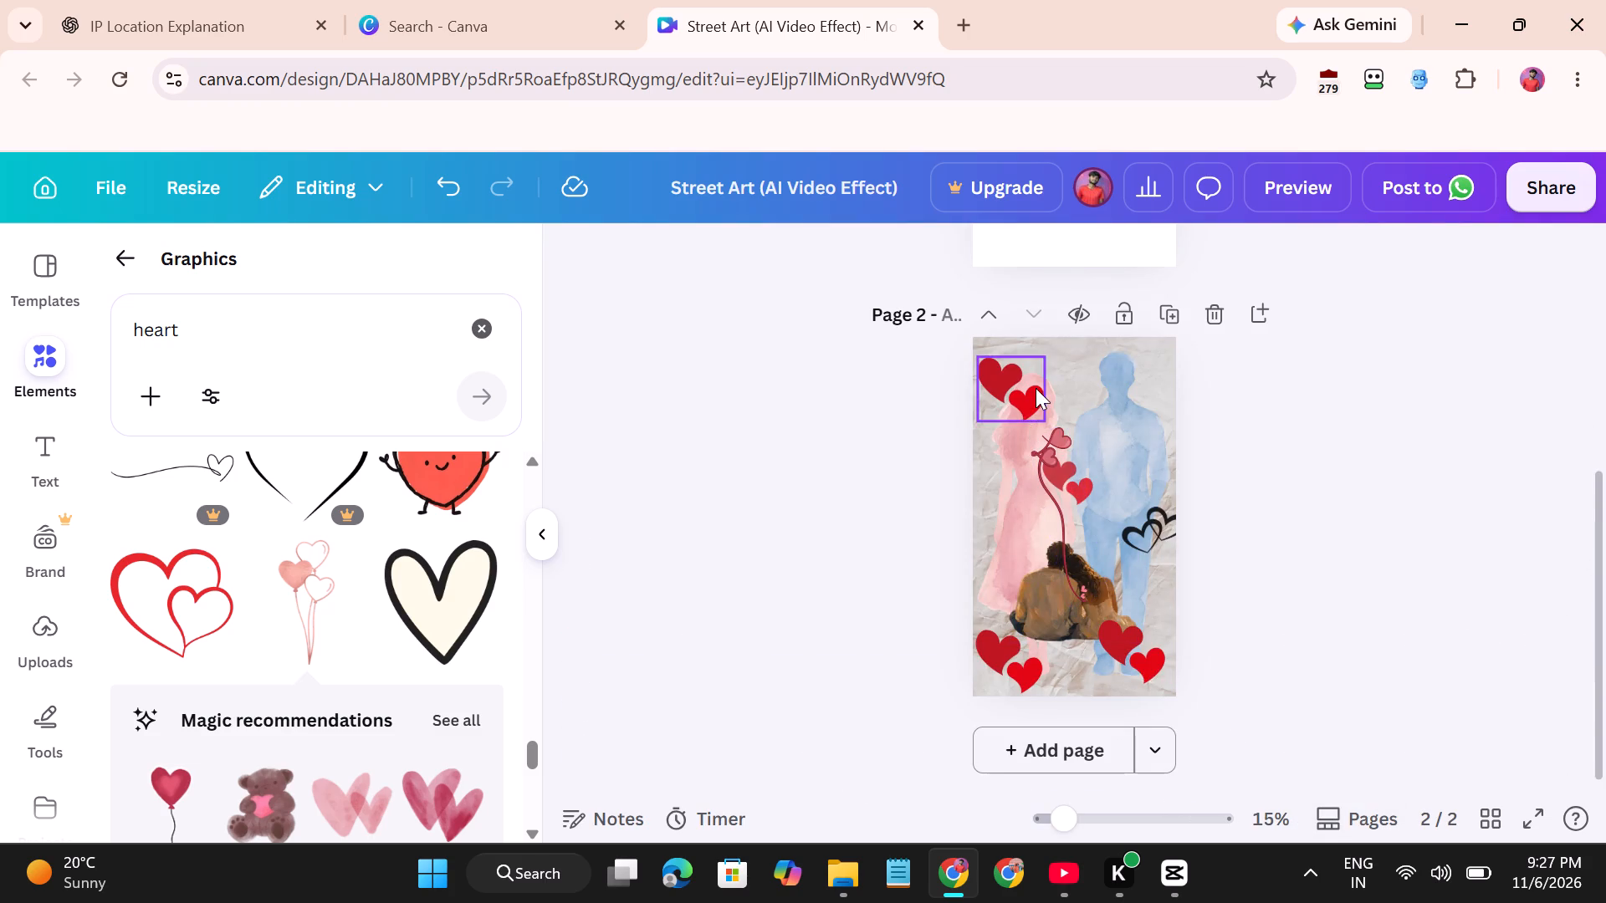
left_click(1079, 470)
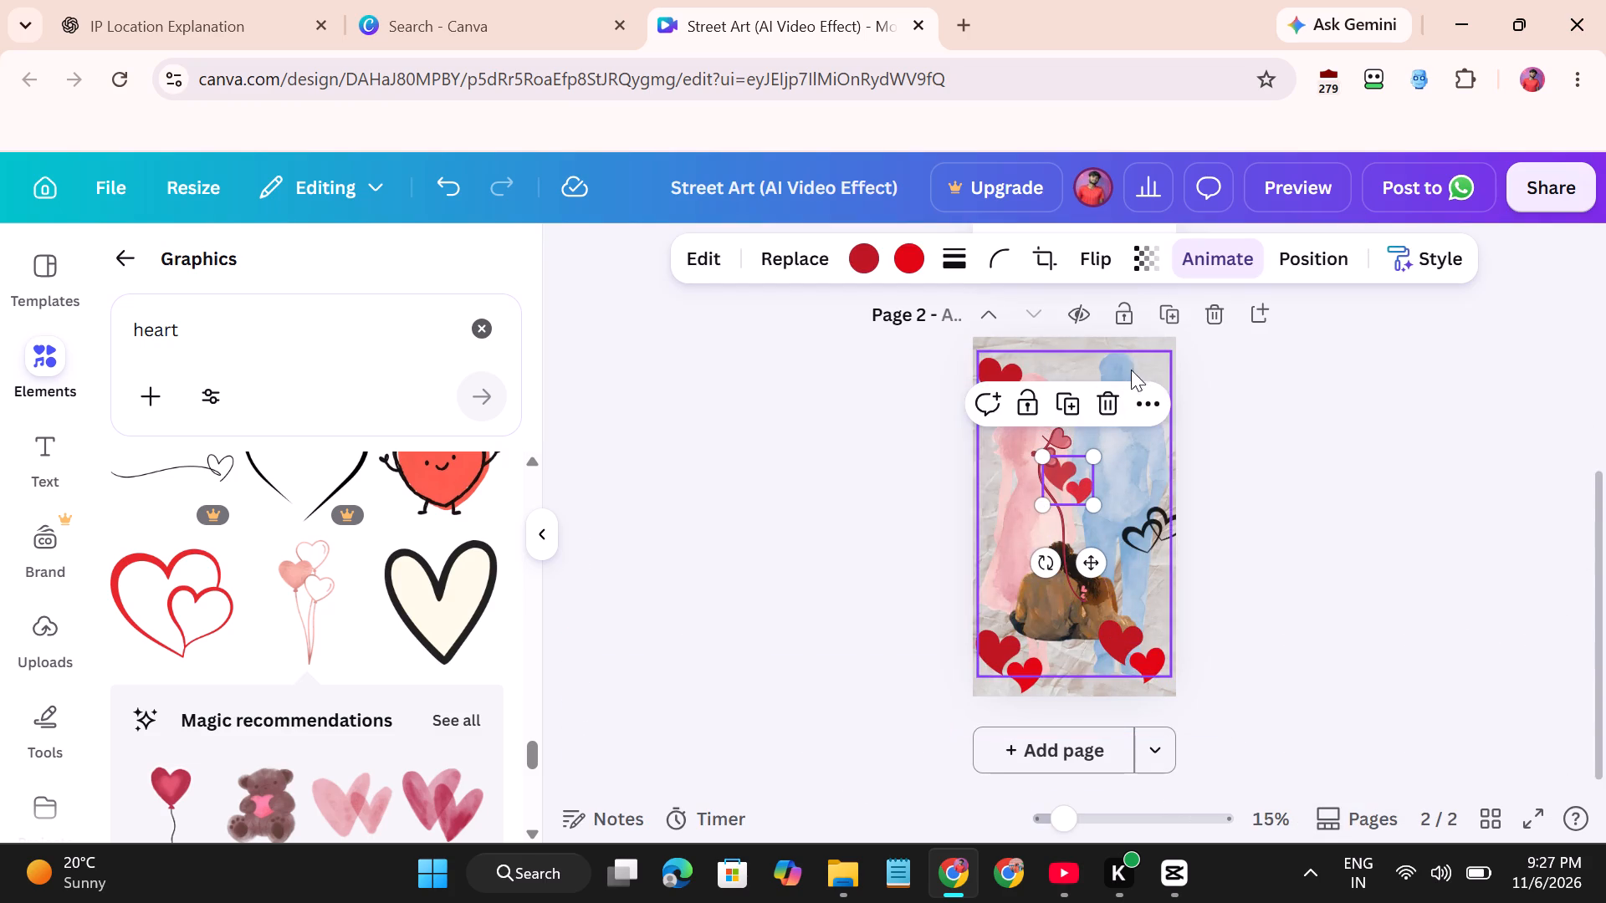
left_click(1344, 816)
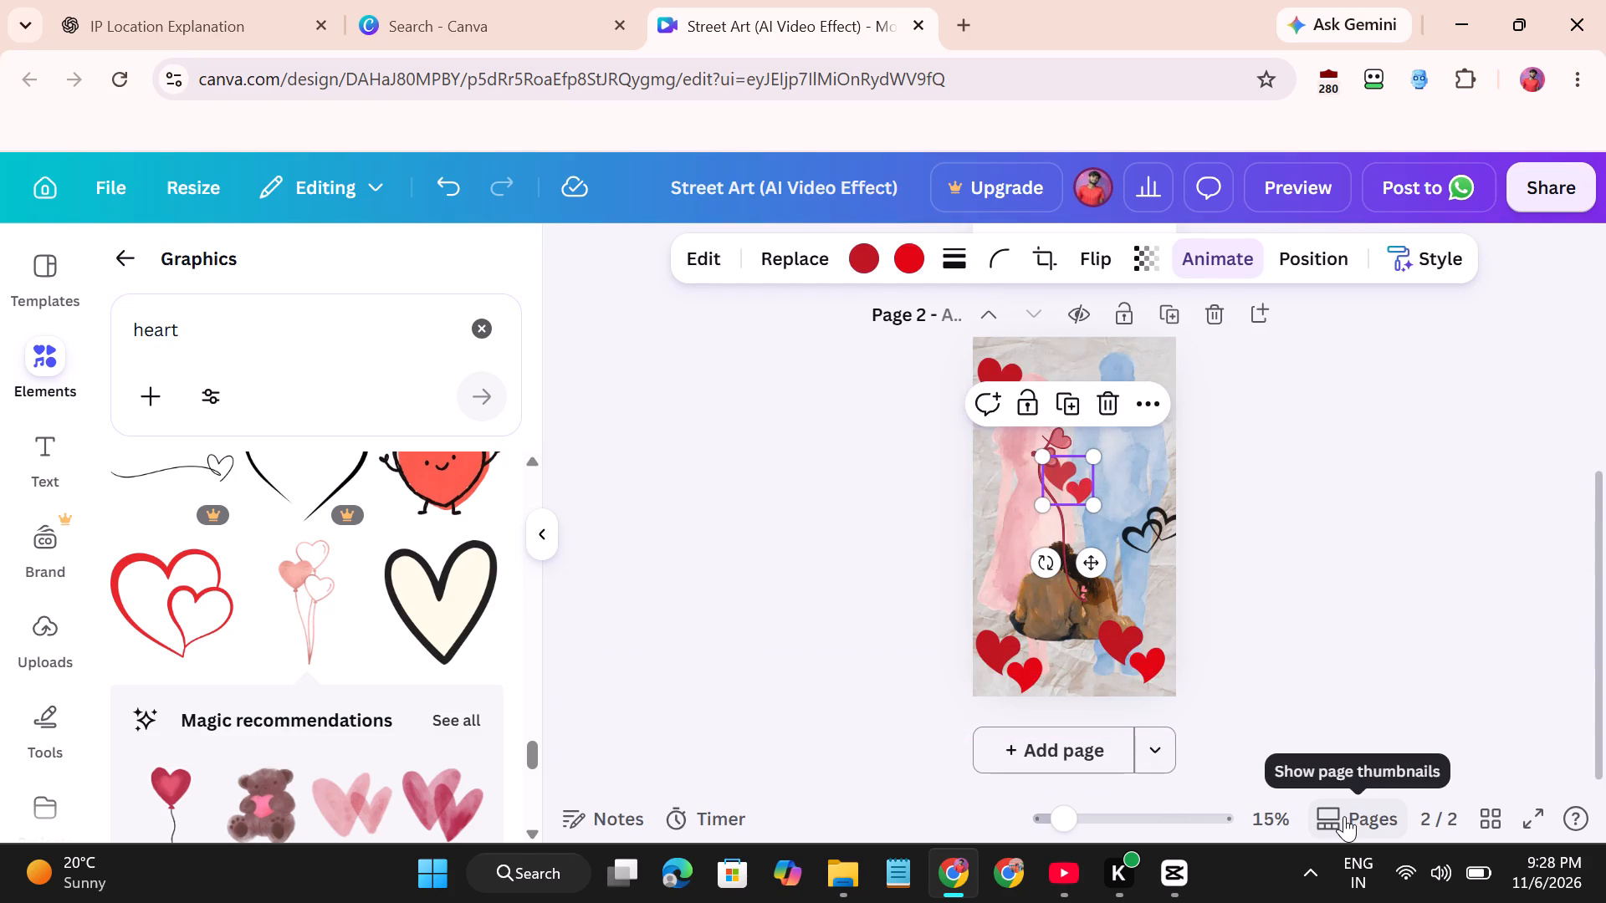
scroll(765, 645, "up", 3)
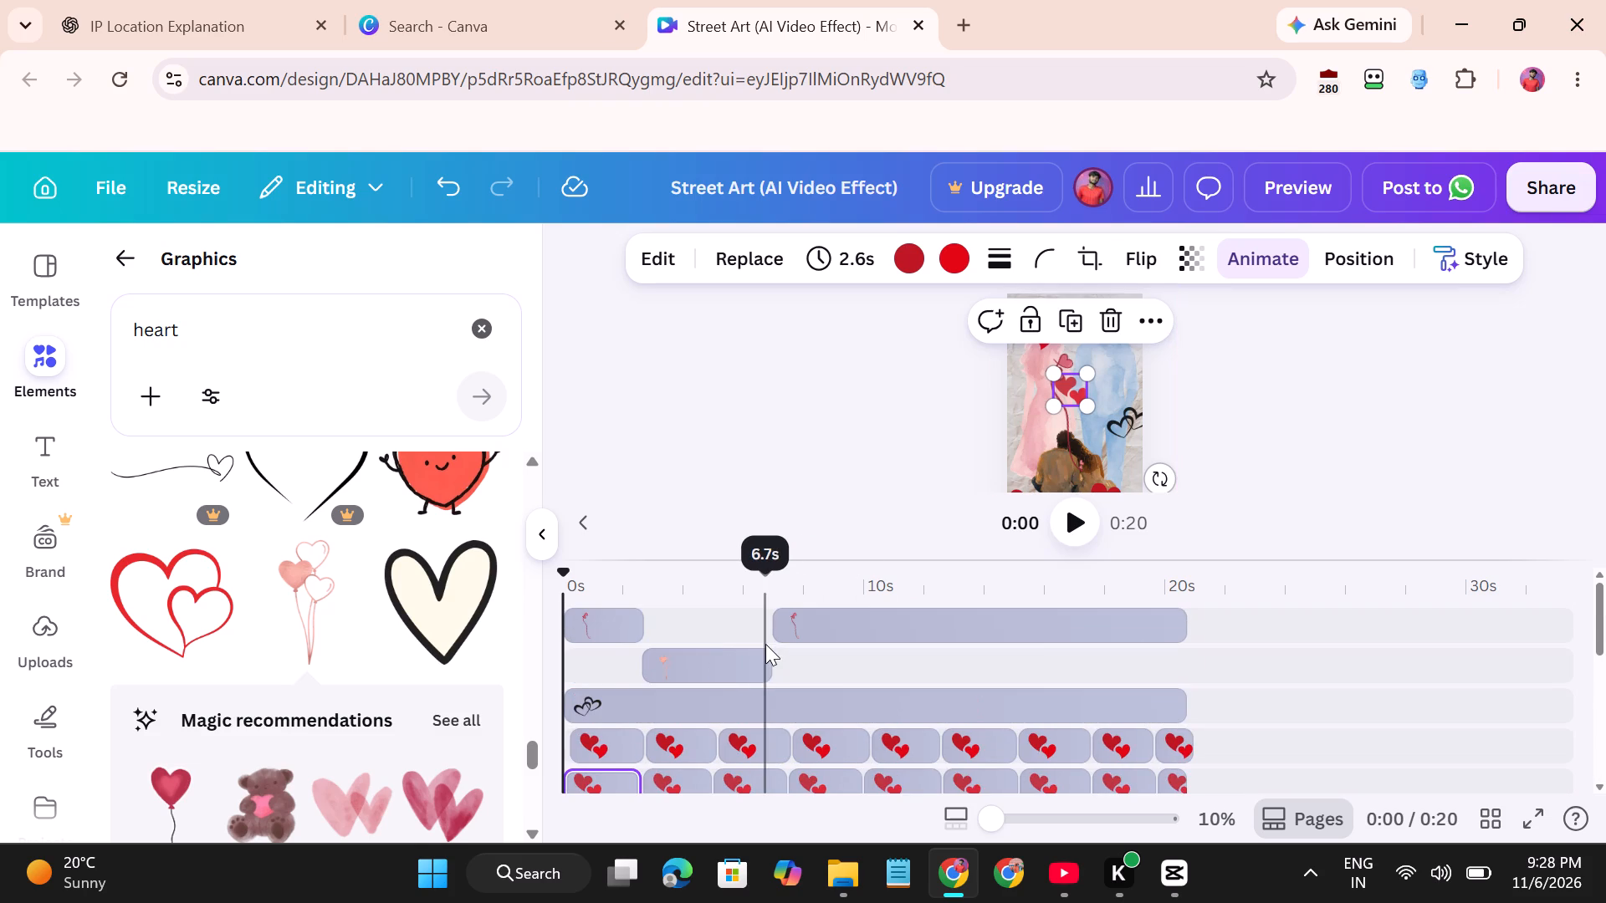
left_click(603, 742)
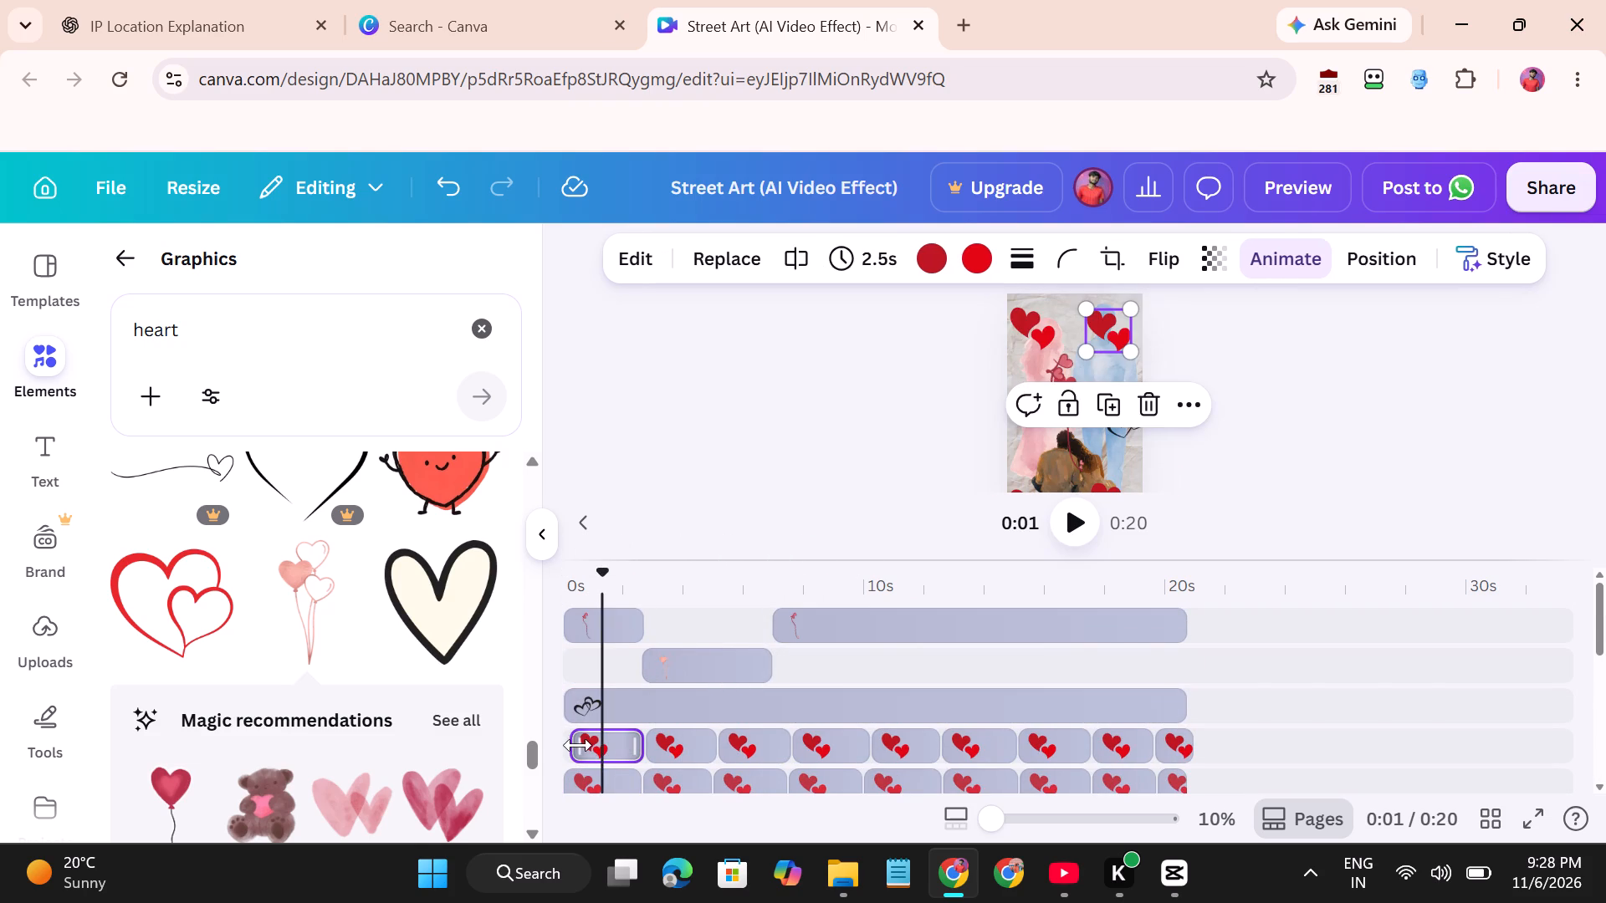
left_click_drag(578, 745, 548, 747)
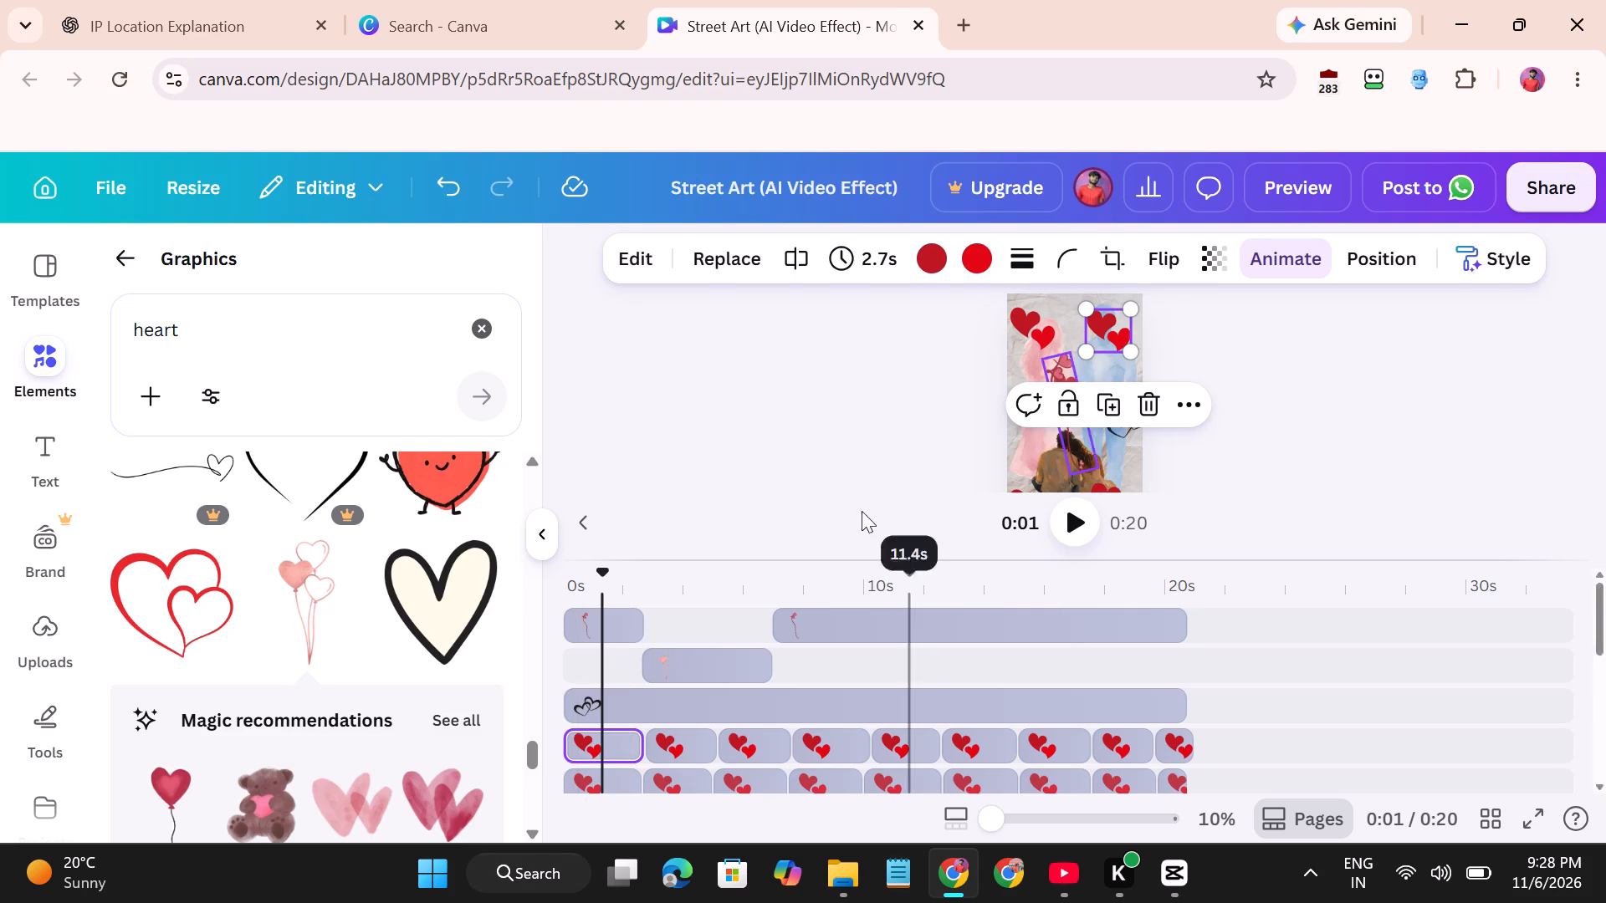
Compare the frames around 1s and 5s and inspect the corner hearts and couple graphic on page 2.
left_click(732, 614)
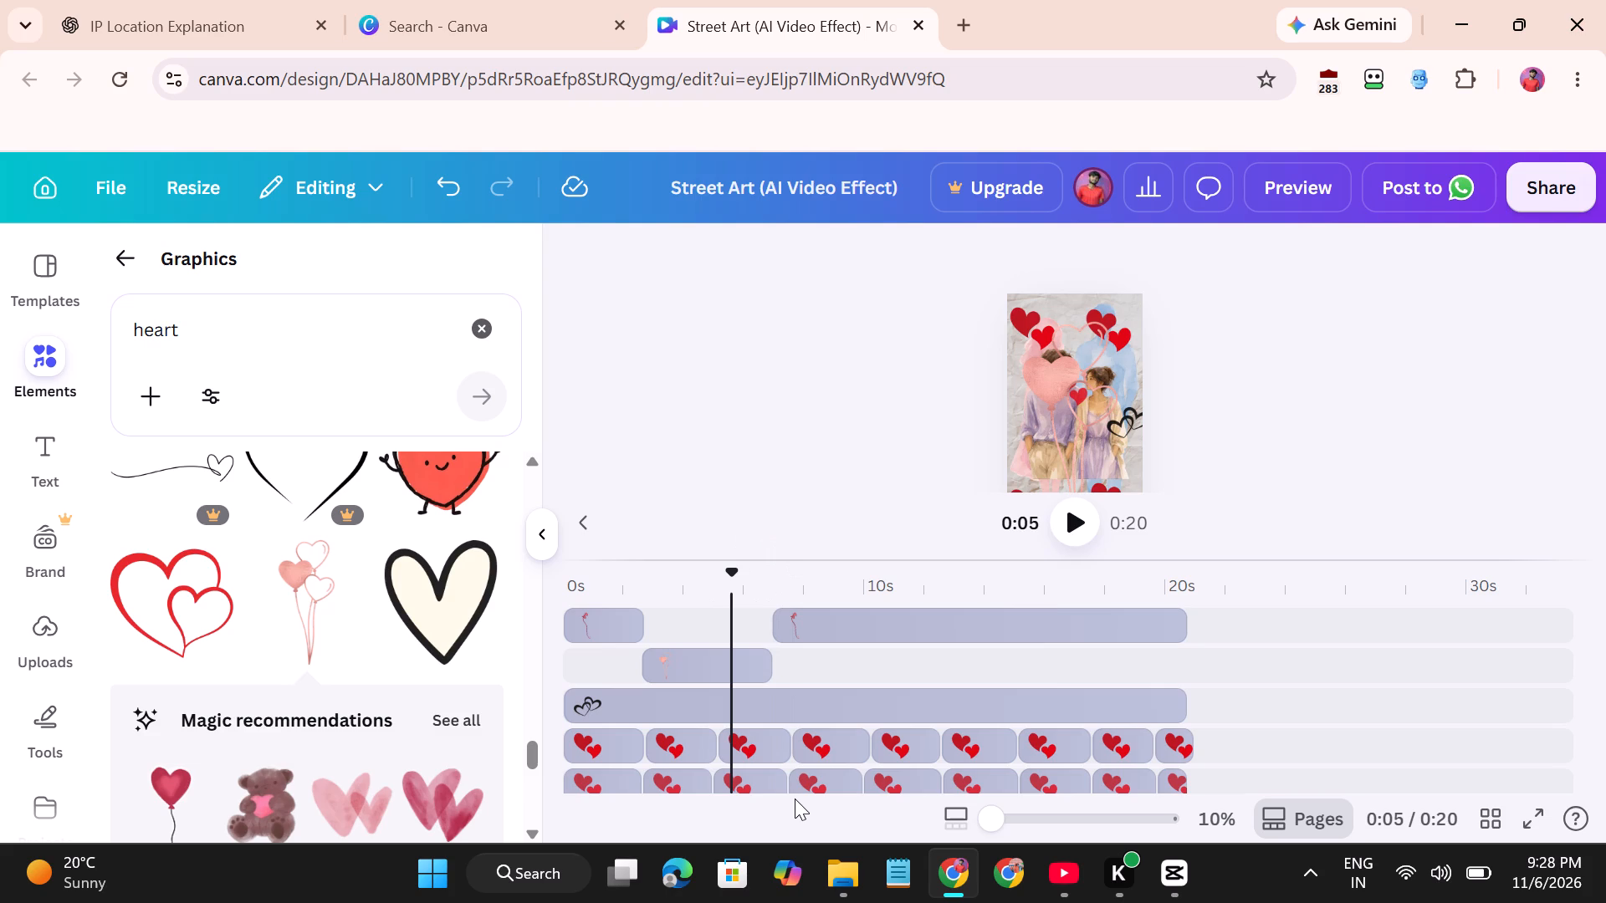
left_click(615, 592)
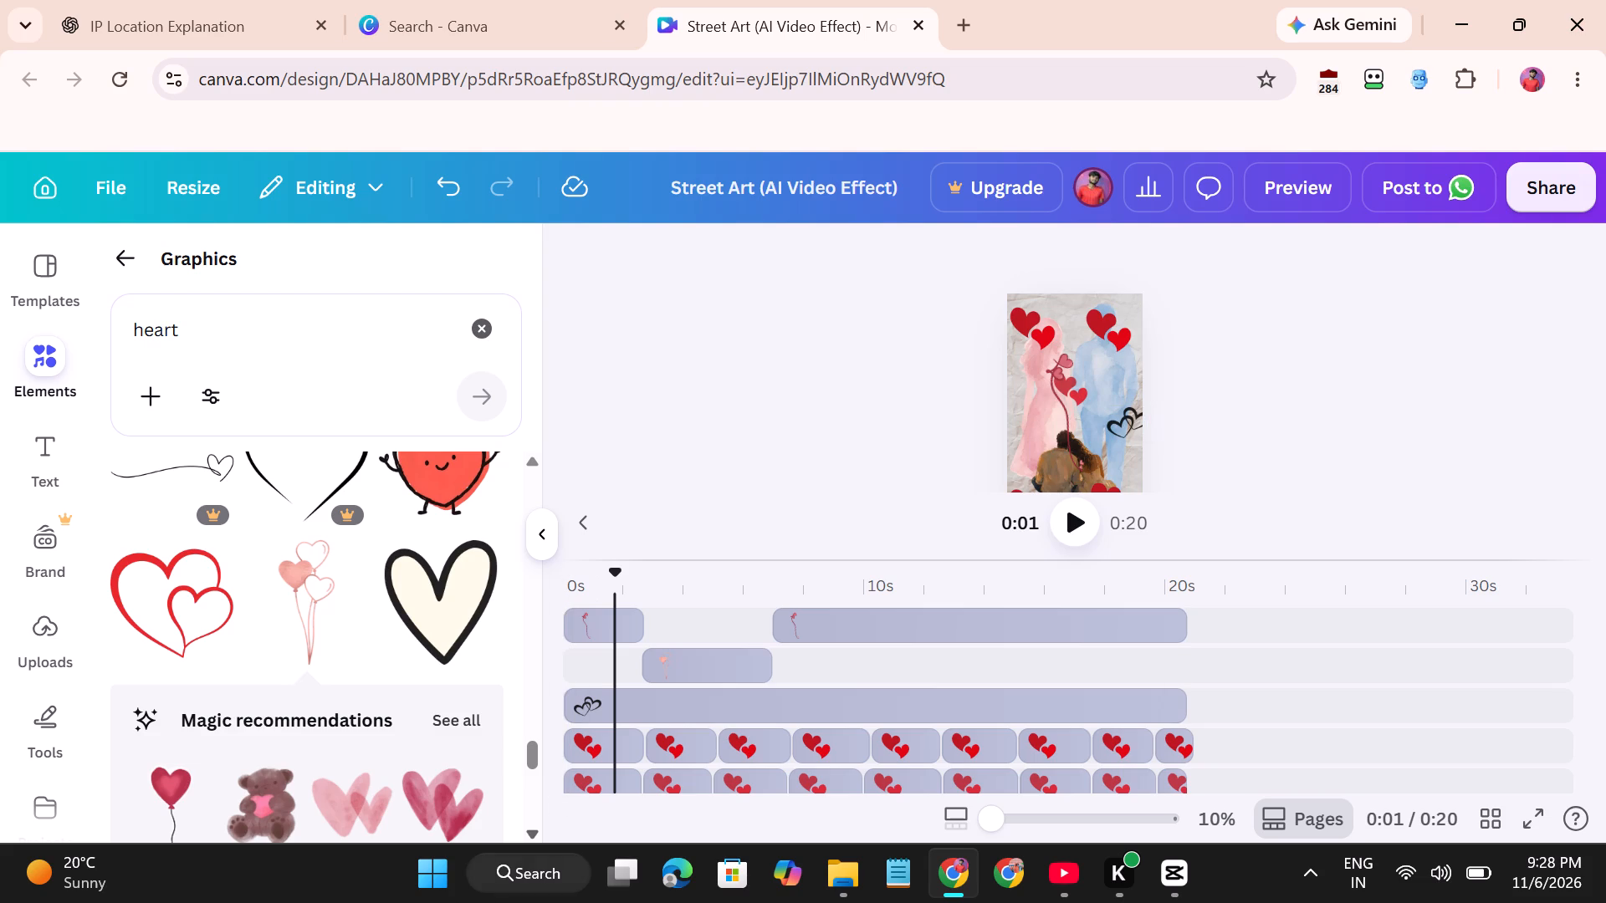
left_click(739, 613)
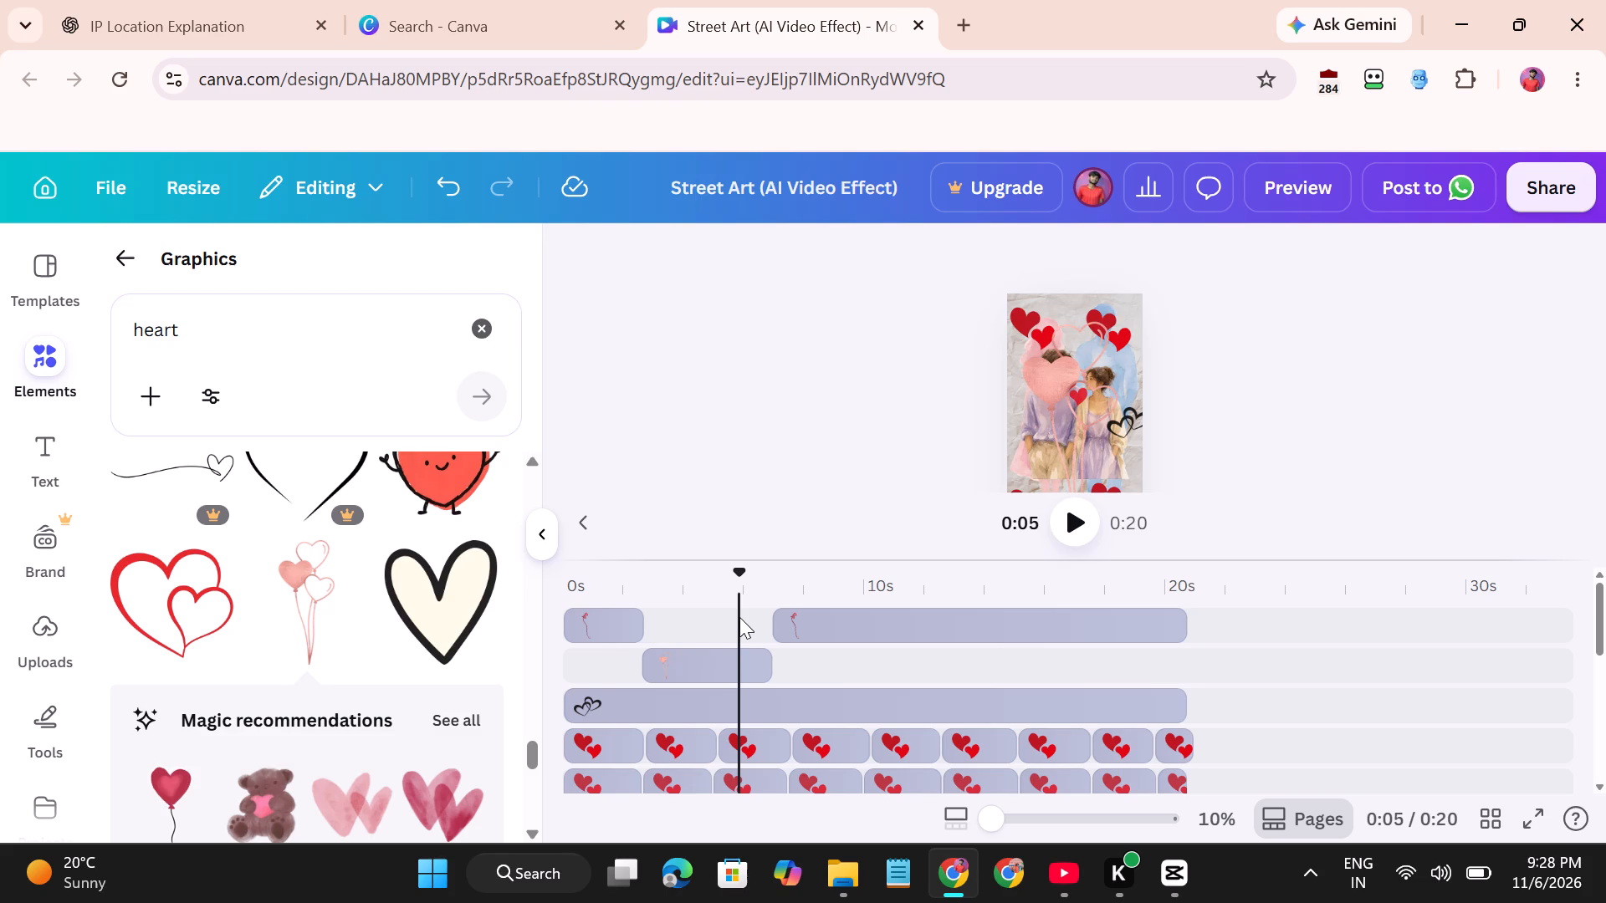
left_click(611, 592)
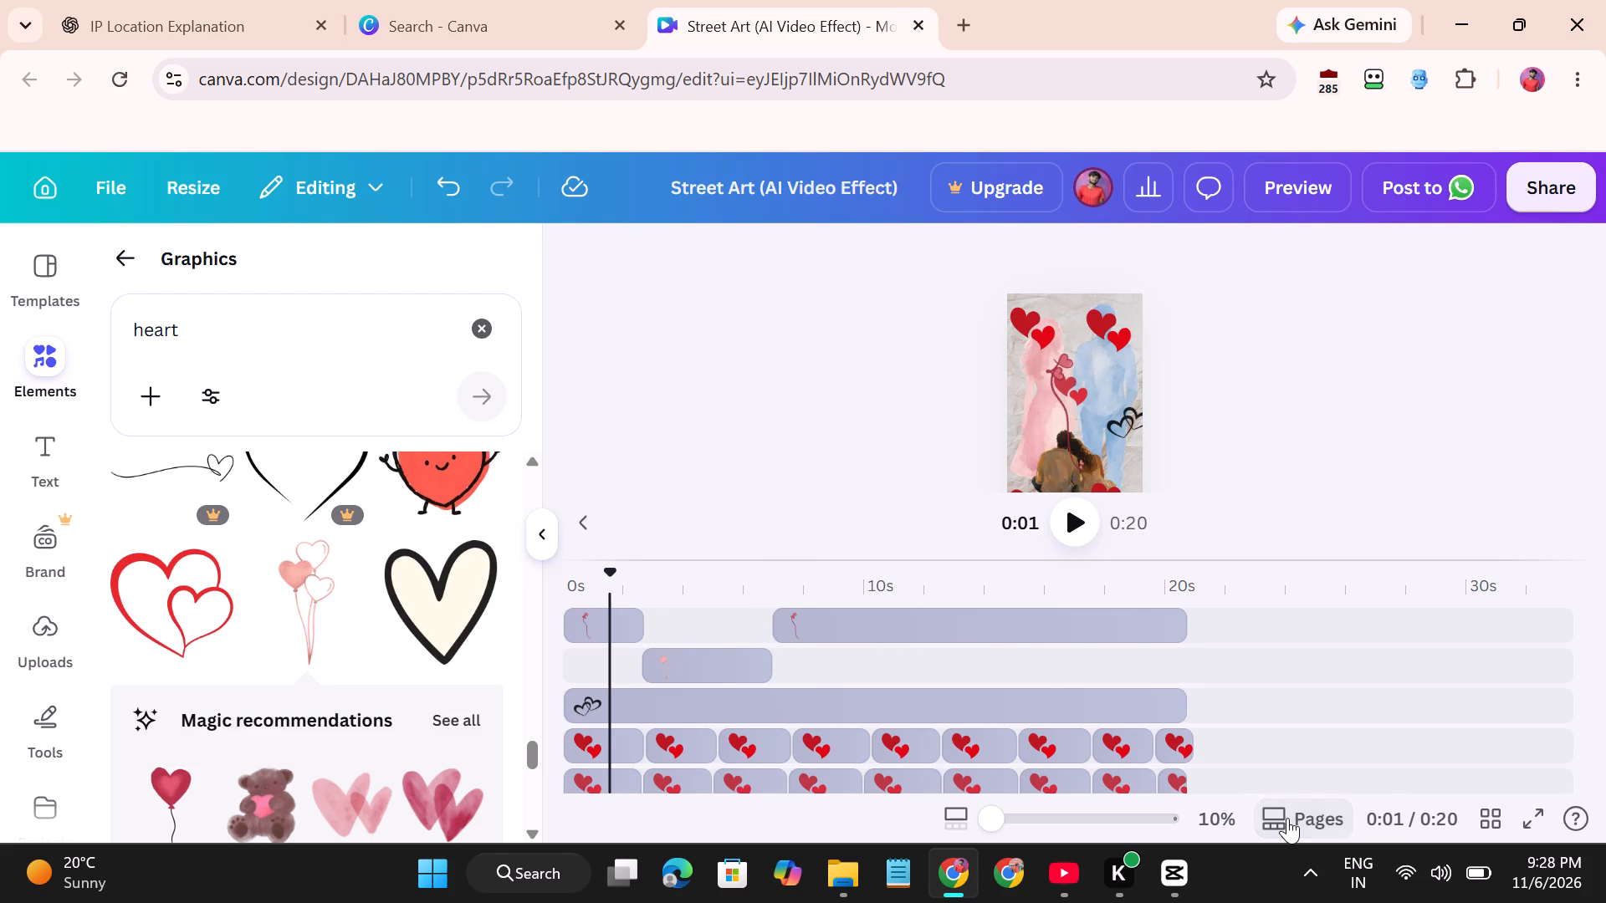
left_click(1287, 818)
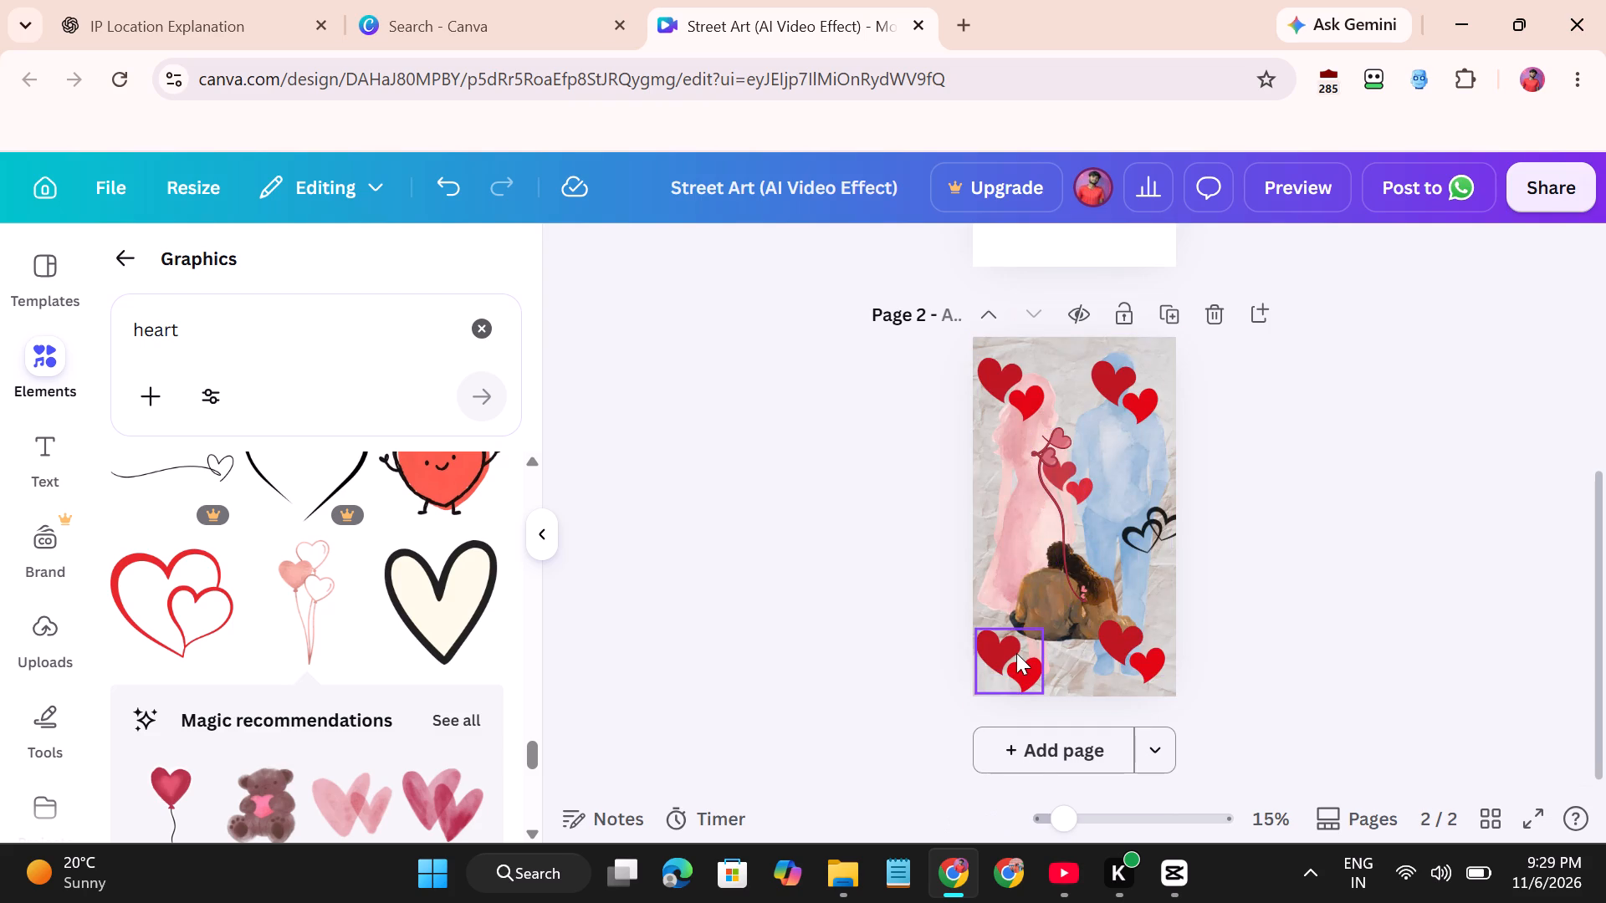
left_click(1015, 653)
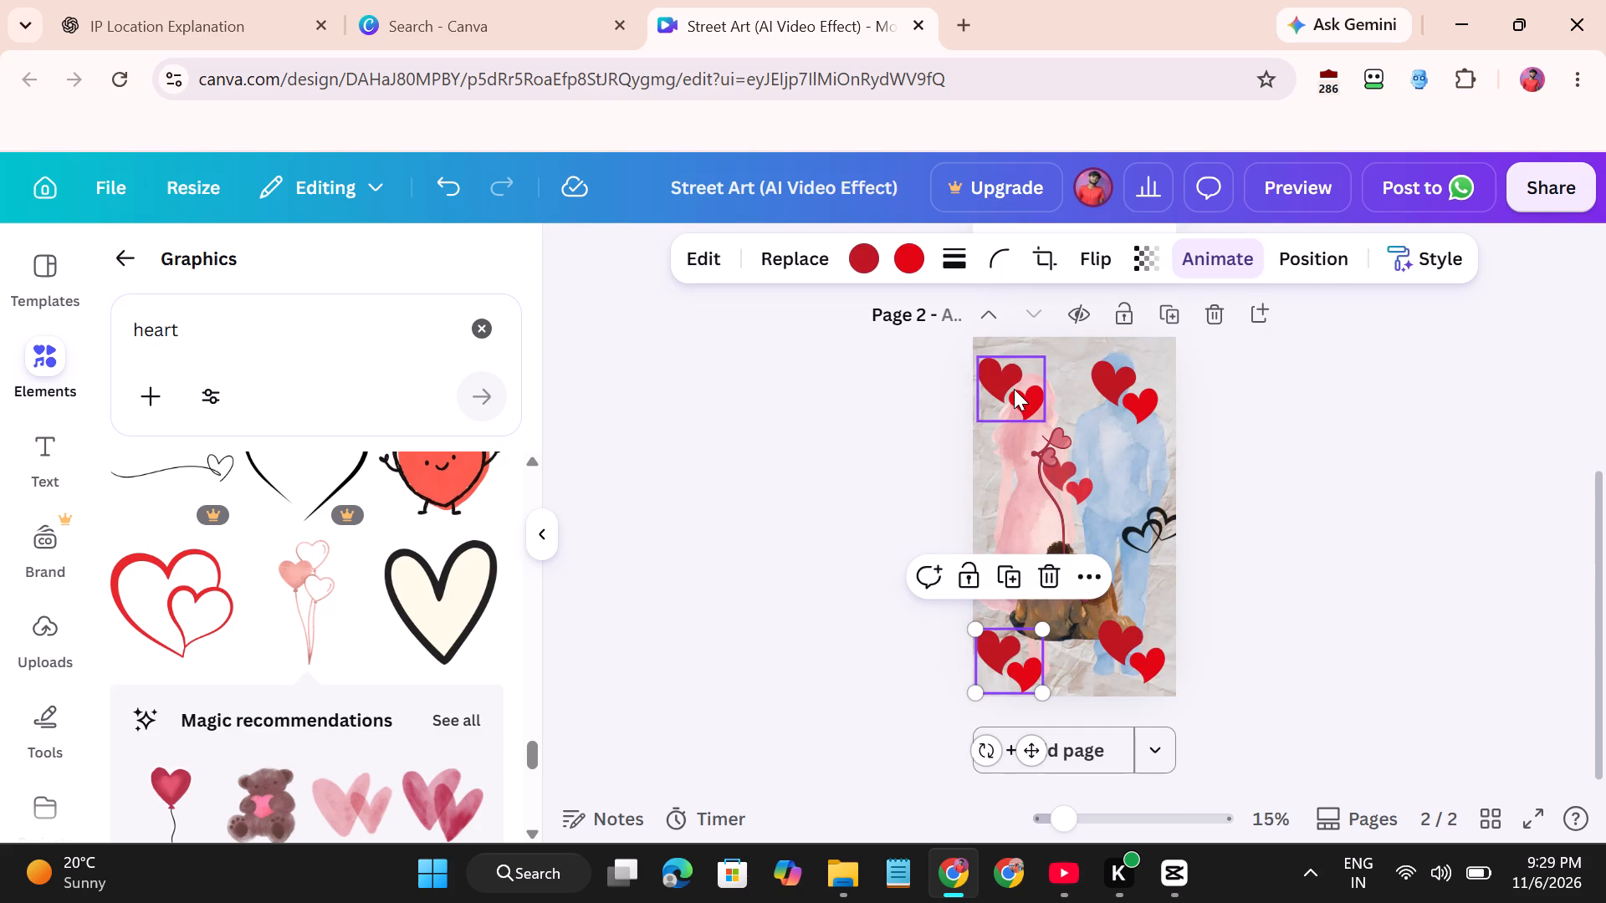
left_click(1014, 389)
left_click(1151, 370)
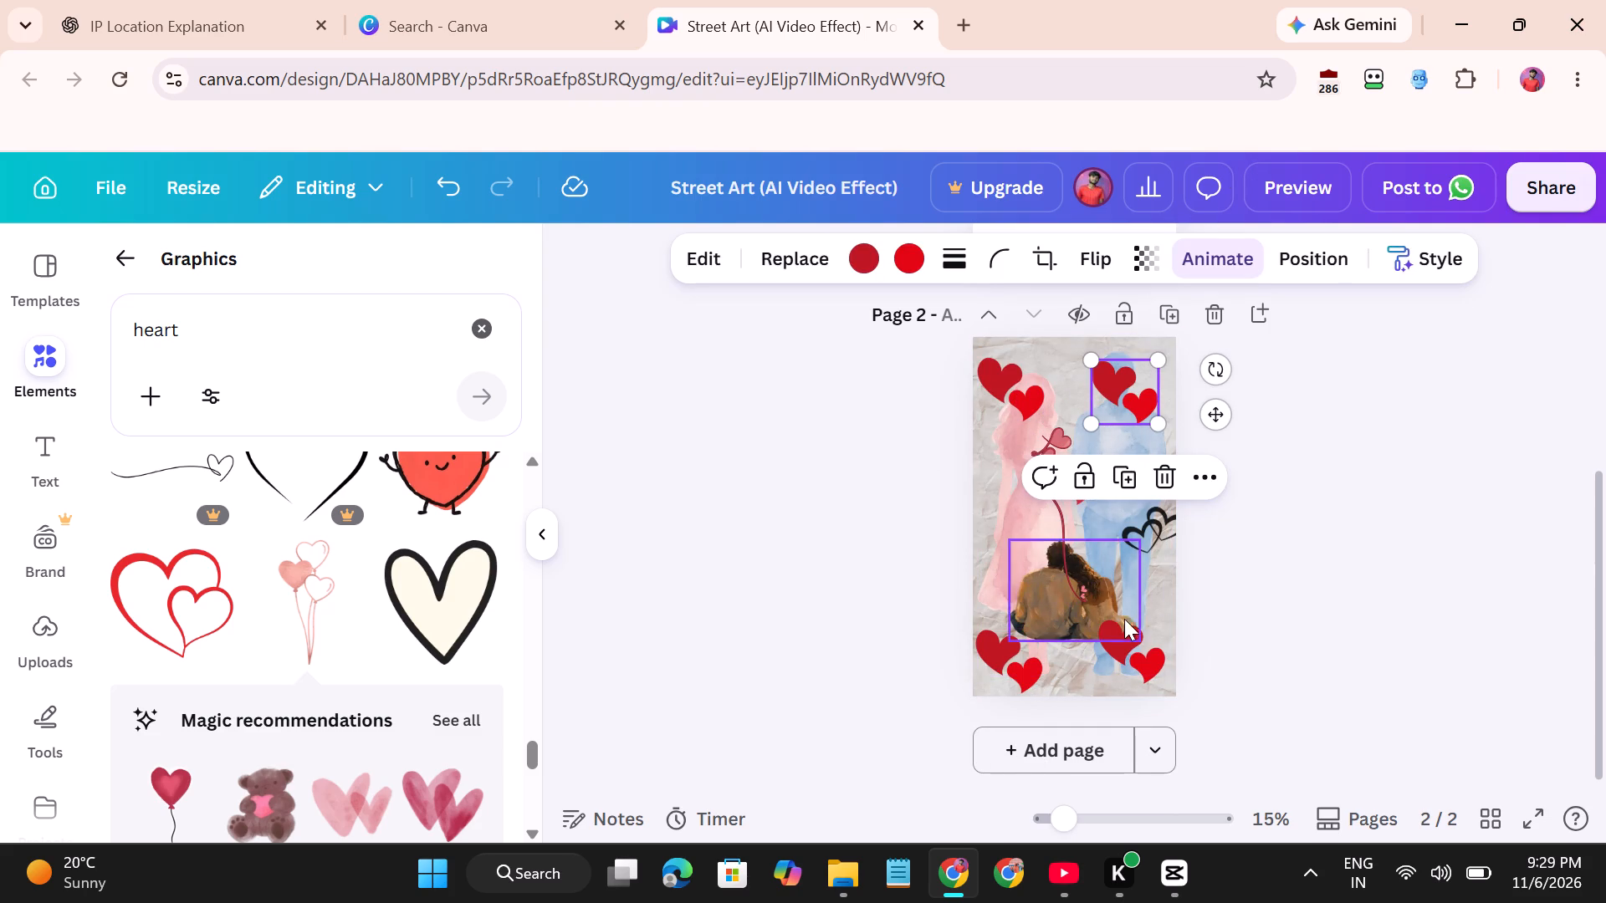
left_click(1123, 630)
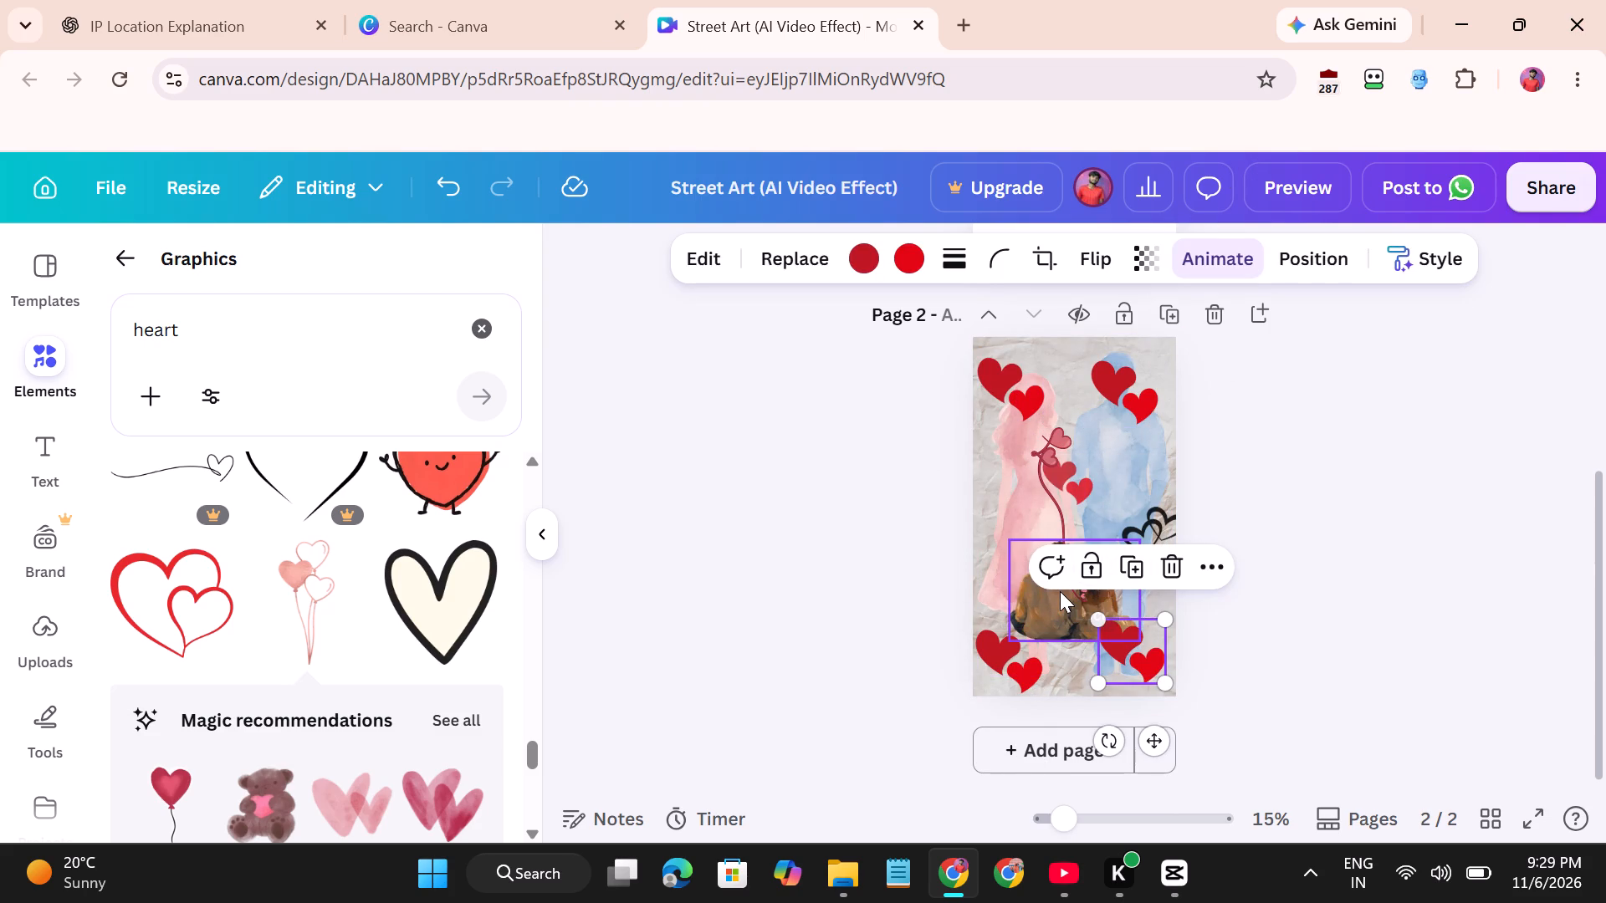
left_click(1060, 591)
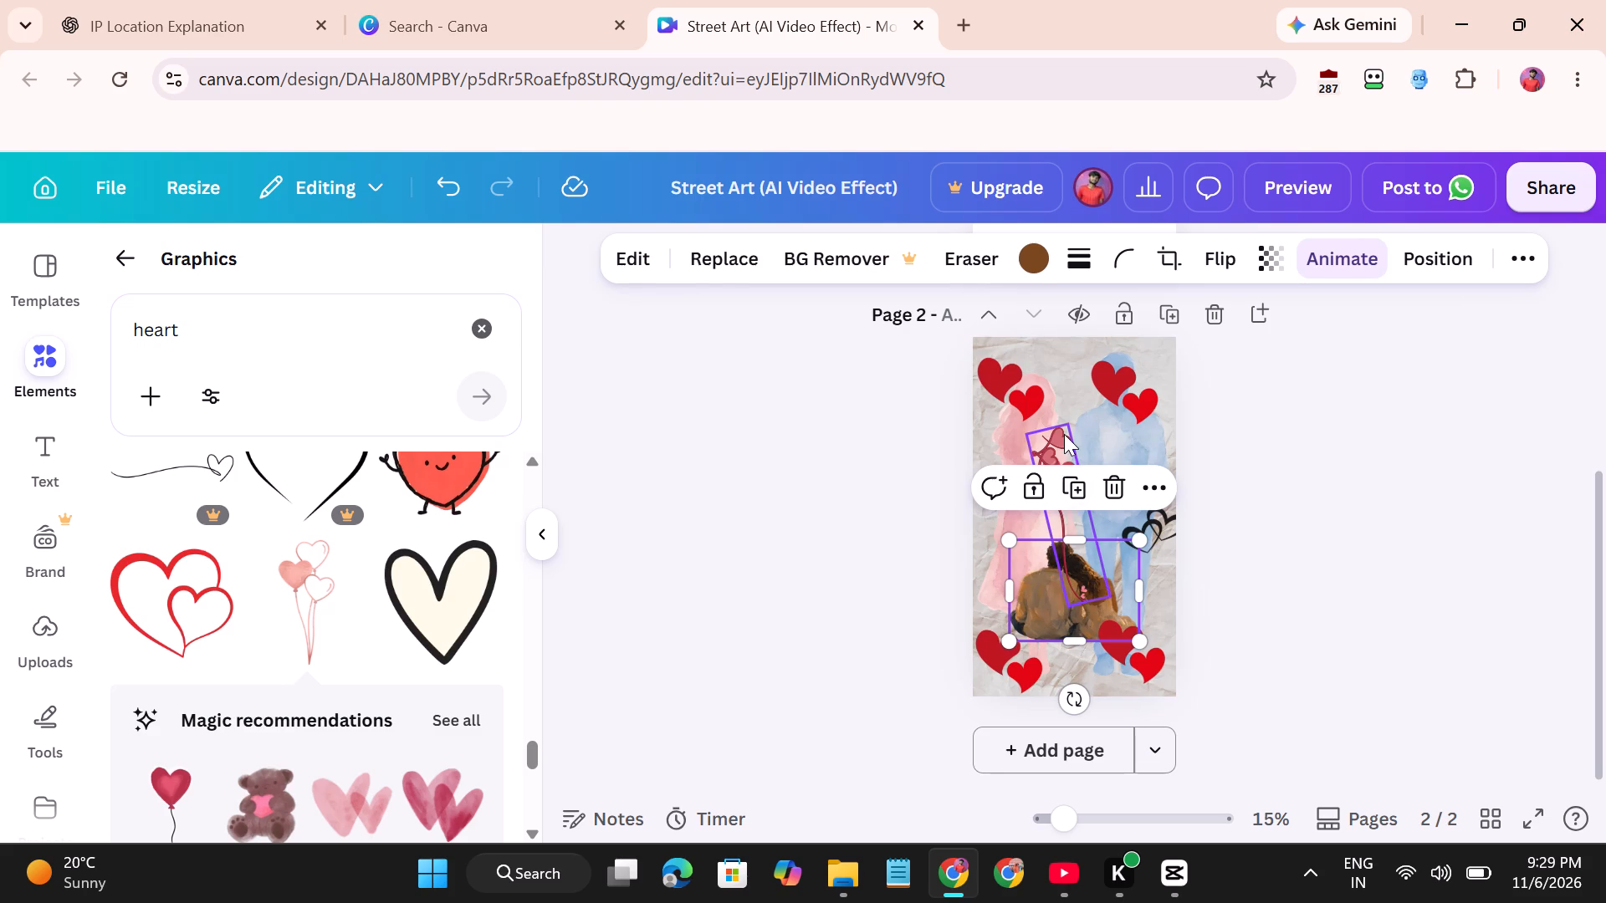
Send the heart-balloon graphic above the seated couple backward in the layer order.
left_click(1064, 434)
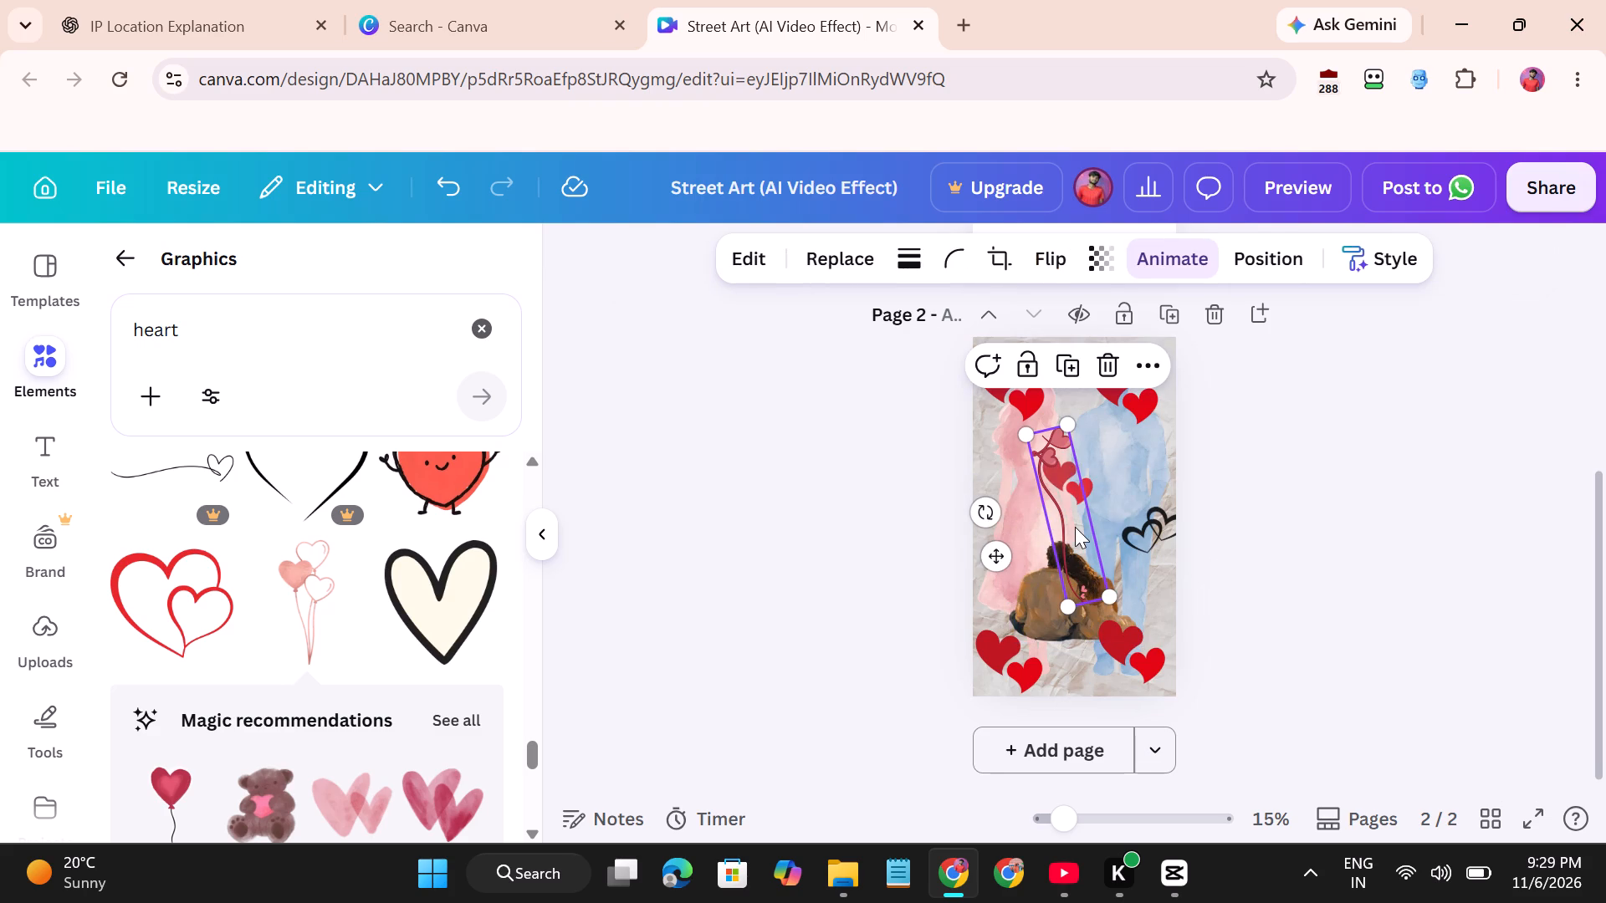
right_click(1069, 510)
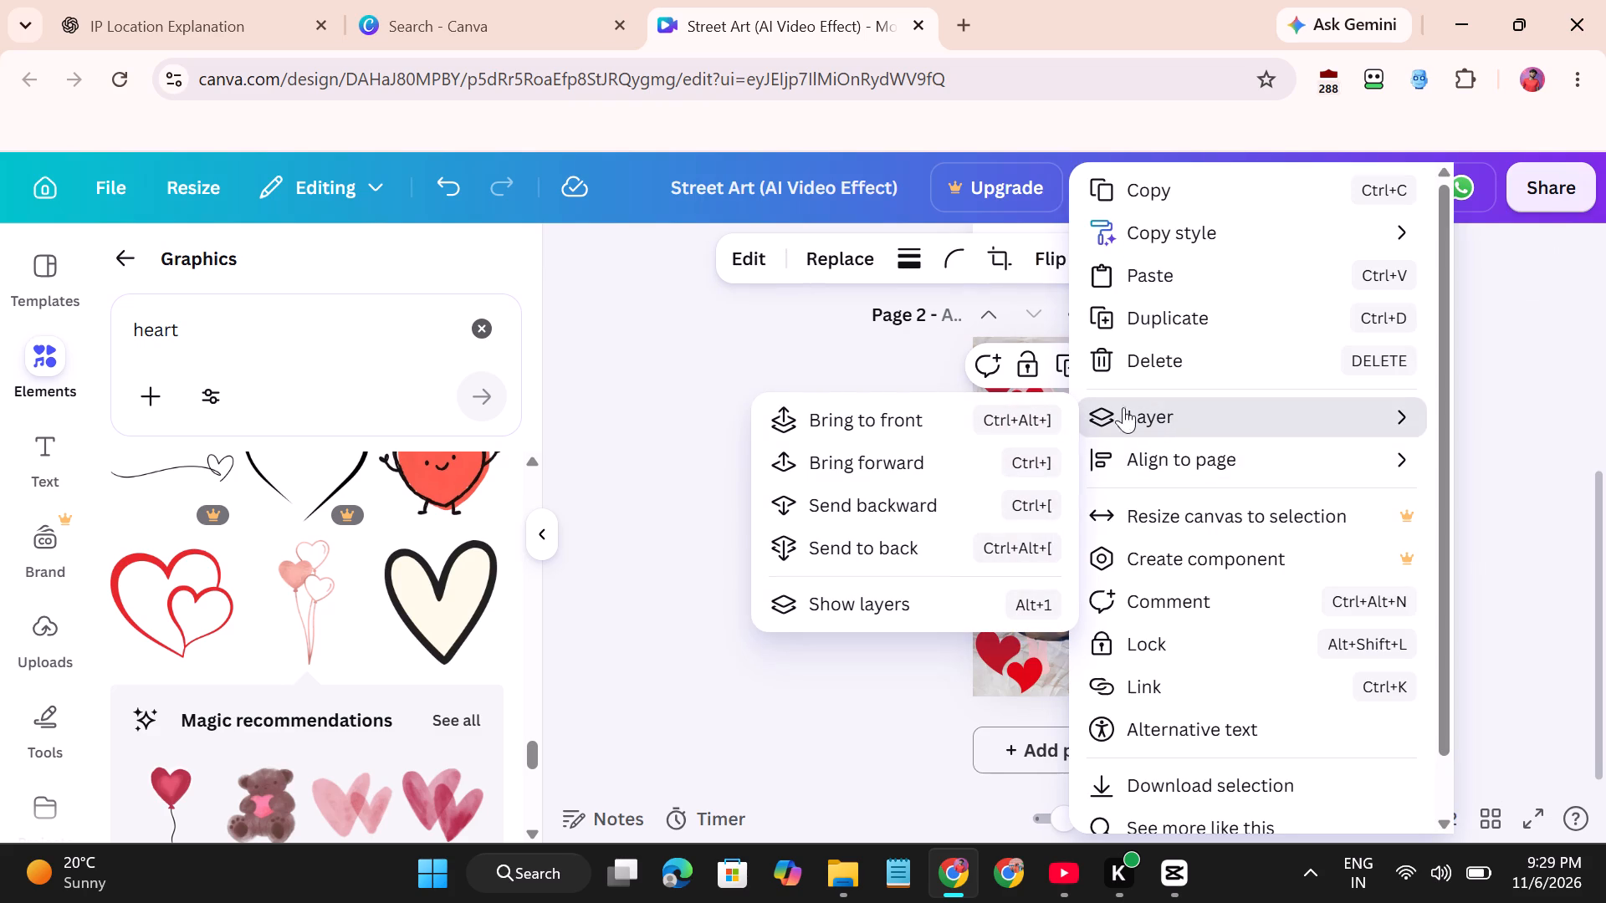
left_click(928, 487)
left_click(852, 367)
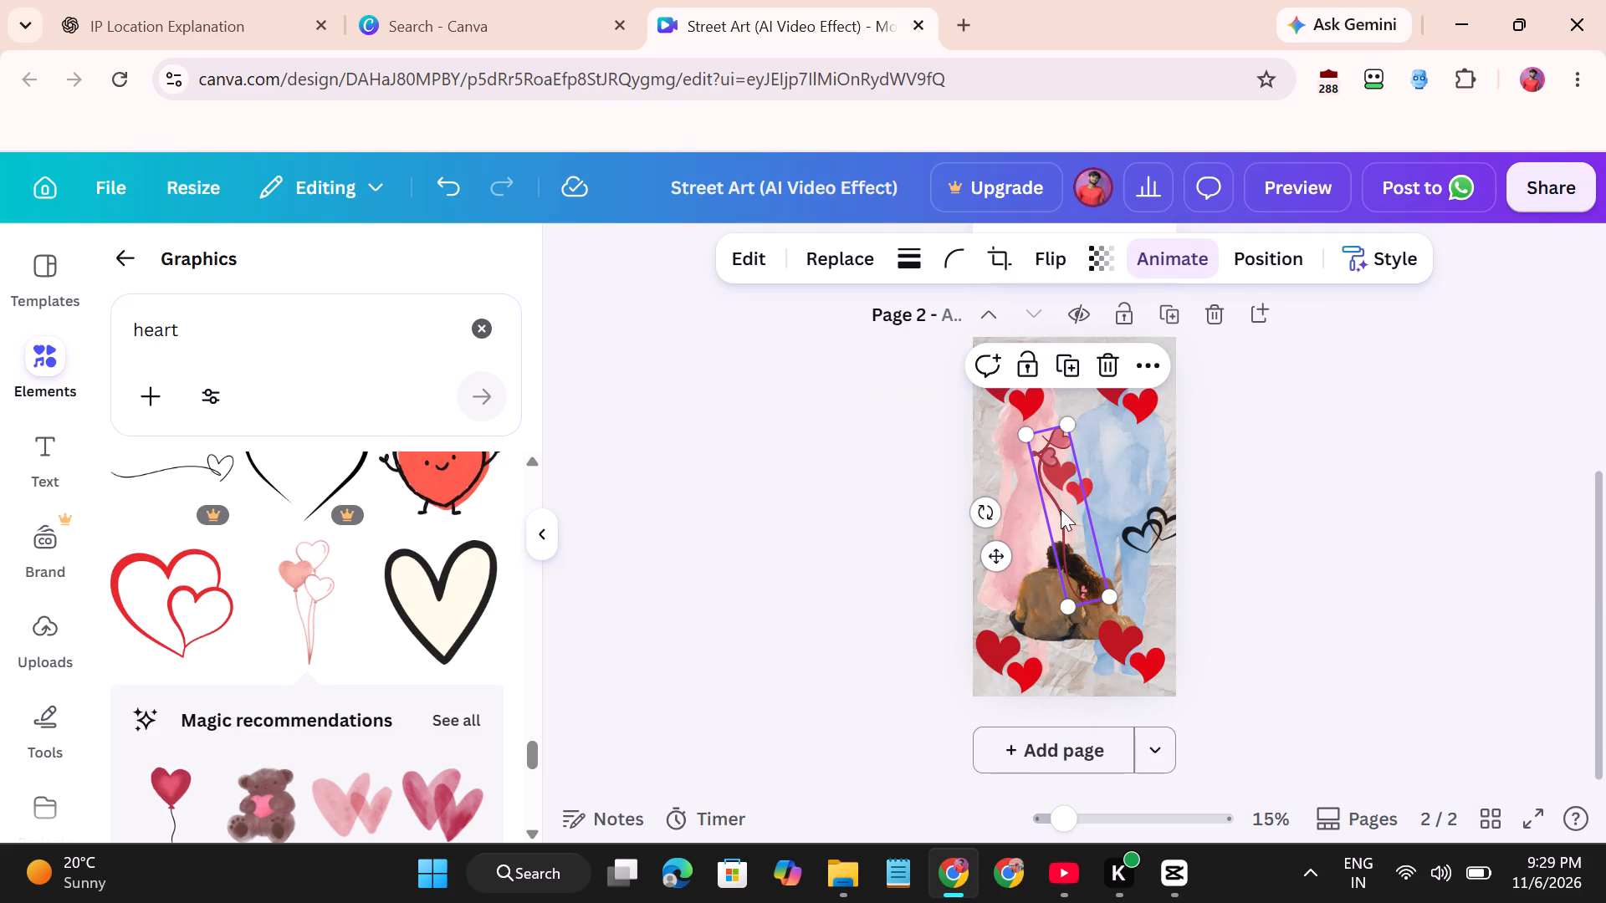
right_click(1061, 509)
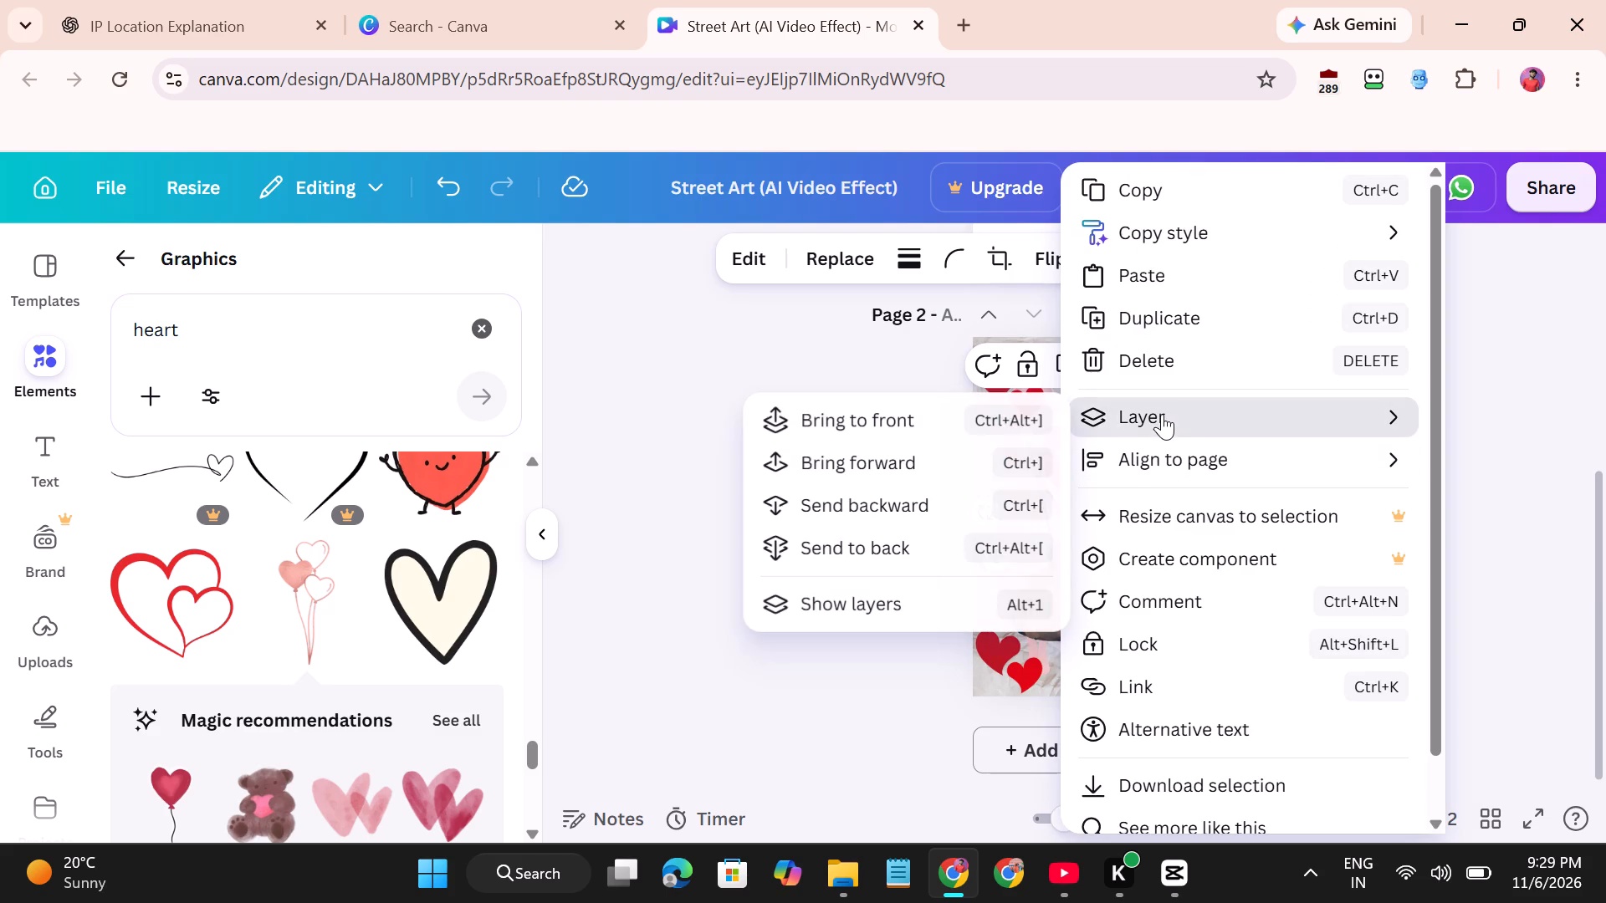
left_click(862, 497)
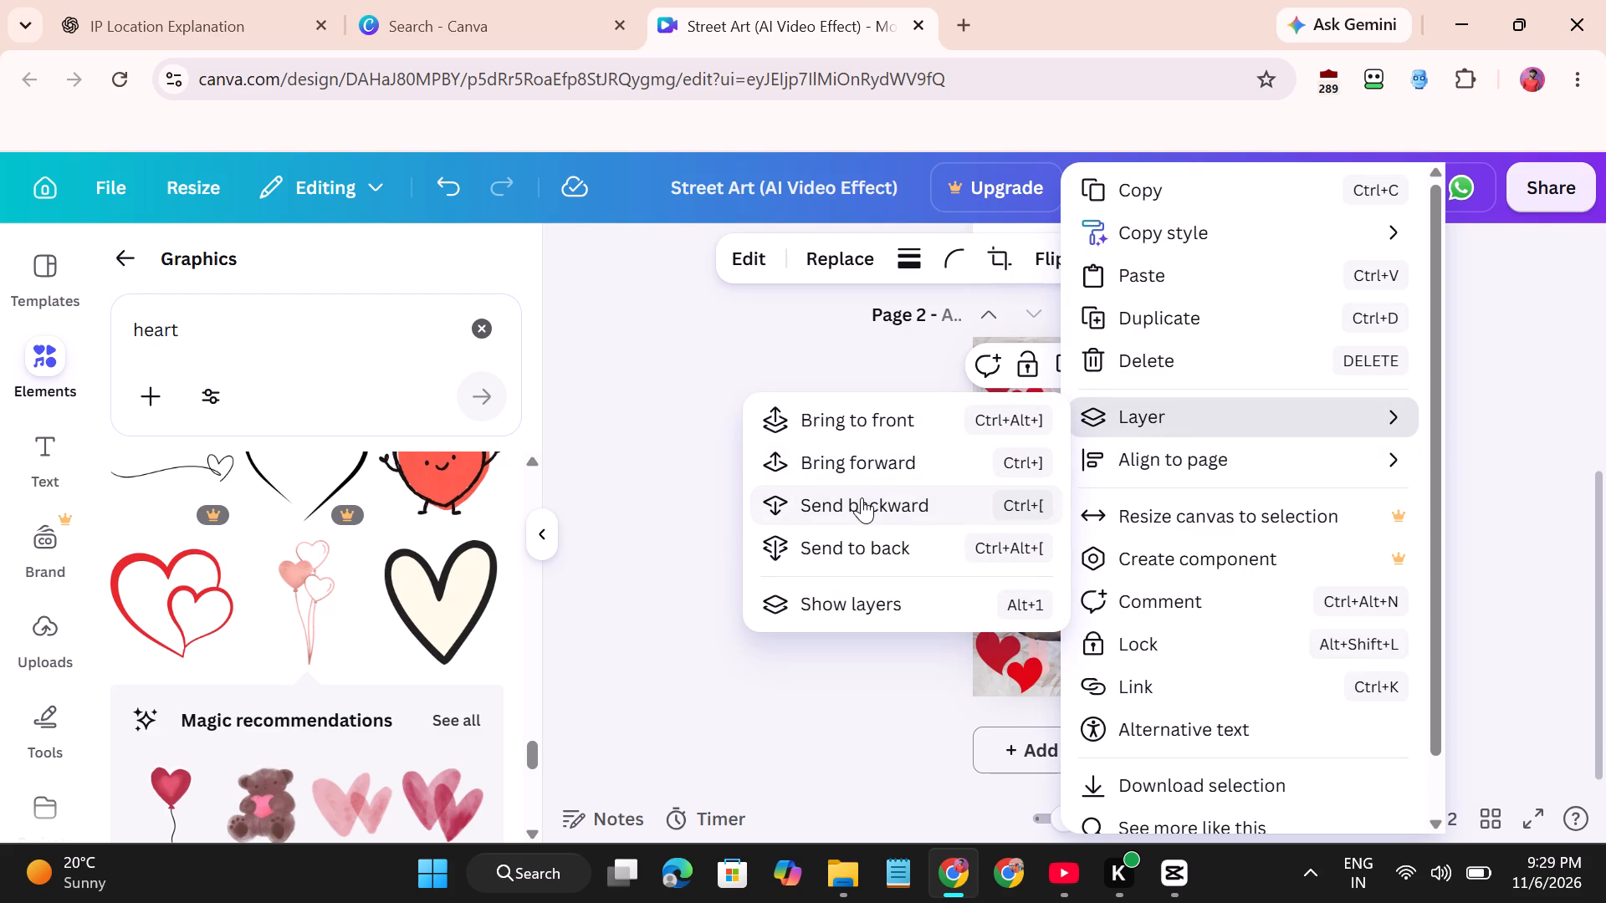
left_click(975, 509)
double_click(975, 509)
left_click(811, 499)
left_click(682, 474)
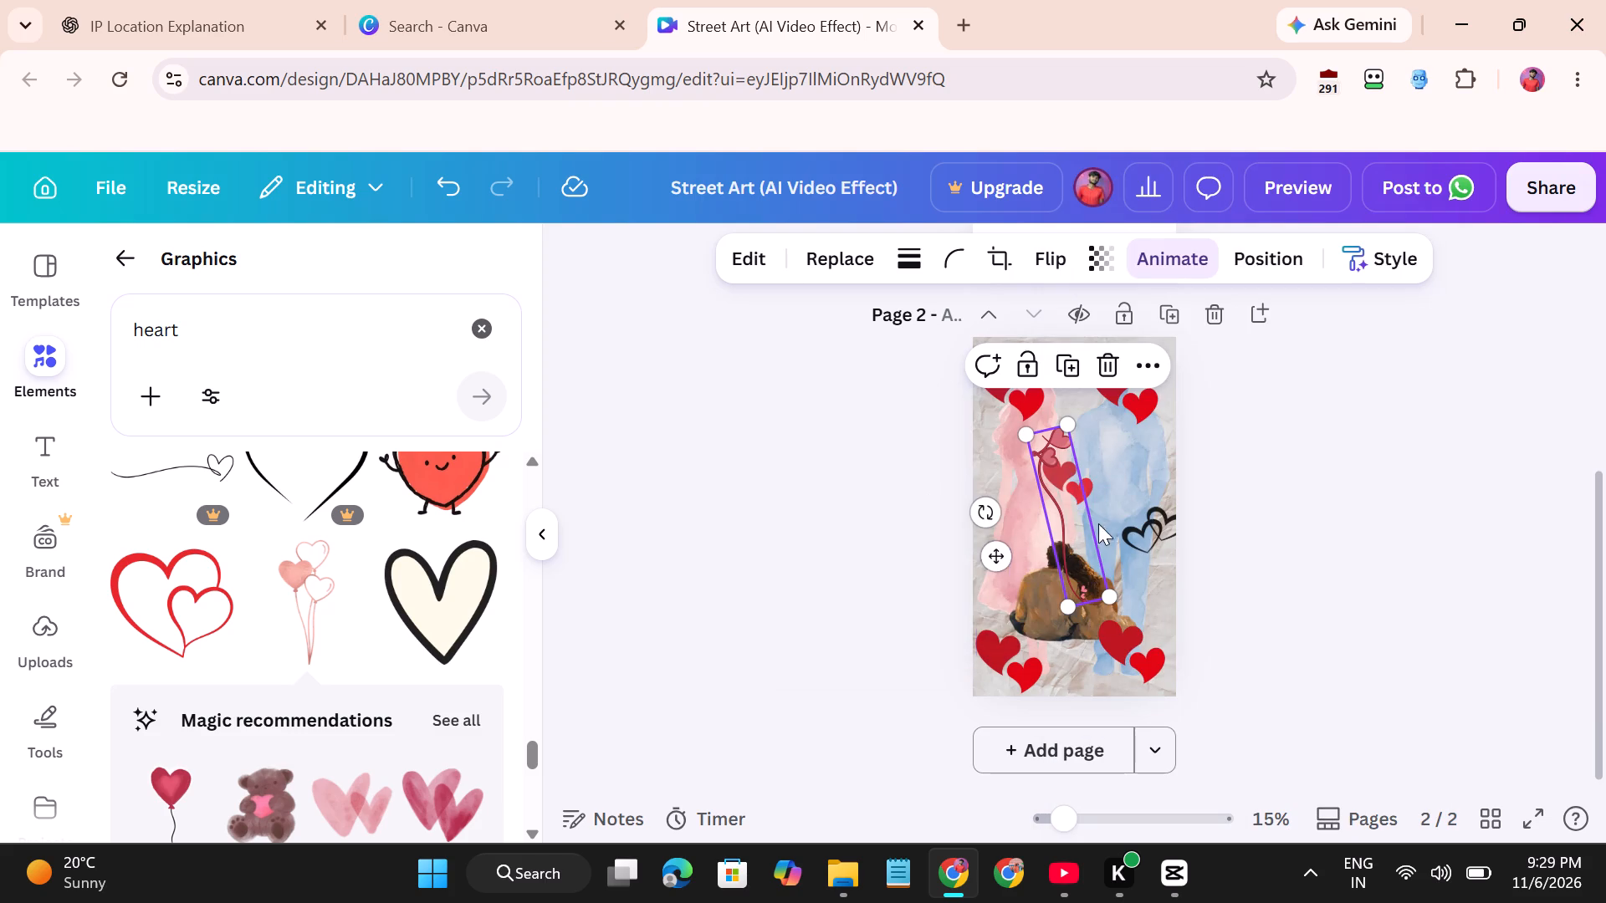
Reselect the heart-balloon graphic and adjust its layer order with repeated Send backward and a Bring forward.
left_click(1082, 504)
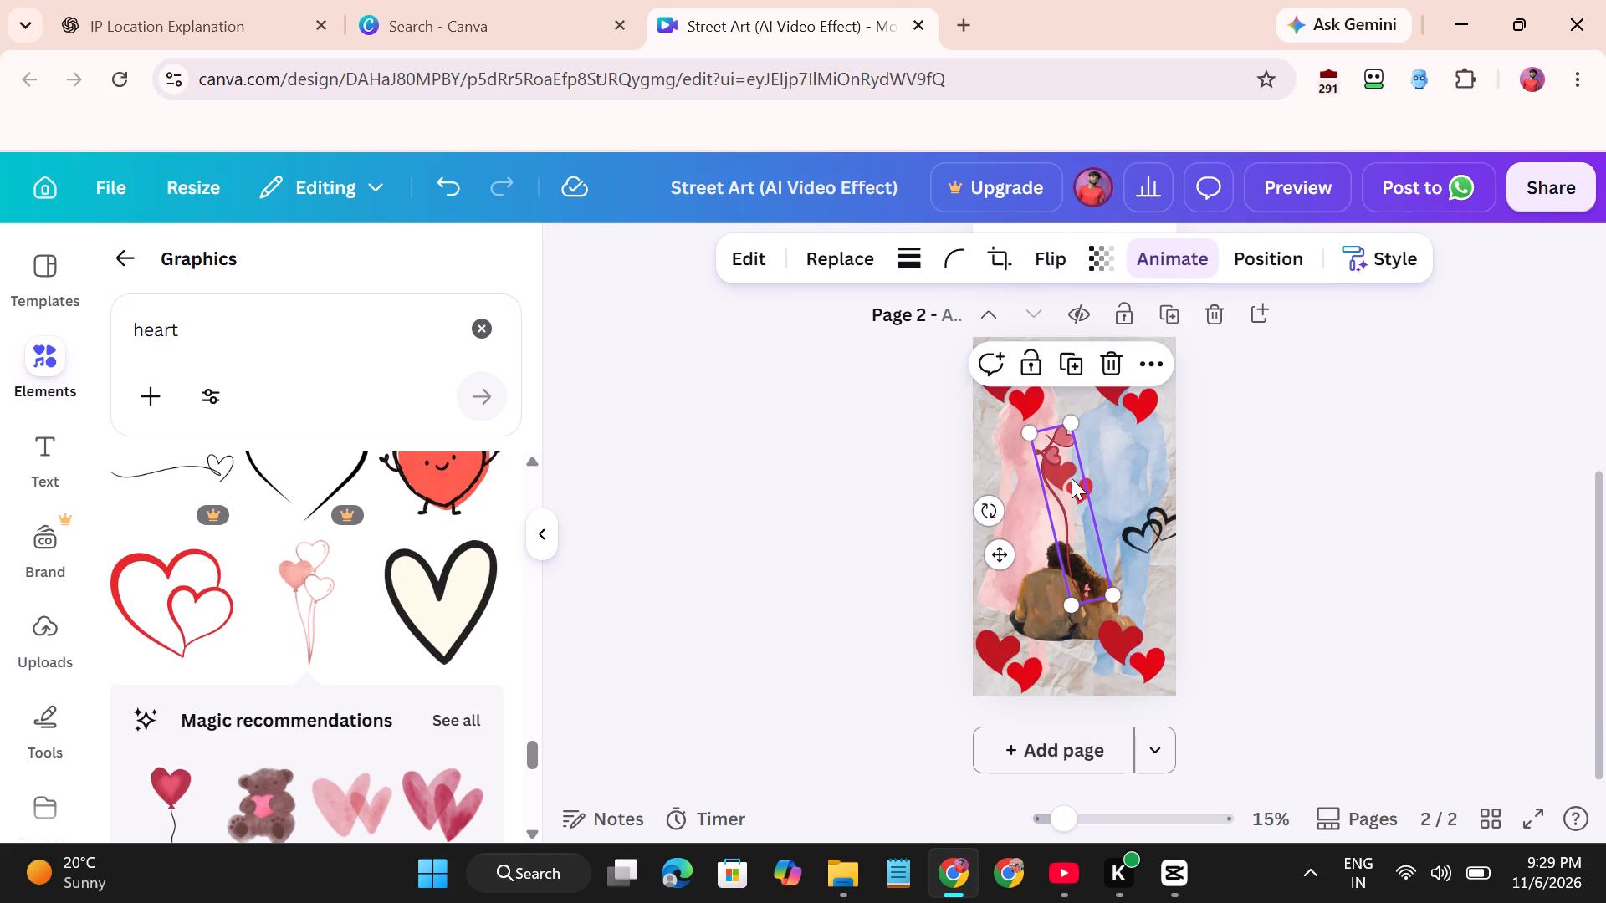
left_click(1072, 478)
left_click(1091, 479)
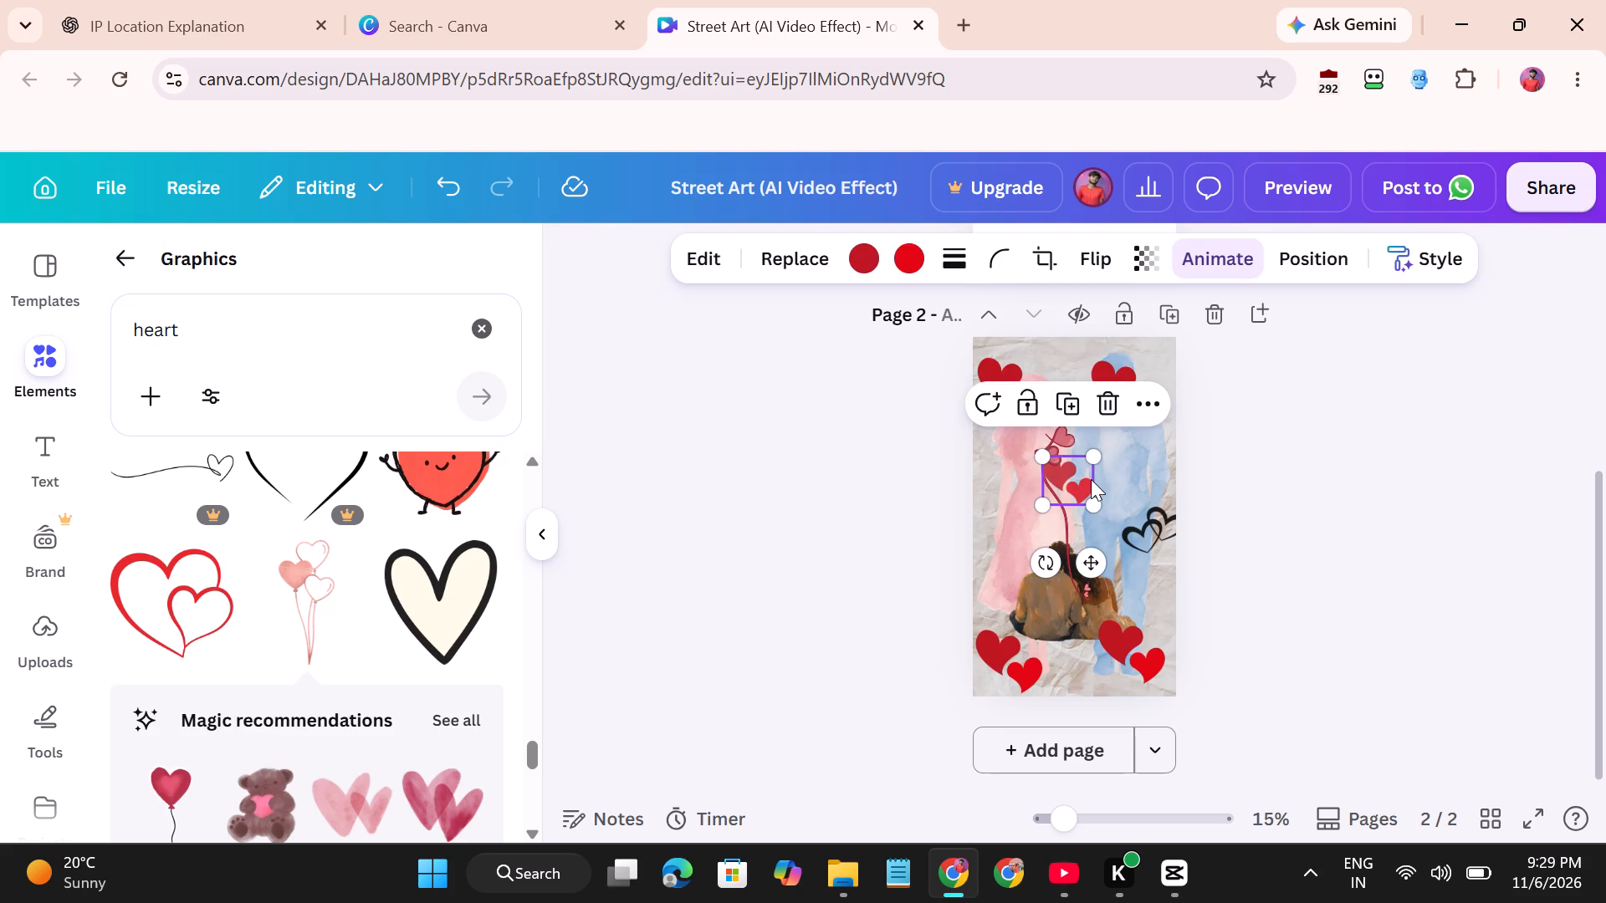
left_click(1061, 515)
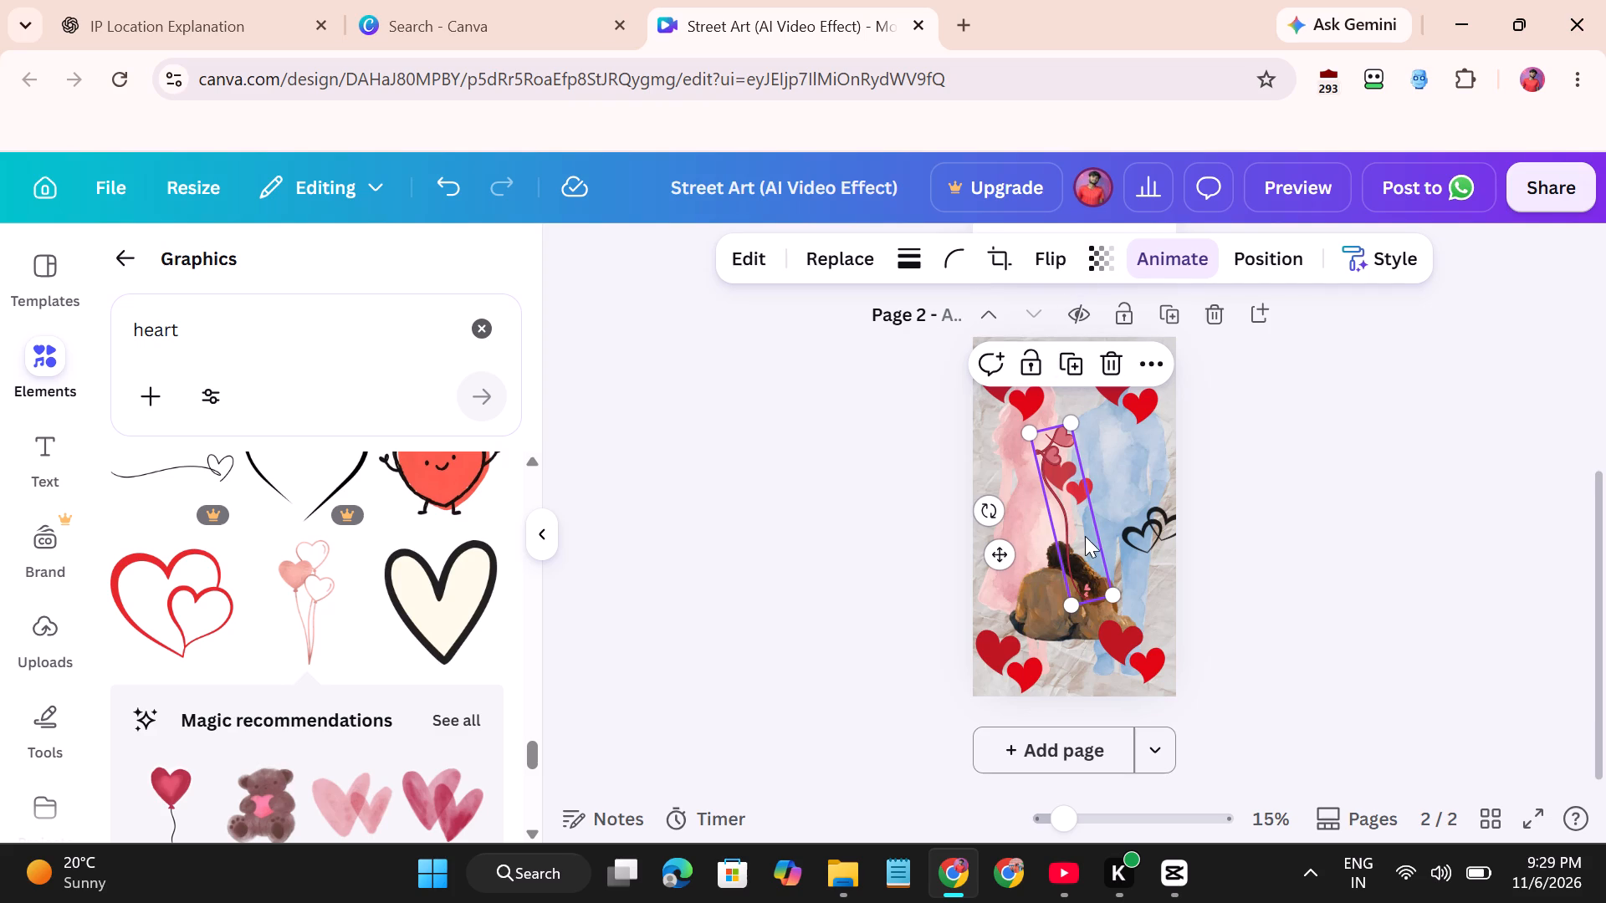
right_click(1069, 516)
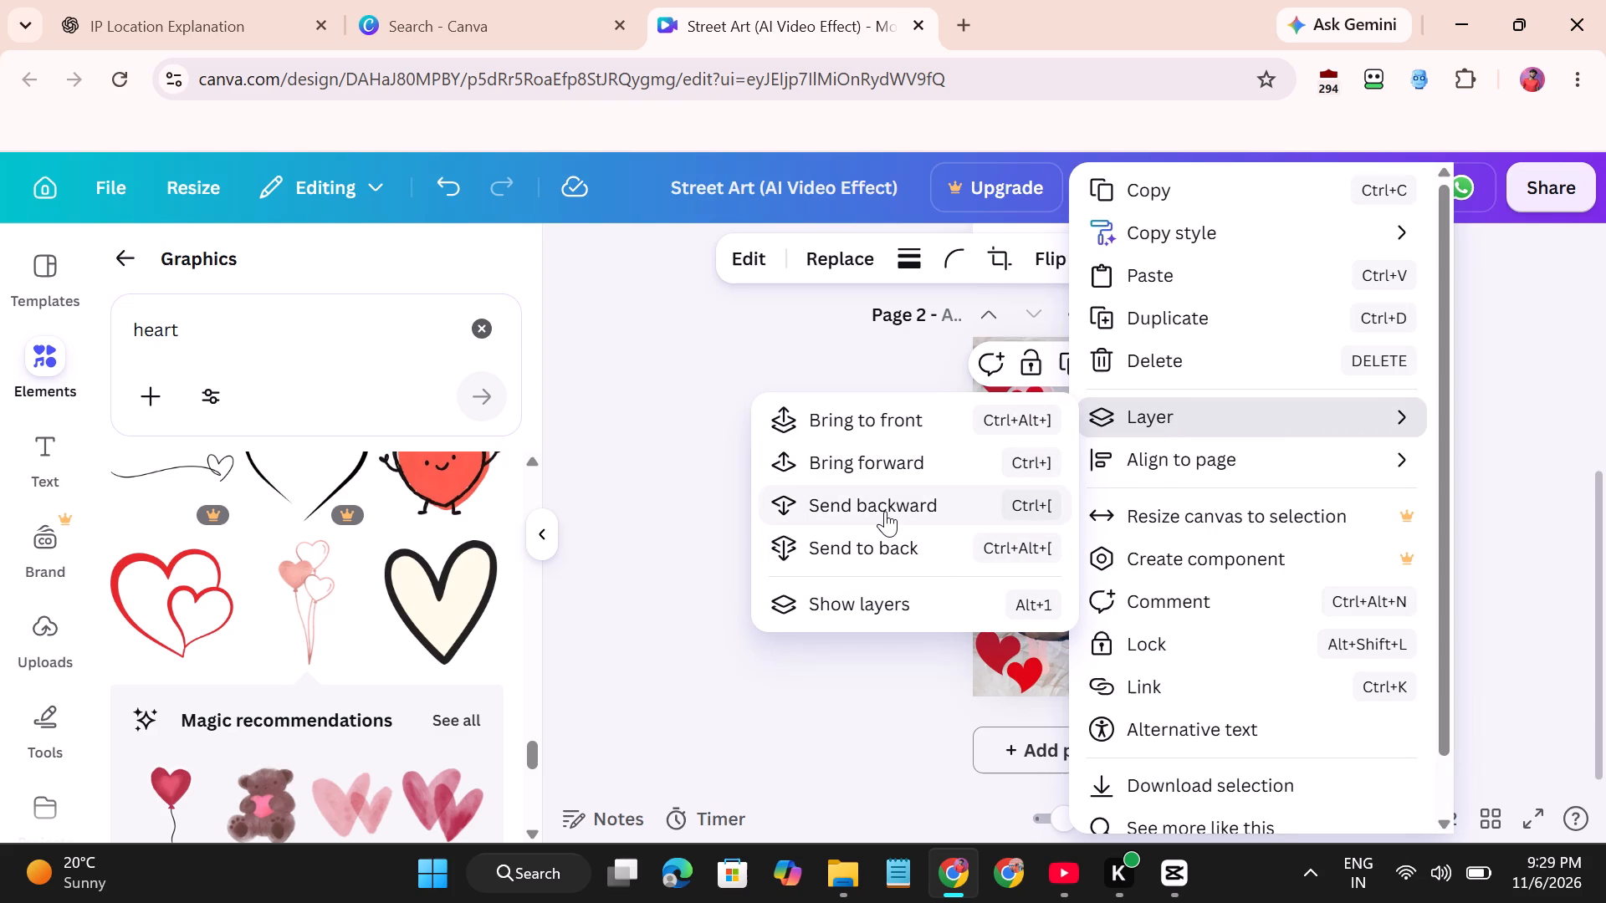
left_click(885, 511)
left_click(885, 511)
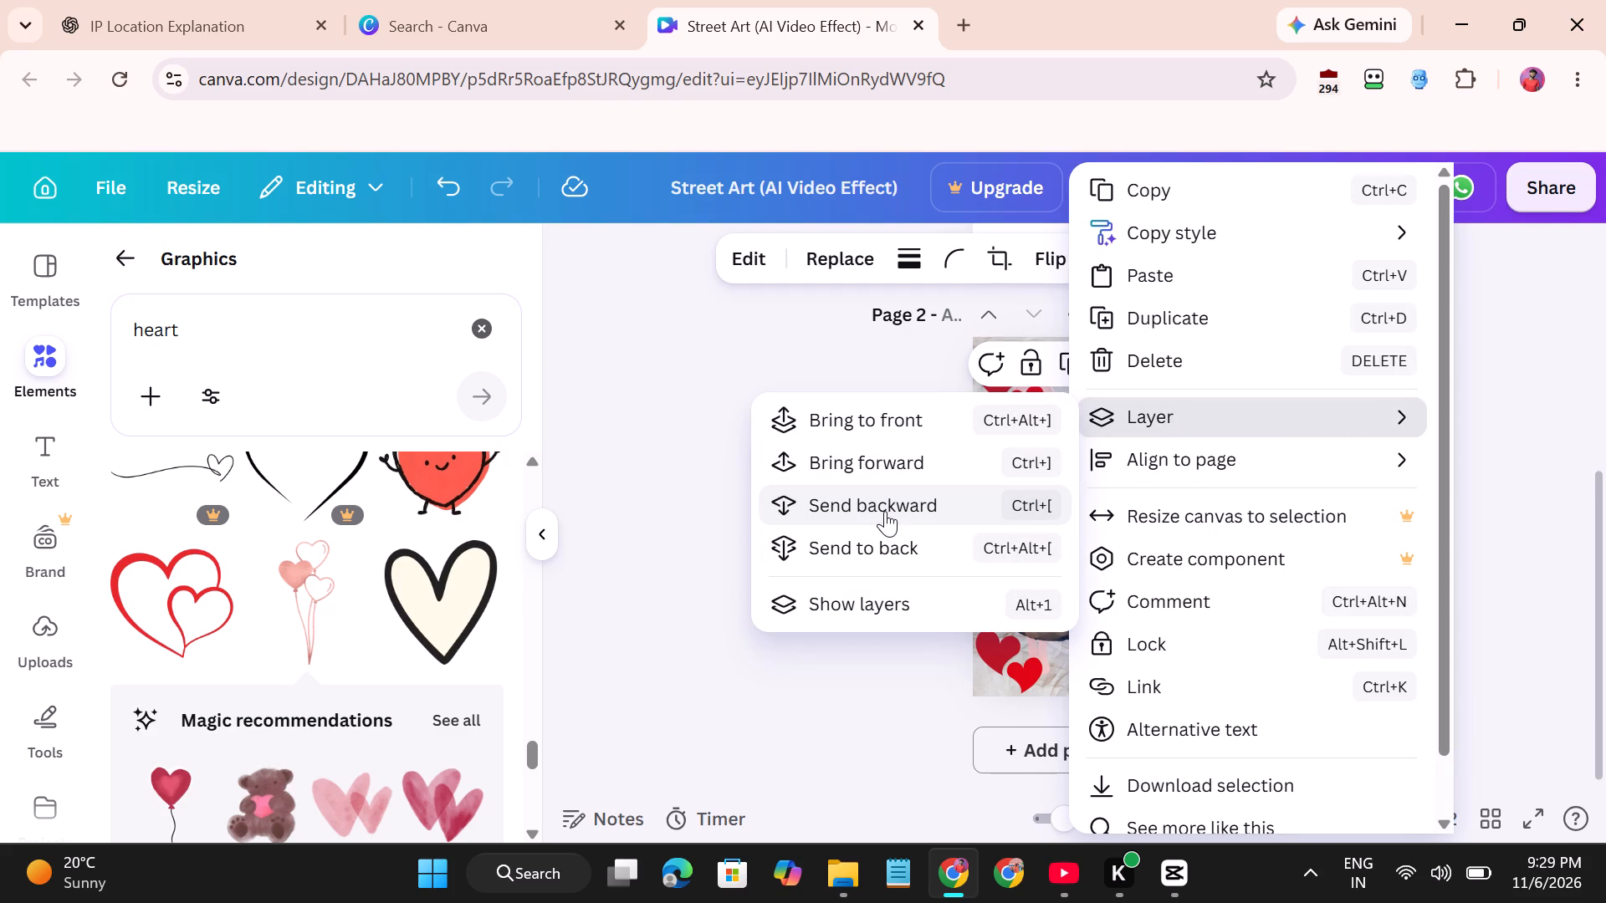
left_click(885, 511)
double_click(942, 499)
left_click(846, 467)
left_click(869, 483)
left_click(856, 493)
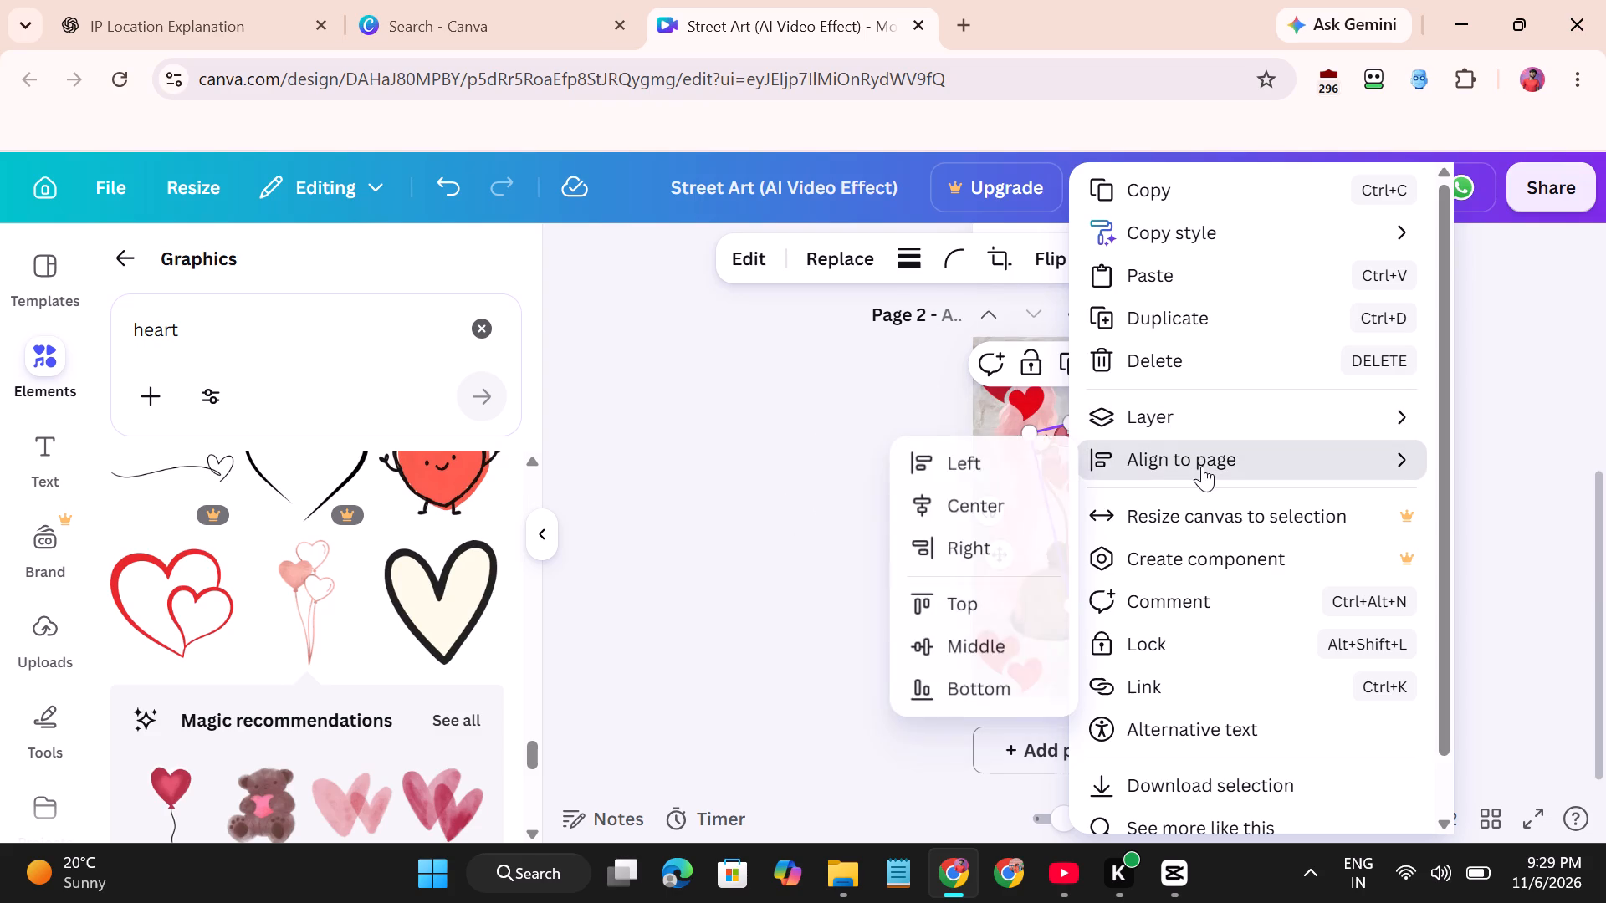
Align the heart-balloon graphic to the left of the page.
left_click(918, 462)
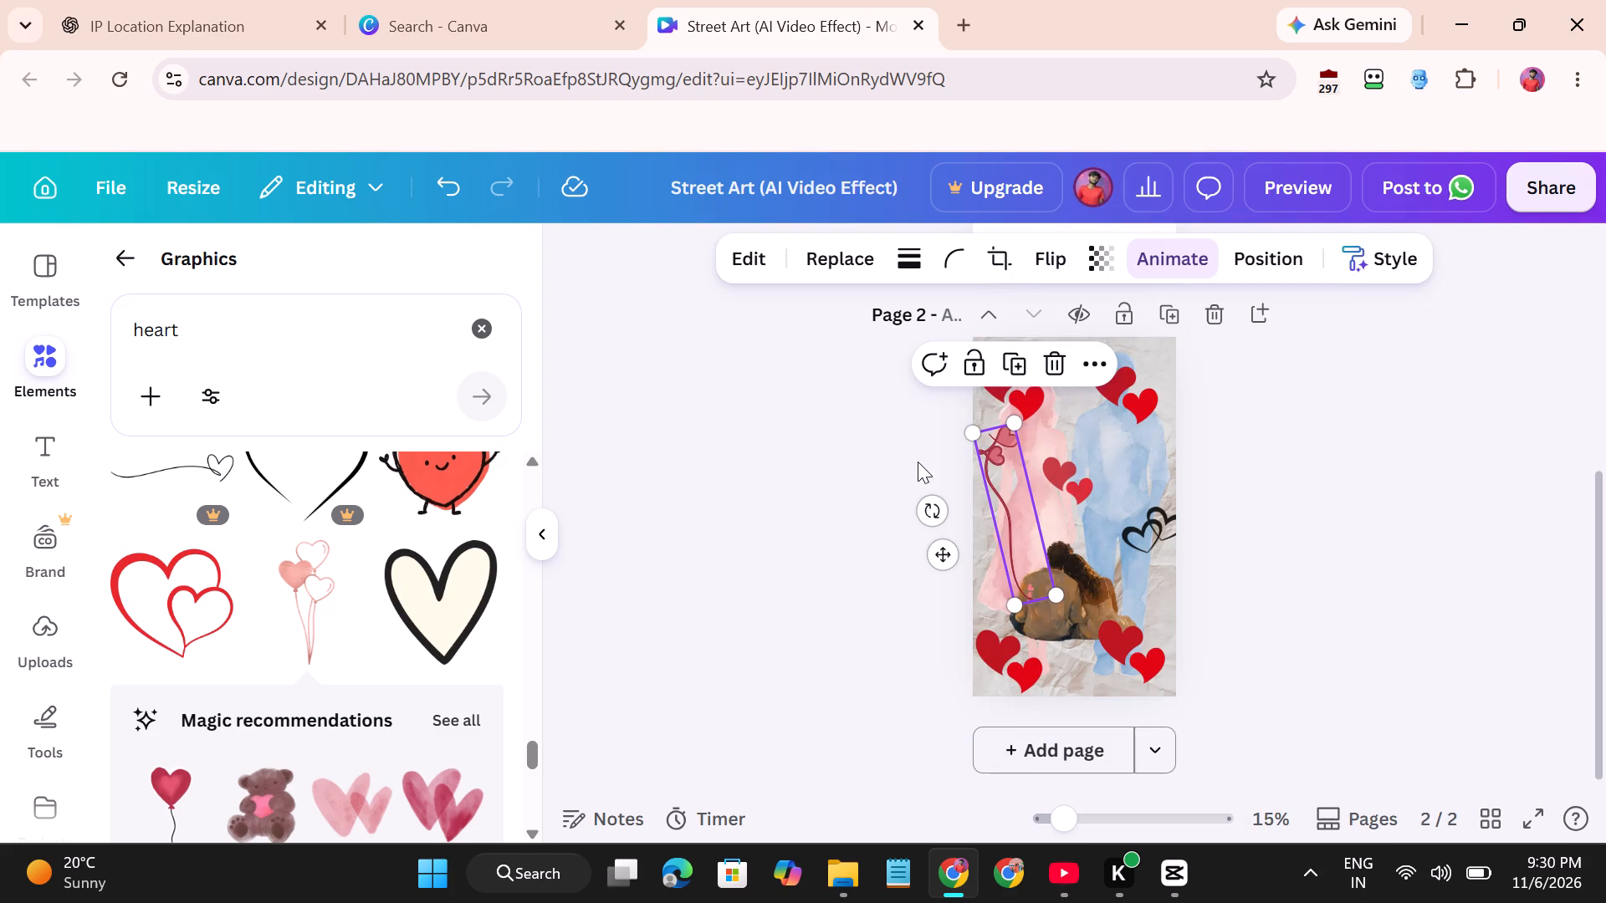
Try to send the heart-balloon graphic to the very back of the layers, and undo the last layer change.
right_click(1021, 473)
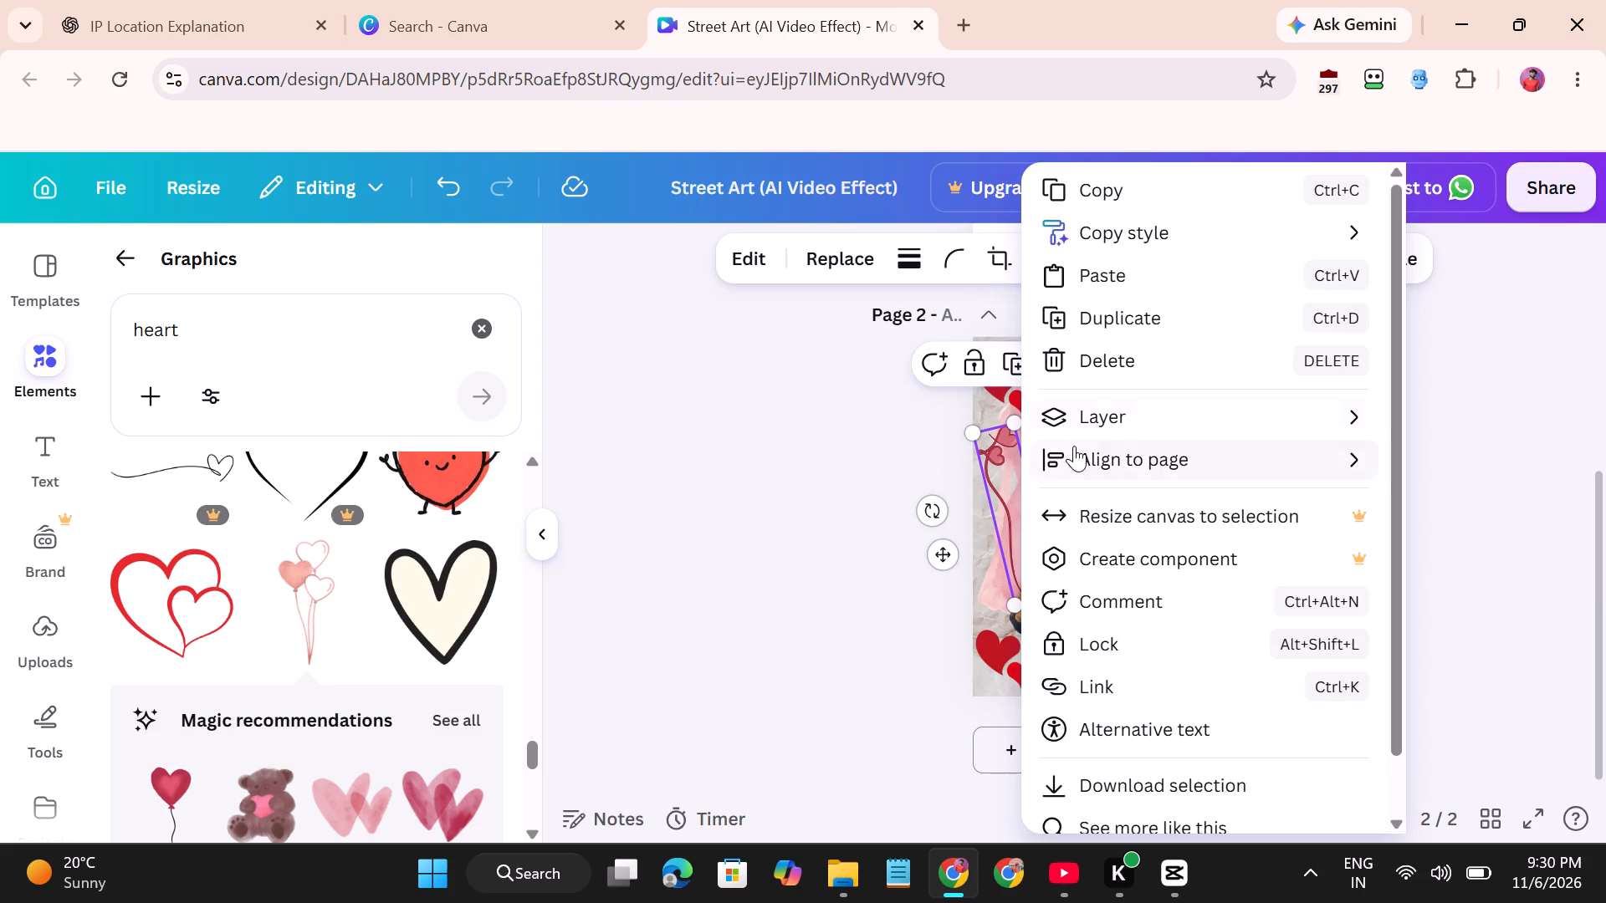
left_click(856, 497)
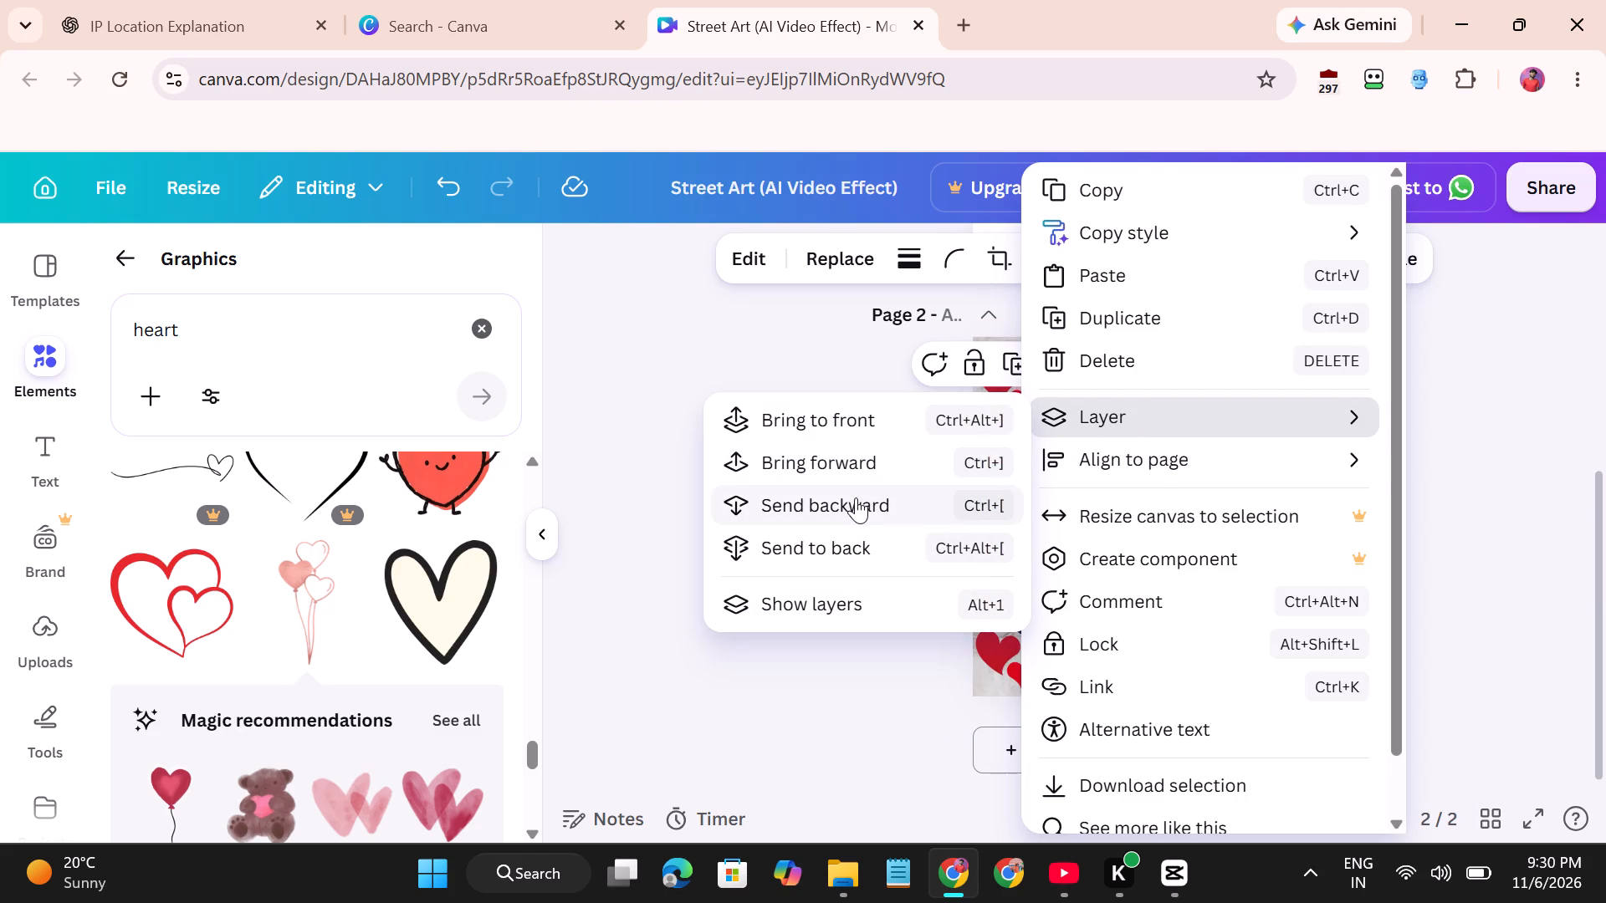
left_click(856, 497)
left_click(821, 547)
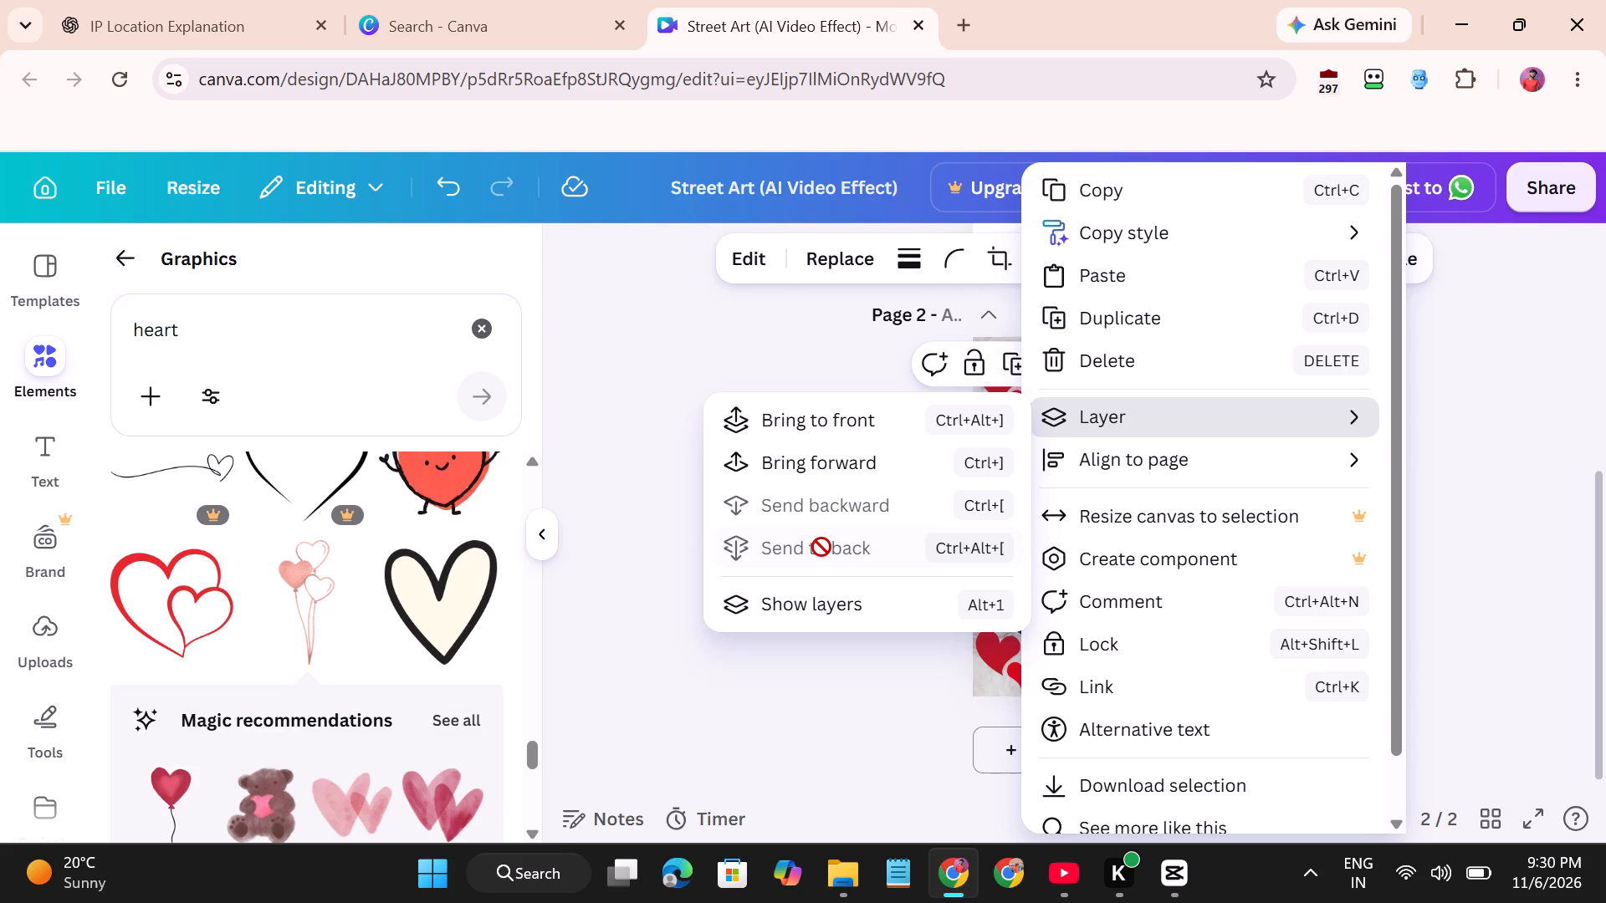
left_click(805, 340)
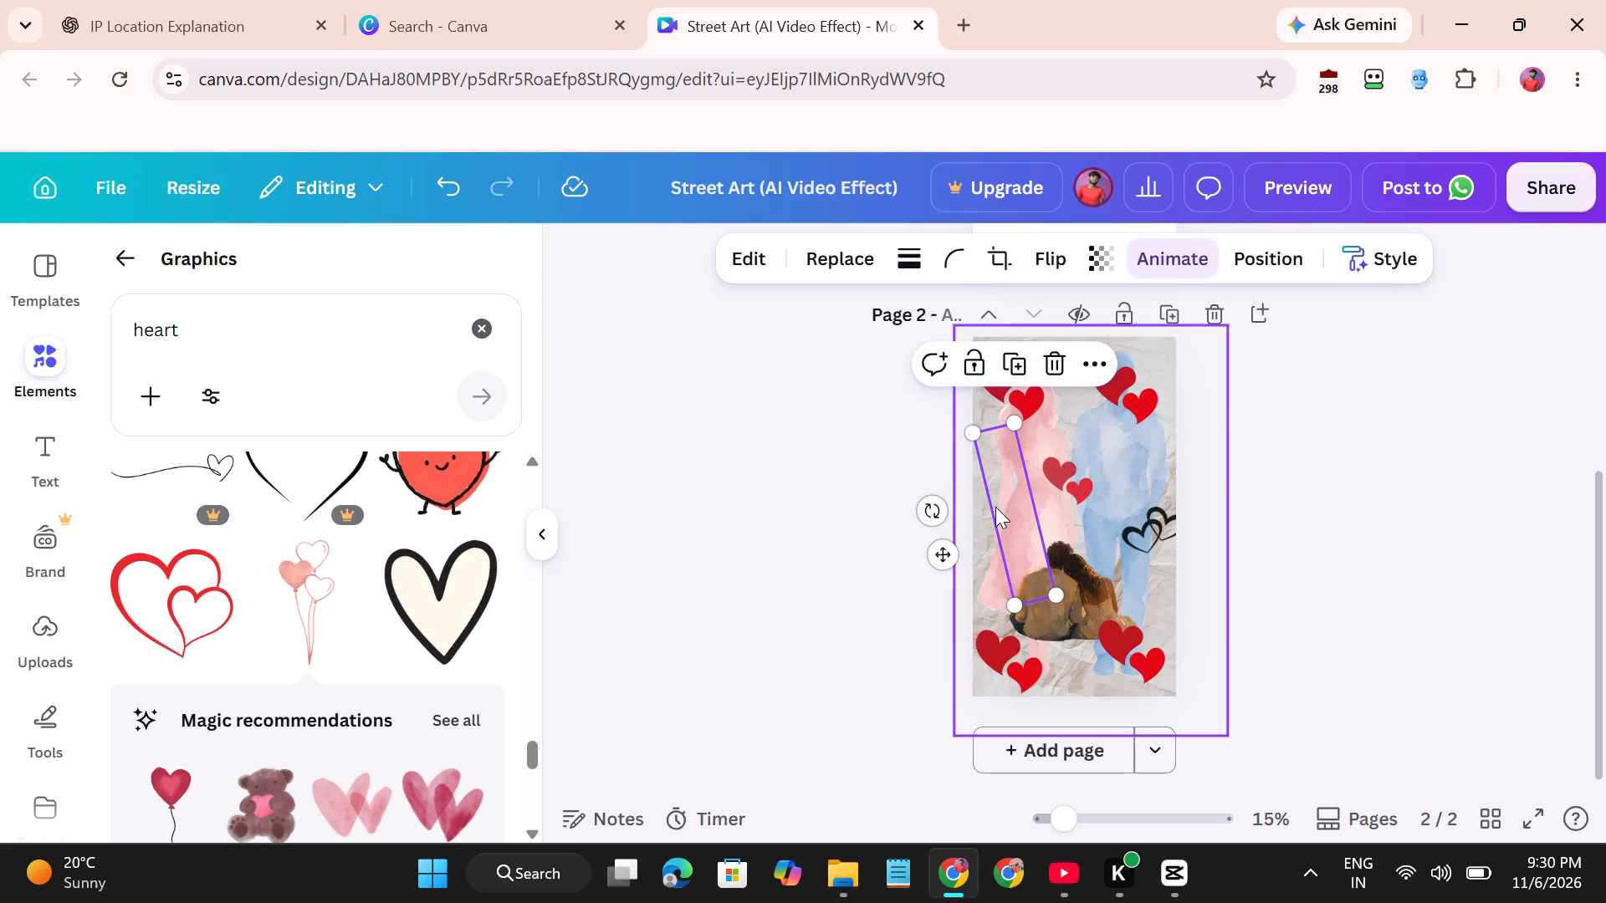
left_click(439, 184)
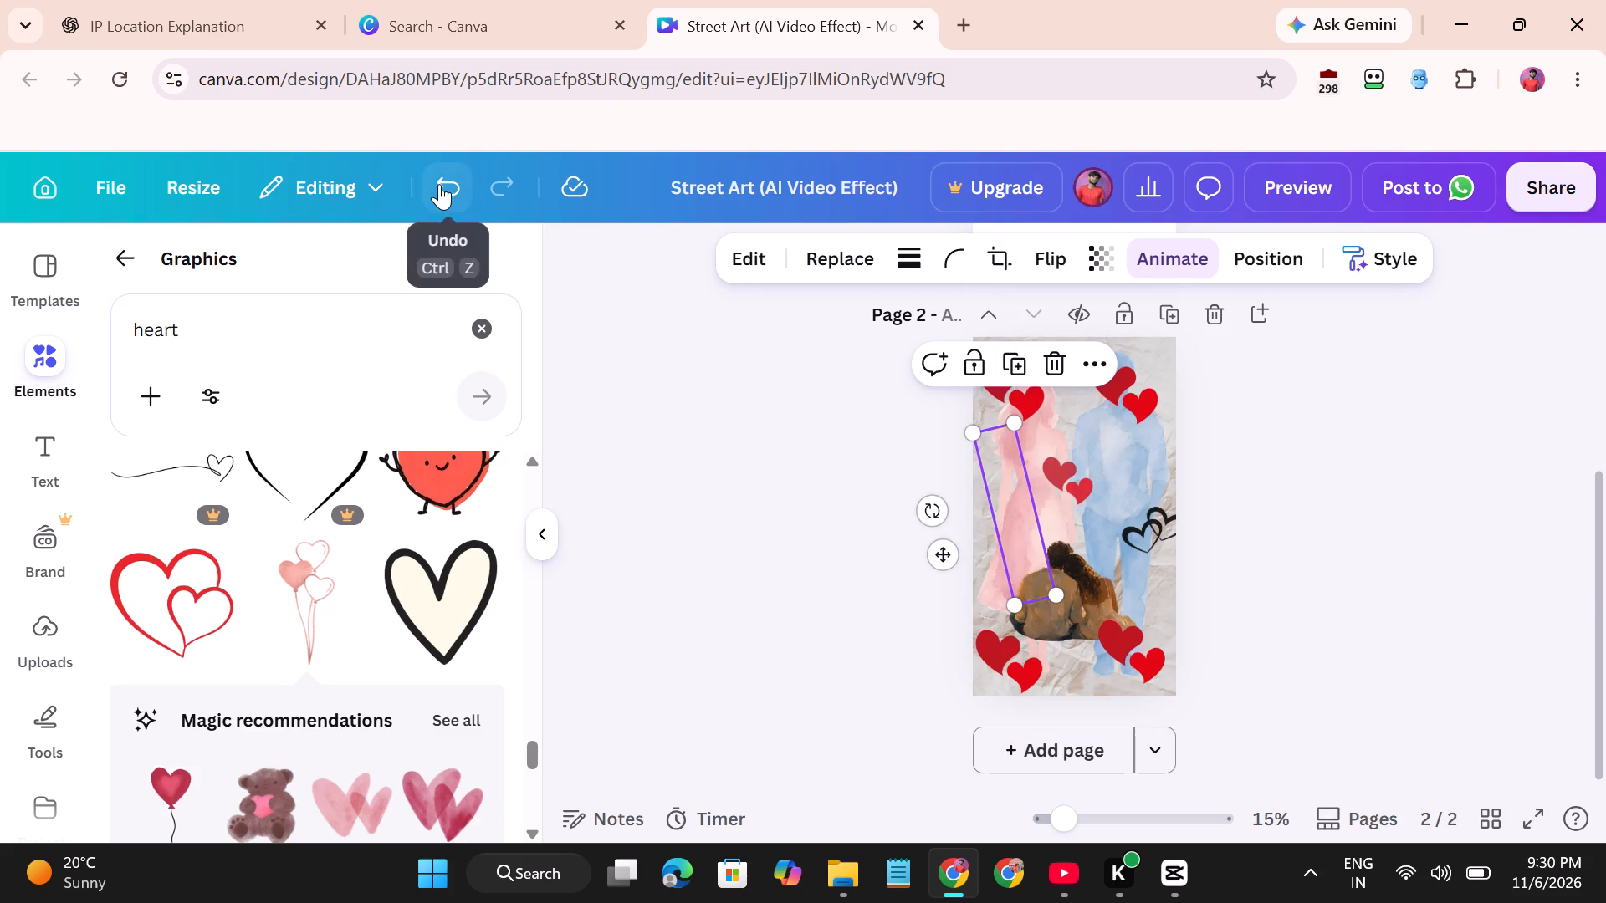
Send the heart-balloon graphic backward several layers while keeping it in front of the page background.
right_click(1005, 503)
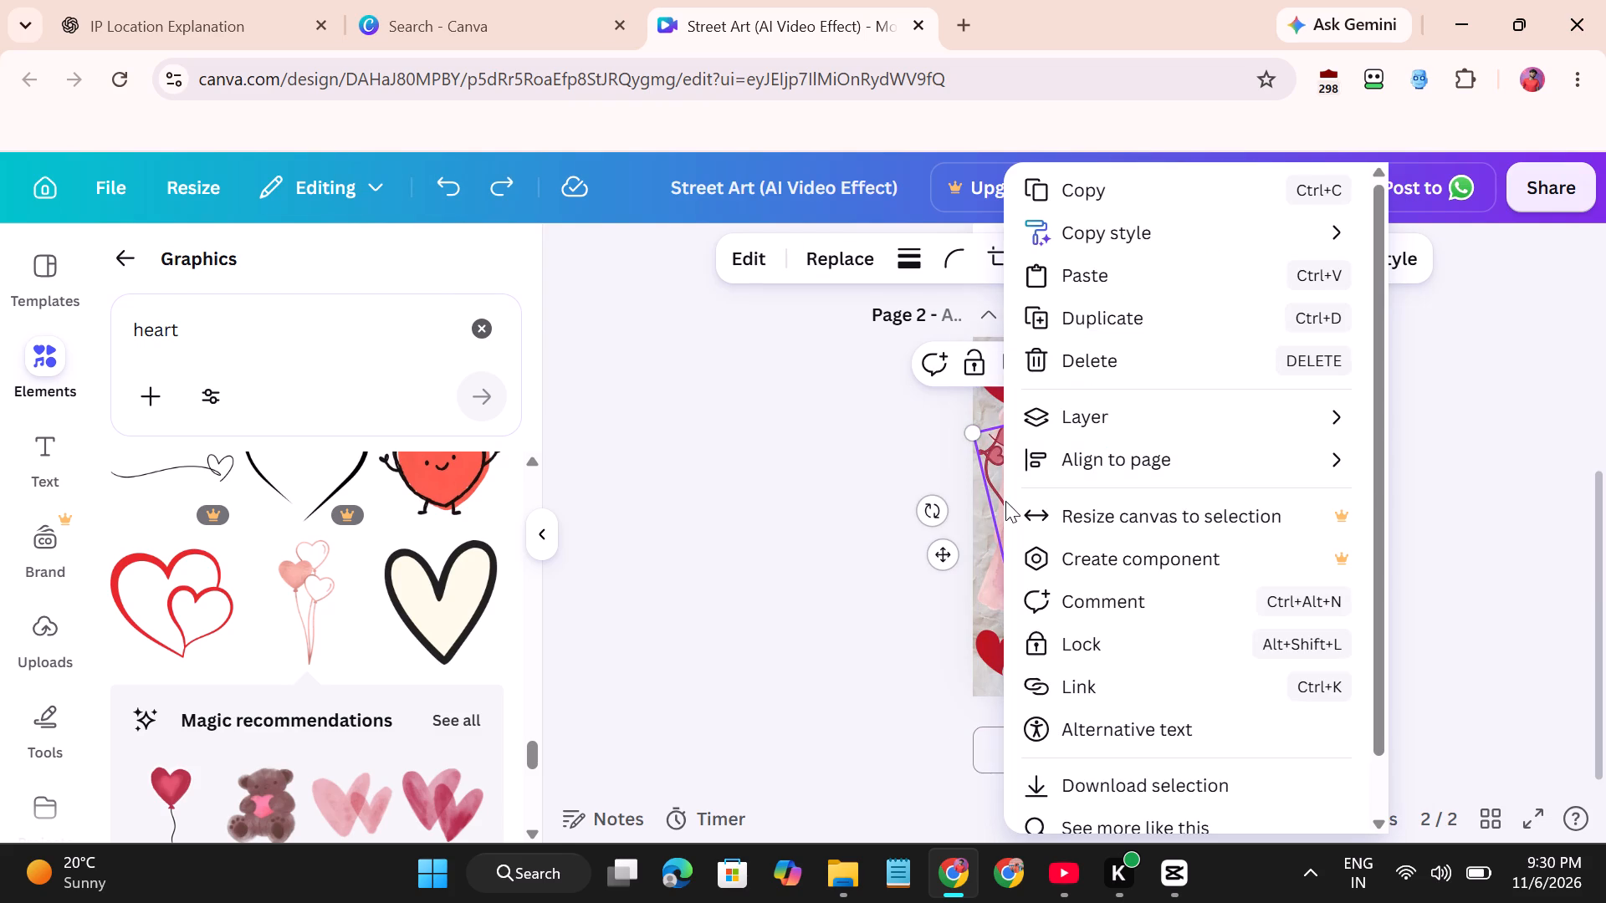
left_click(824, 507)
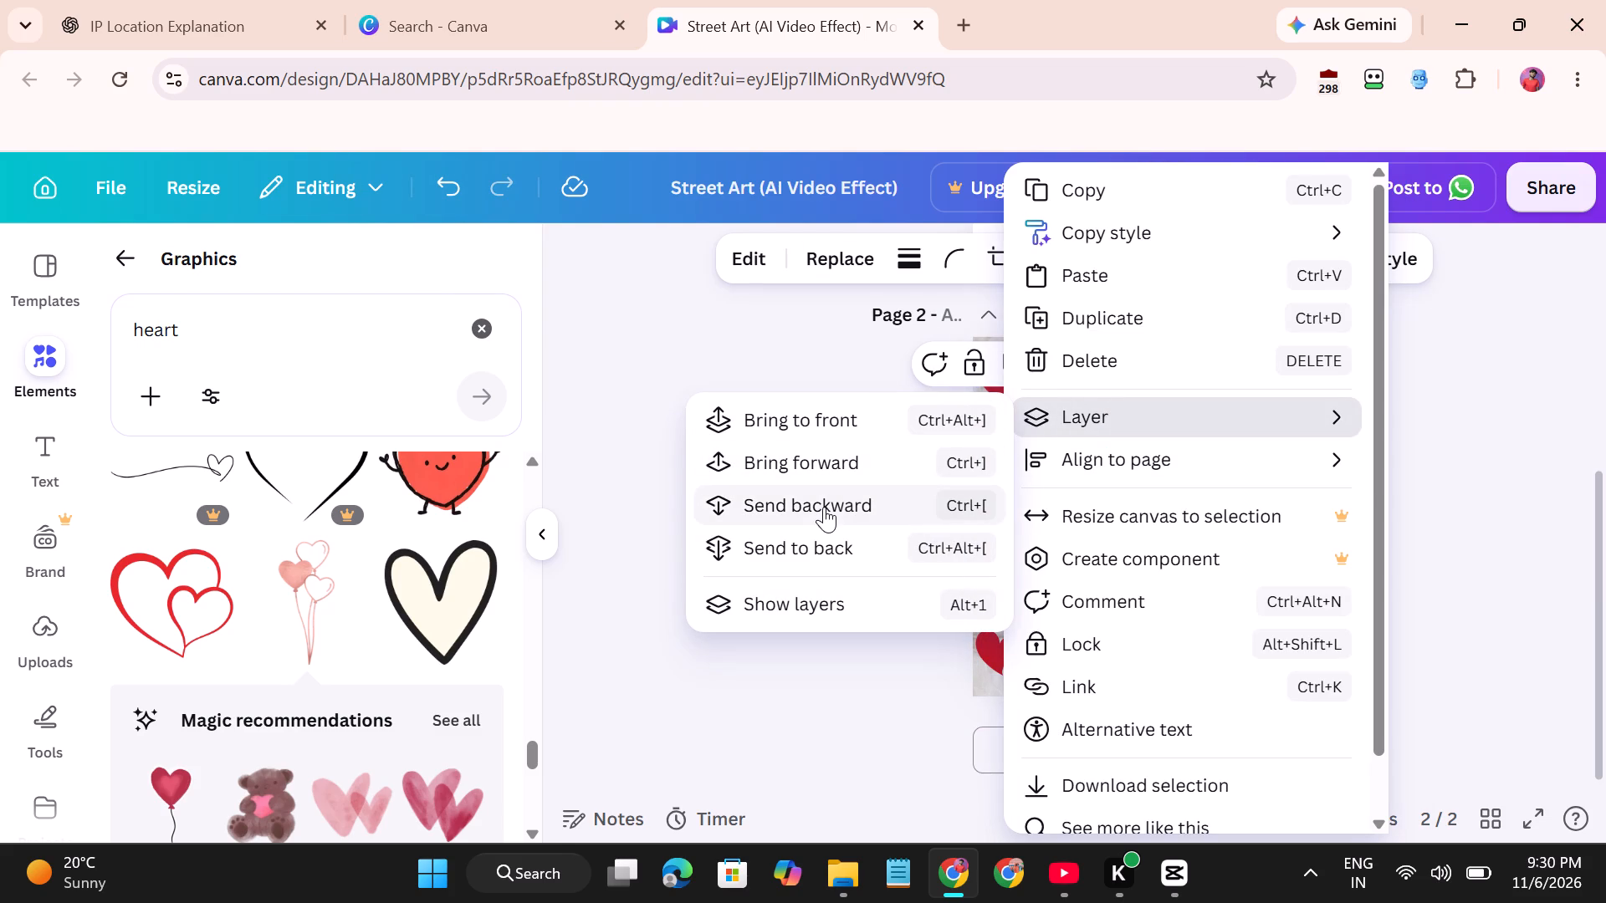
left_click(823, 507)
left_click(823, 507)
double_click(823, 507)
left_click(791, 355)
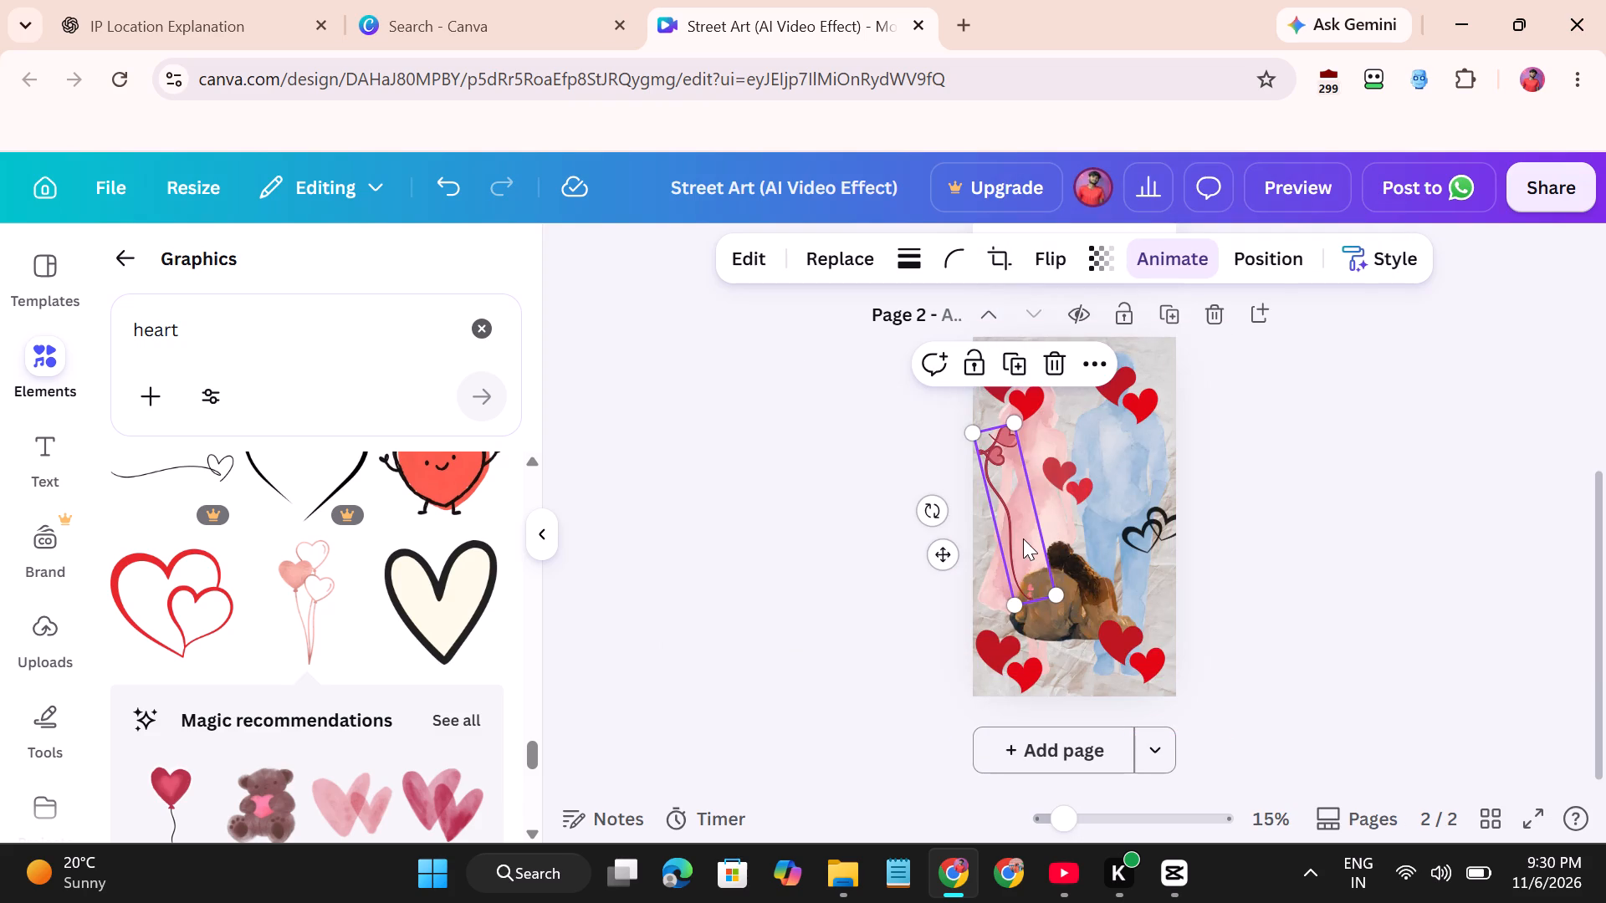
Move the heart-balloon graphic slightly inward so its string ends at the seated couple.
left_click_drag(1022, 539, 1081, 548)
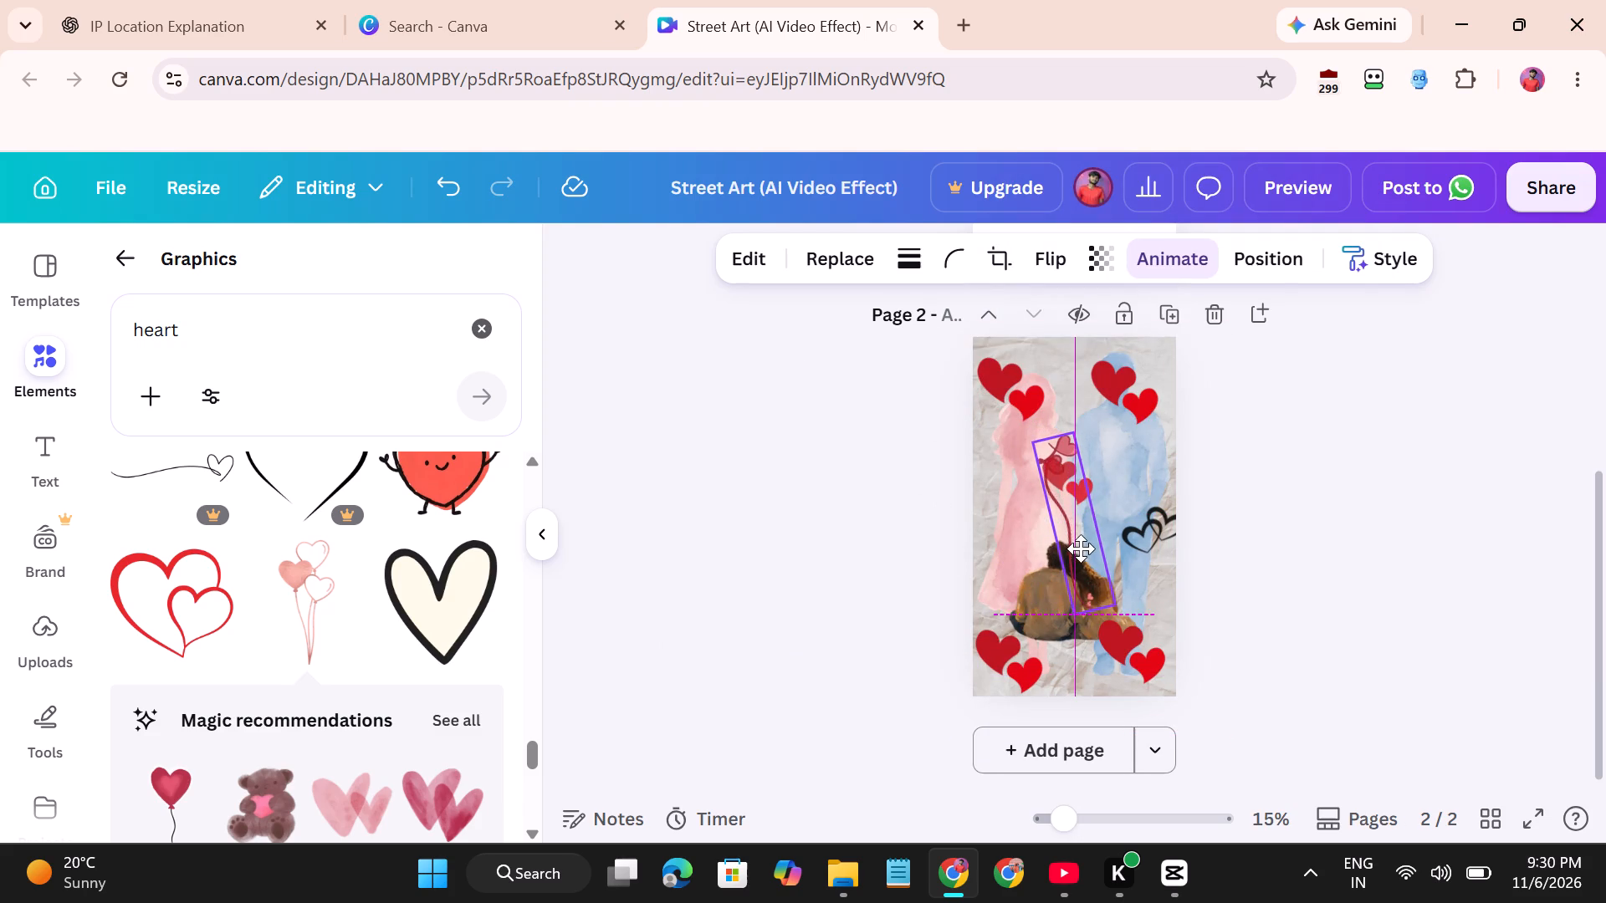
left_click_drag(1081, 548, 1056, 537)
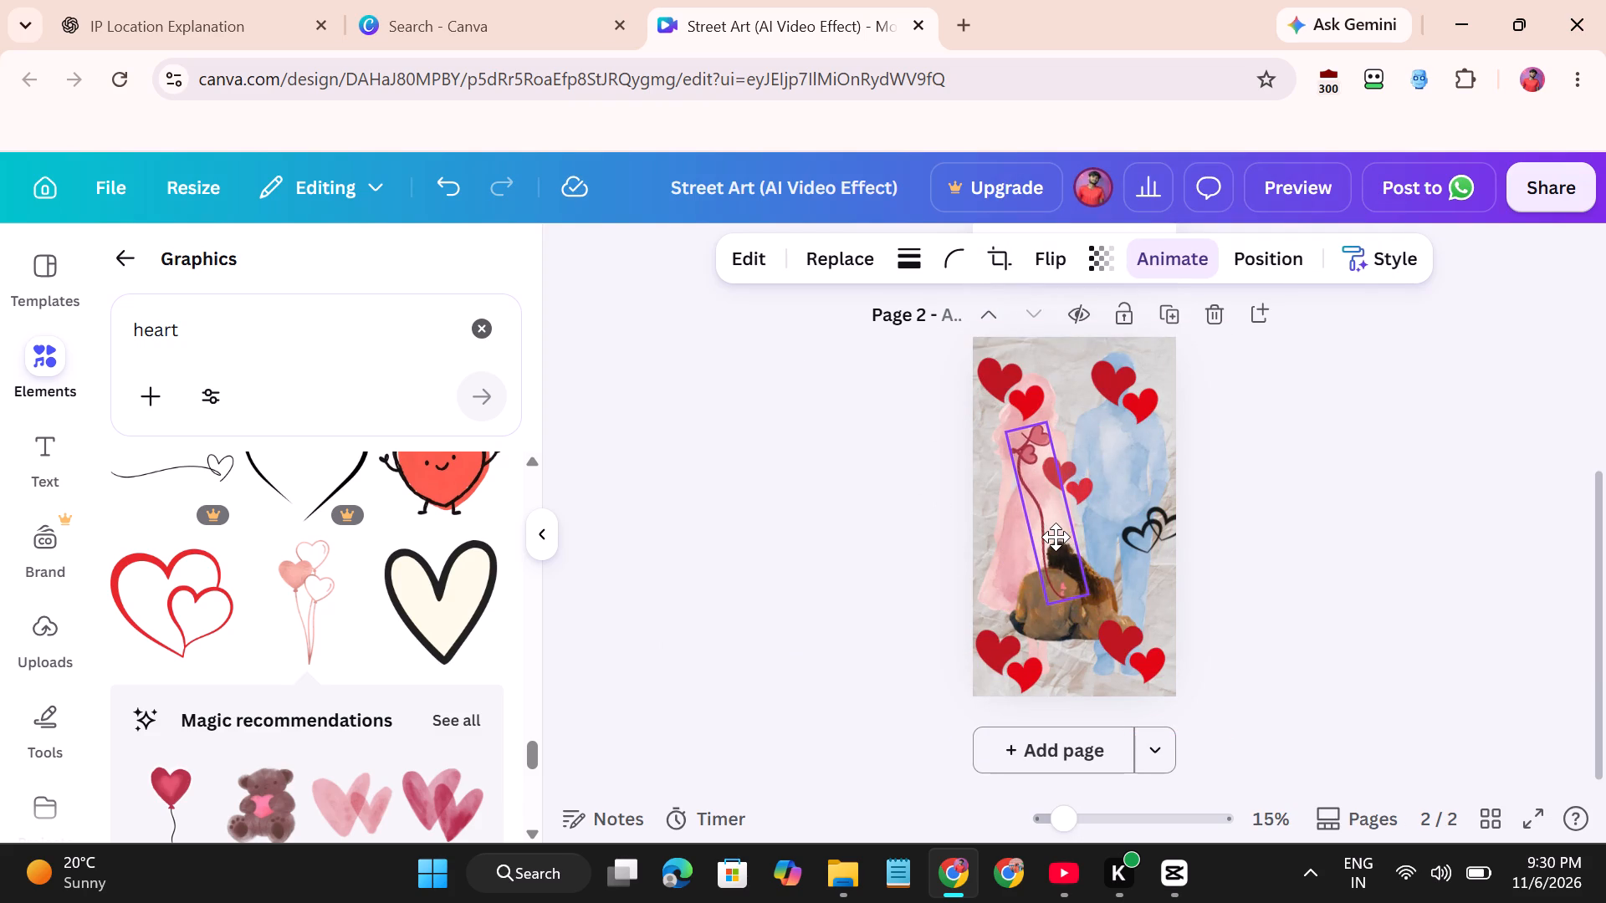
left_click_drag(1056, 537, 1040, 544)
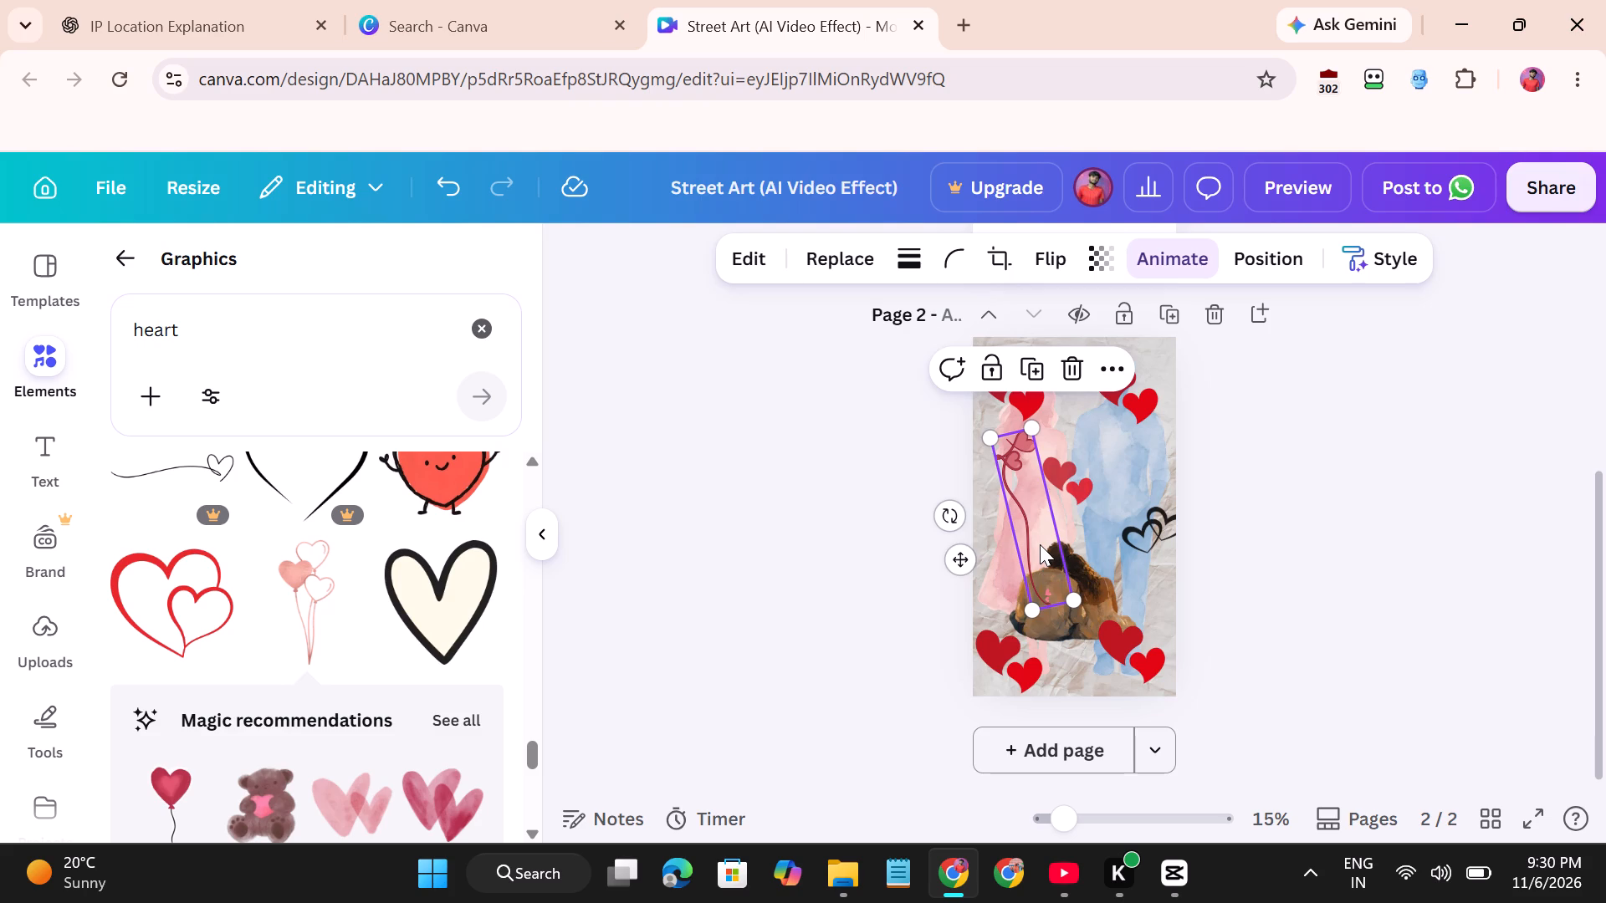
Search the graphics for "love heart" and add the red-and-pink heart balloon bouquet to page 2.
scroll(414, 562, "down", 1)
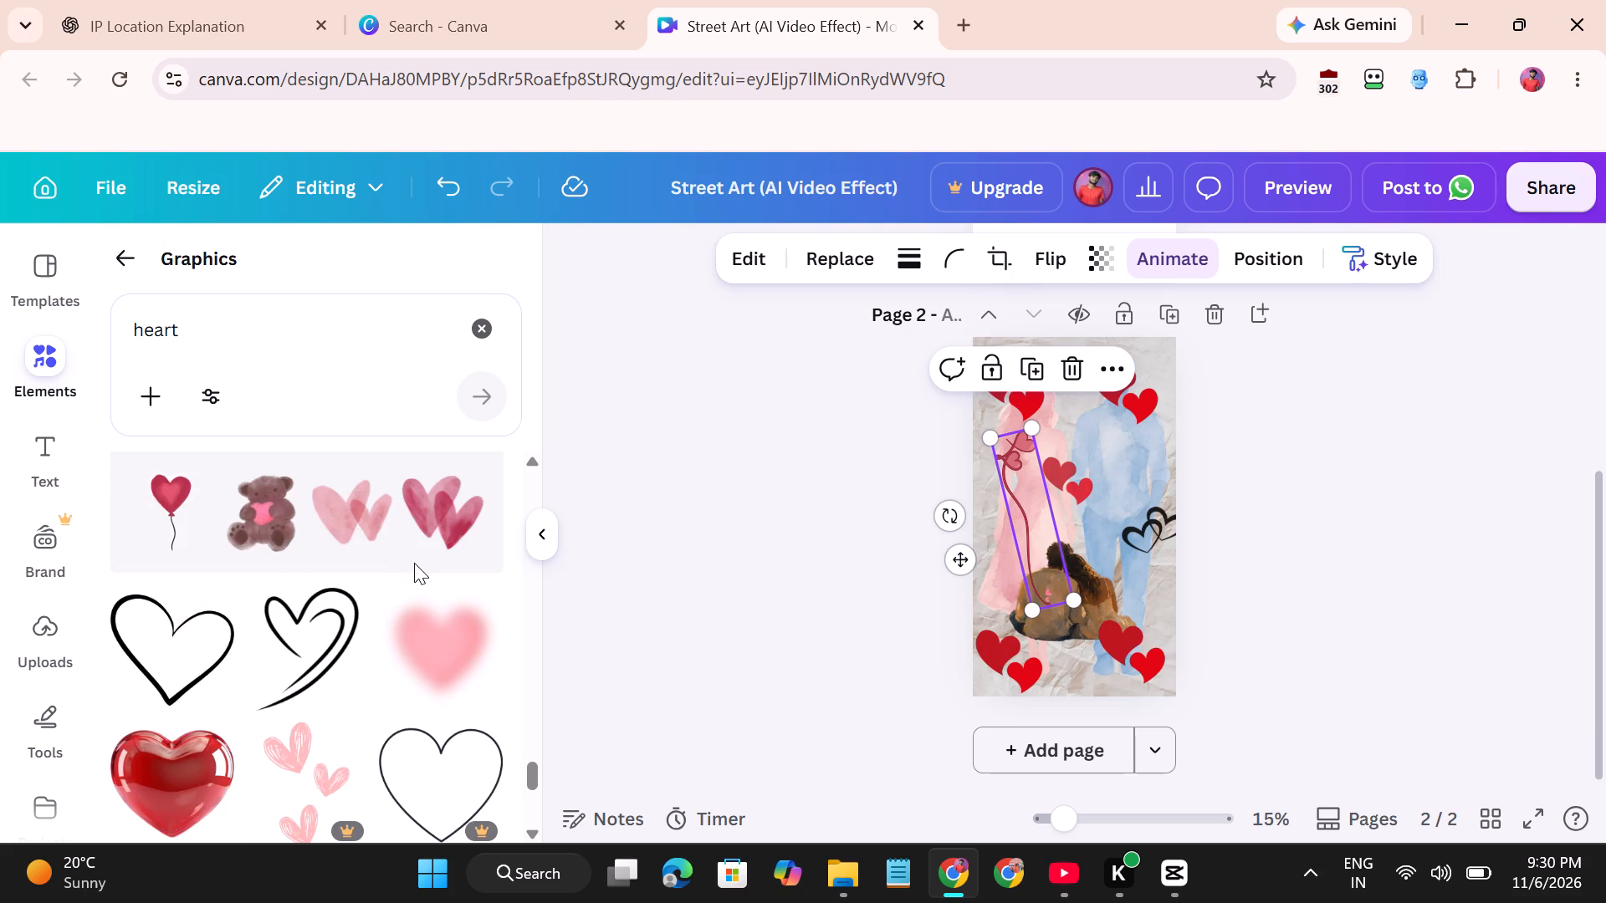
scroll(330, 608, "down", 2)
scroll(330, 608, "up", 1)
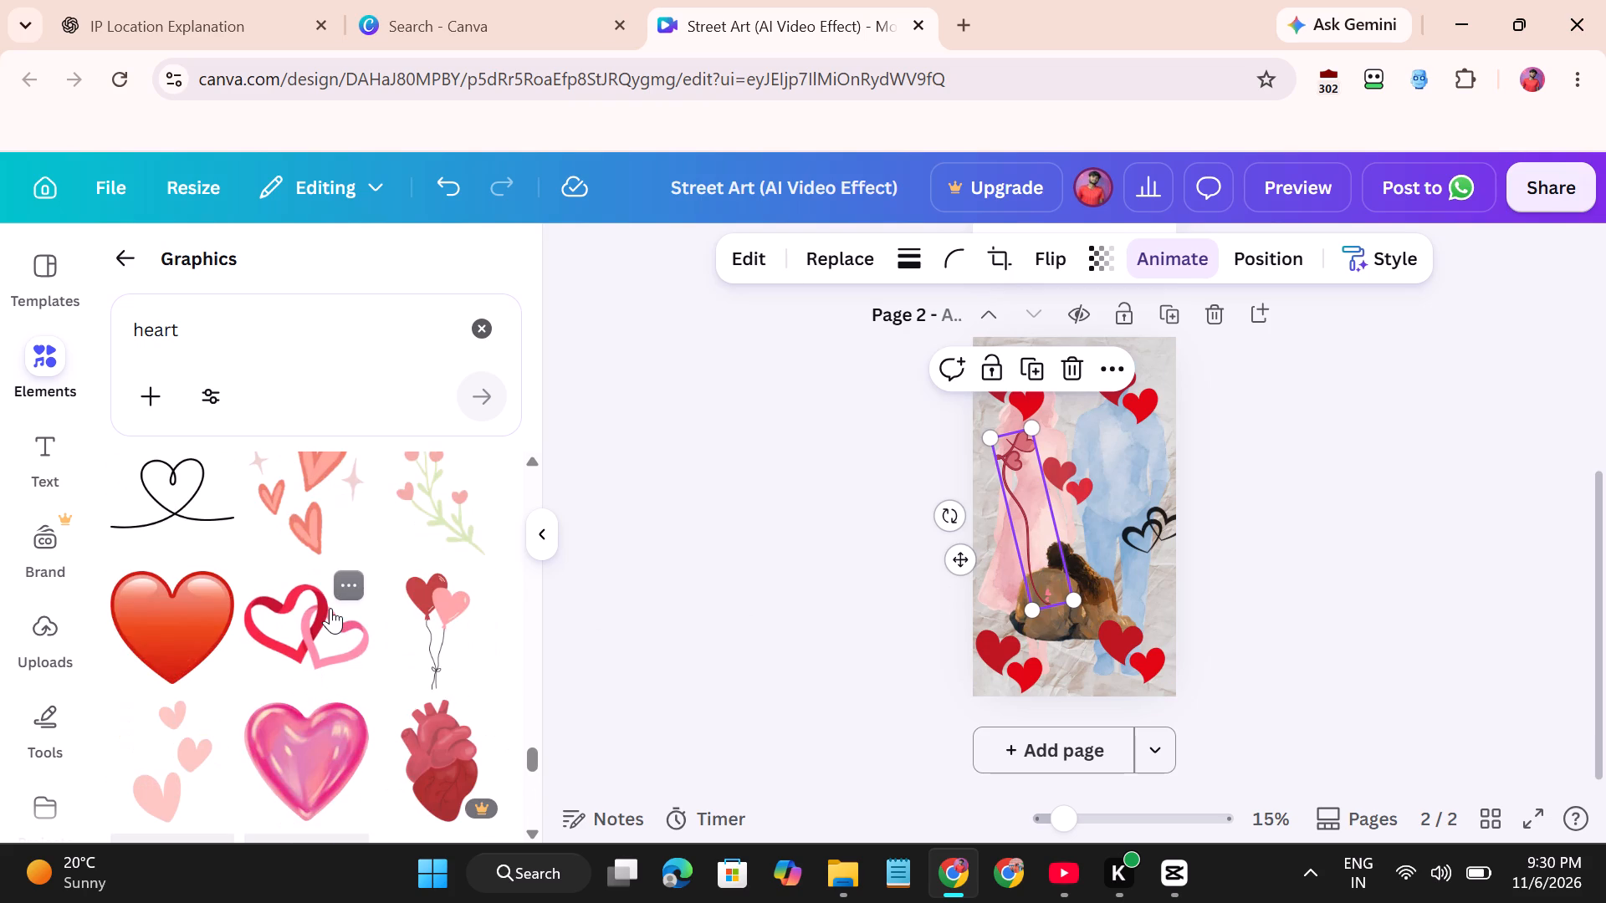
scroll(330, 608, "up", 3)
left_click(493, 332)
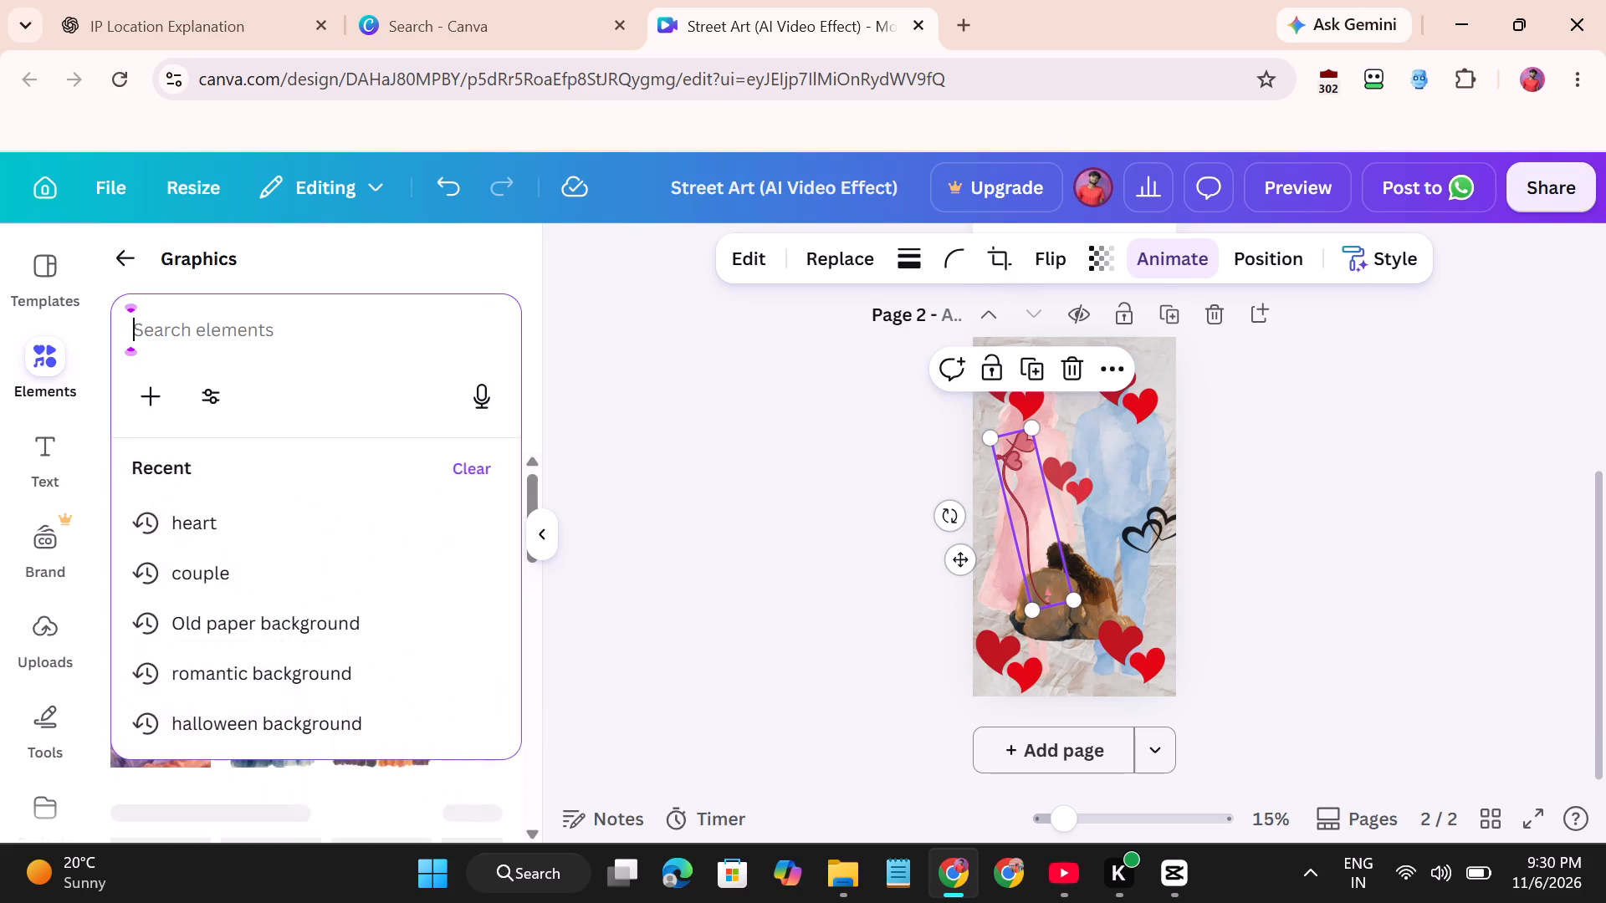
key("l")
key("o")
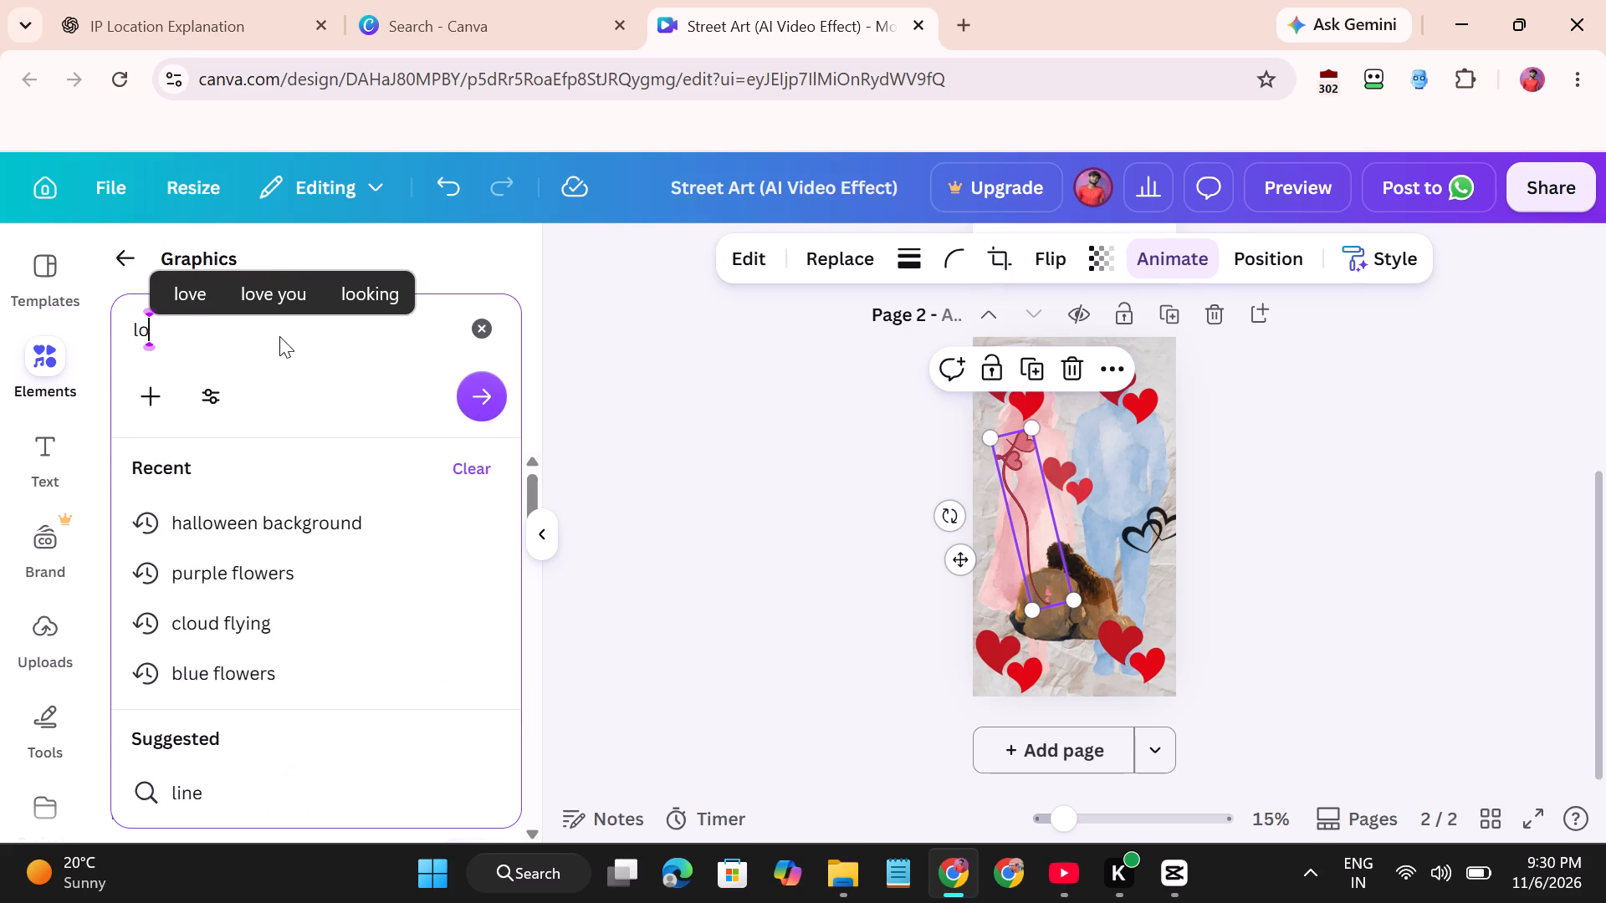
type("ve")
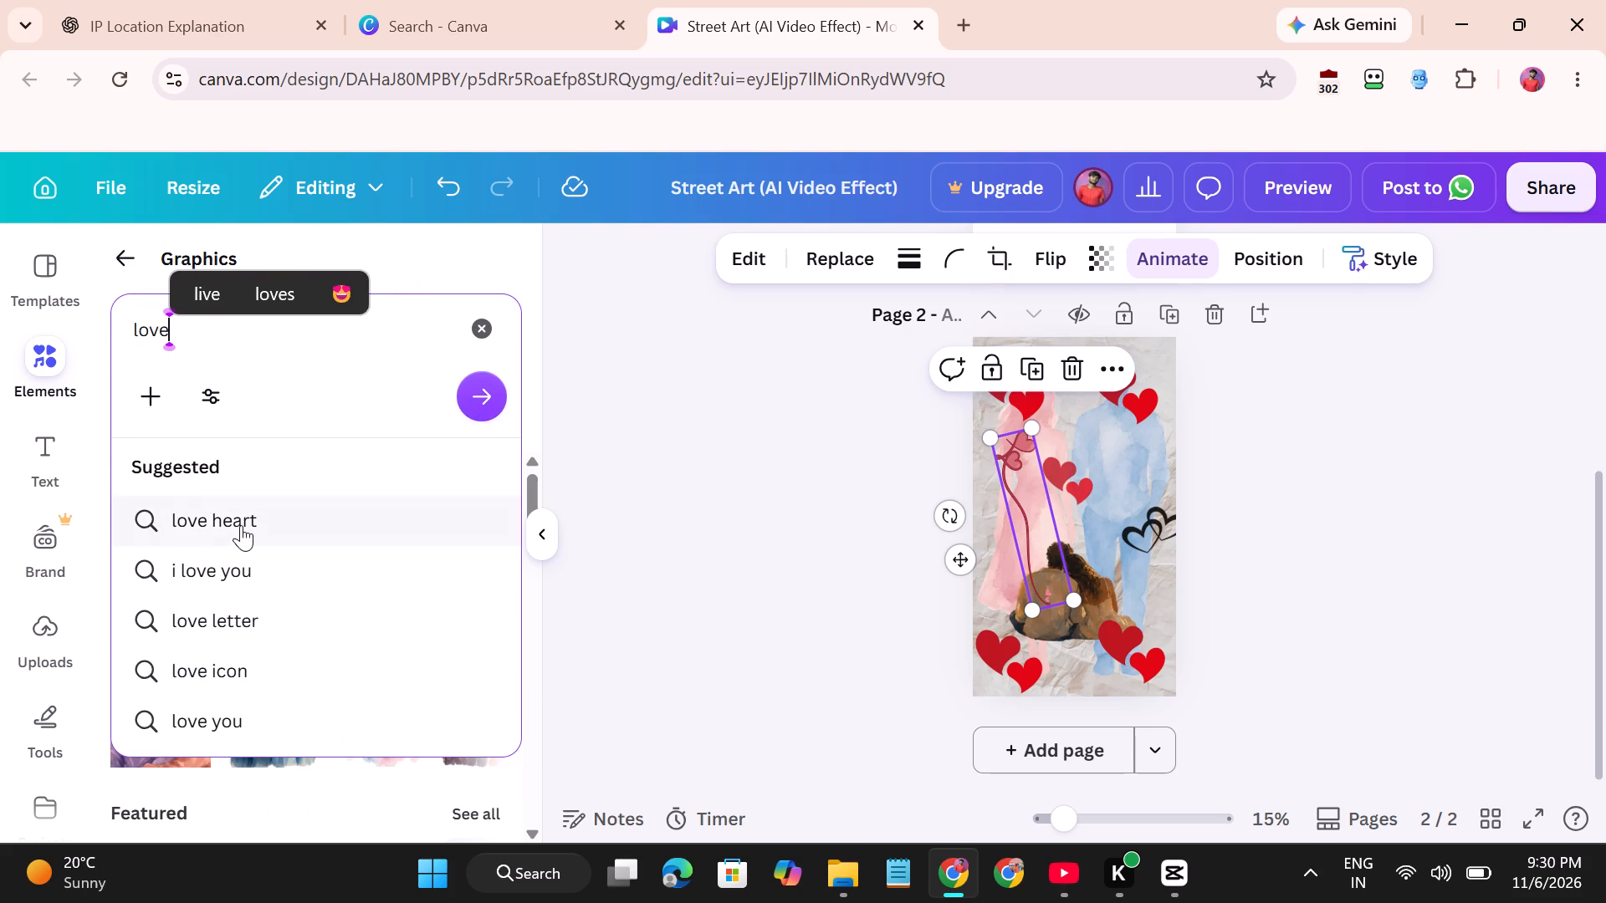
left_click(241, 525)
scroll(281, 623, "down", 1)
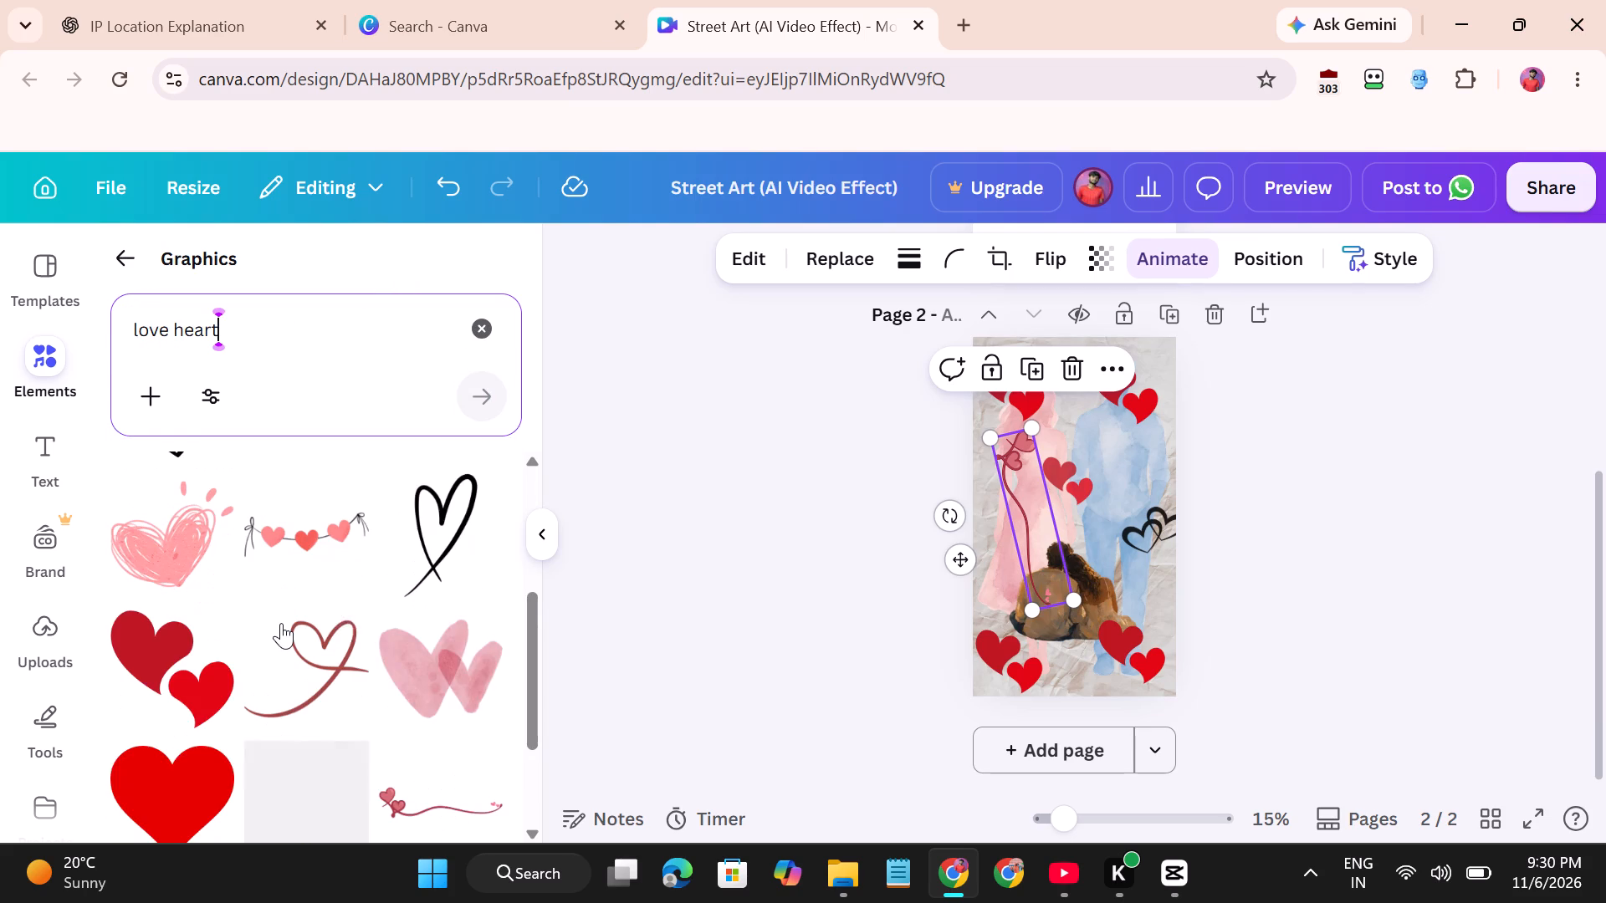
scroll(281, 623, "down", 2)
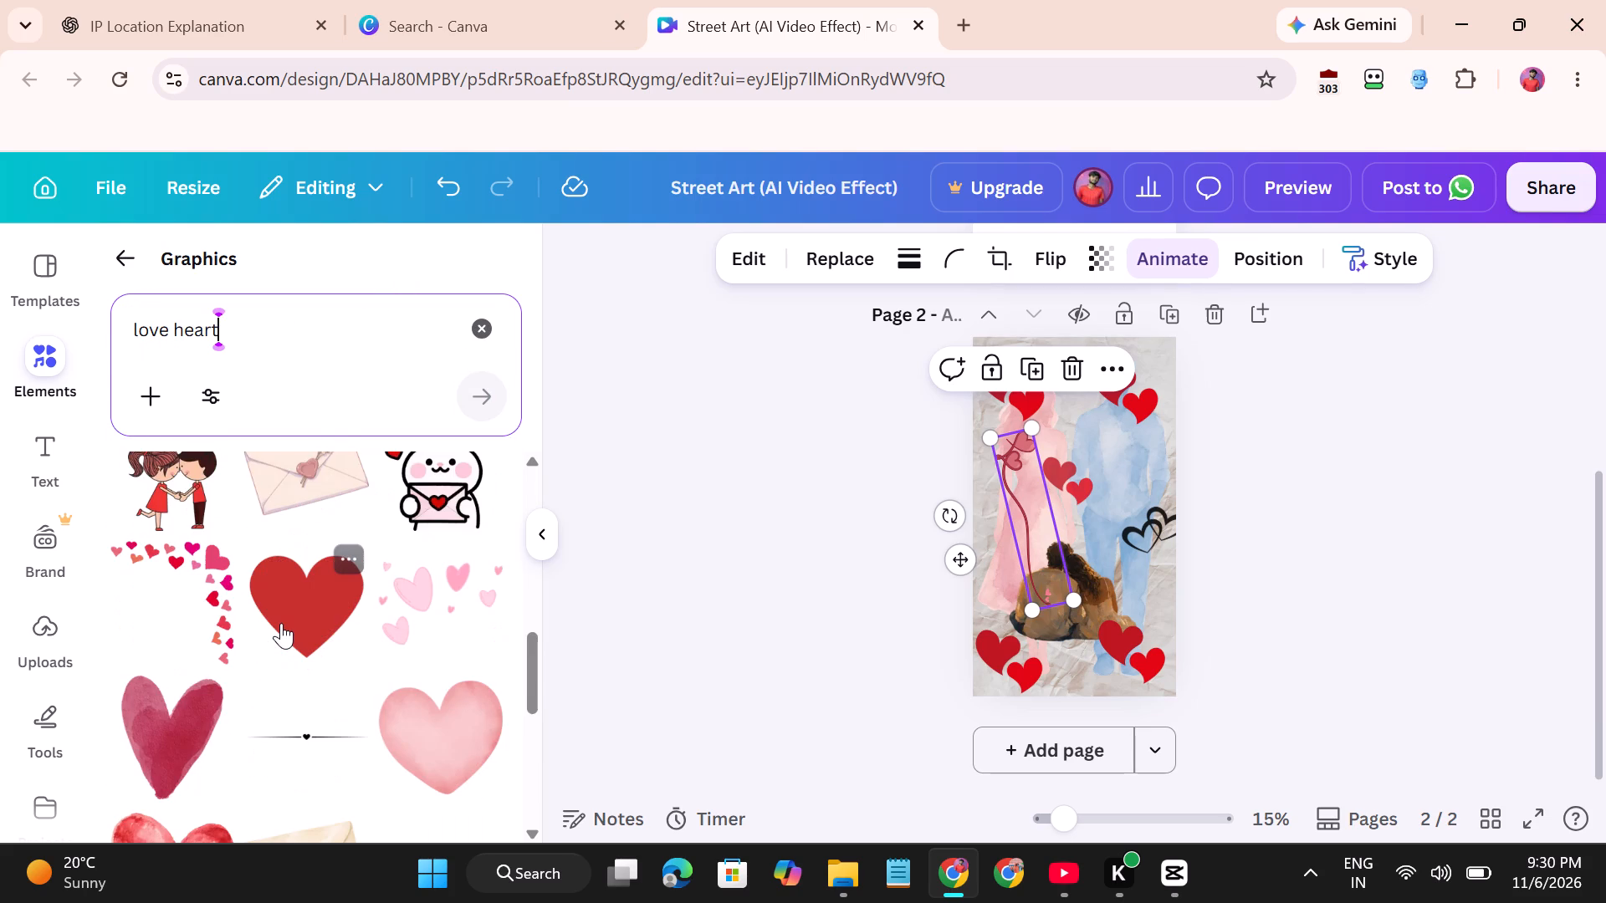
scroll(281, 623, "down", 1)
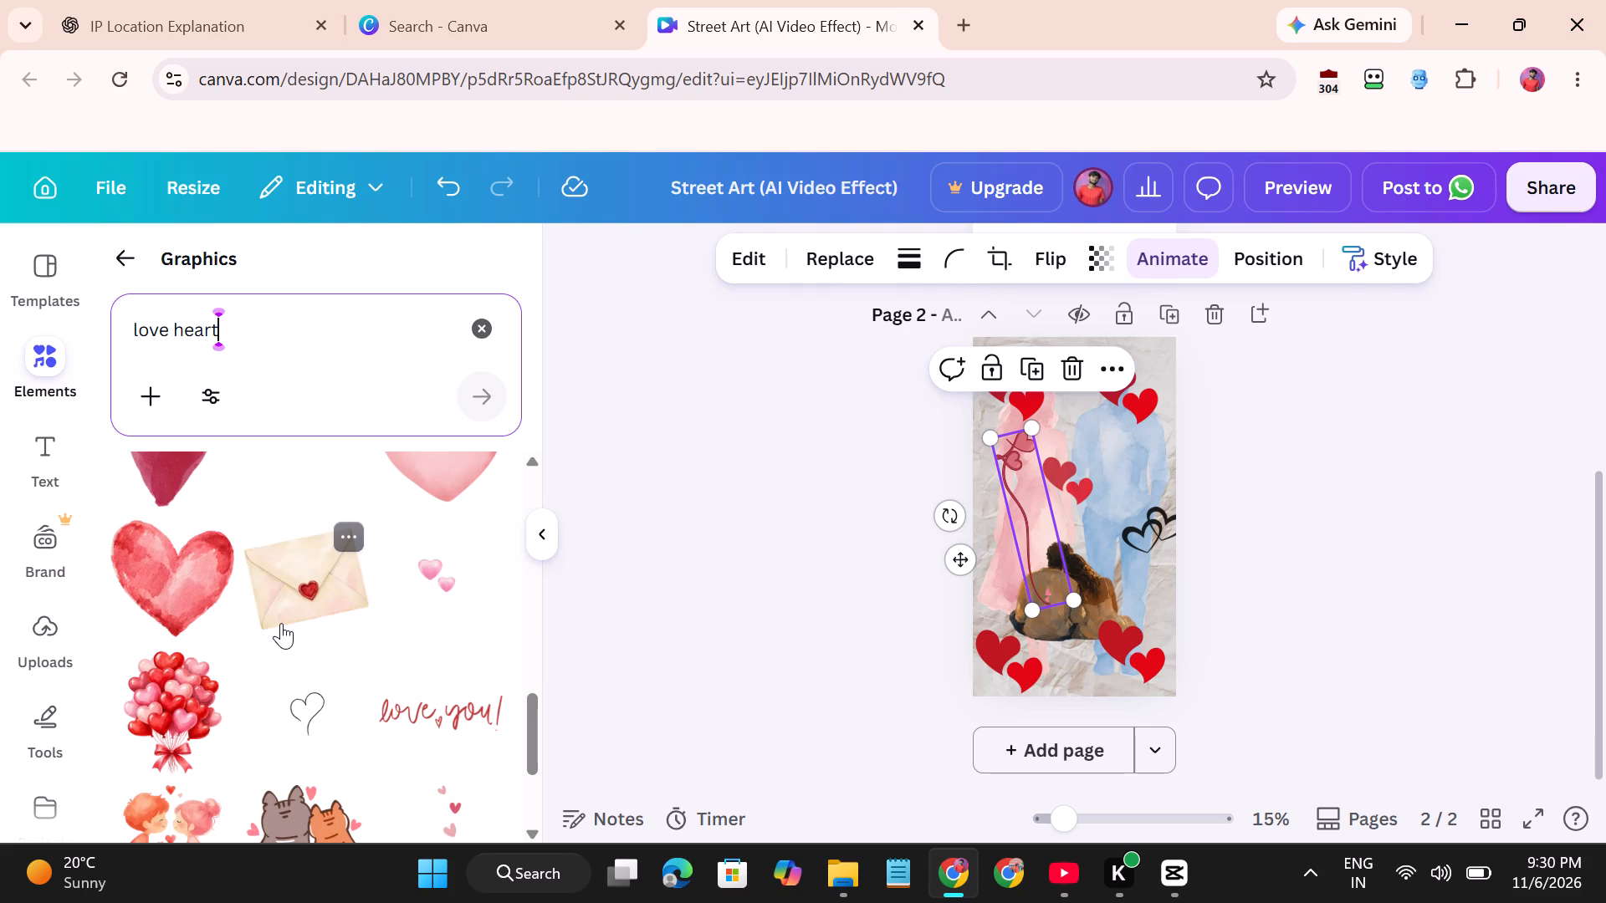
left_click_drag(148, 712, 586, 604)
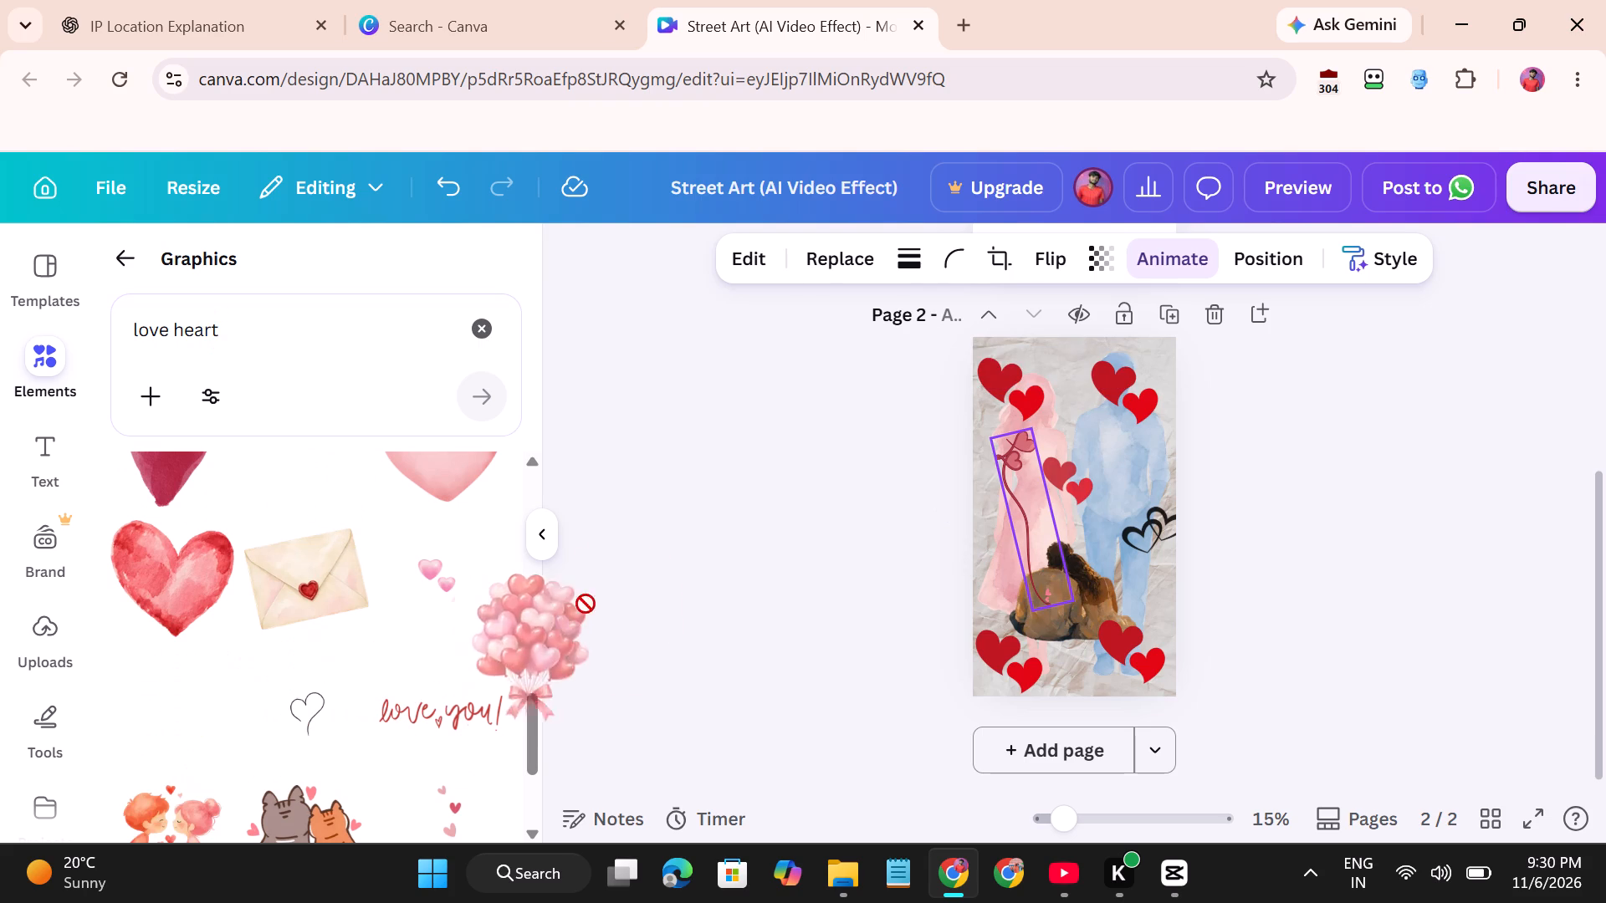
left_click_drag(586, 604, 1051, 492)
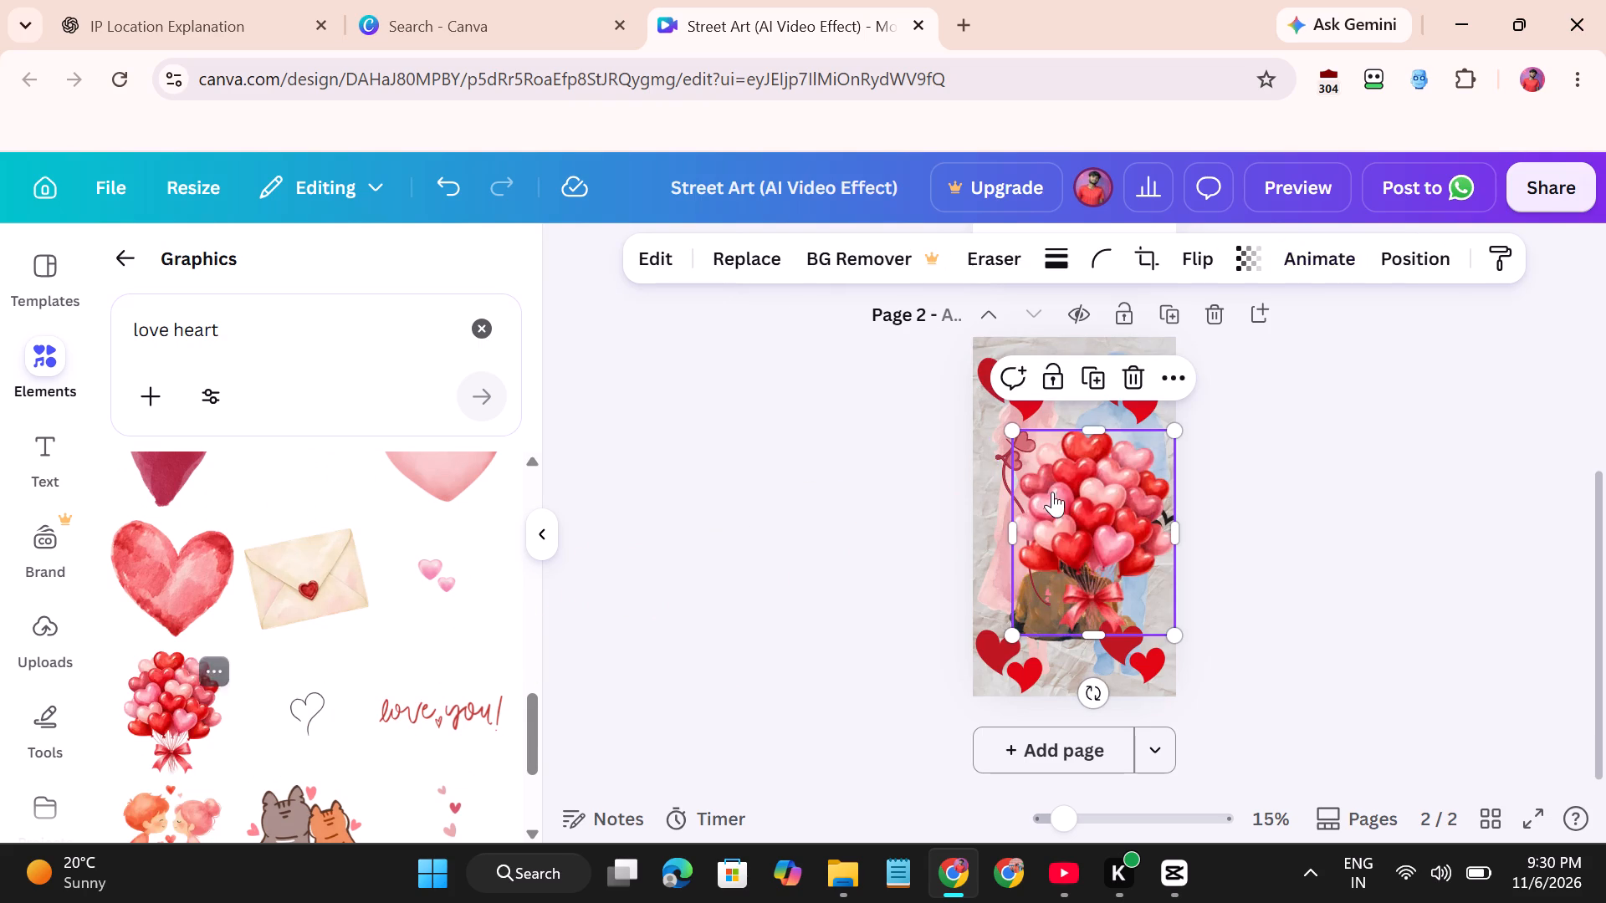
Shrink the heart balloon bouquet and place it over the blue figure's torso, above the black heart outline.
left_click_drag(1008, 632, 1056, 528)
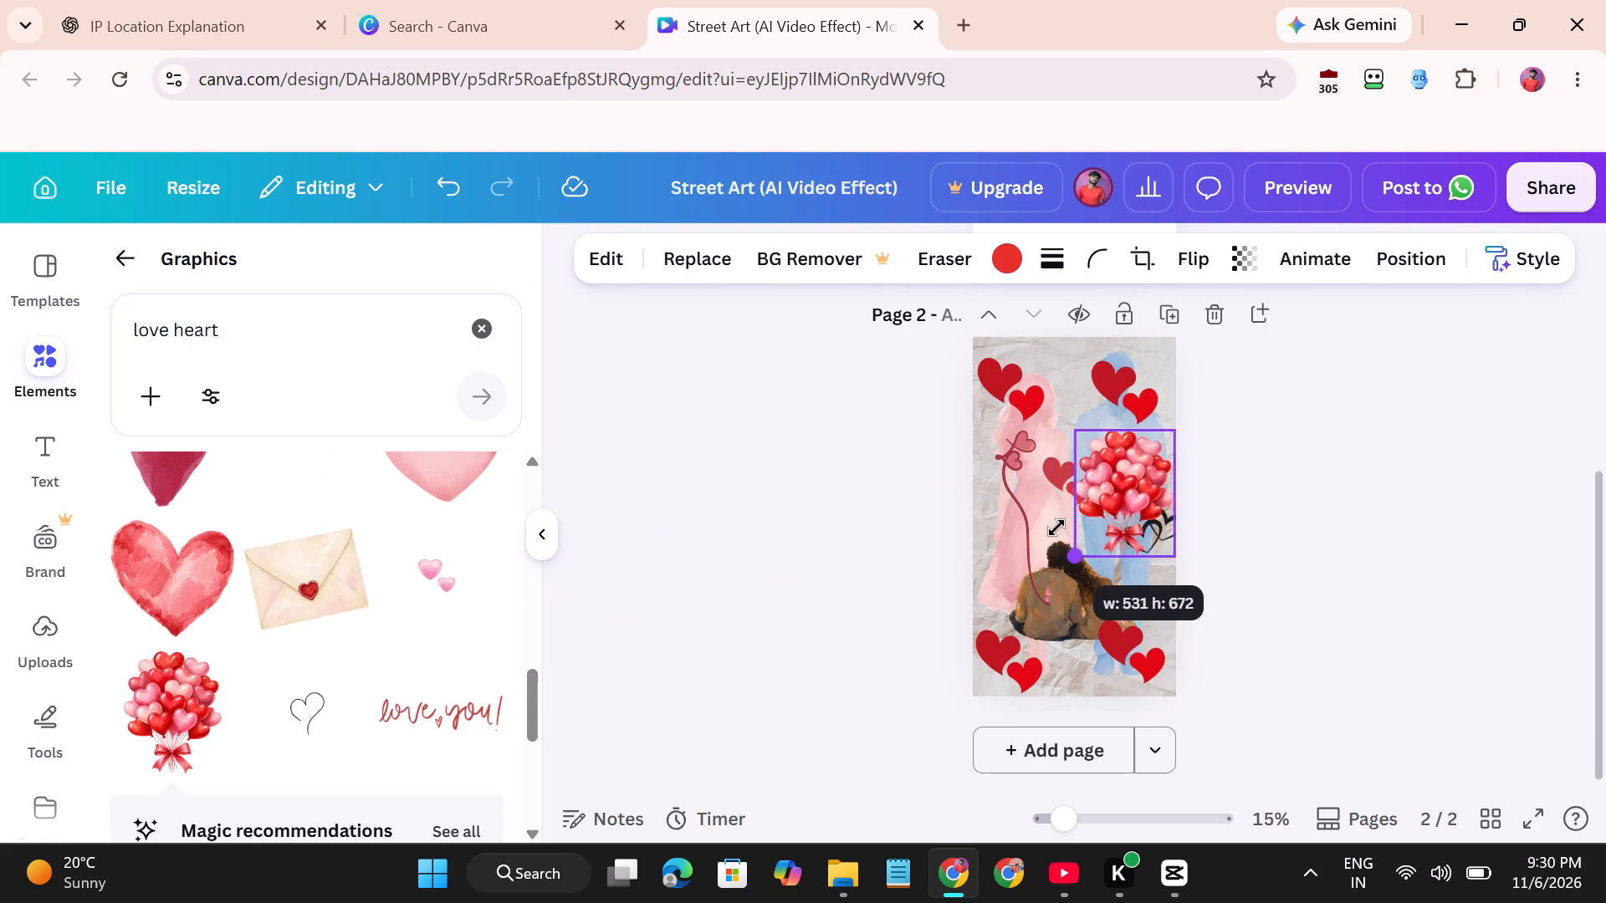
left_click_drag(1056, 528, 1059, 499)
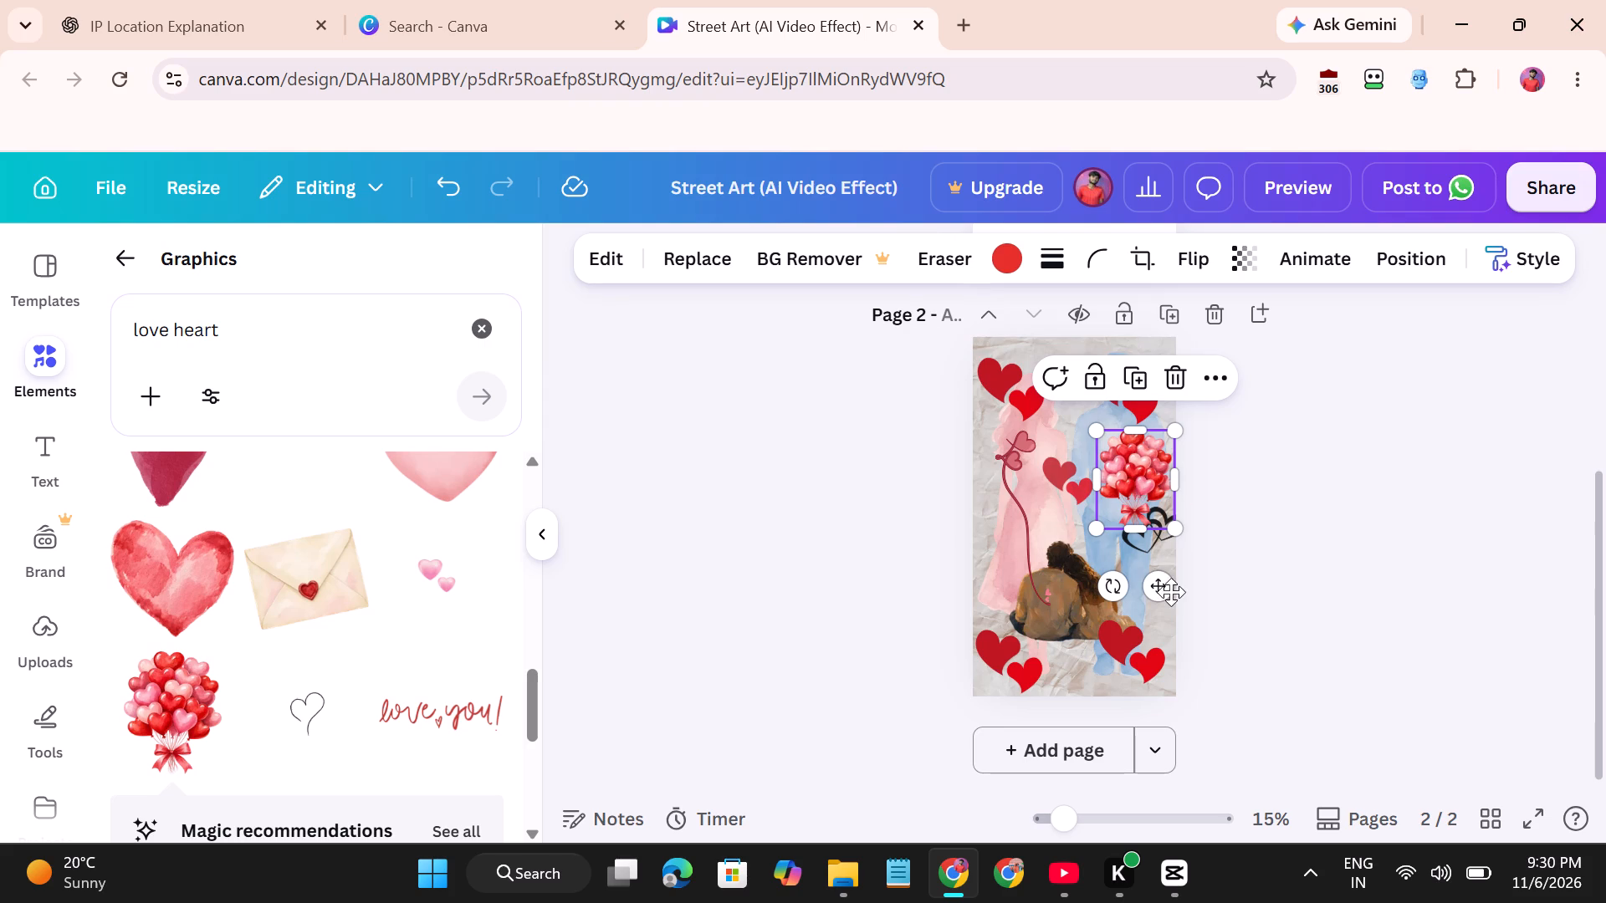
left_click_drag(1105, 528, 1115, 494)
left_click_drag(1143, 467, 1123, 468)
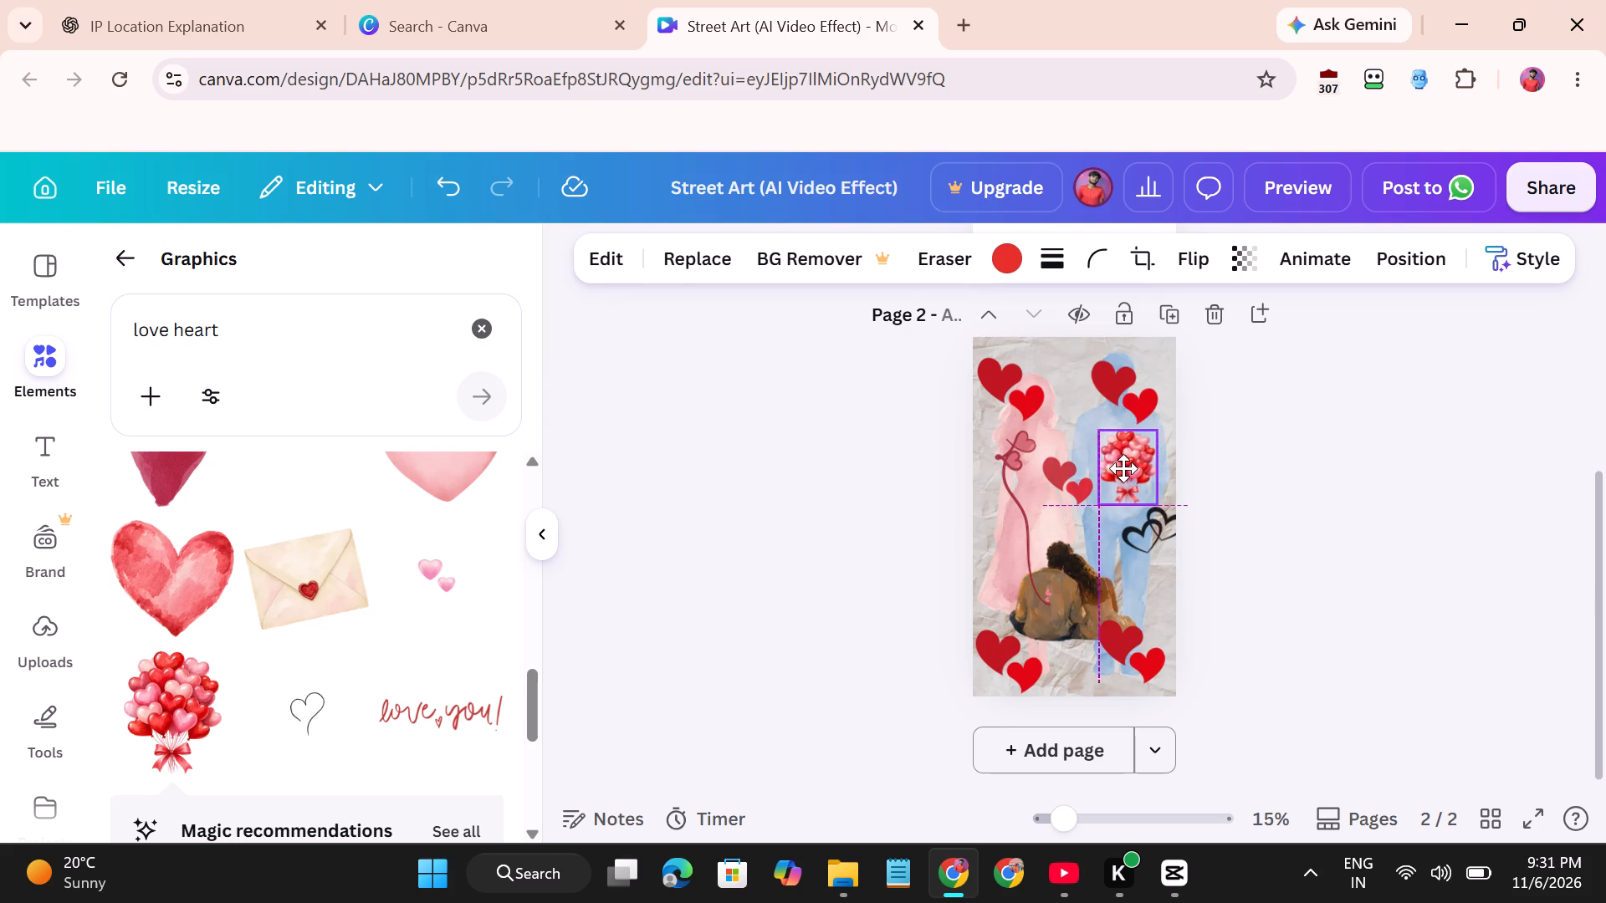
left_click_drag(1123, 468, 1115, 486)
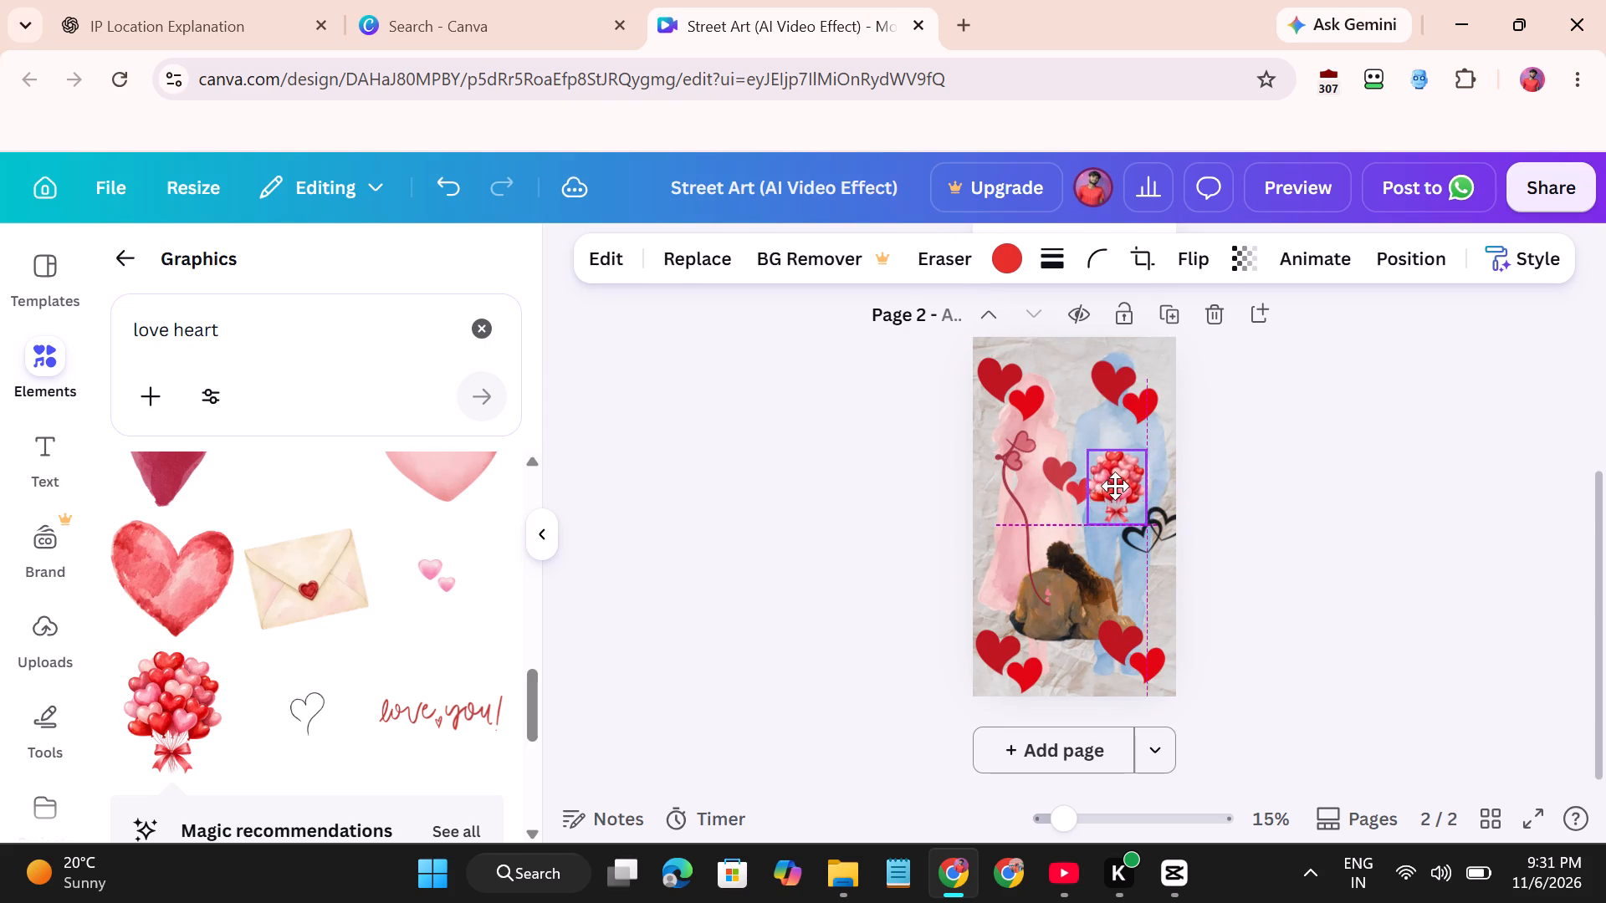
left_click_drag(1115, 486, 1114, 465)
Apply the Rise animation to the heart balloon bouquet.
left_click(1304, 257)
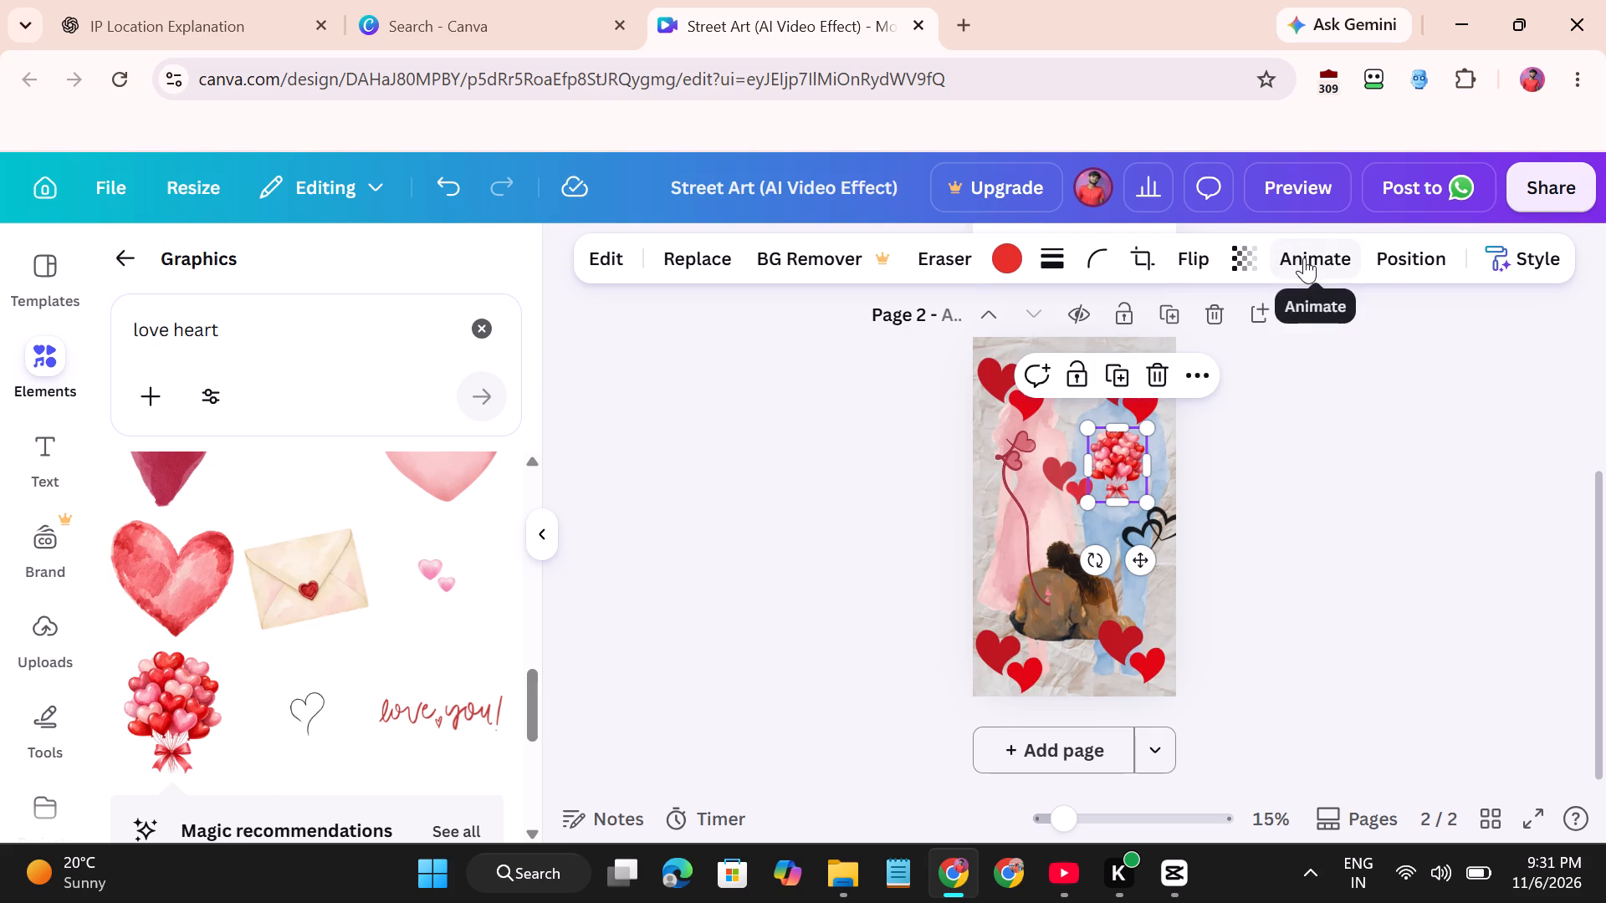
scroll(239, 527, "down", 2)
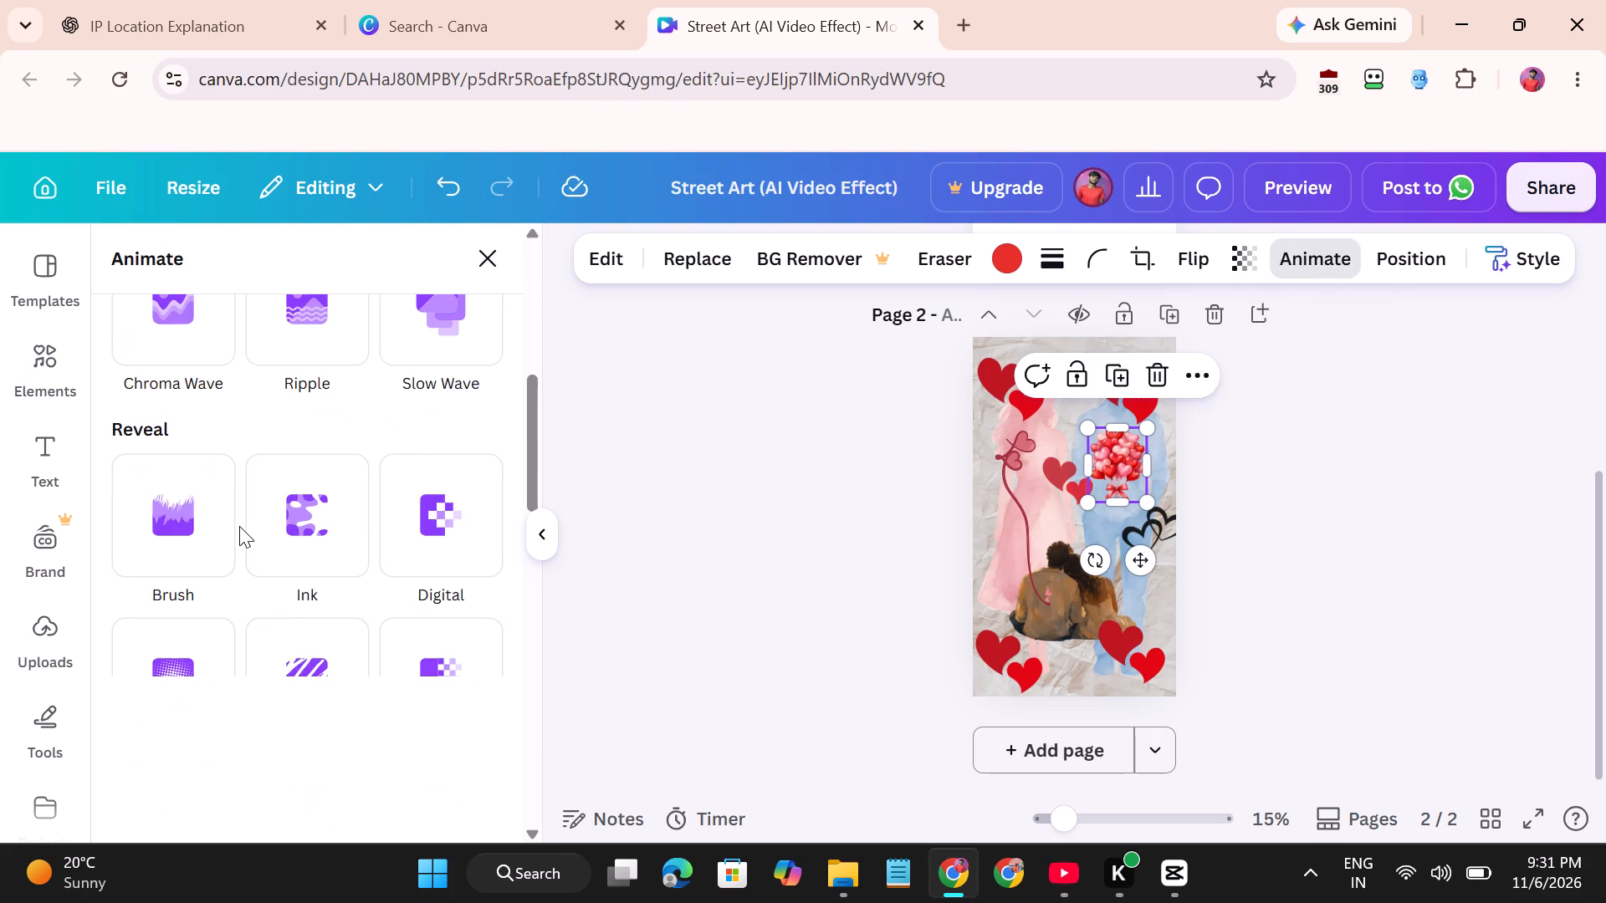
scroll(239, 526, "down", 1)
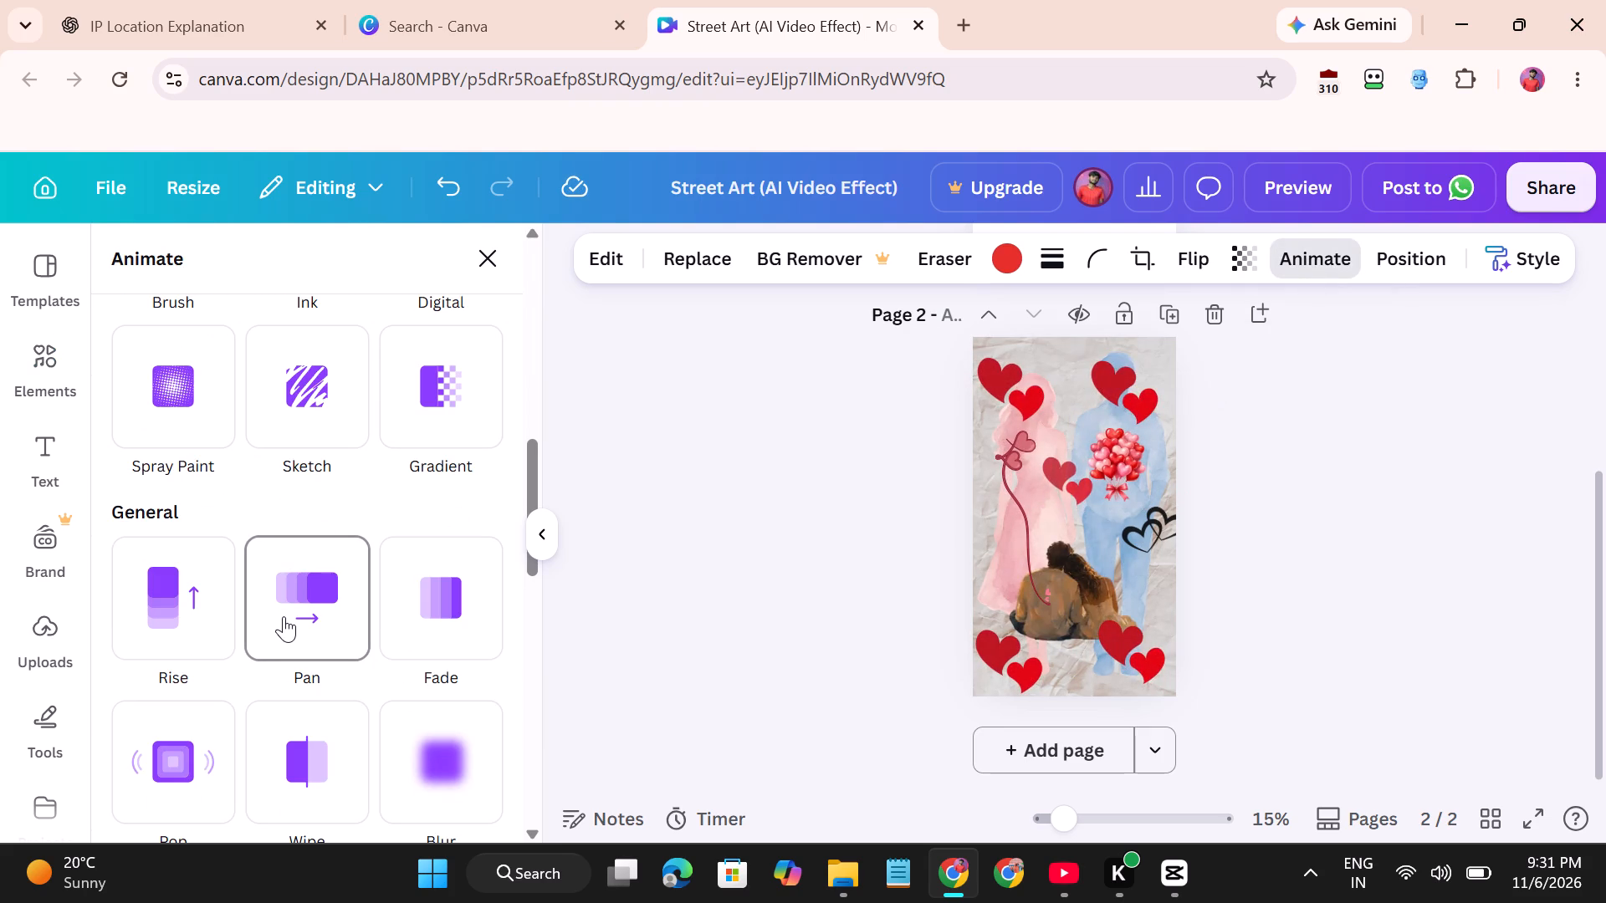
left_click(165, 615)
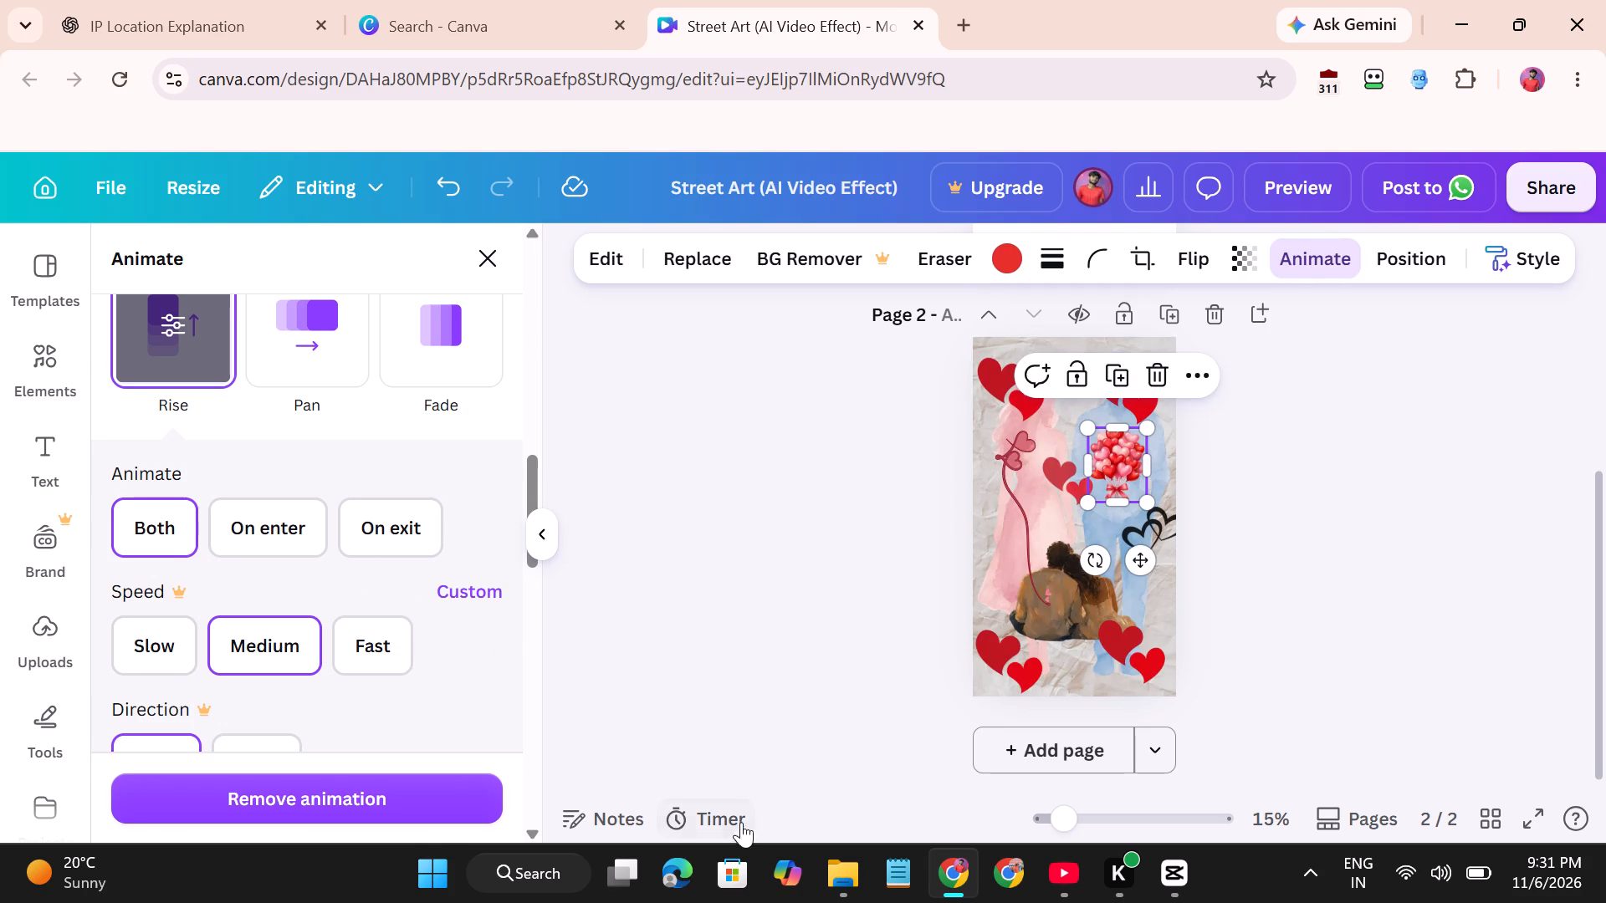
left_click(1061, 512)
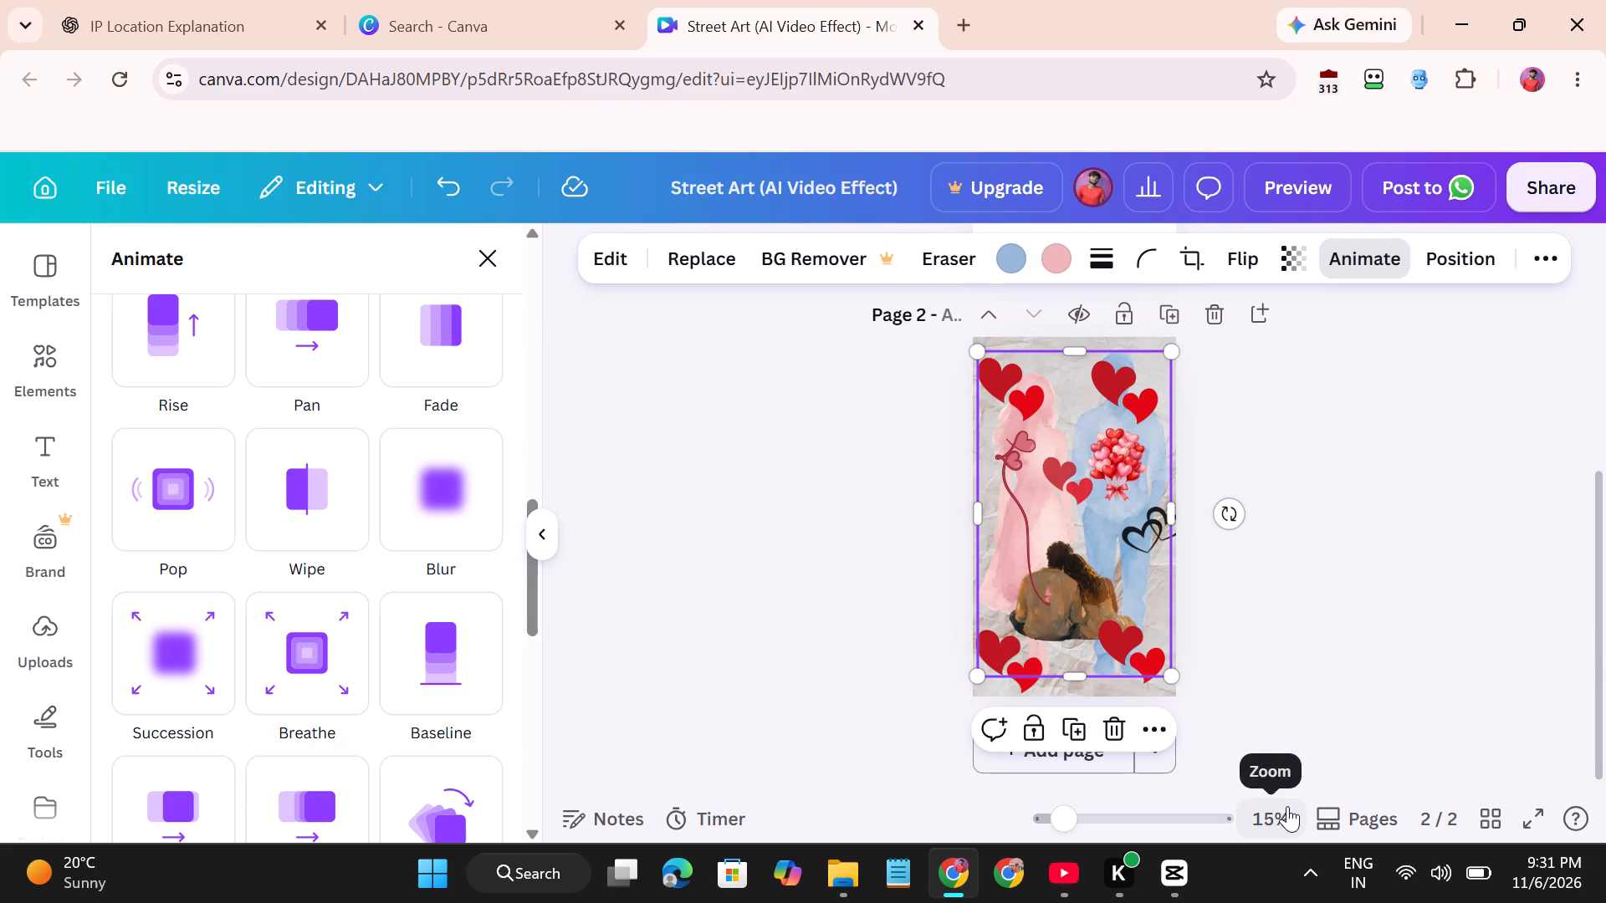
Trim the end of the heart balloon bouquet's clip so that it lasts 3.6 s.
left_click(1349, 821)
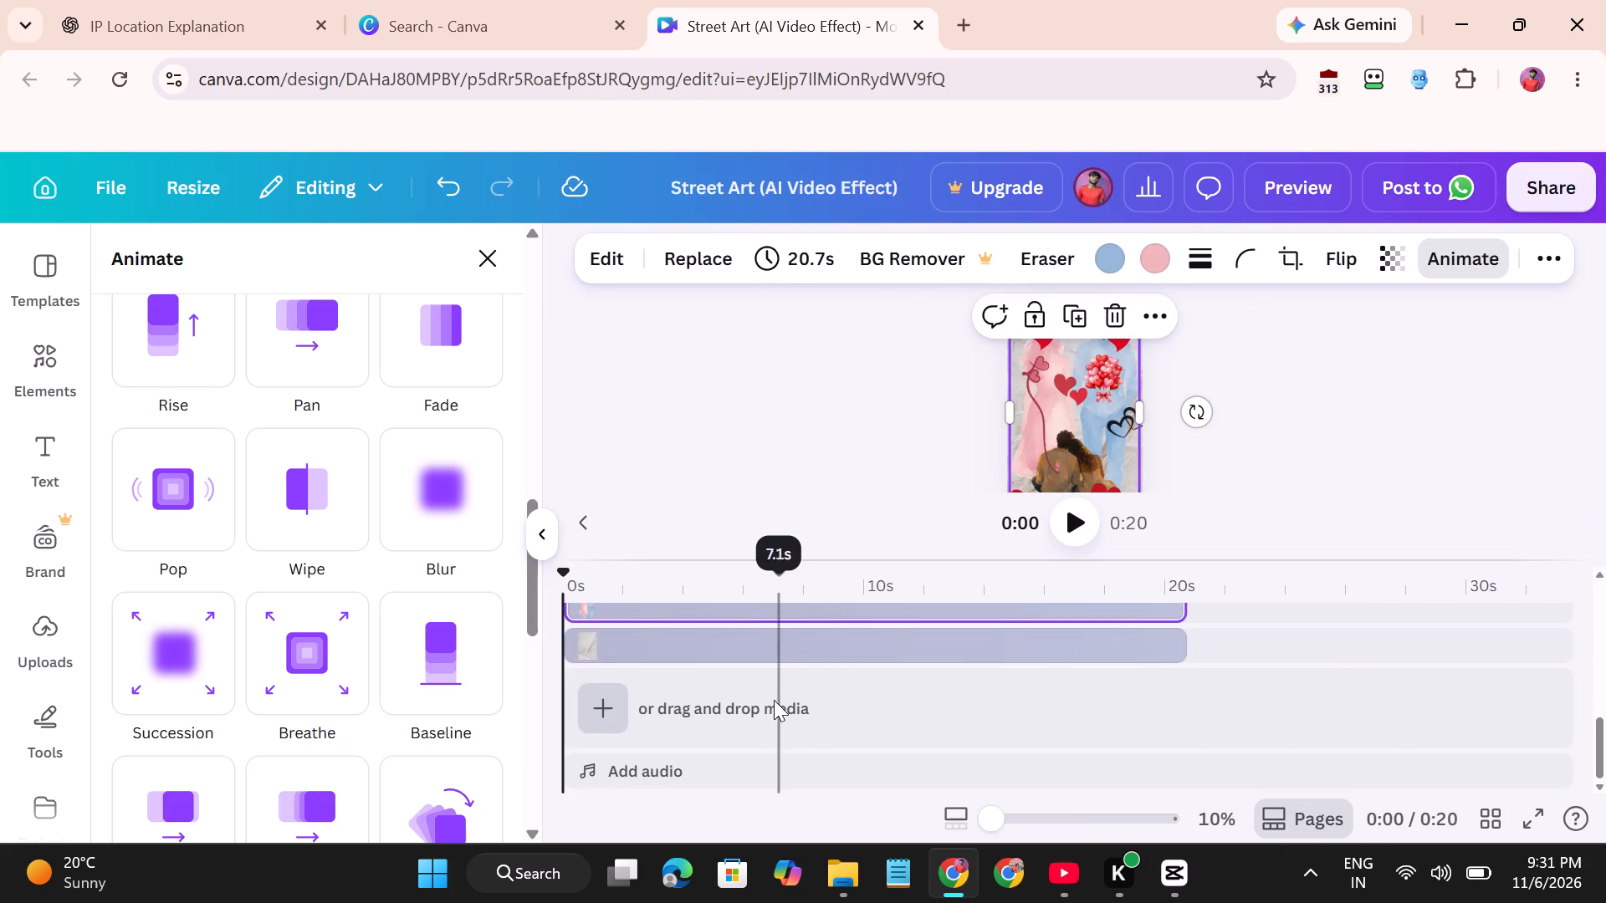
scroll(765, 685, "up", 3)
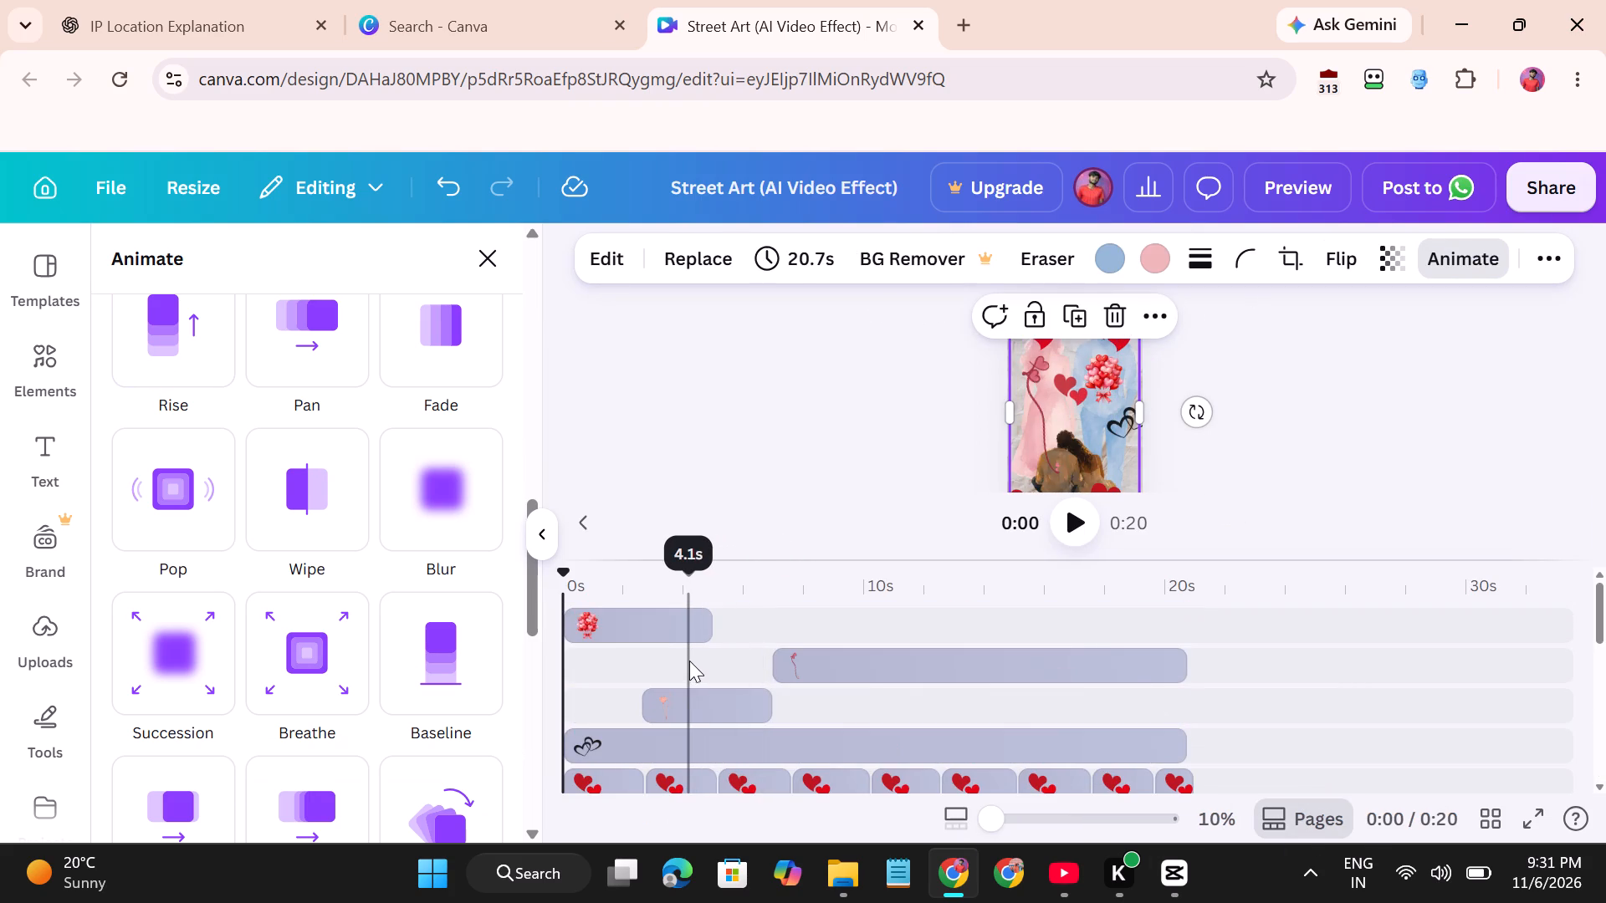
left_click(674, 663)
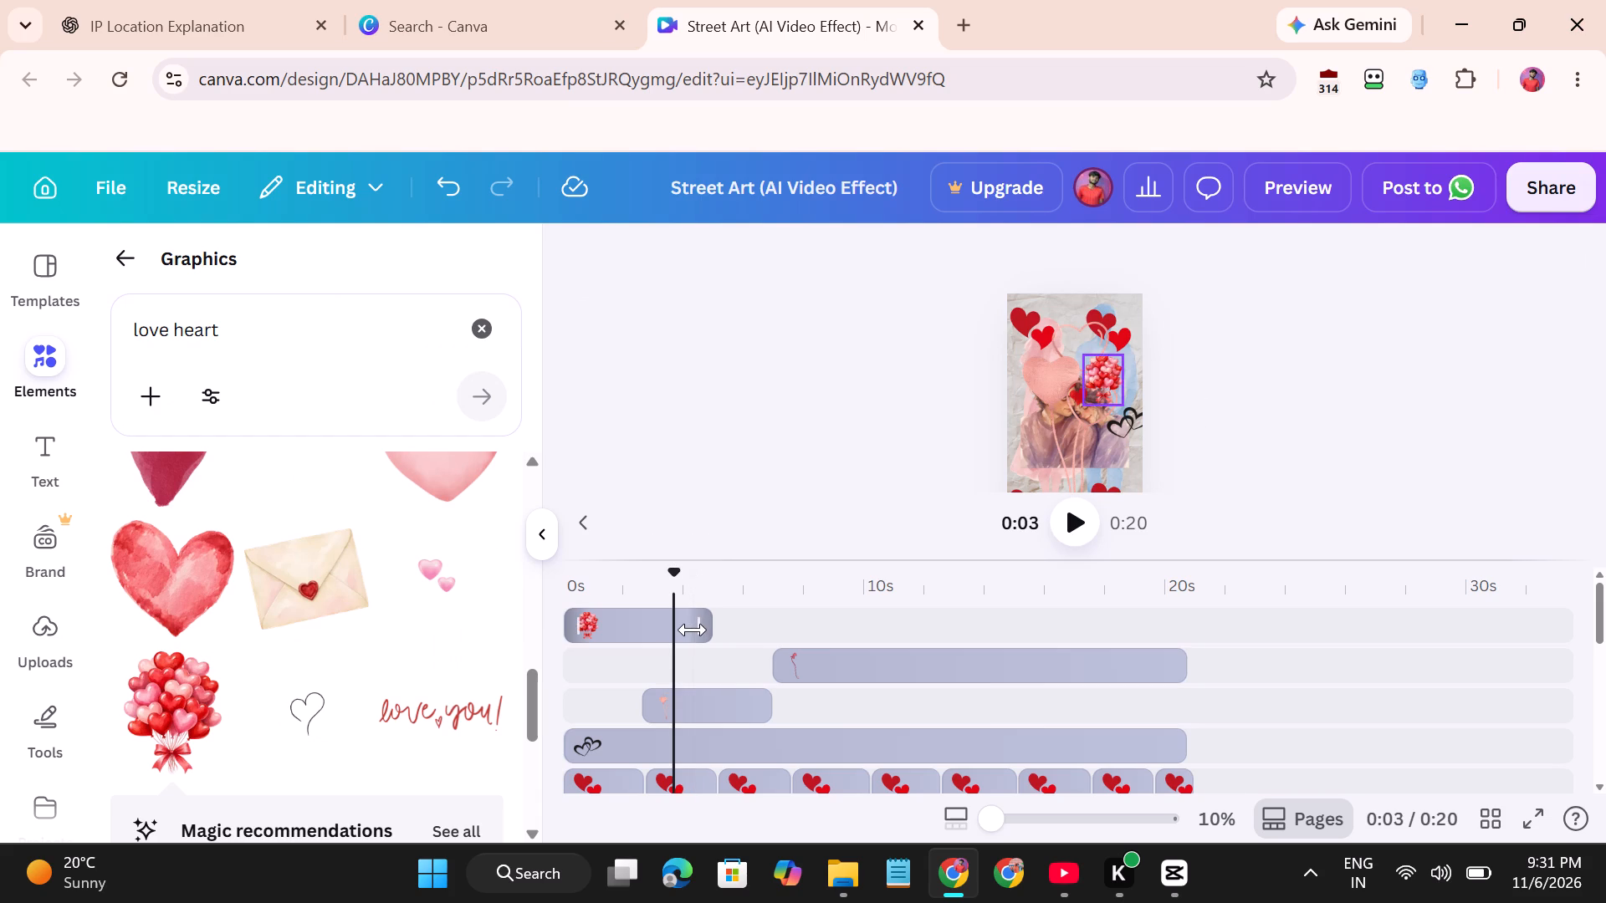
left_click_drag(693, 630, 656, 634)
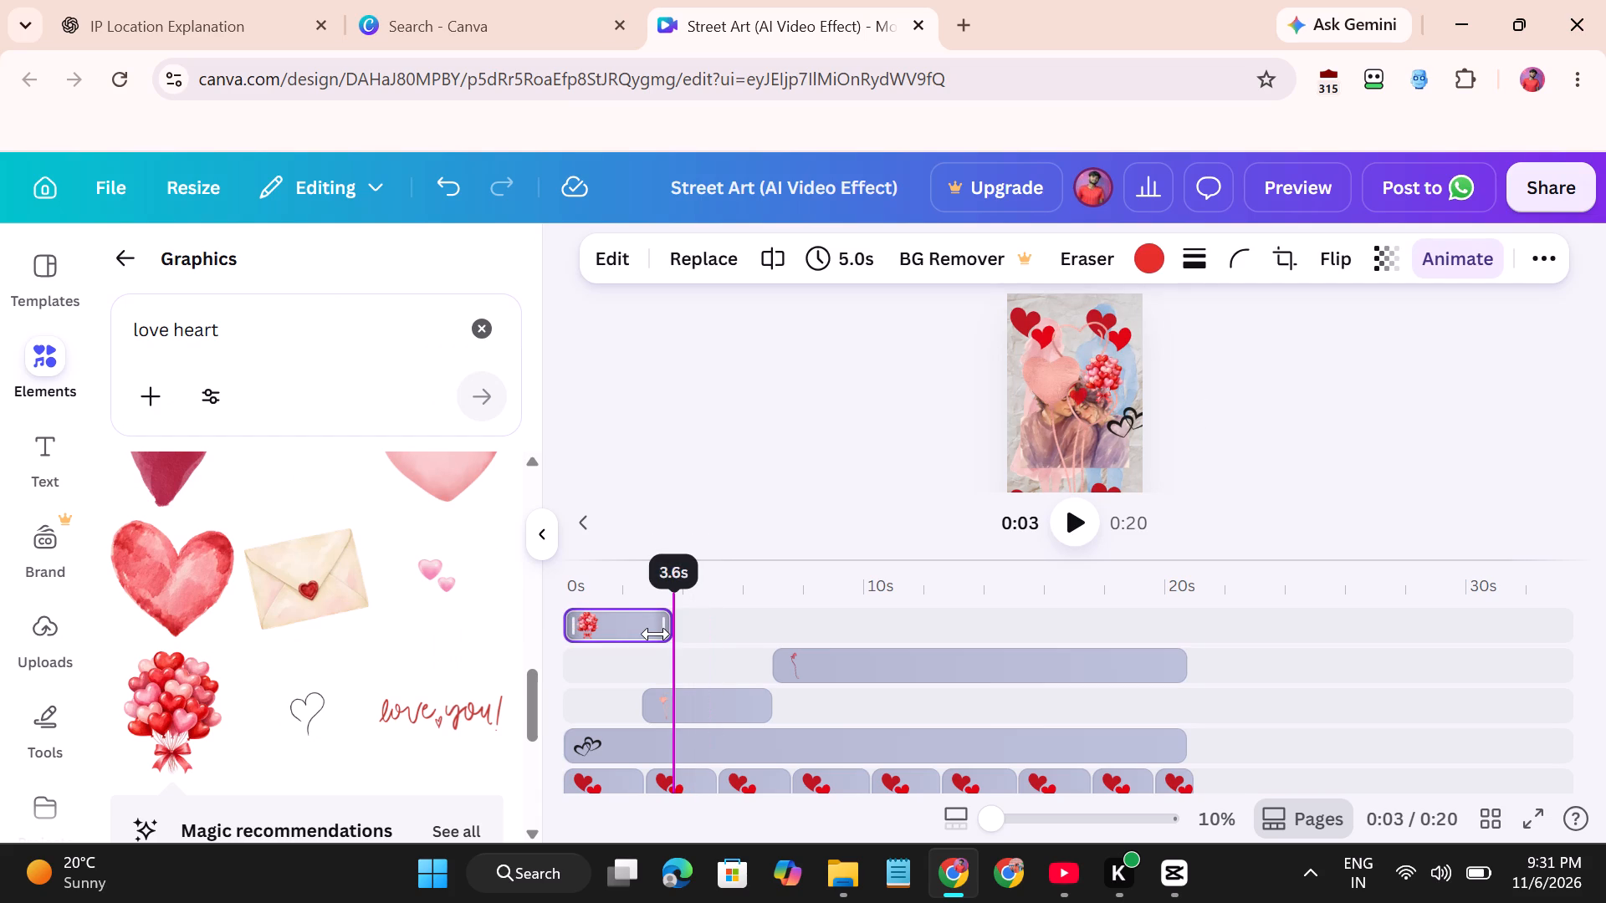
left_click_drag(656, 634, 655, 646)
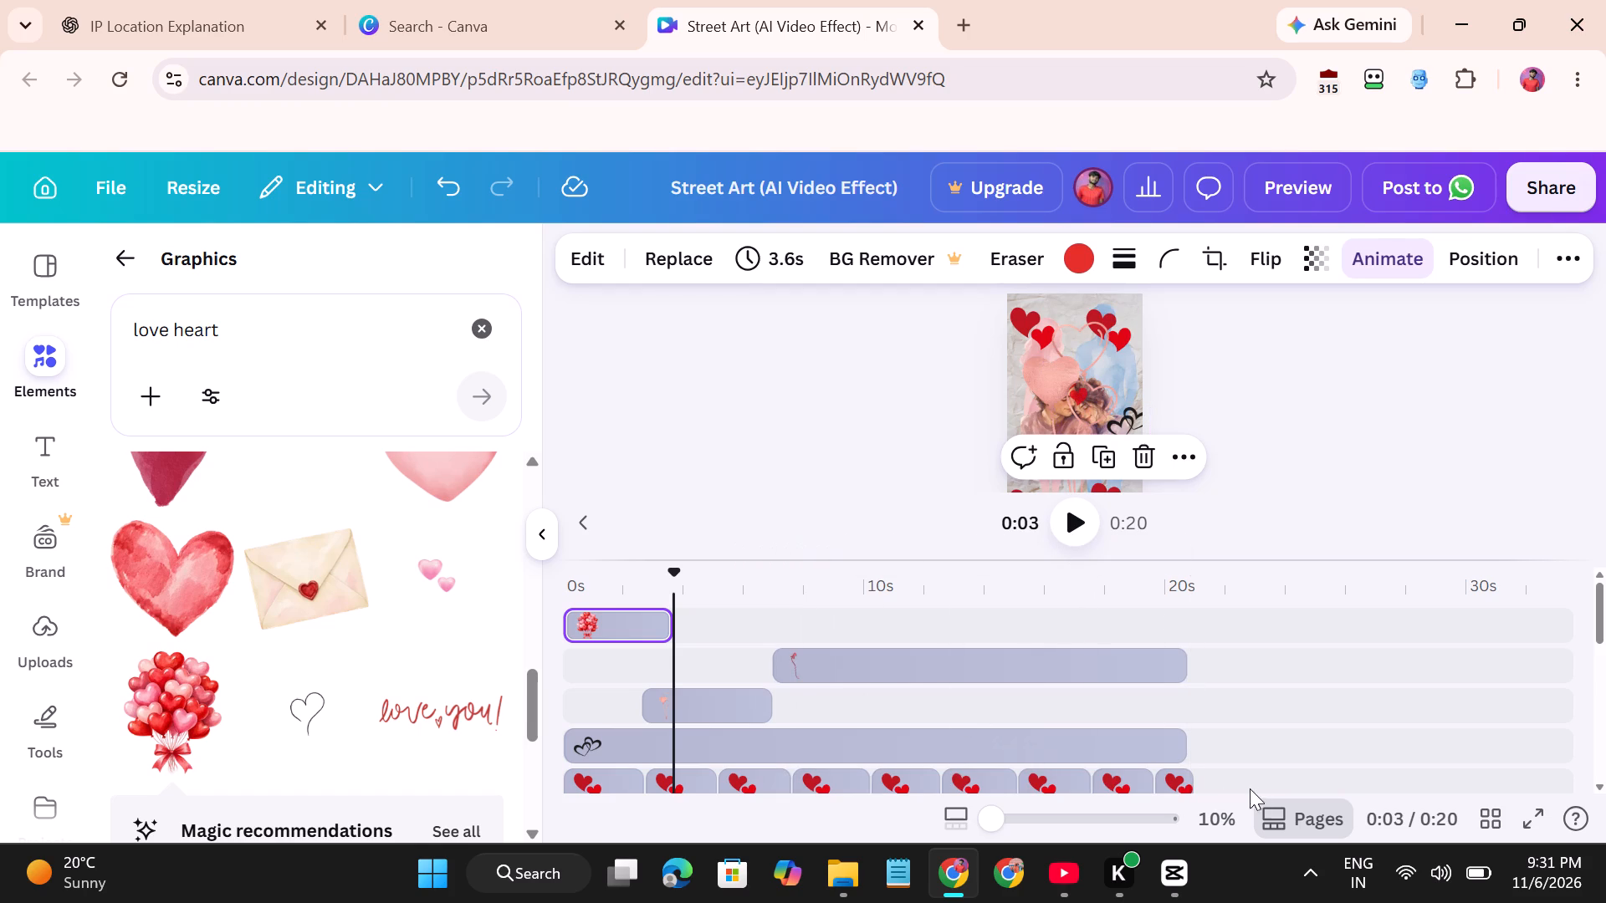
Delete page 1, the street-style page with the walking figures, leaving only the heart-themed couple page.
left_click(1274, 823)
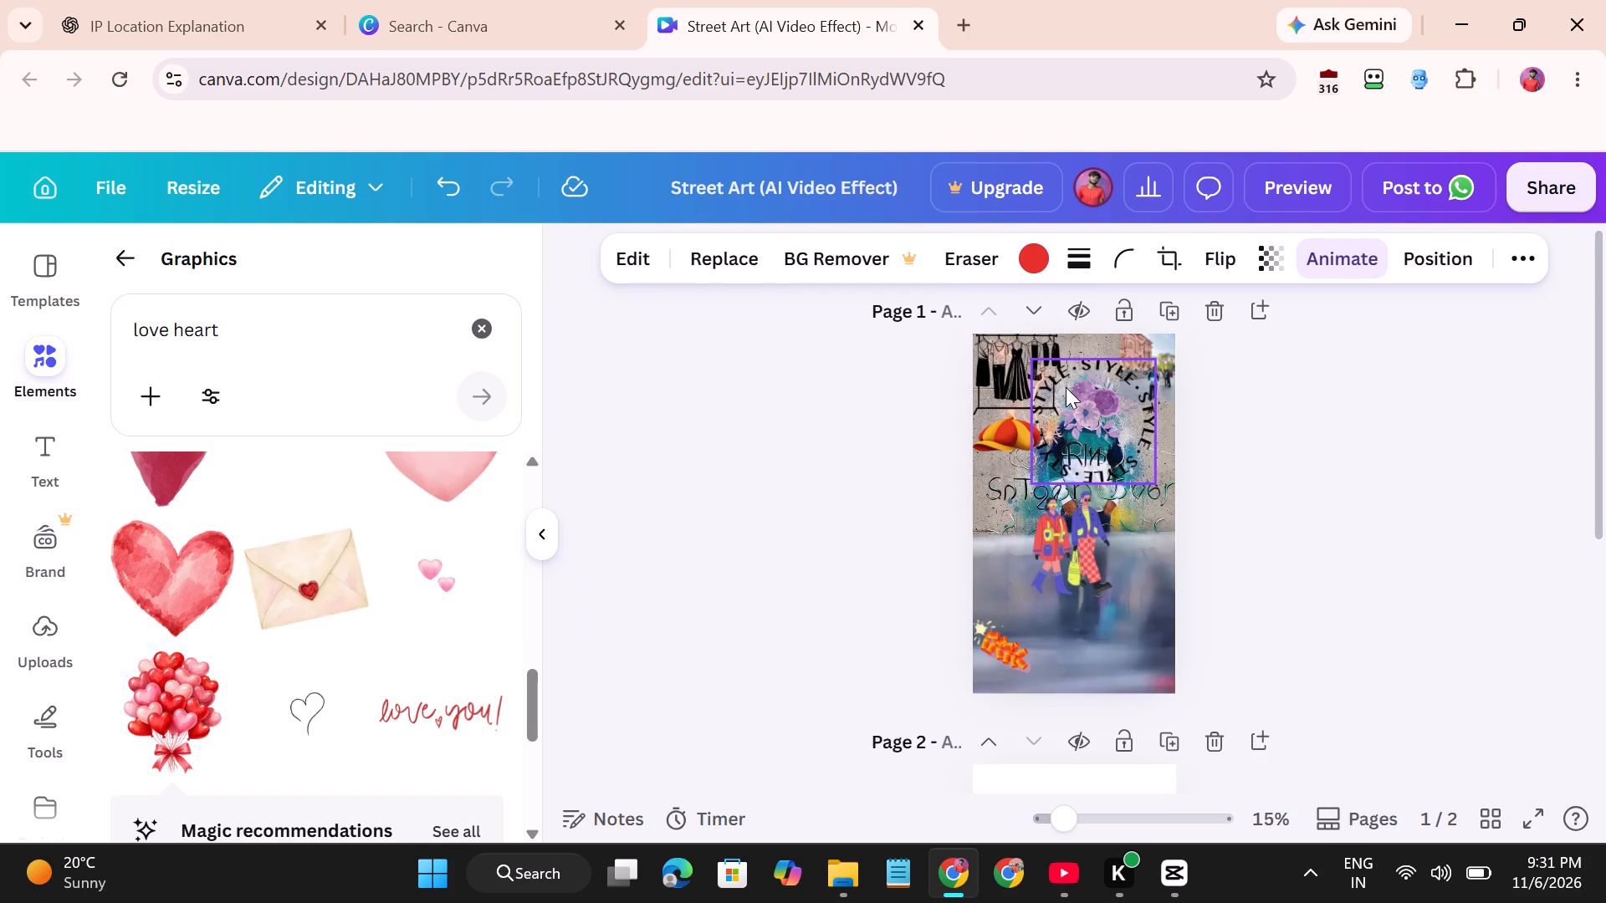
scroll(1059, 544, "up", 1)
scroll(1059, 544, "down", 1)
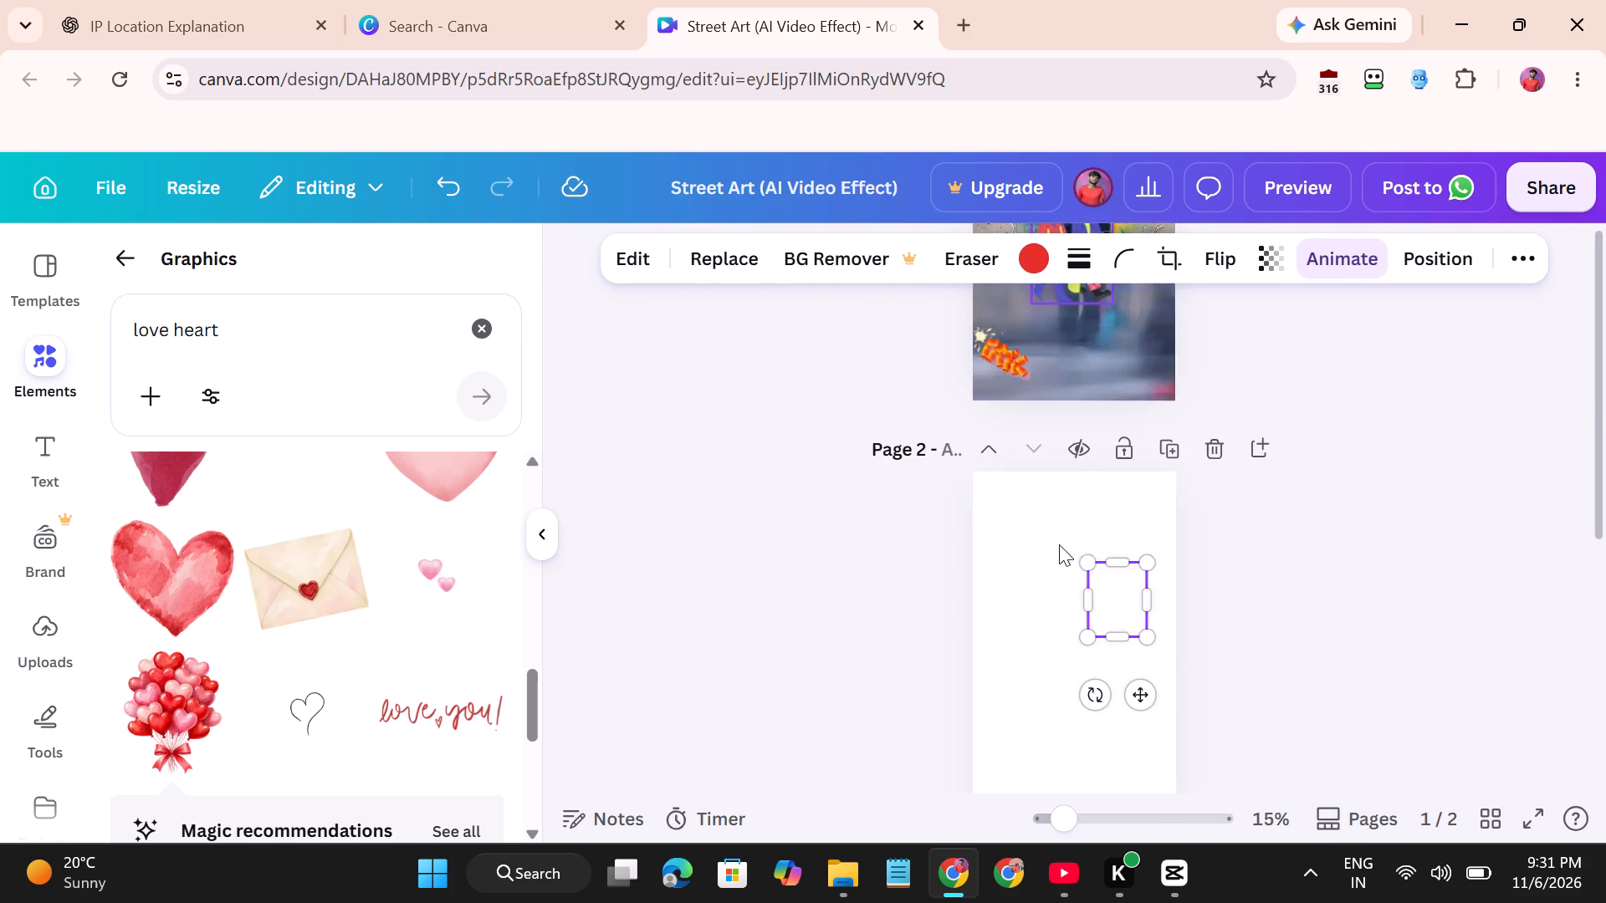
scroll(1080, 399, "up", 1)
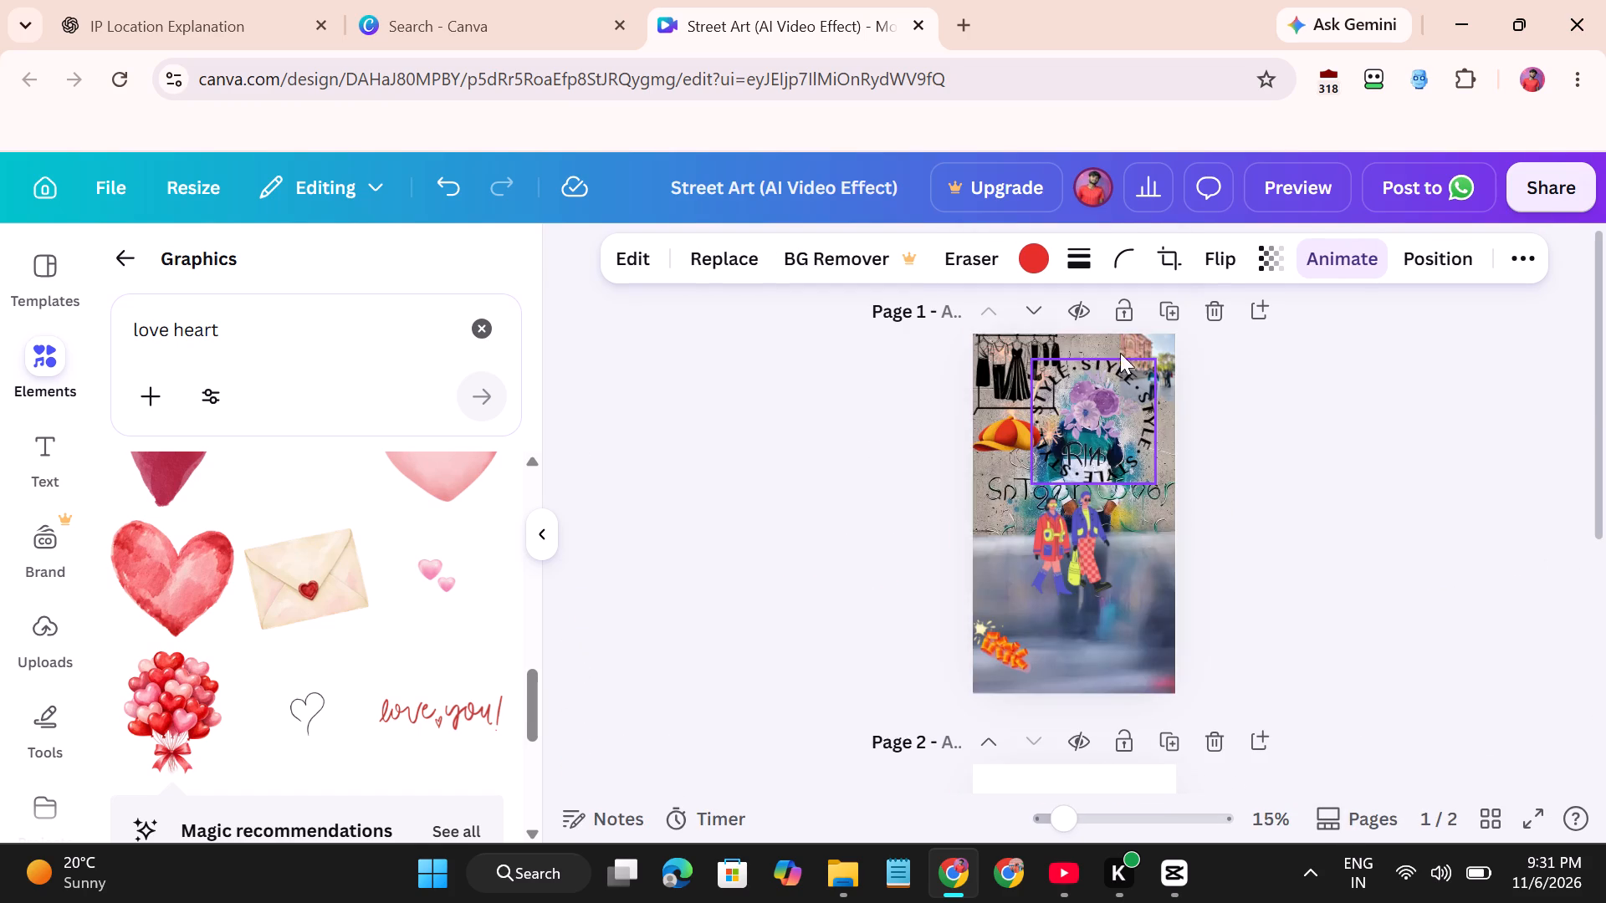
left_click(1213, 300)
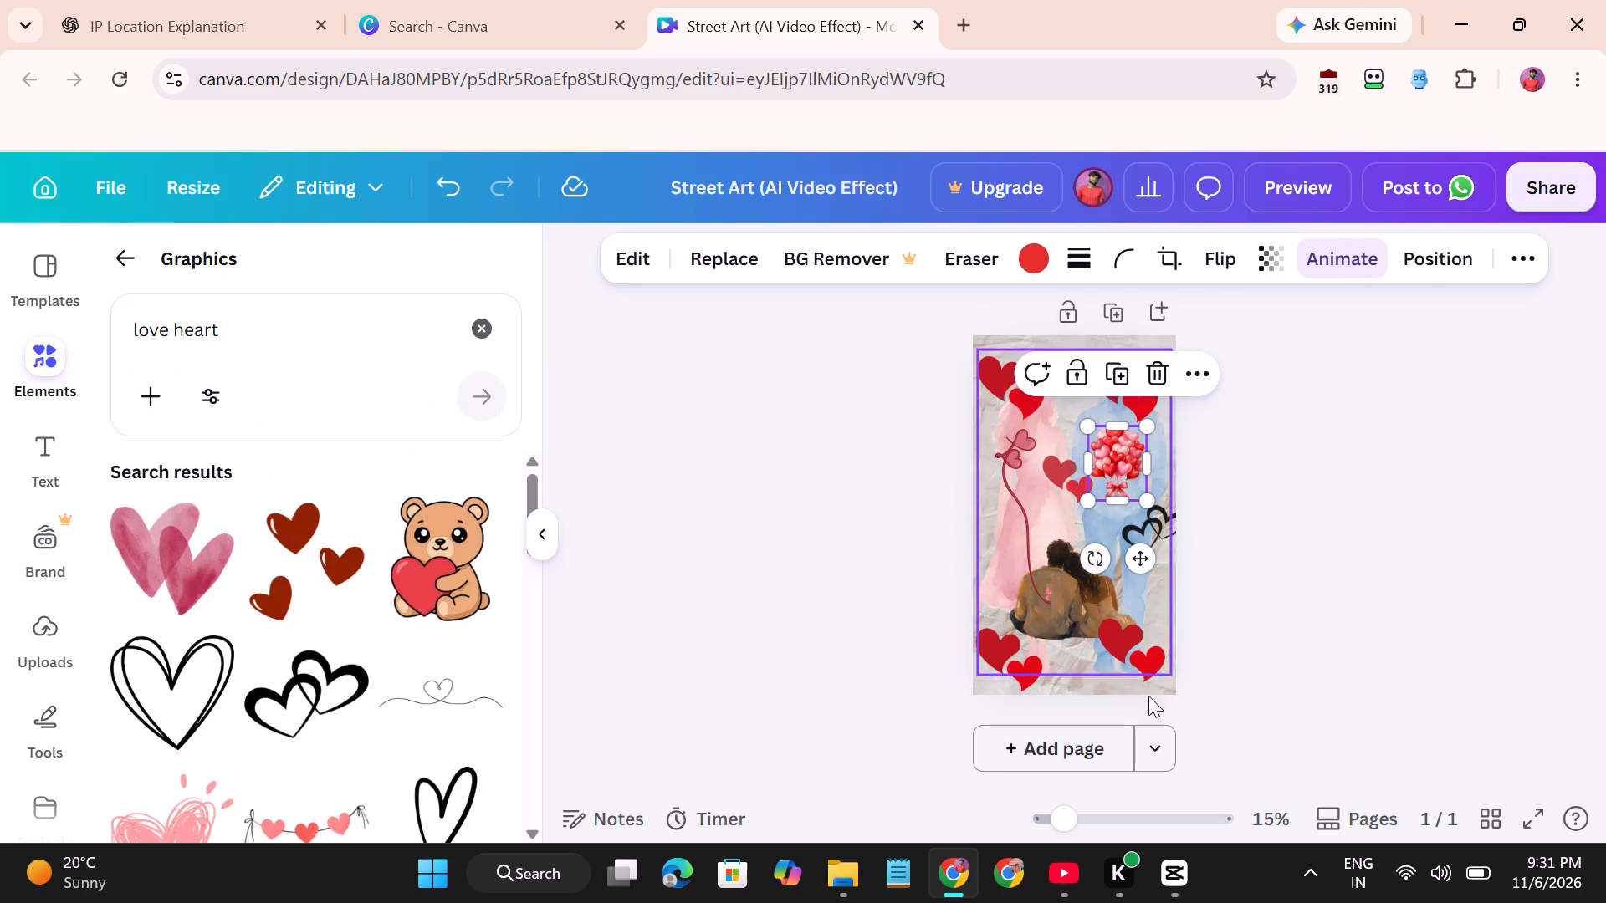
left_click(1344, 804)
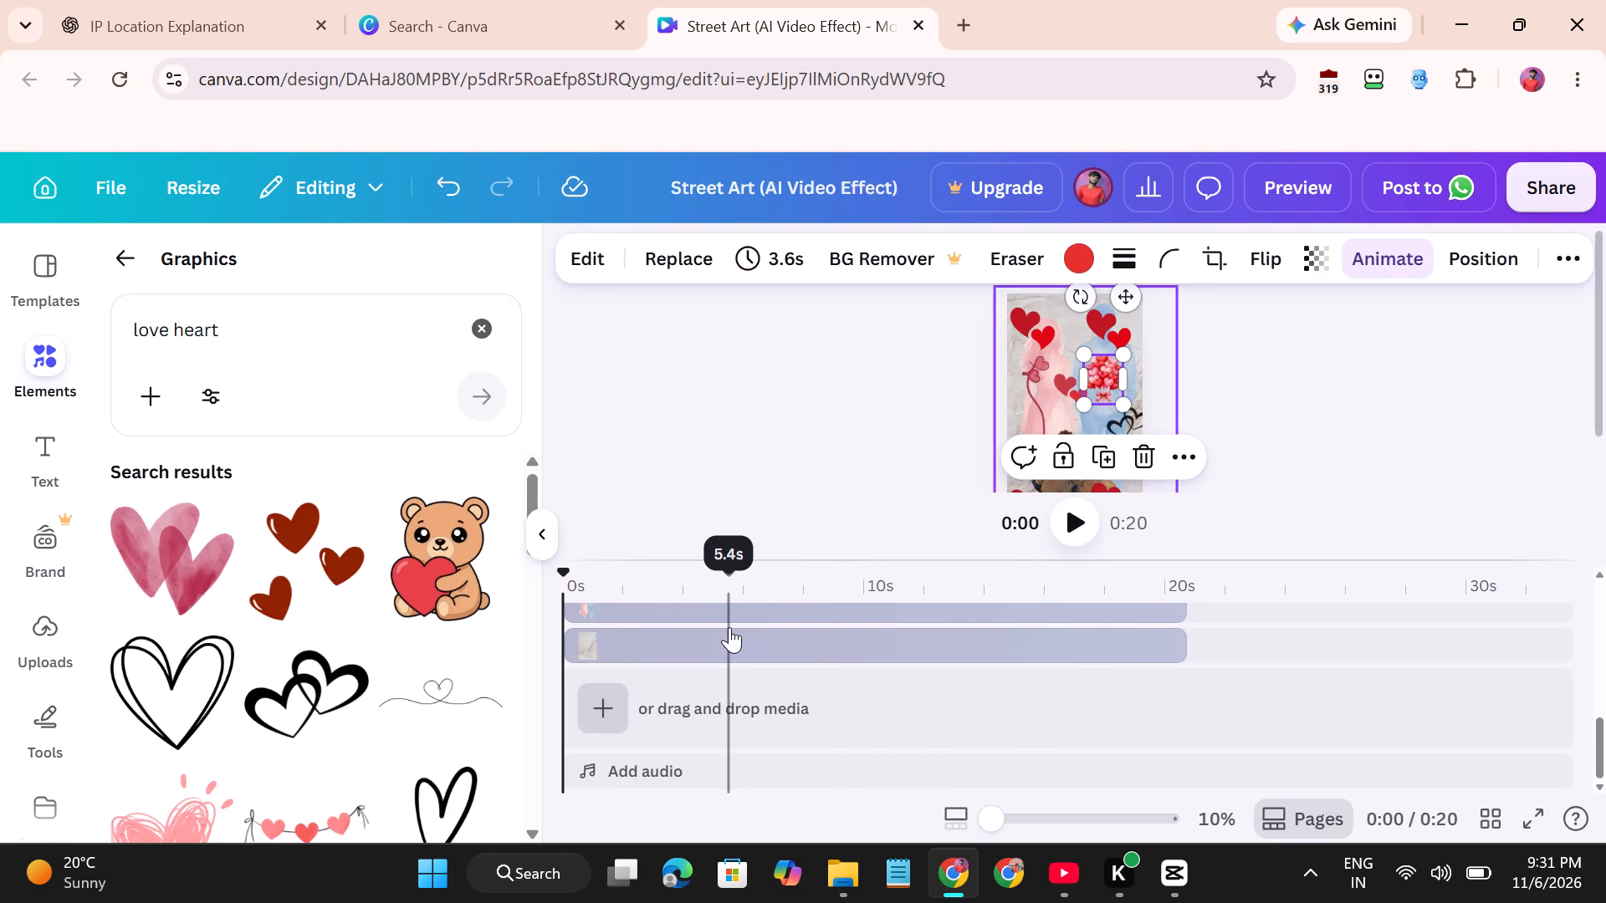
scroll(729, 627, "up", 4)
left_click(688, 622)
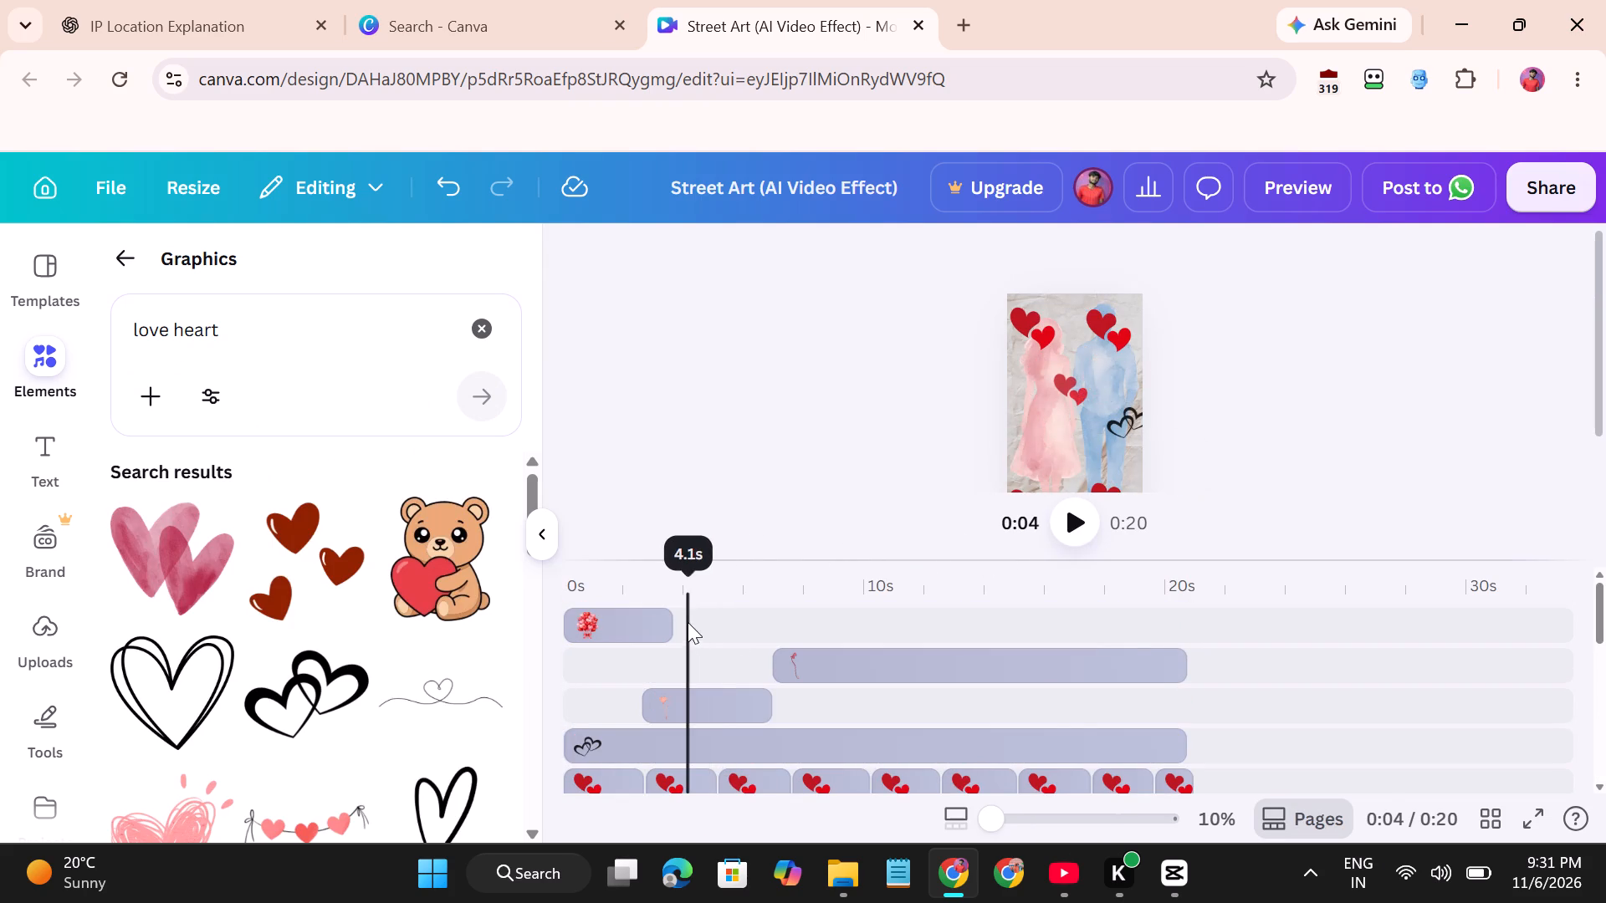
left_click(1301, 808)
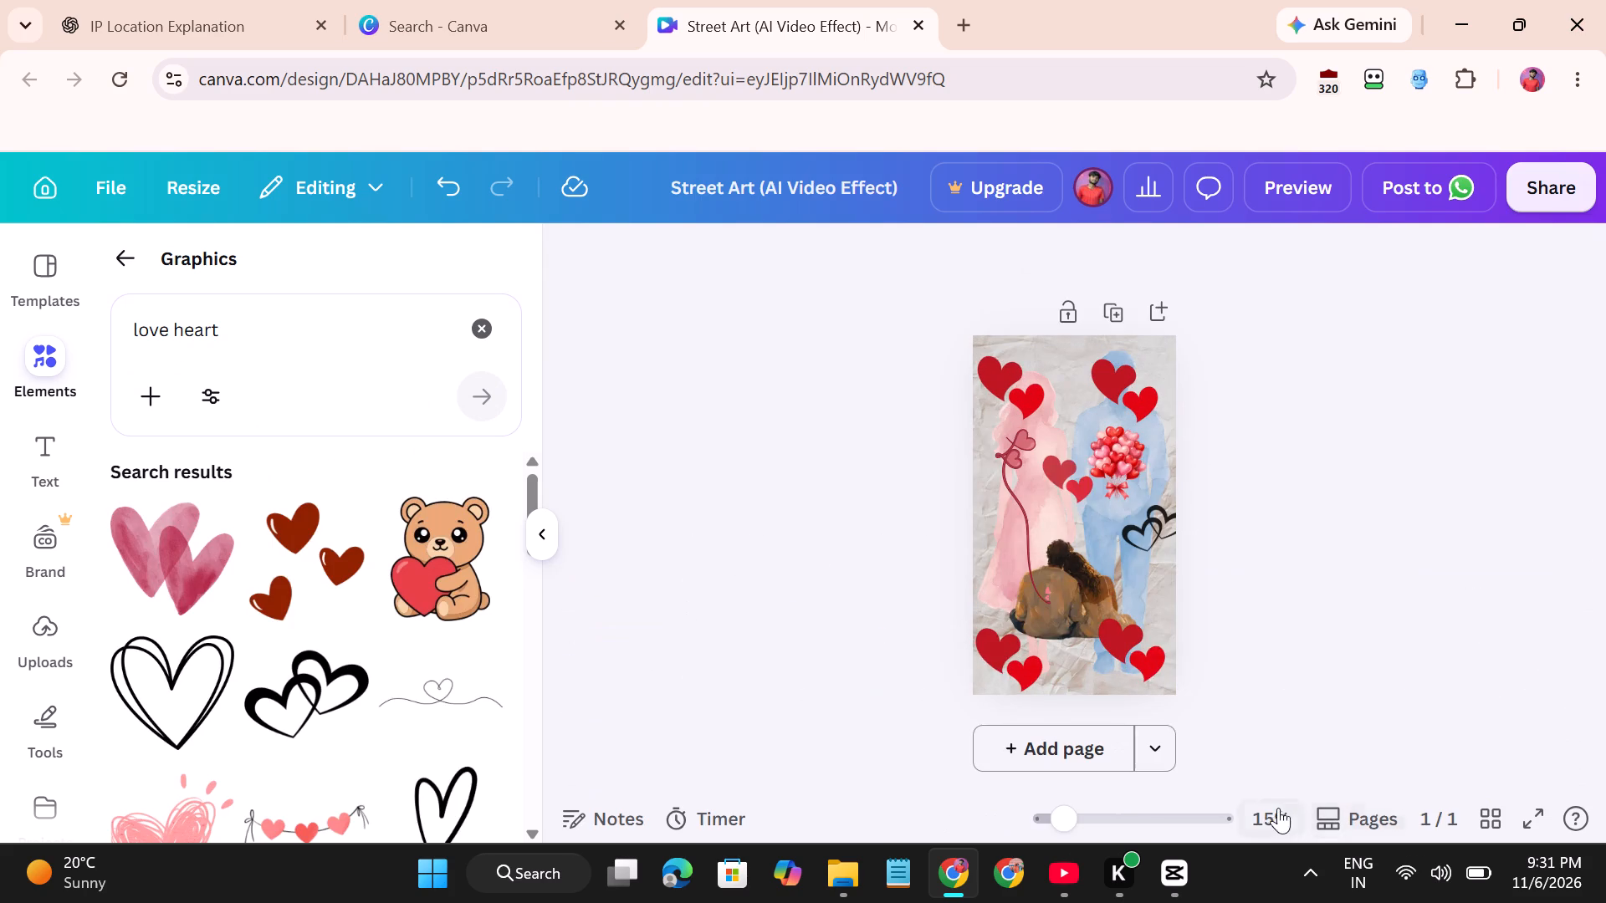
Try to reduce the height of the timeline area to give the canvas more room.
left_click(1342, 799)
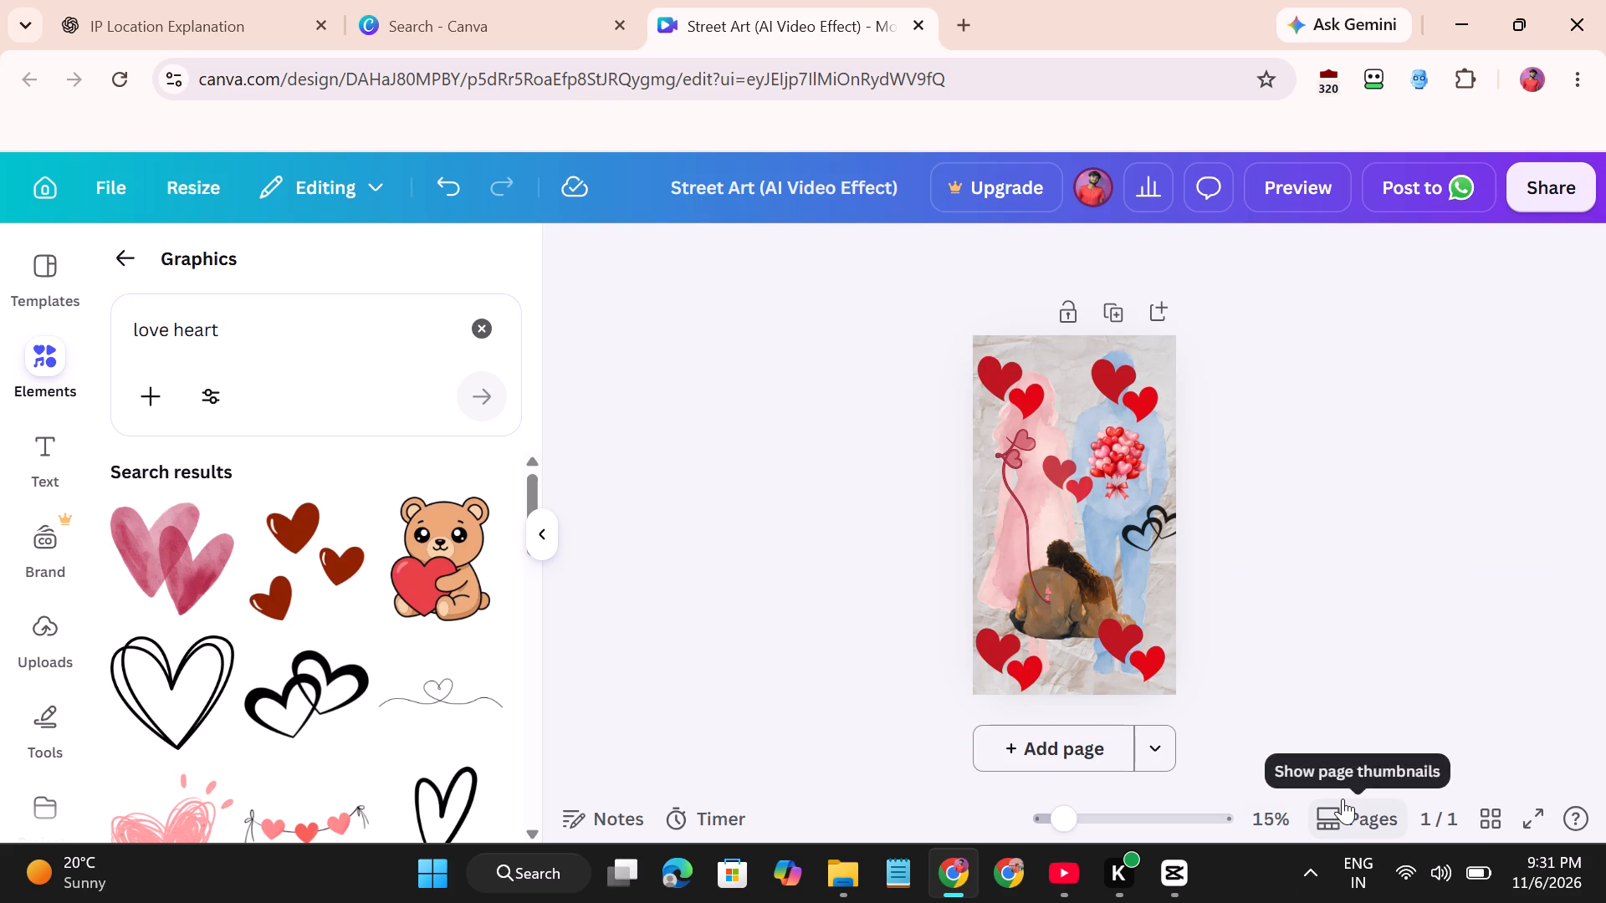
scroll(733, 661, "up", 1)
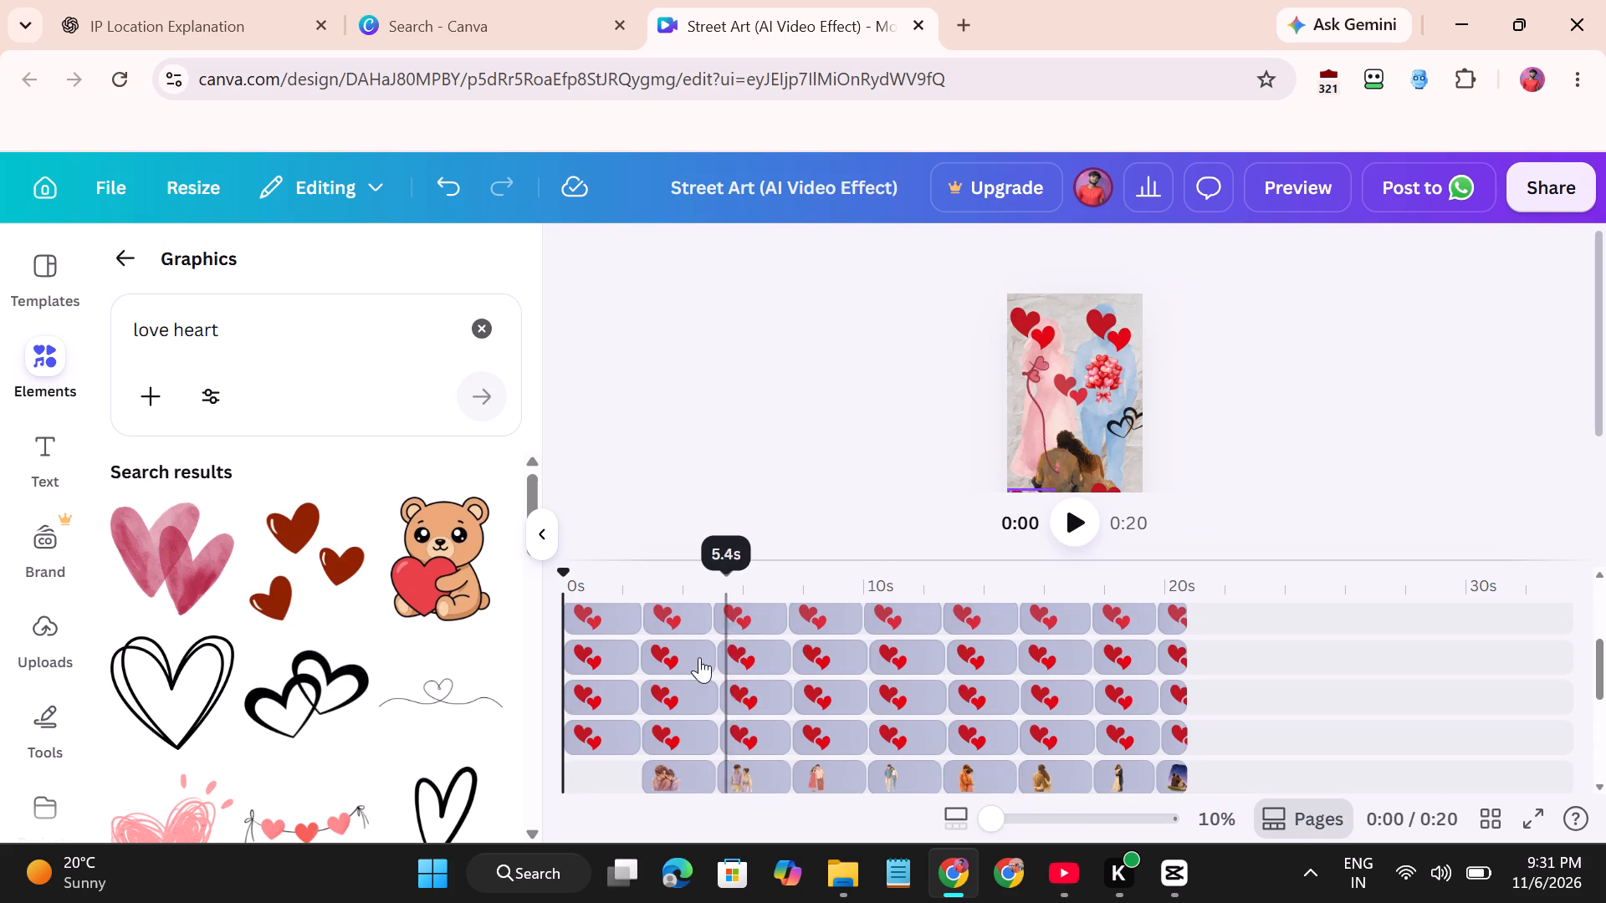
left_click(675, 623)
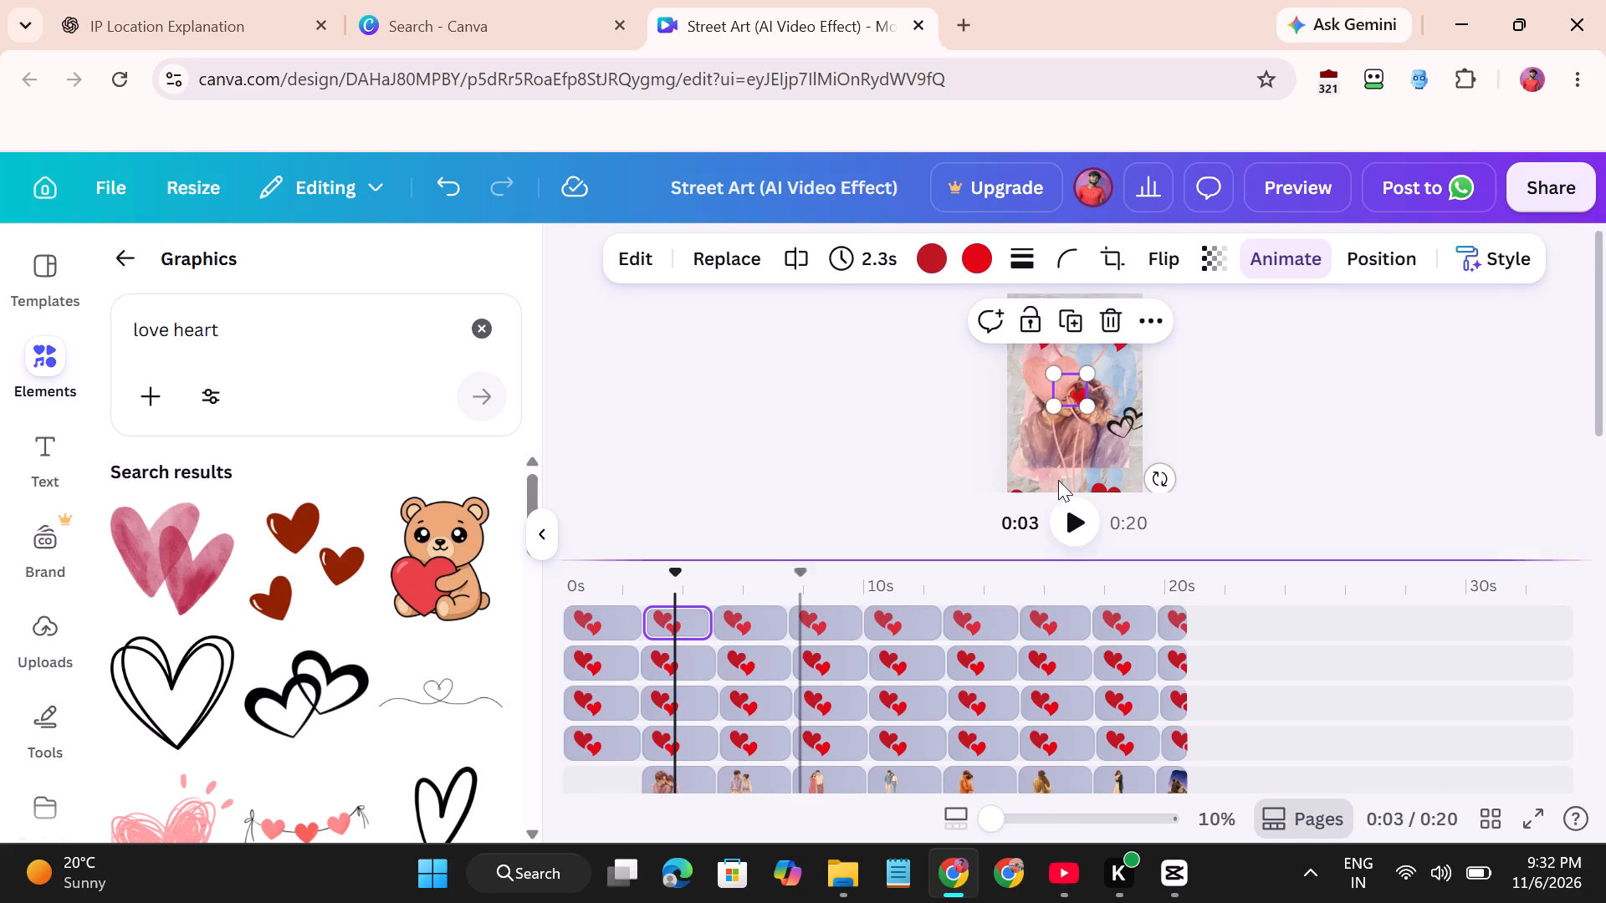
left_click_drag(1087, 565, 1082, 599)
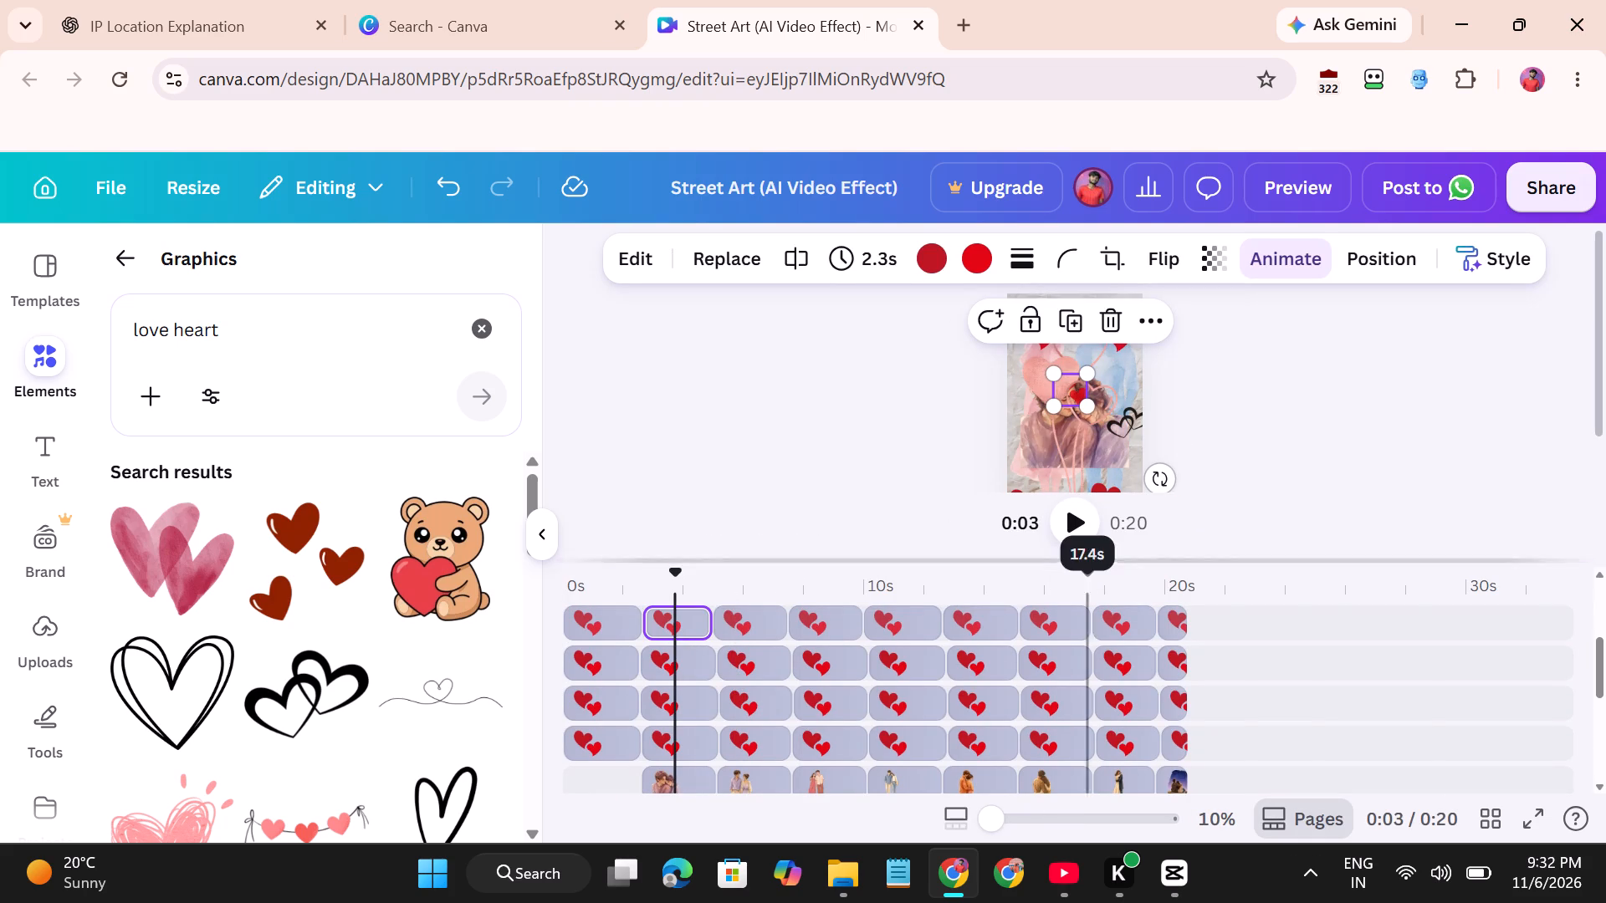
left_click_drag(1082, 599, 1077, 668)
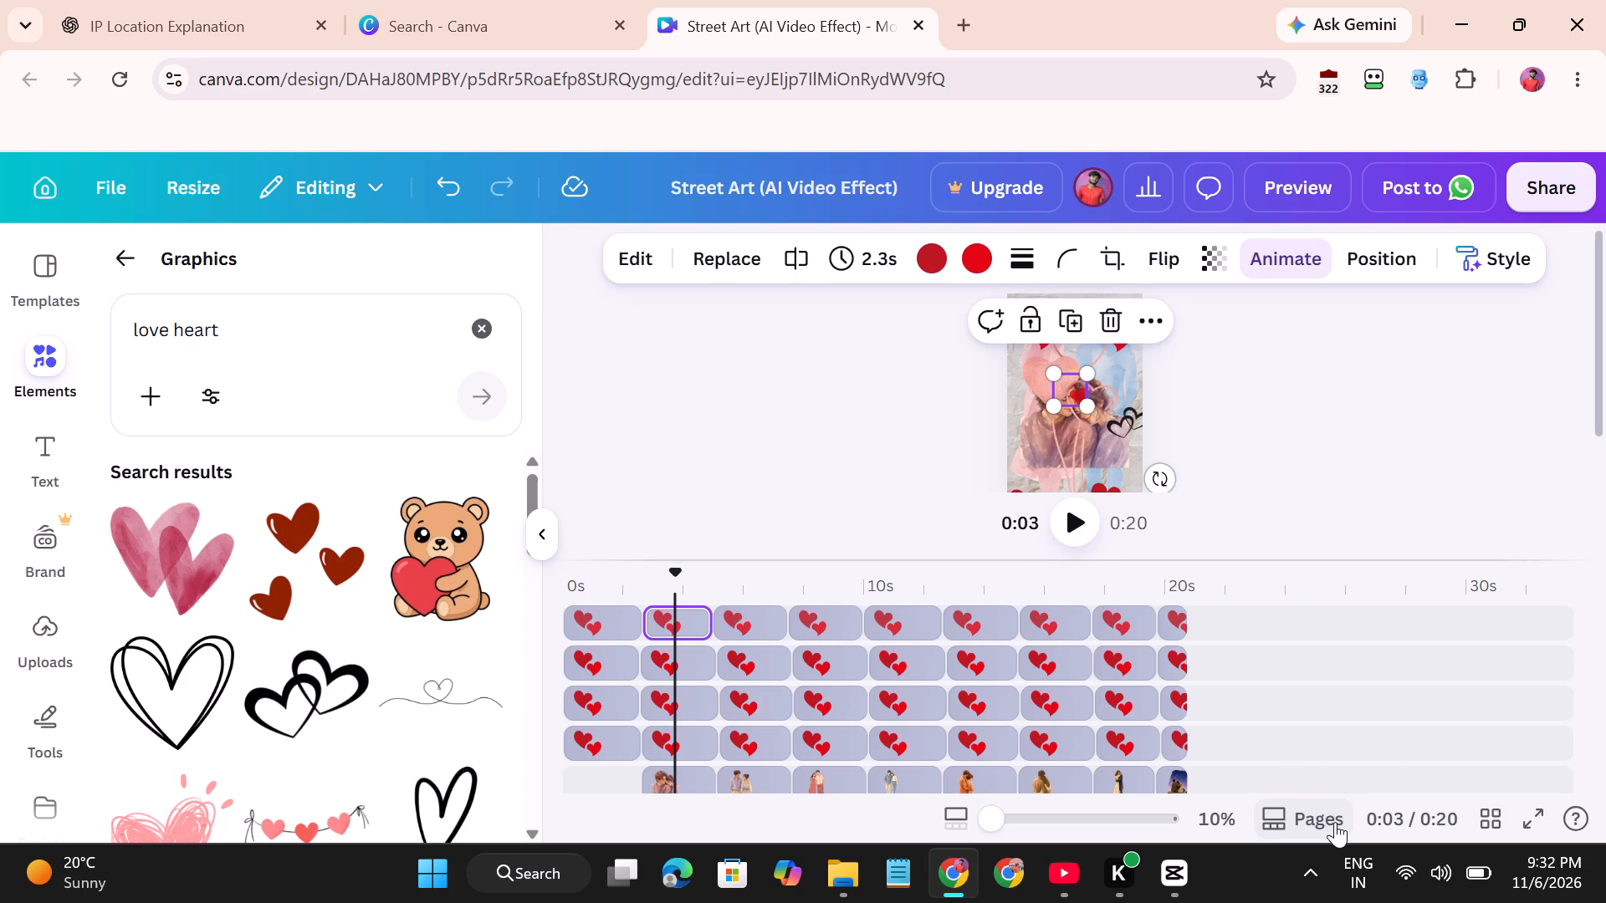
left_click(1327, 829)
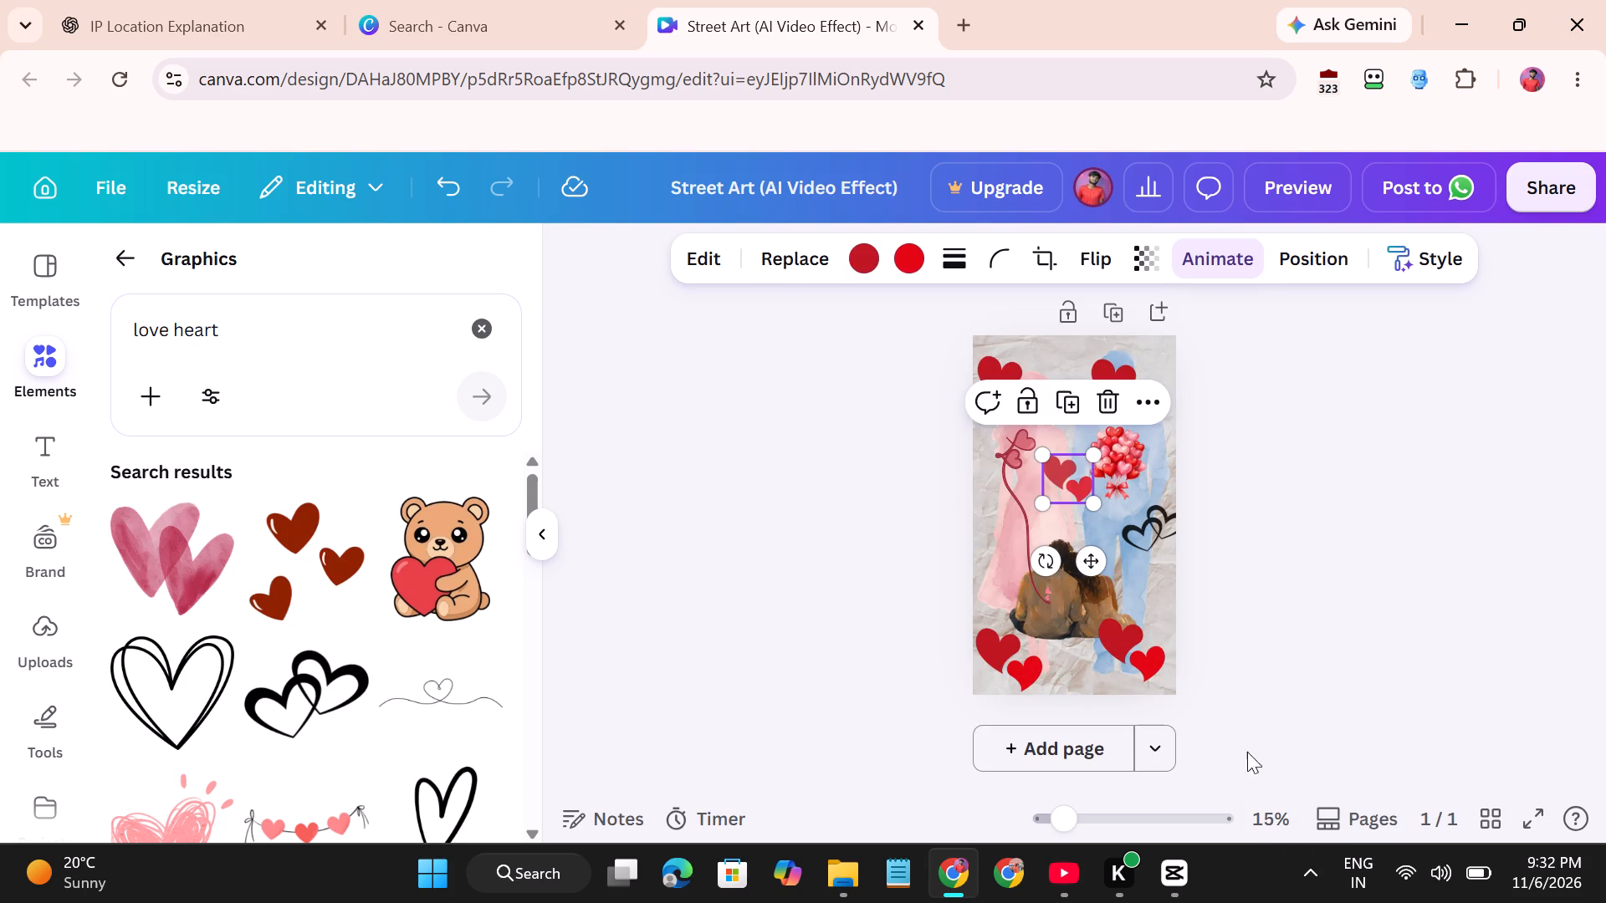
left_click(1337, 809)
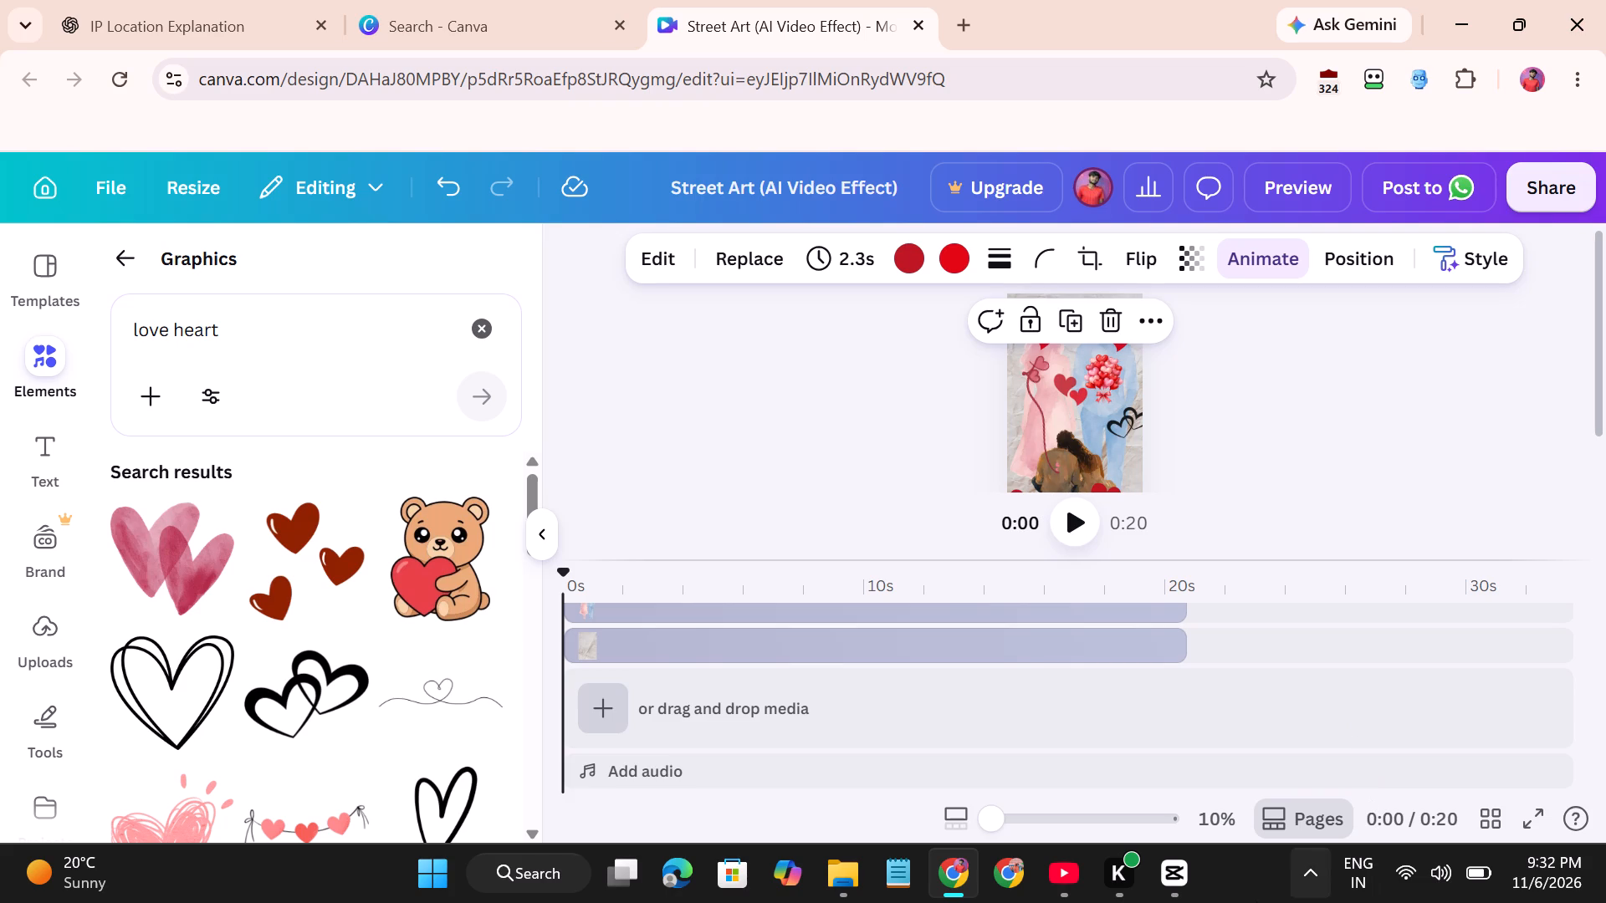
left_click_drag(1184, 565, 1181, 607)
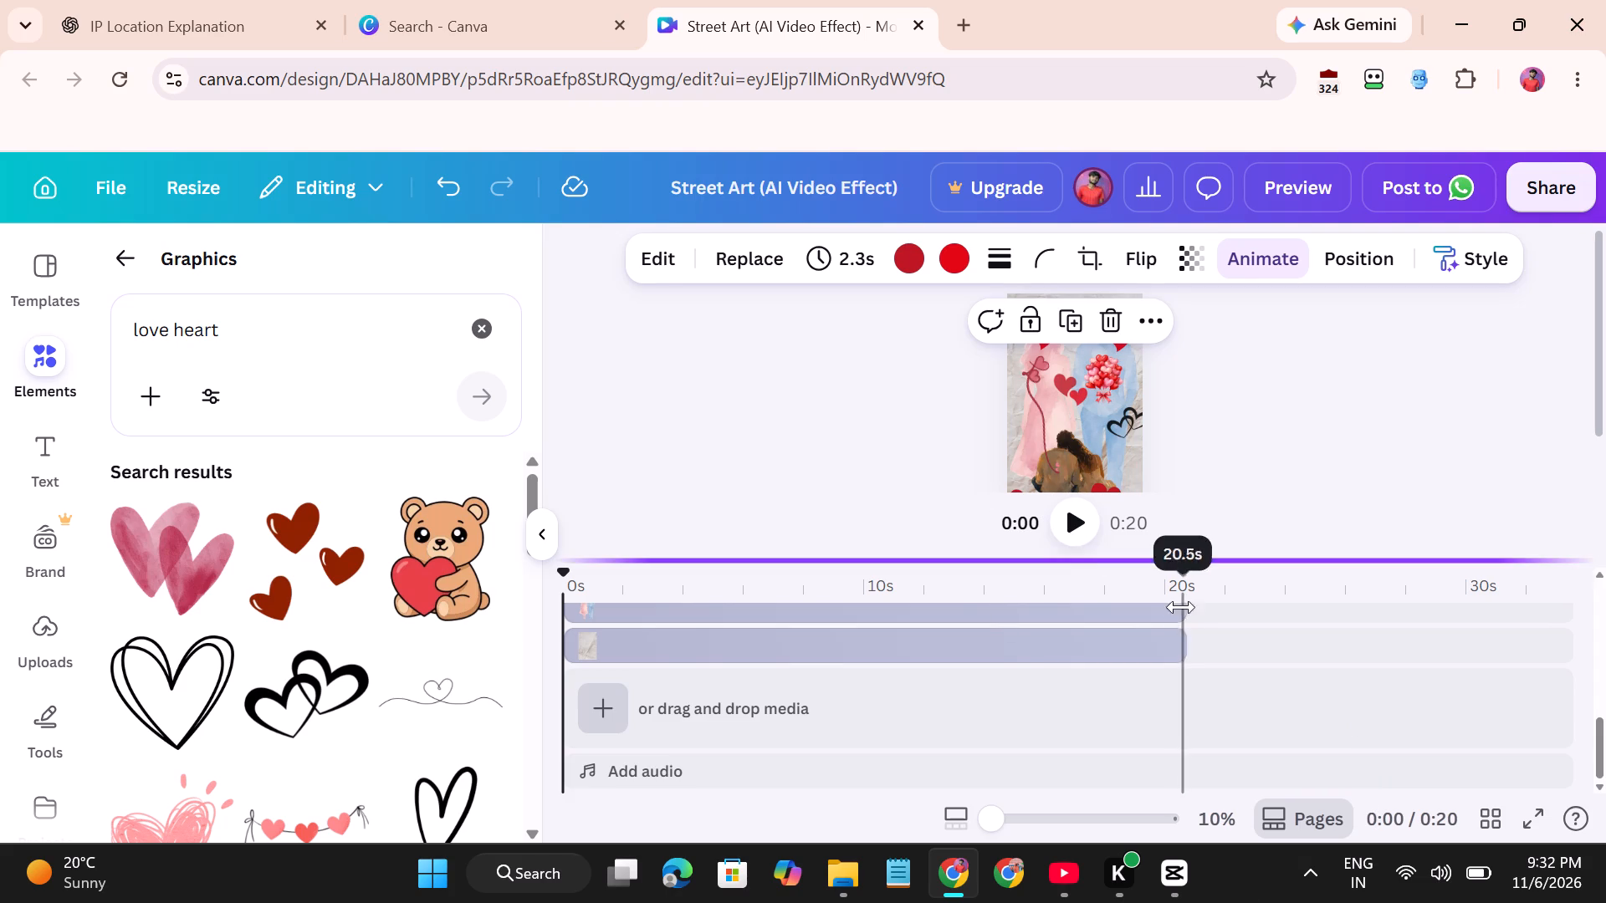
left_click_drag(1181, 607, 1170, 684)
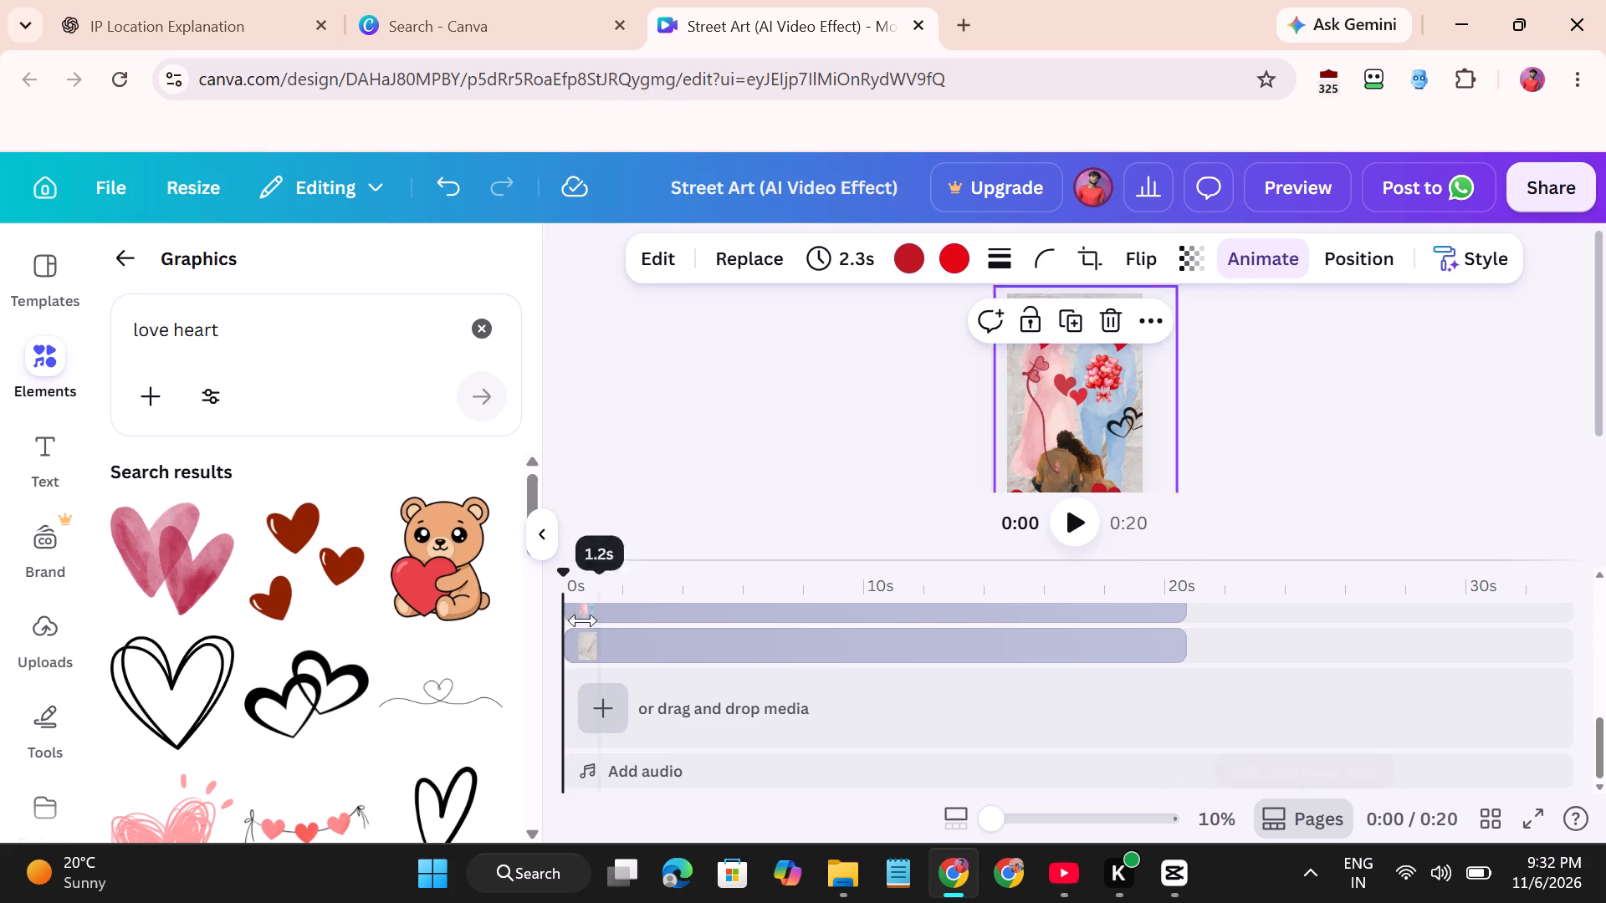
At about 3.9 s, move the upper-left red heart pair down along the page edge and the upper-right pair towards the top centre.
left_click(665, 622)
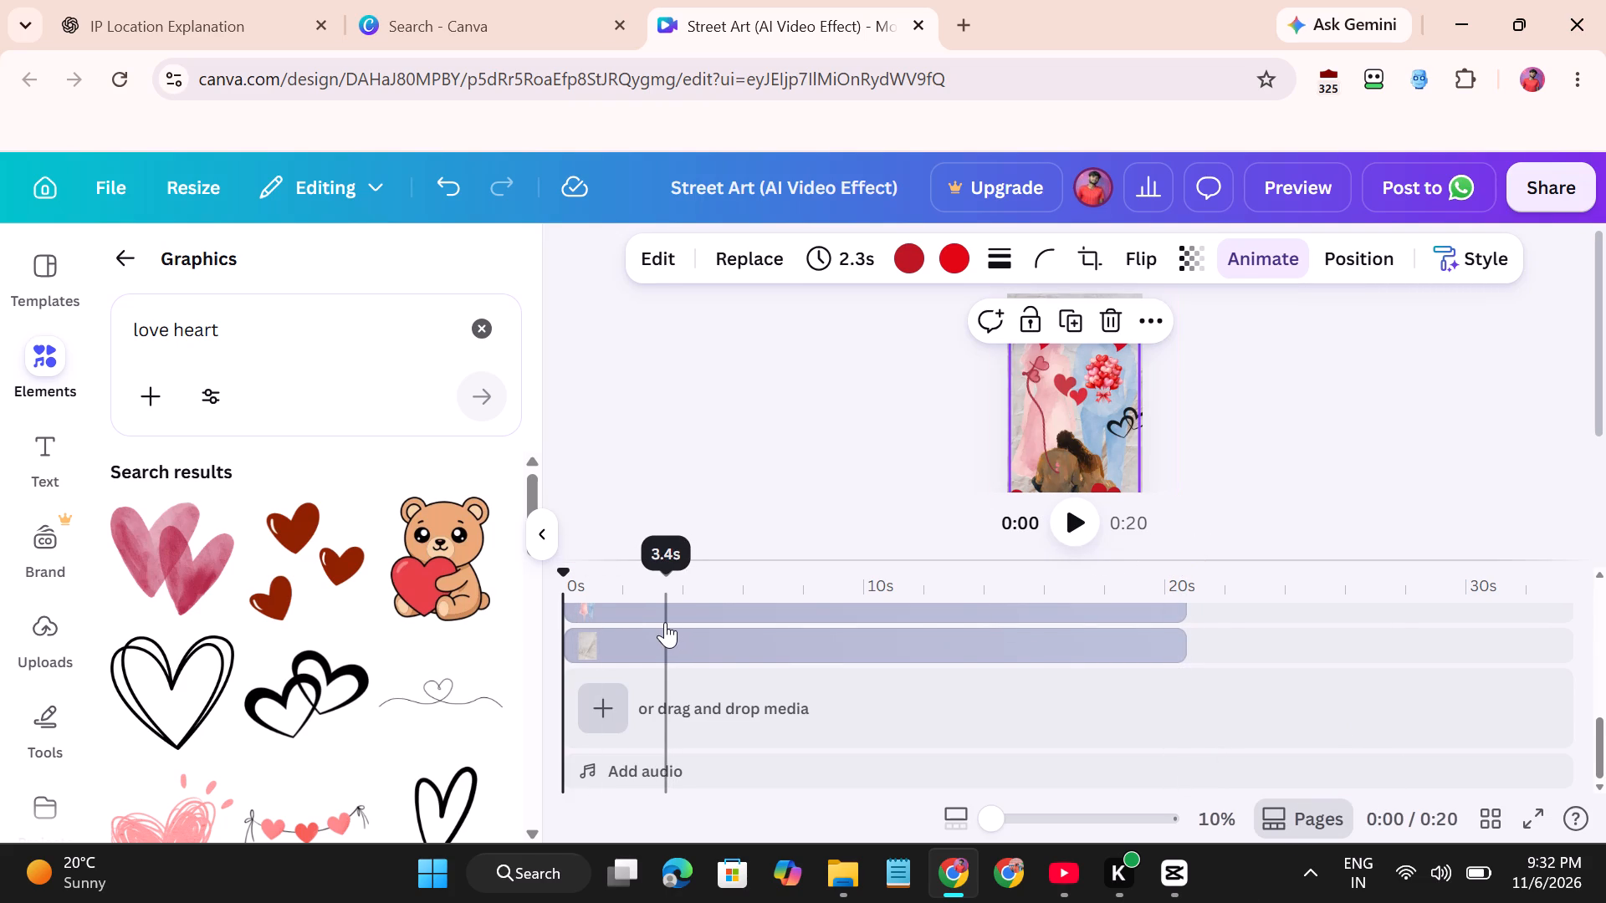
scroll(683, 626, "up", 3)
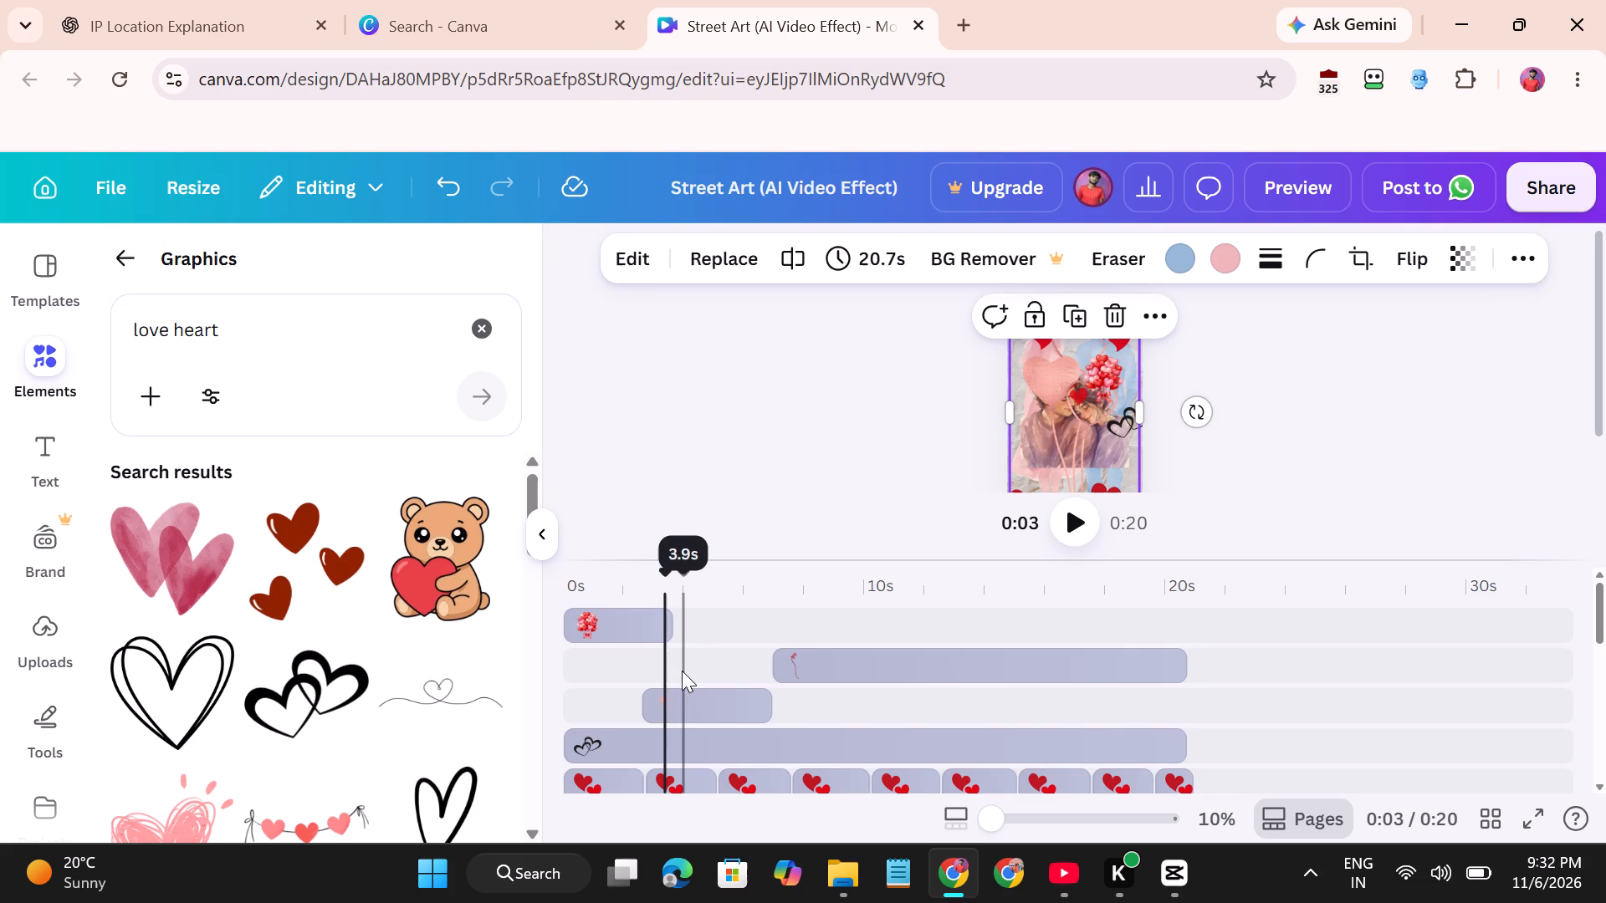
left_click(682, 671)
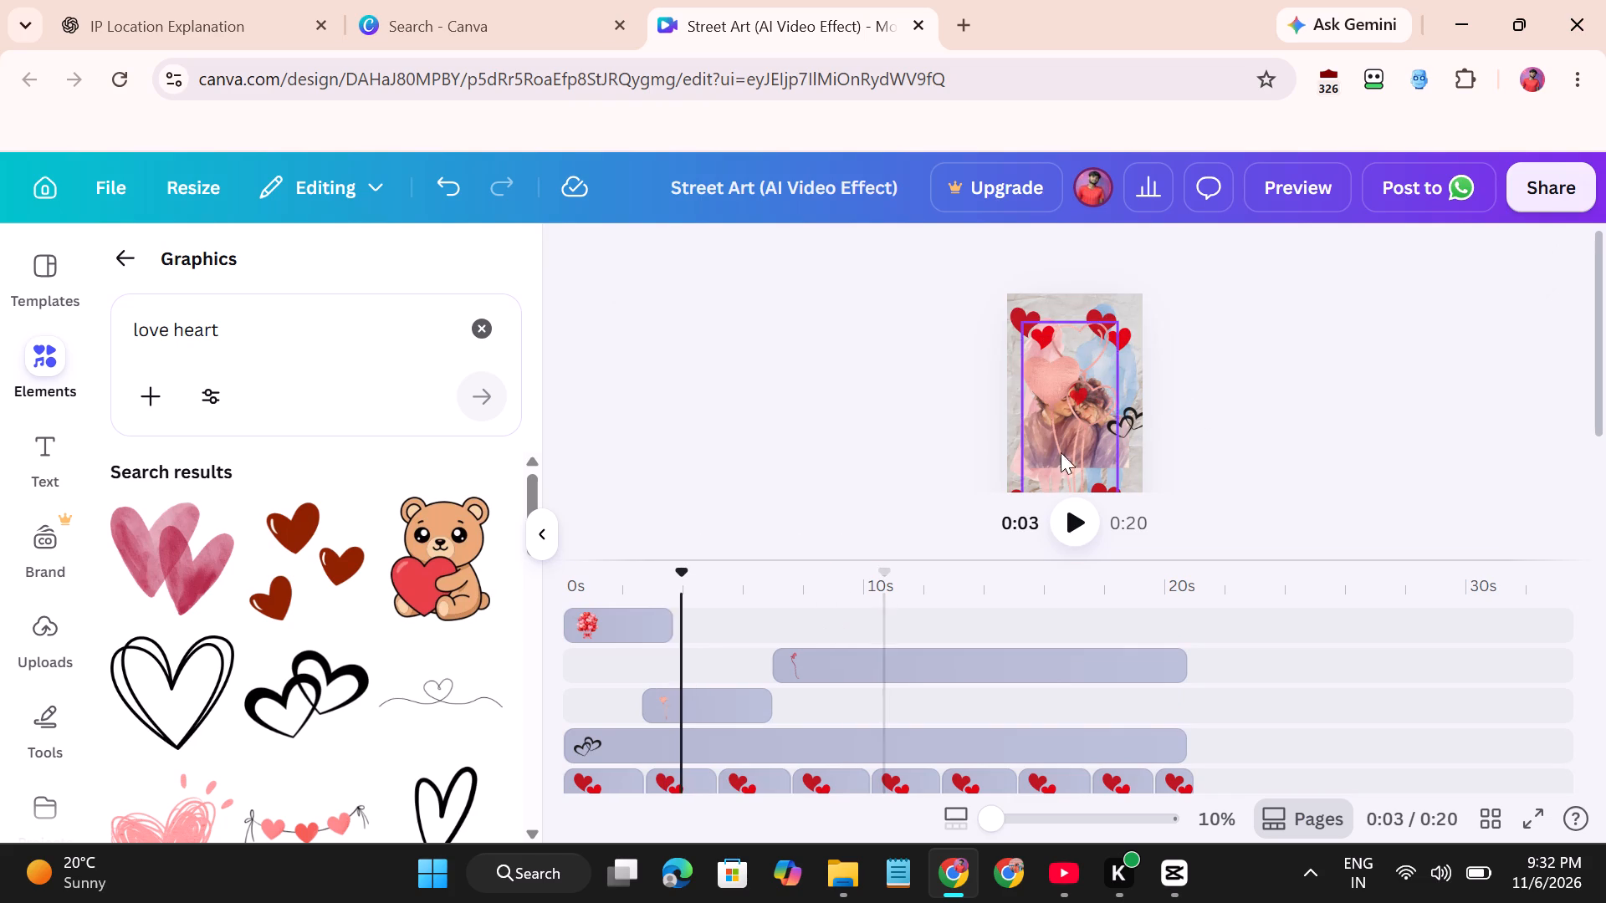
left_click(1128, 320)
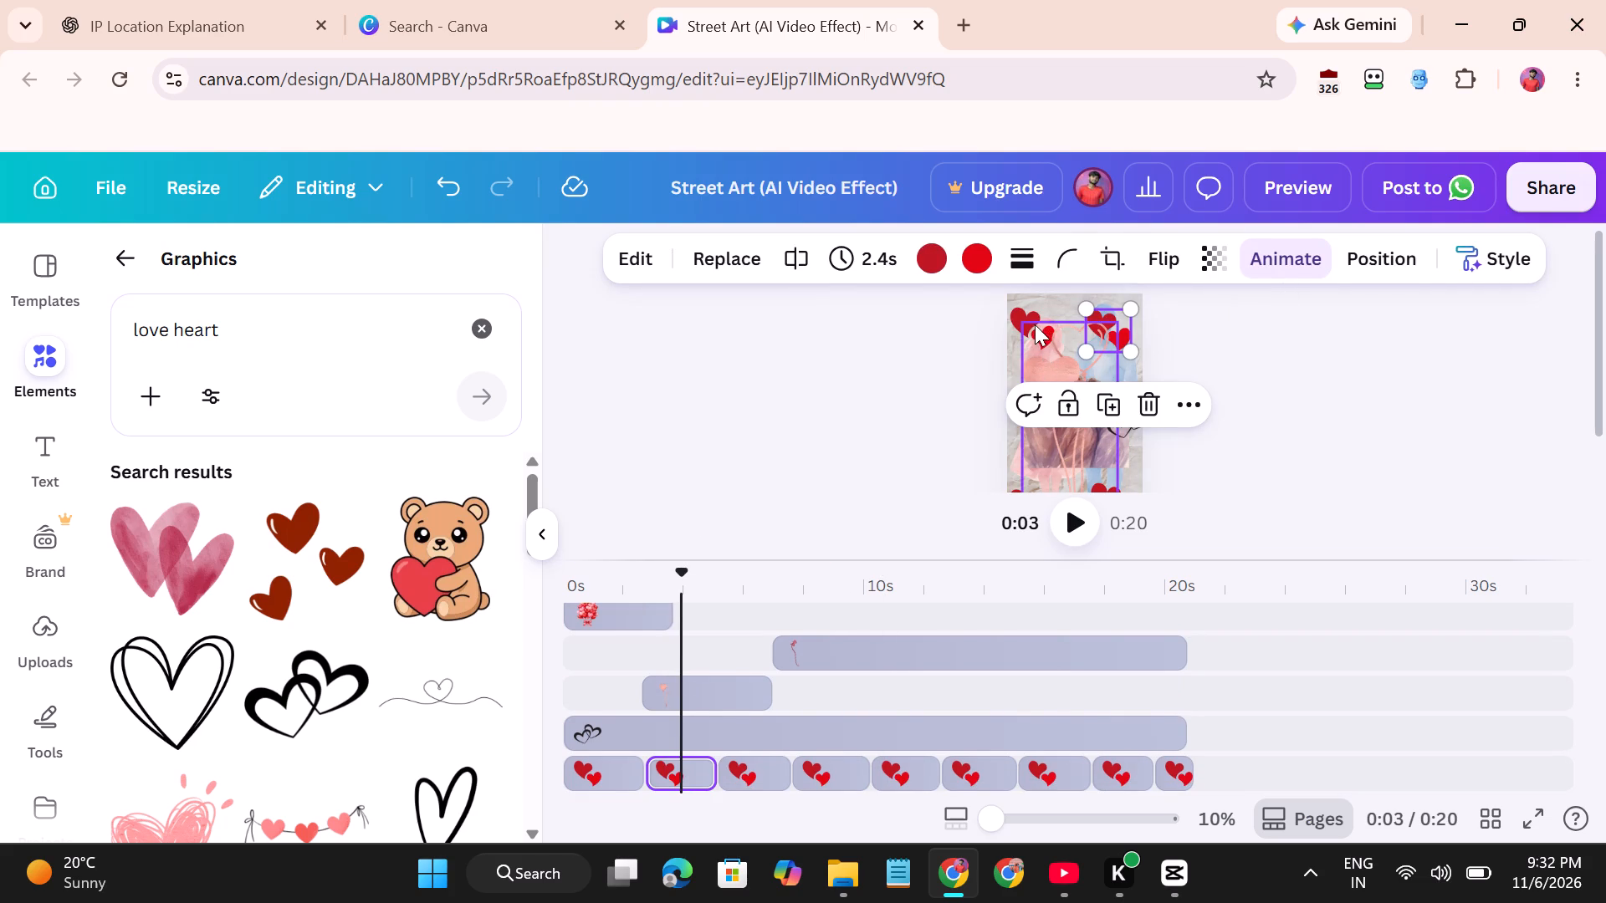
left_click_drag(1031, 319, 1031, 365)
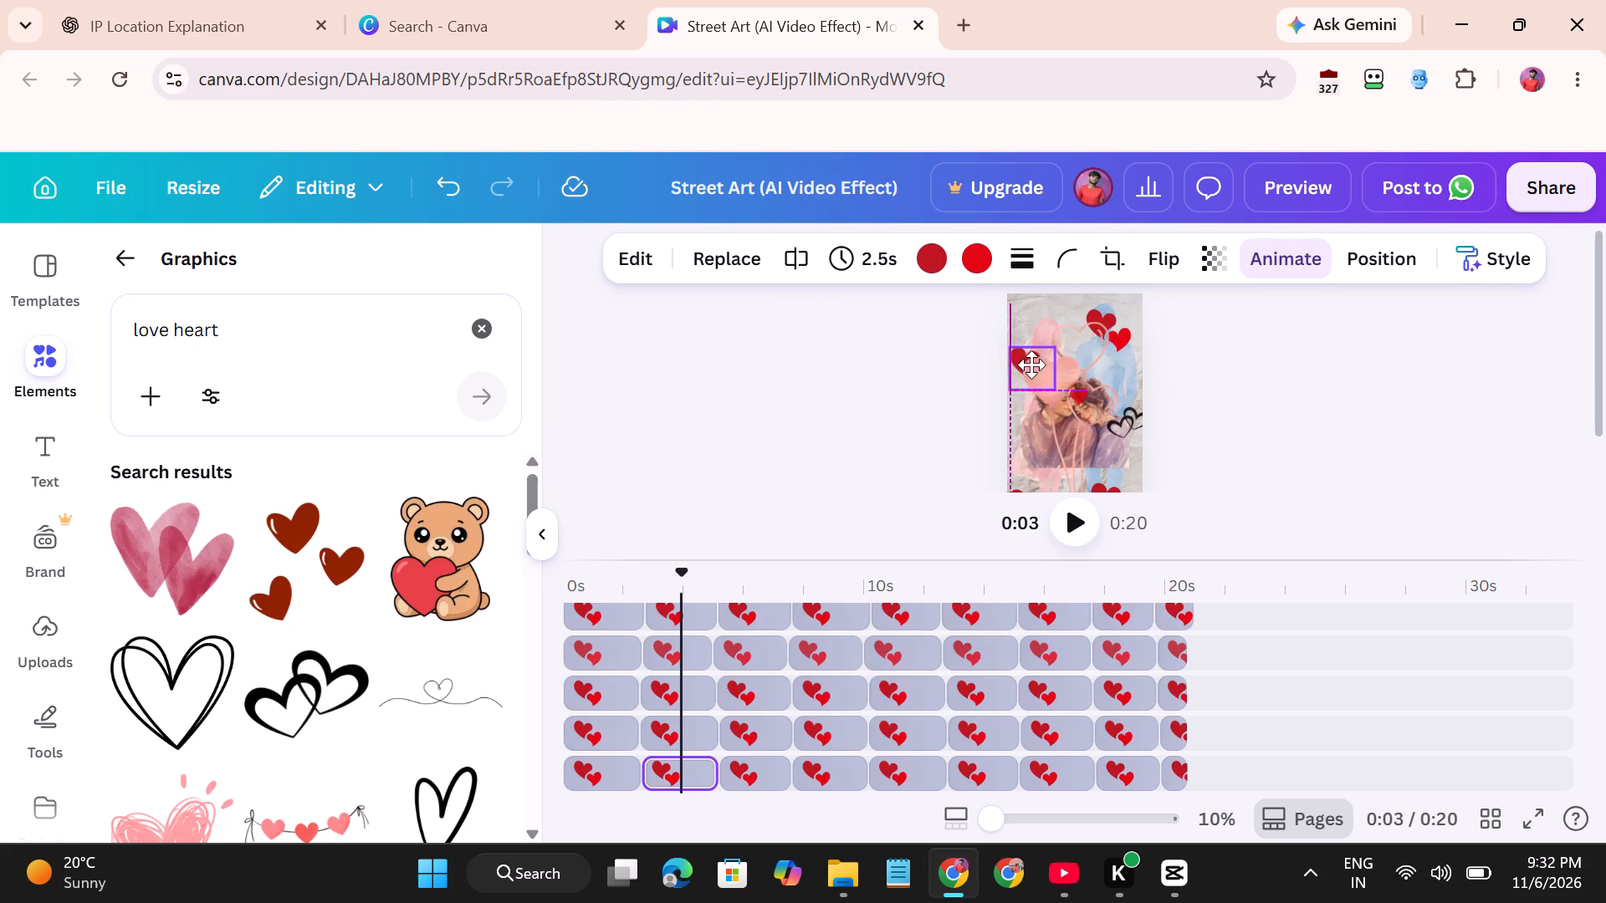
left_click_drag(1031, 365, 1031, 366)
left_click_drag(1127, 325, 1140, 336)
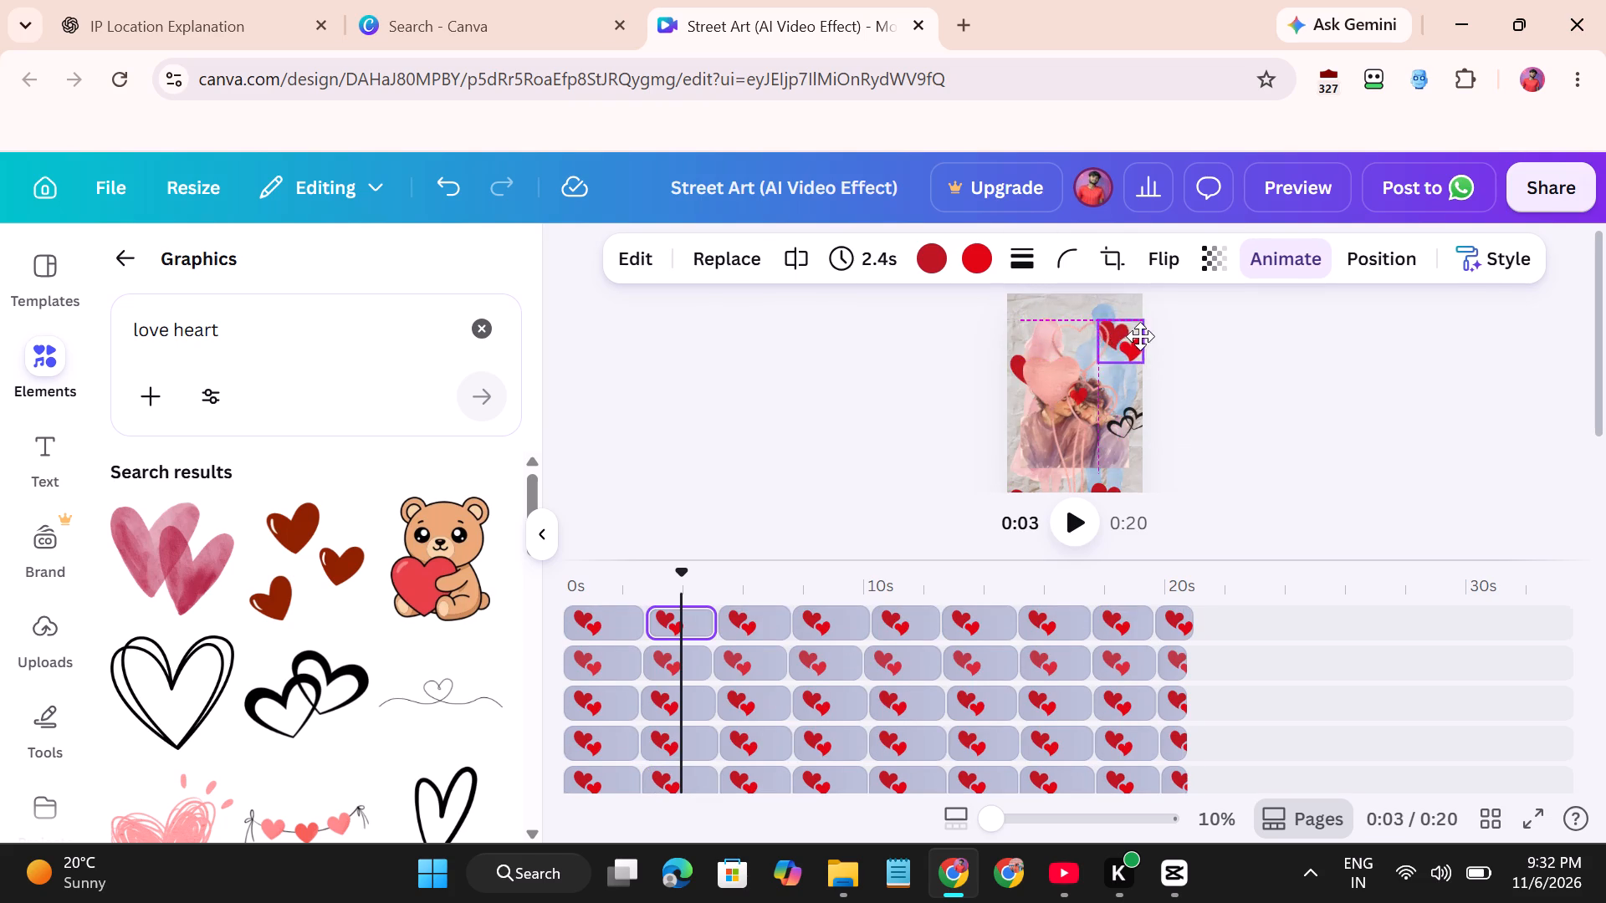
left_click_drag(1140, 336, 1077, 310)
Move the red heart pair in the page's lower-right corner up and slightly inward.
left_click(1107, 481)
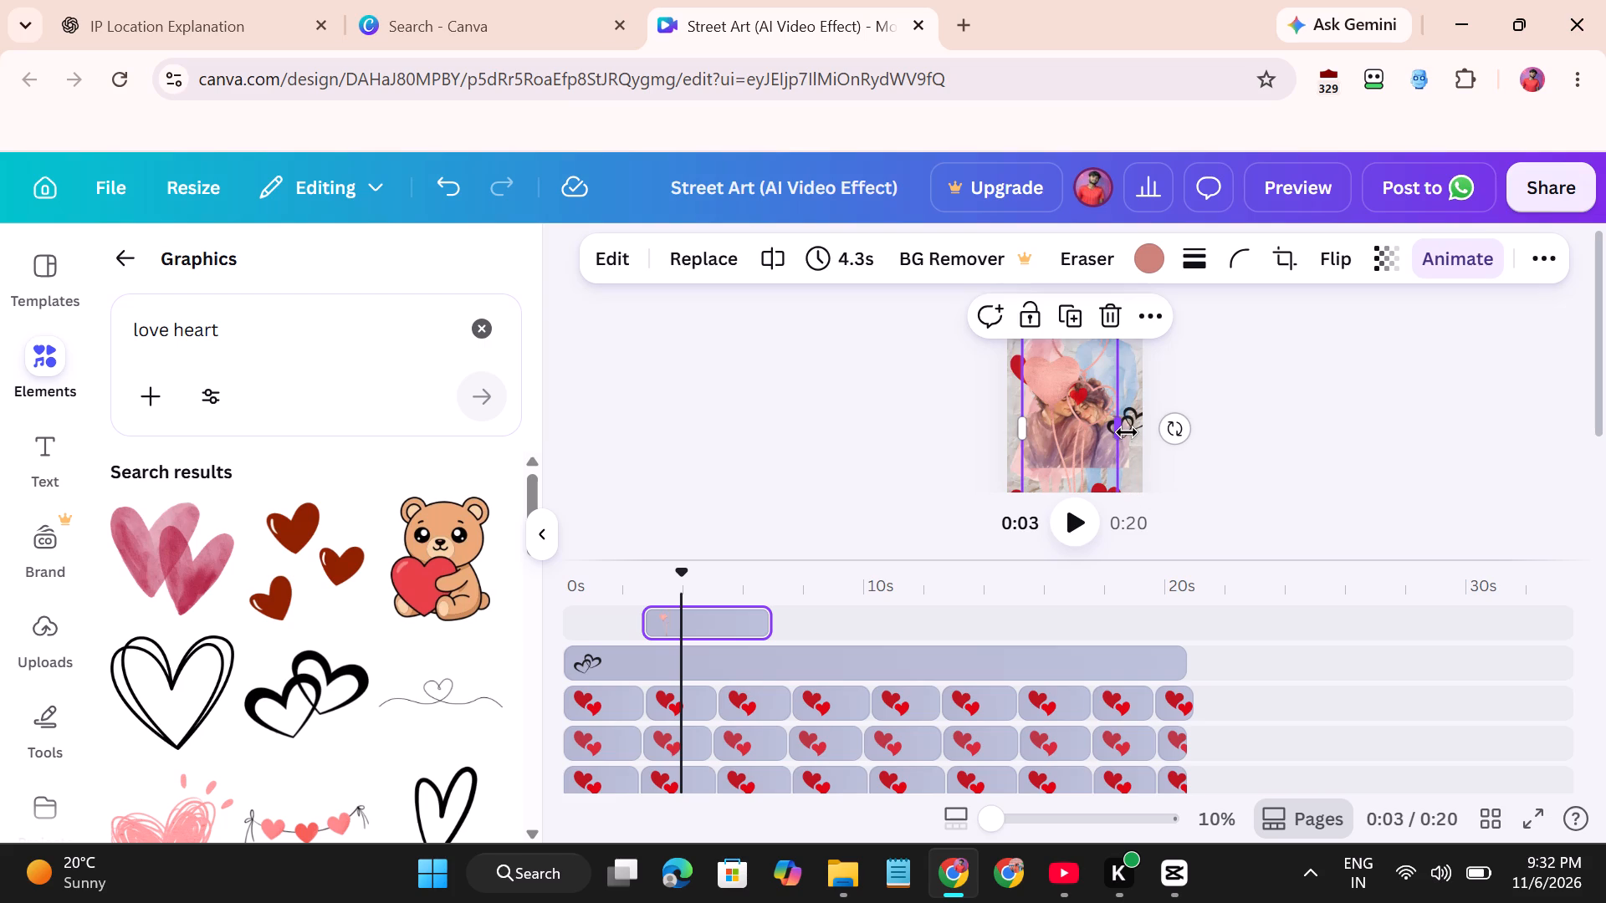
scroll(1127, 432, "up", 3)
scroll(1127, 432, "down", 2)
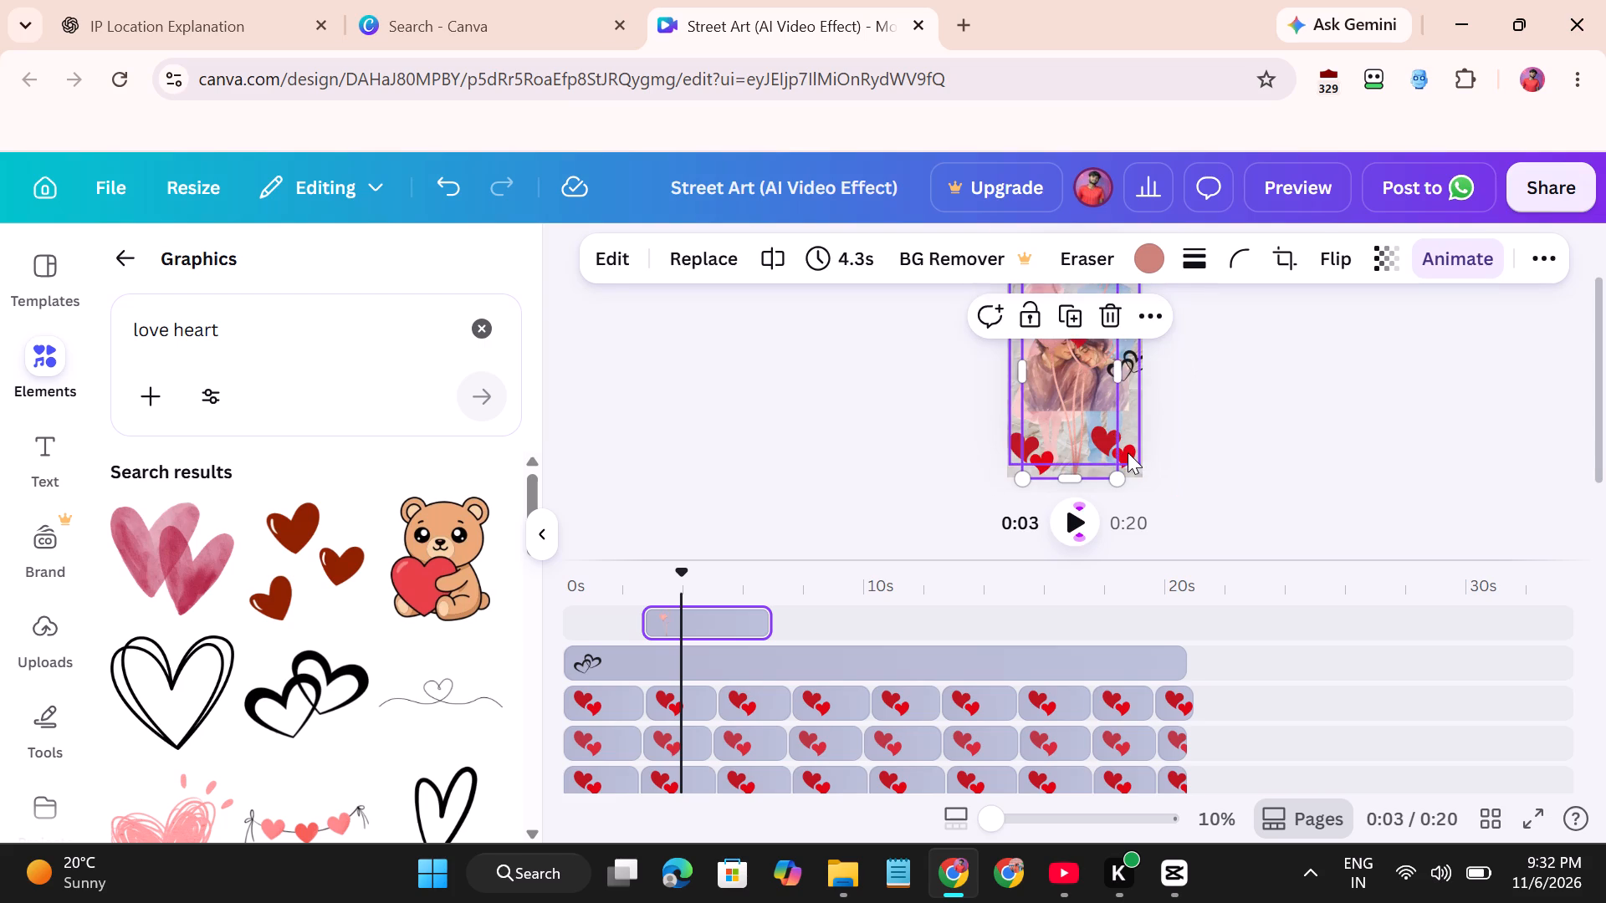
left_click(1128, 452)
left_click_drag(1128, 452, 1112, 425)
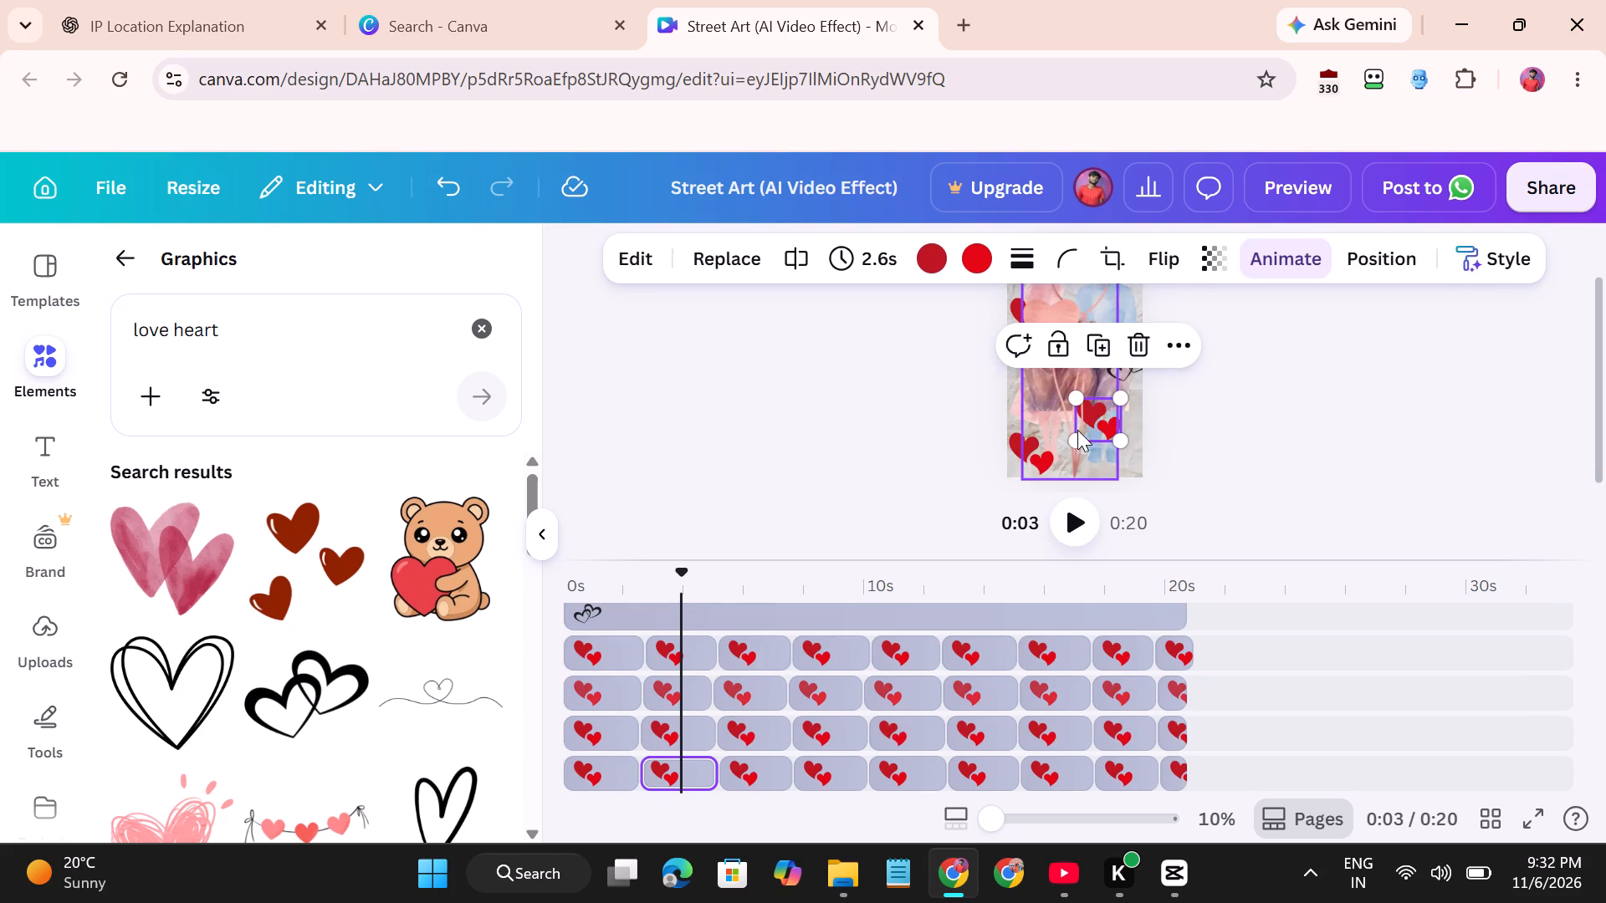
Shrink the tall pink balloon graphic to about half its size and place it low on the page between the two lower heart pairs.
left_click_drag(1036, 446, 1032, 428)
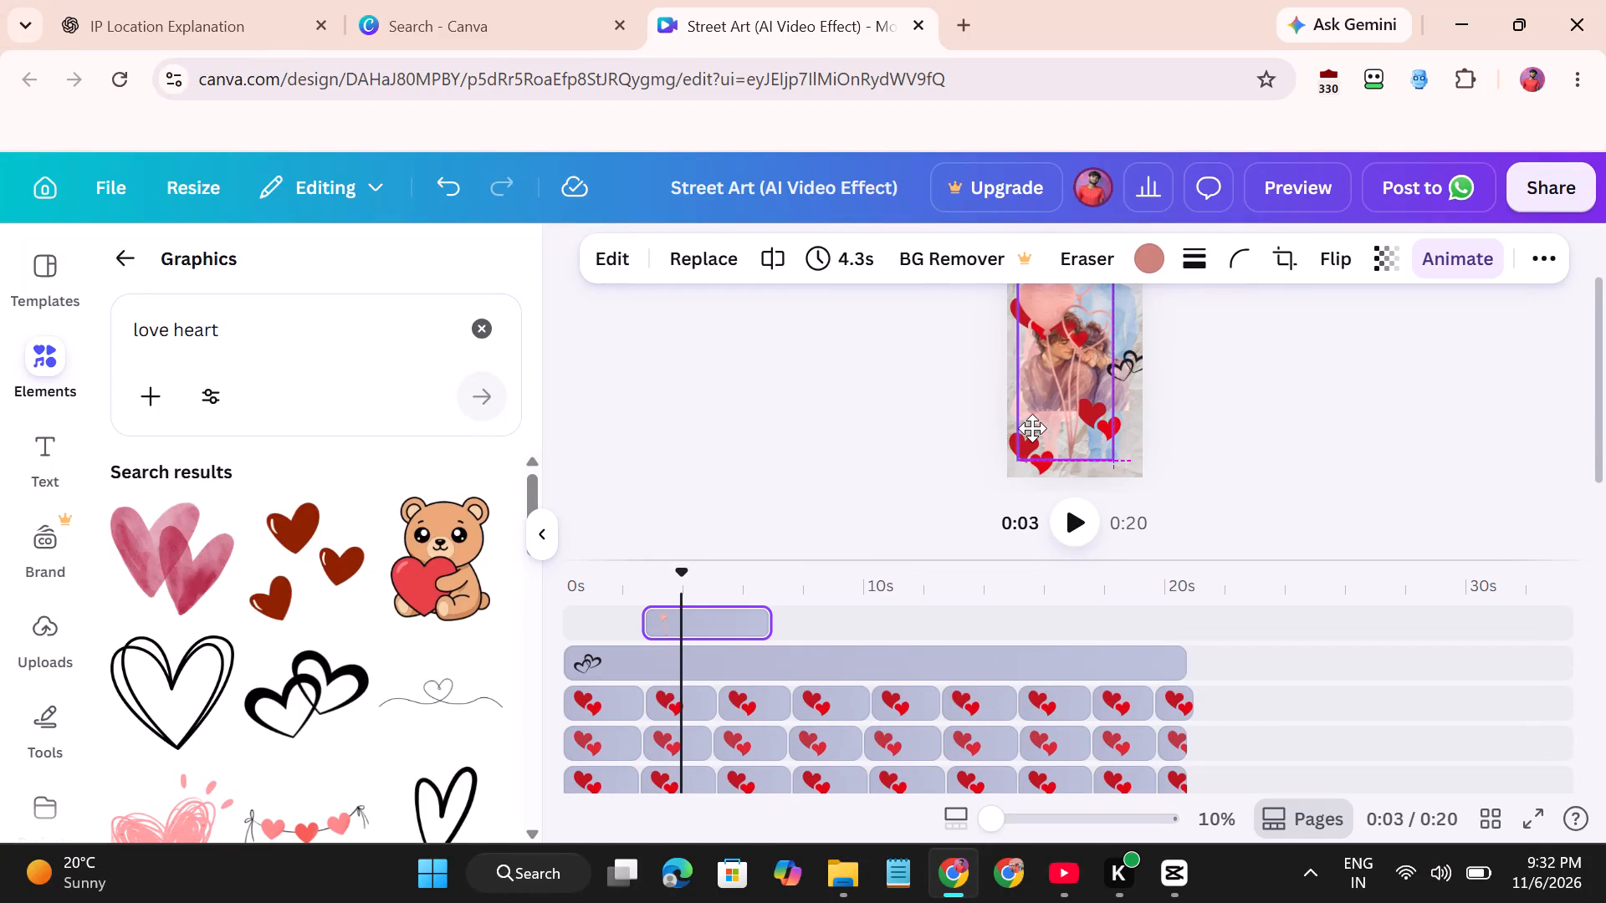
left_click_drag(1032, 428, 1032, 433)
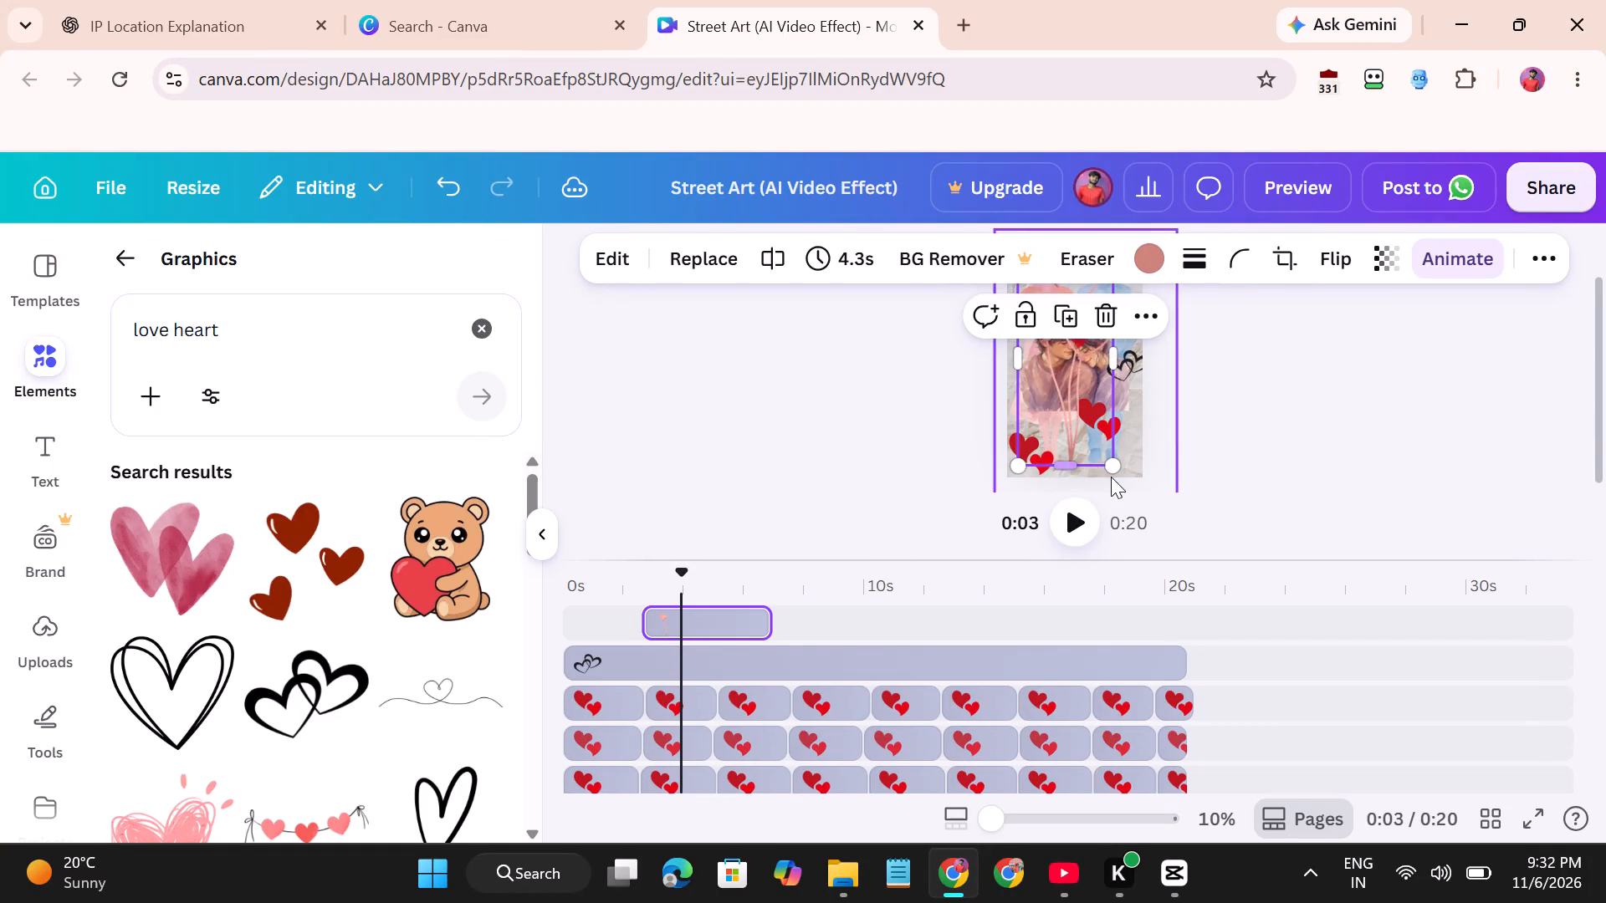
left_click_drag(1110, 466, 1033, 368)
left_click_drag(1051, 327, 1051, 418)
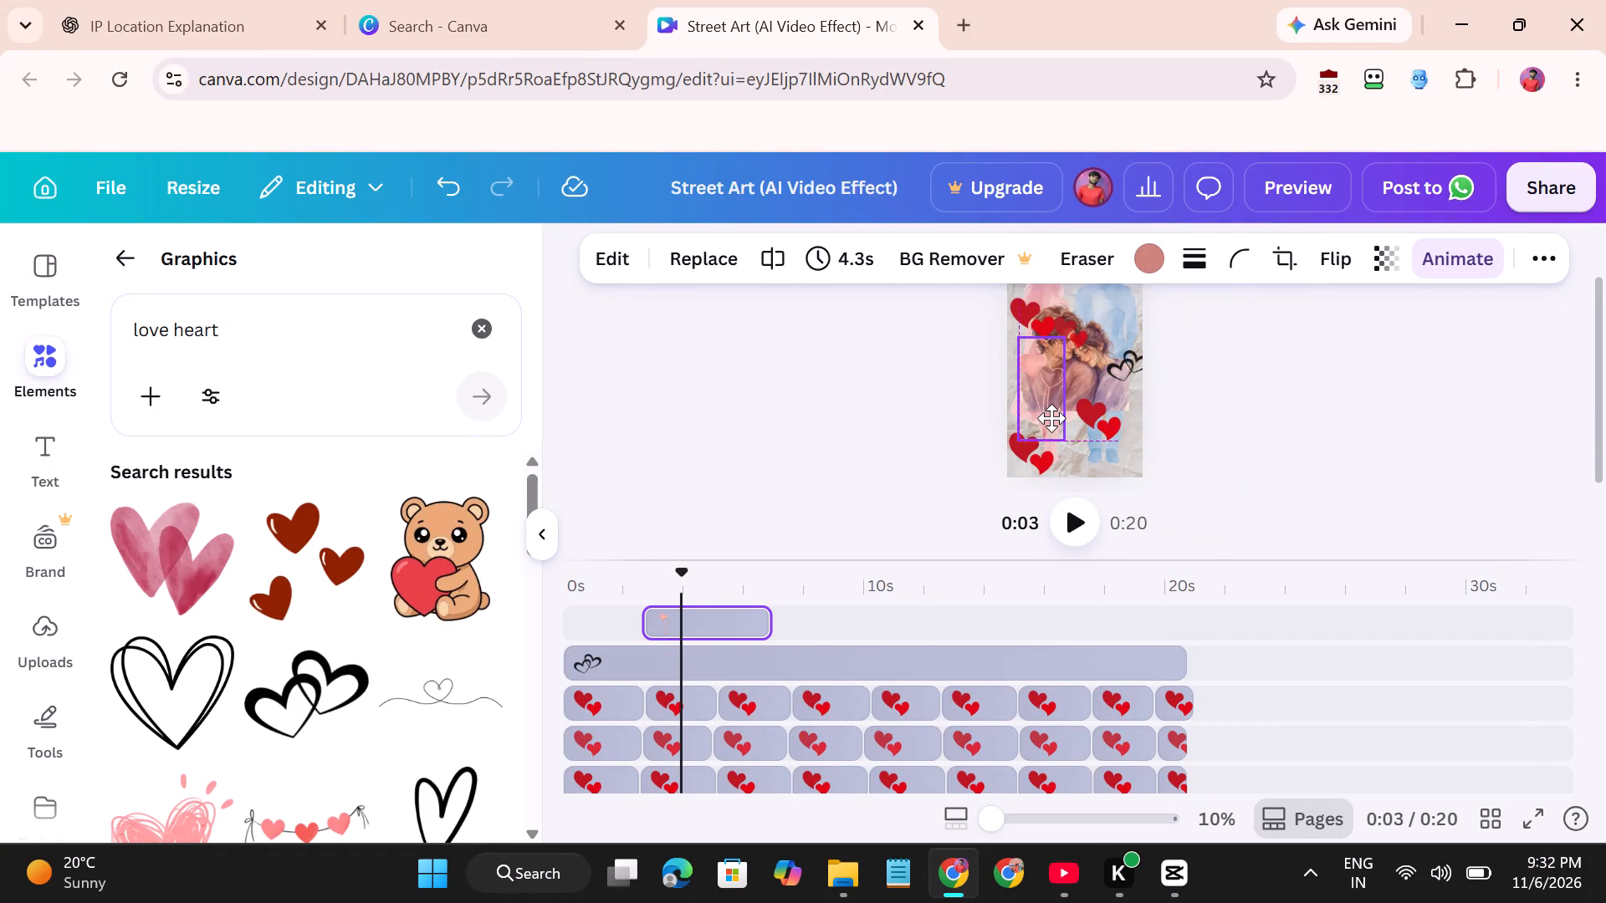
left_click_drag(1051, 418, 1126, 449)
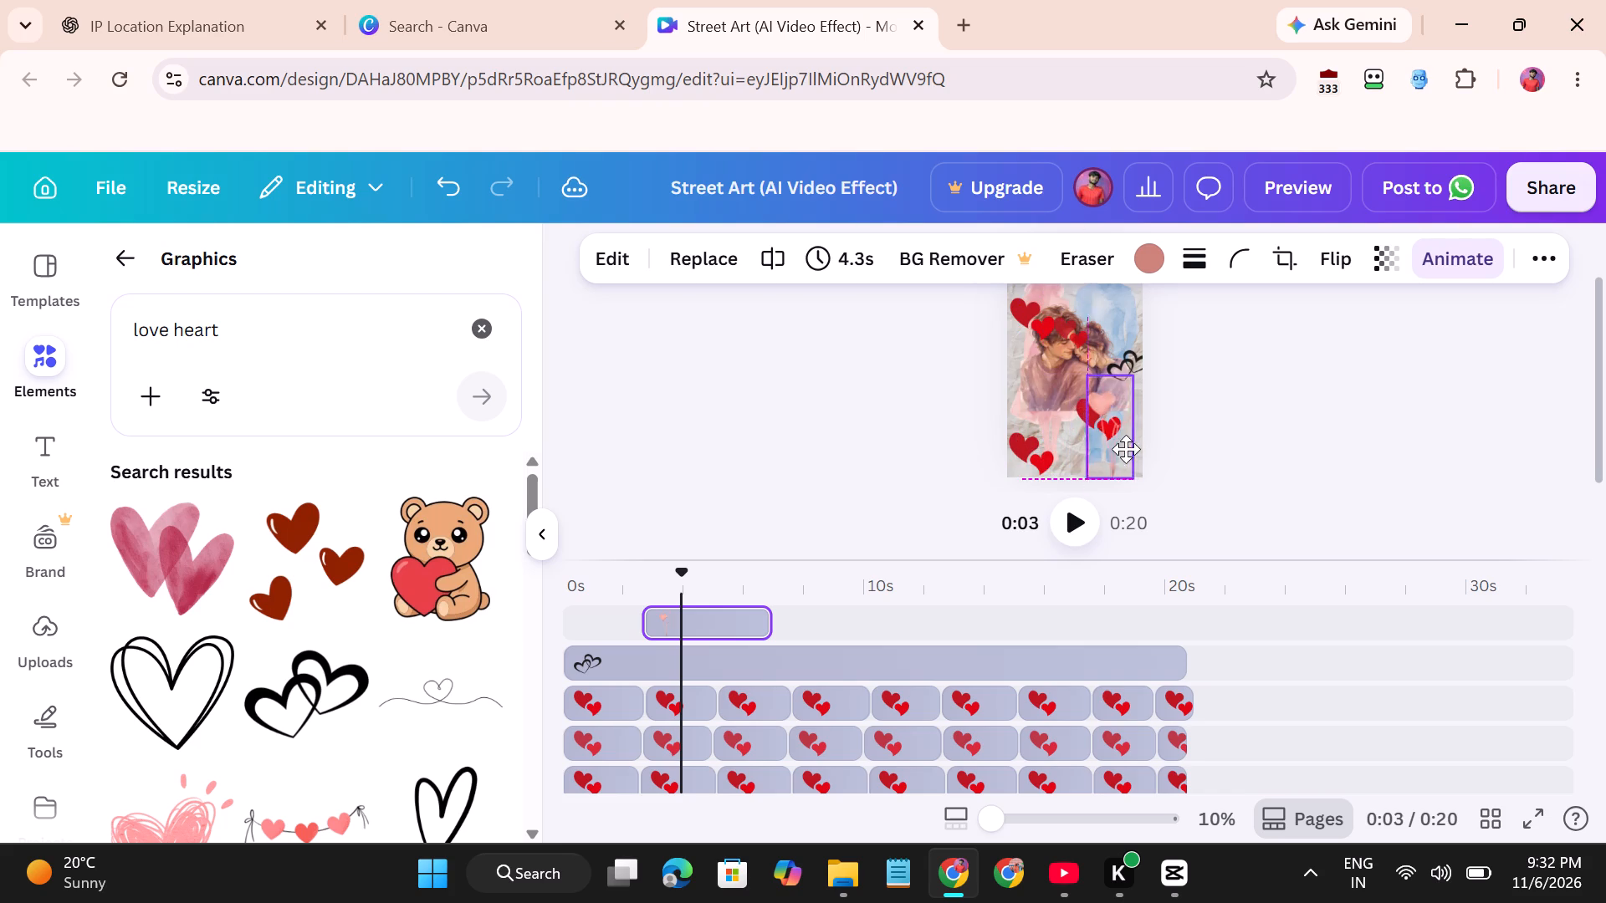
left_click_drag(1126, 449, 1075, 464)
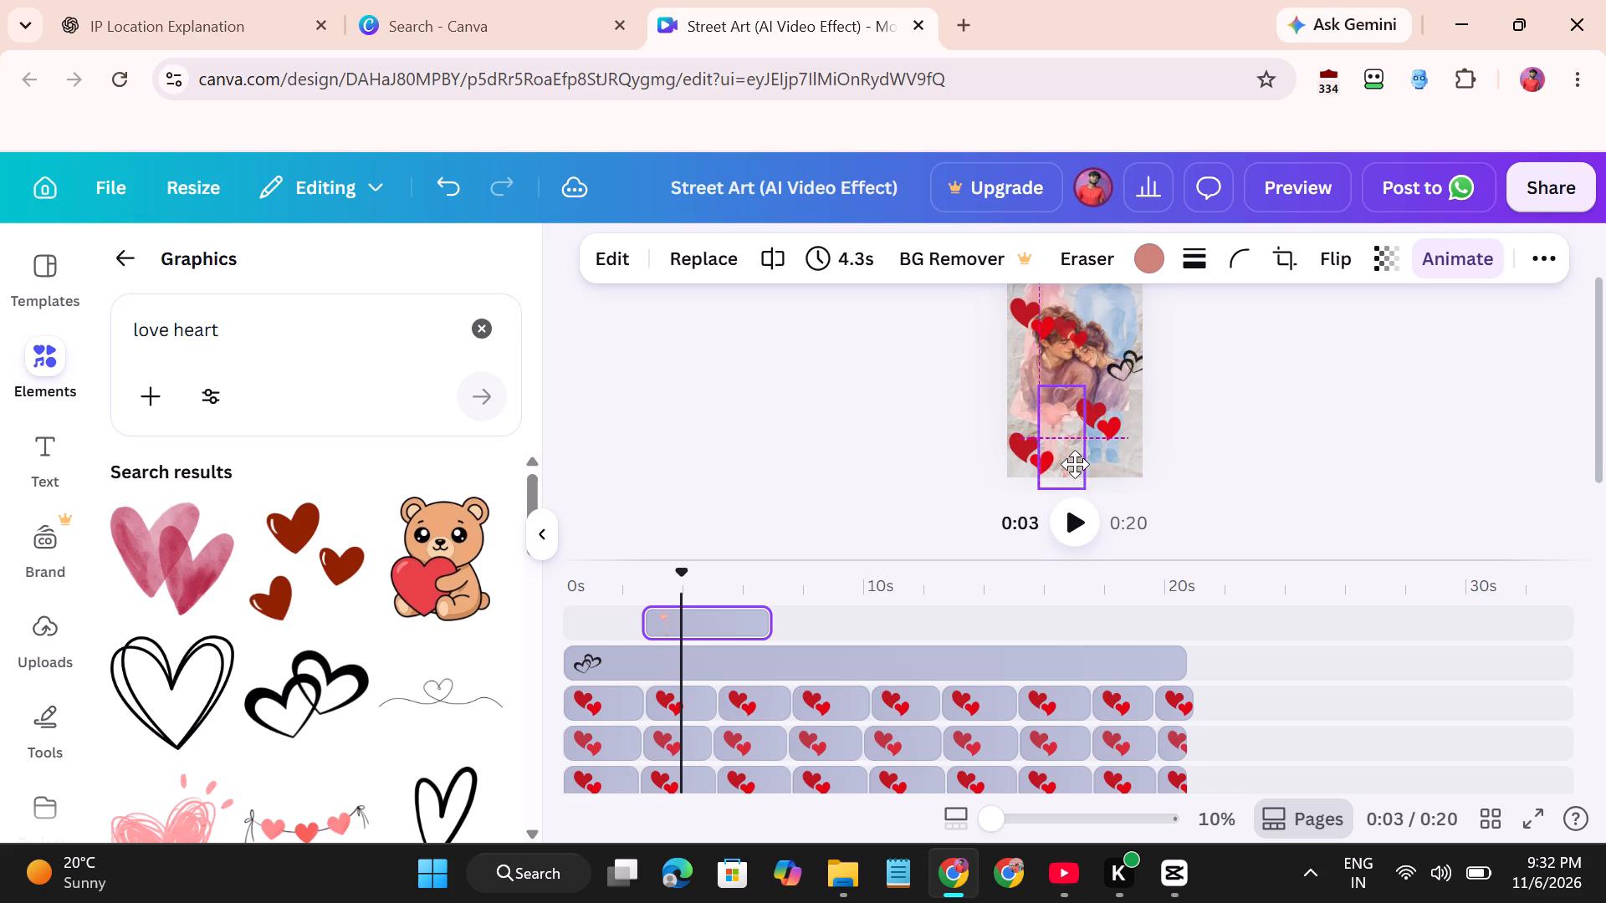
left_click_drag(1075, 464, 1081, 474)
Move the red heart pair in the page's lower-left corner up along the page's left edge.
left_click_drag(1031, 449, 1025, 438)
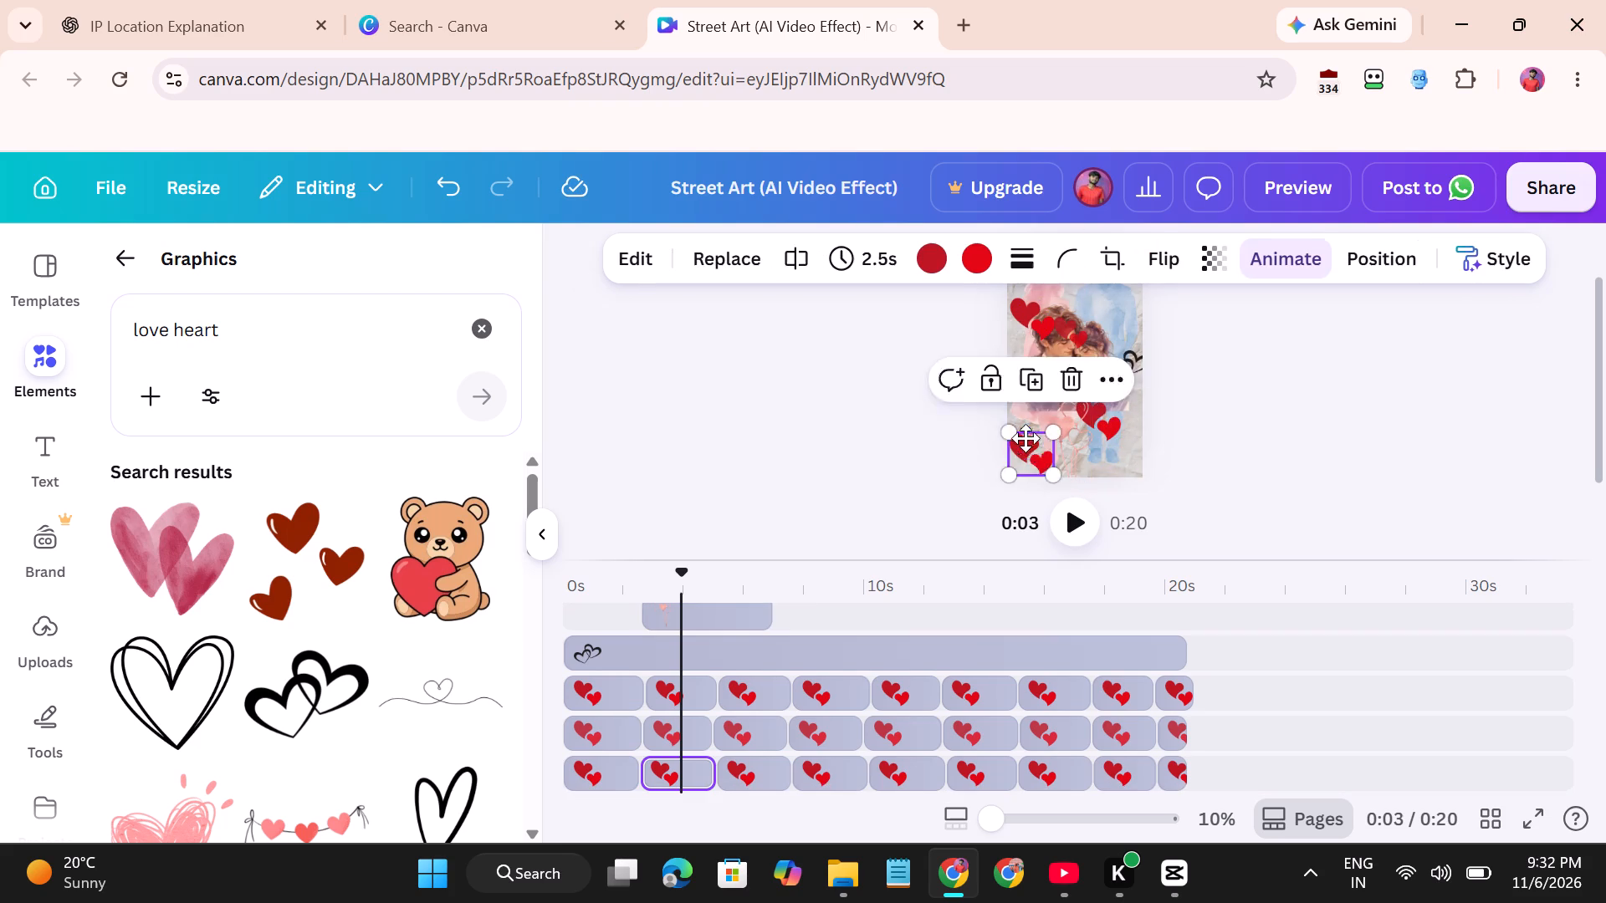
left_click_drag(1025, 438, 1022, 418)
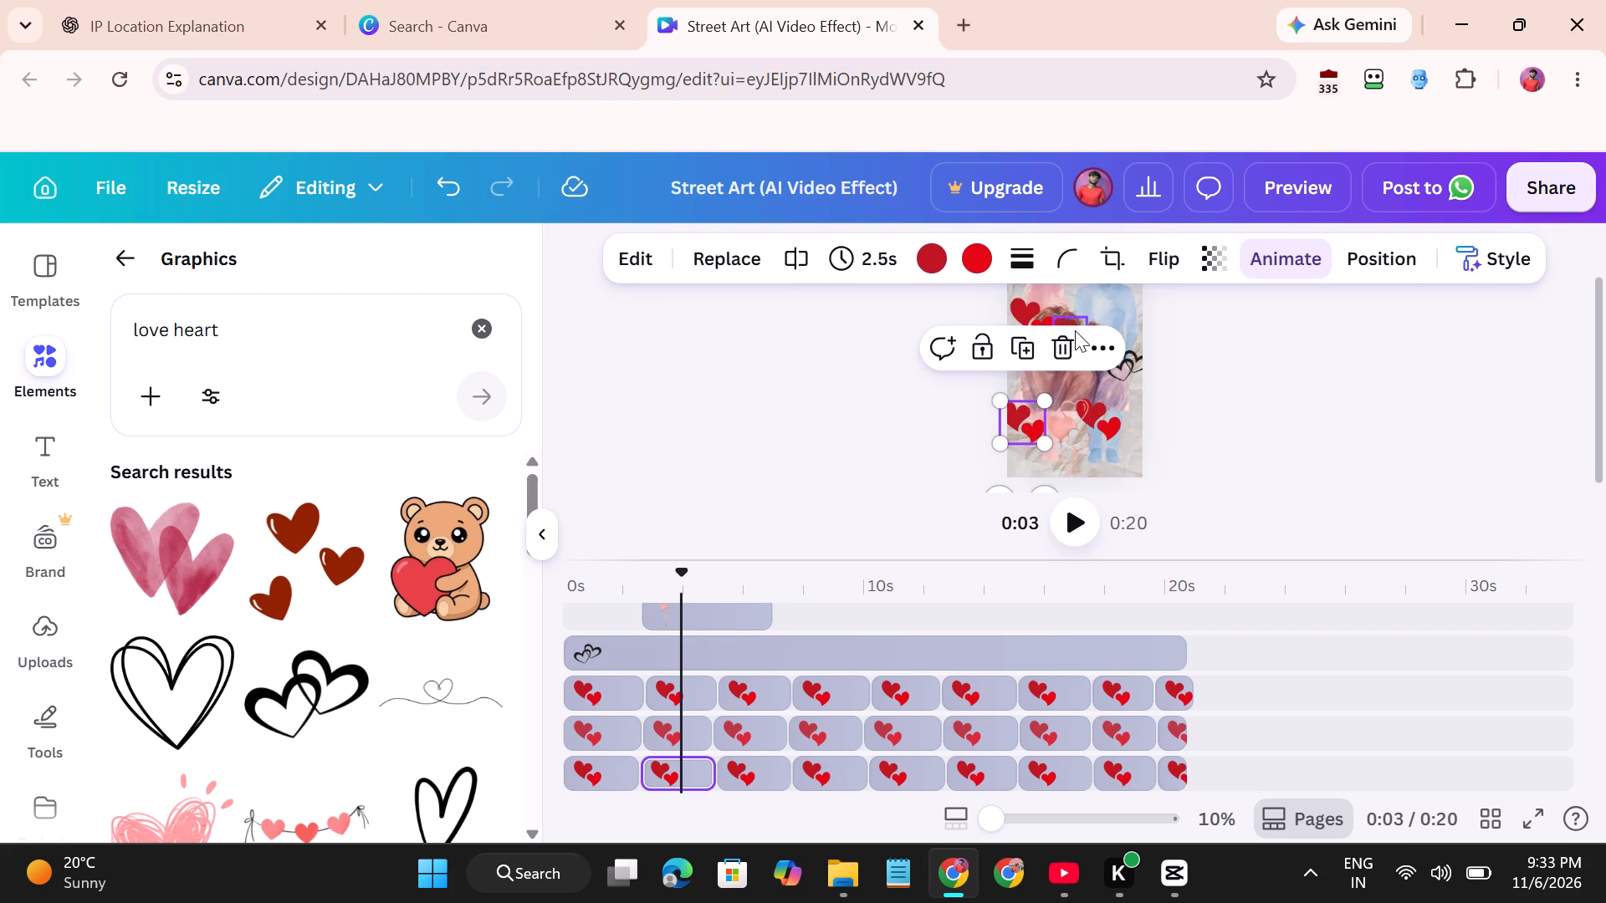
Move the small heart pair above the couple's heads up and to the right, and shift the top-centre heart pair slightly left and down.
left_click(1073, 314)
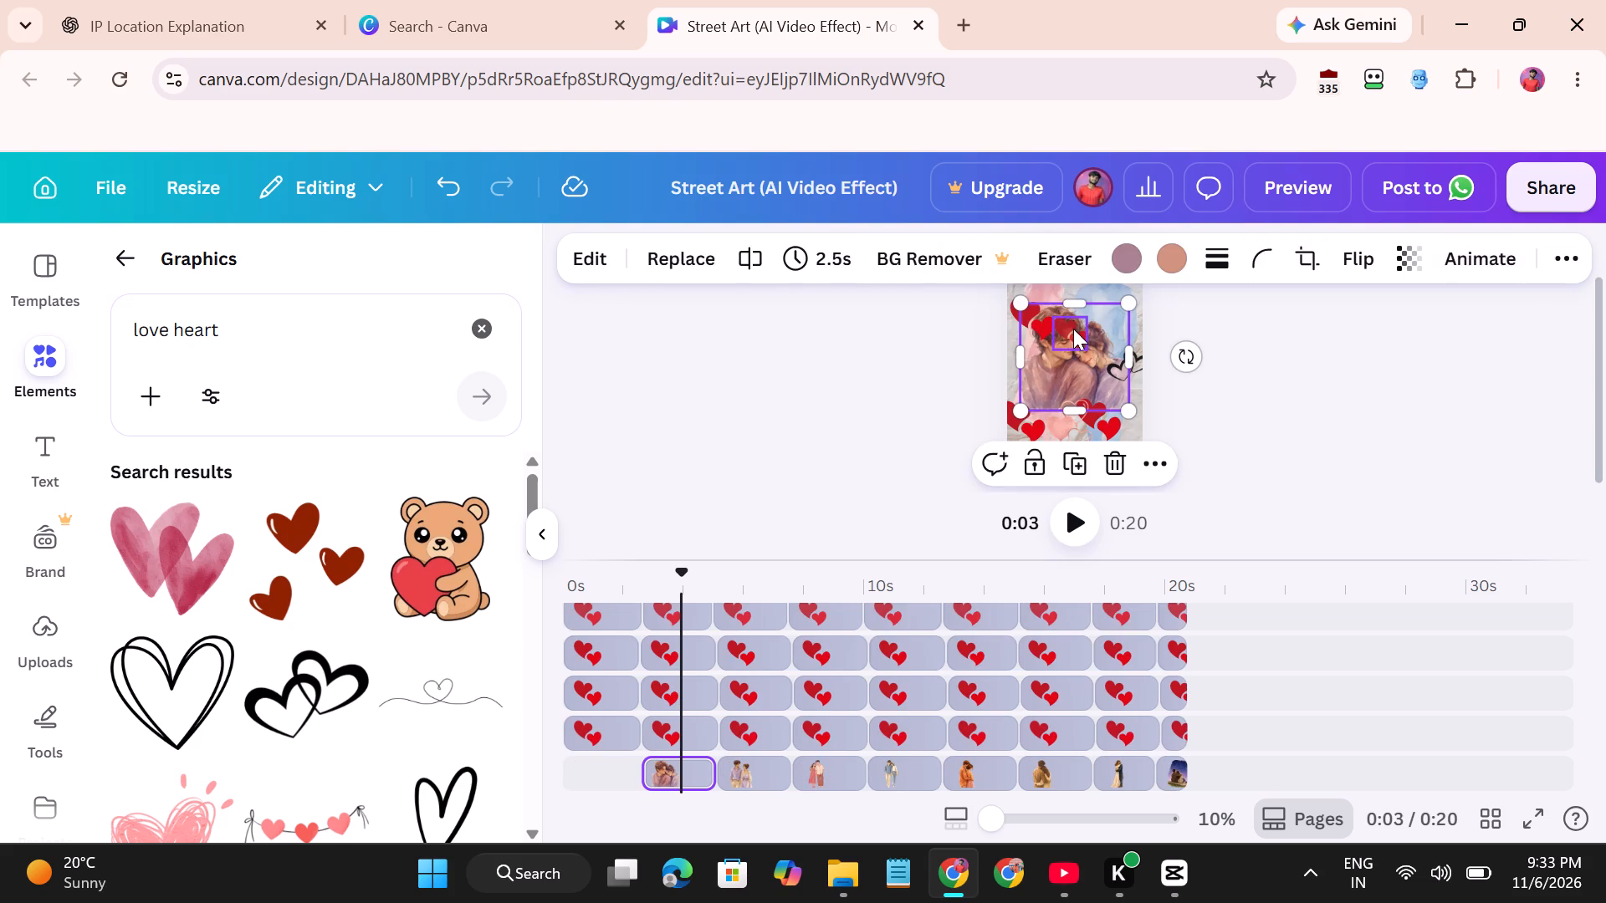
left_click_drag(1073, 329, 1098, 300)
scroll(1087, 380, "up", 1)
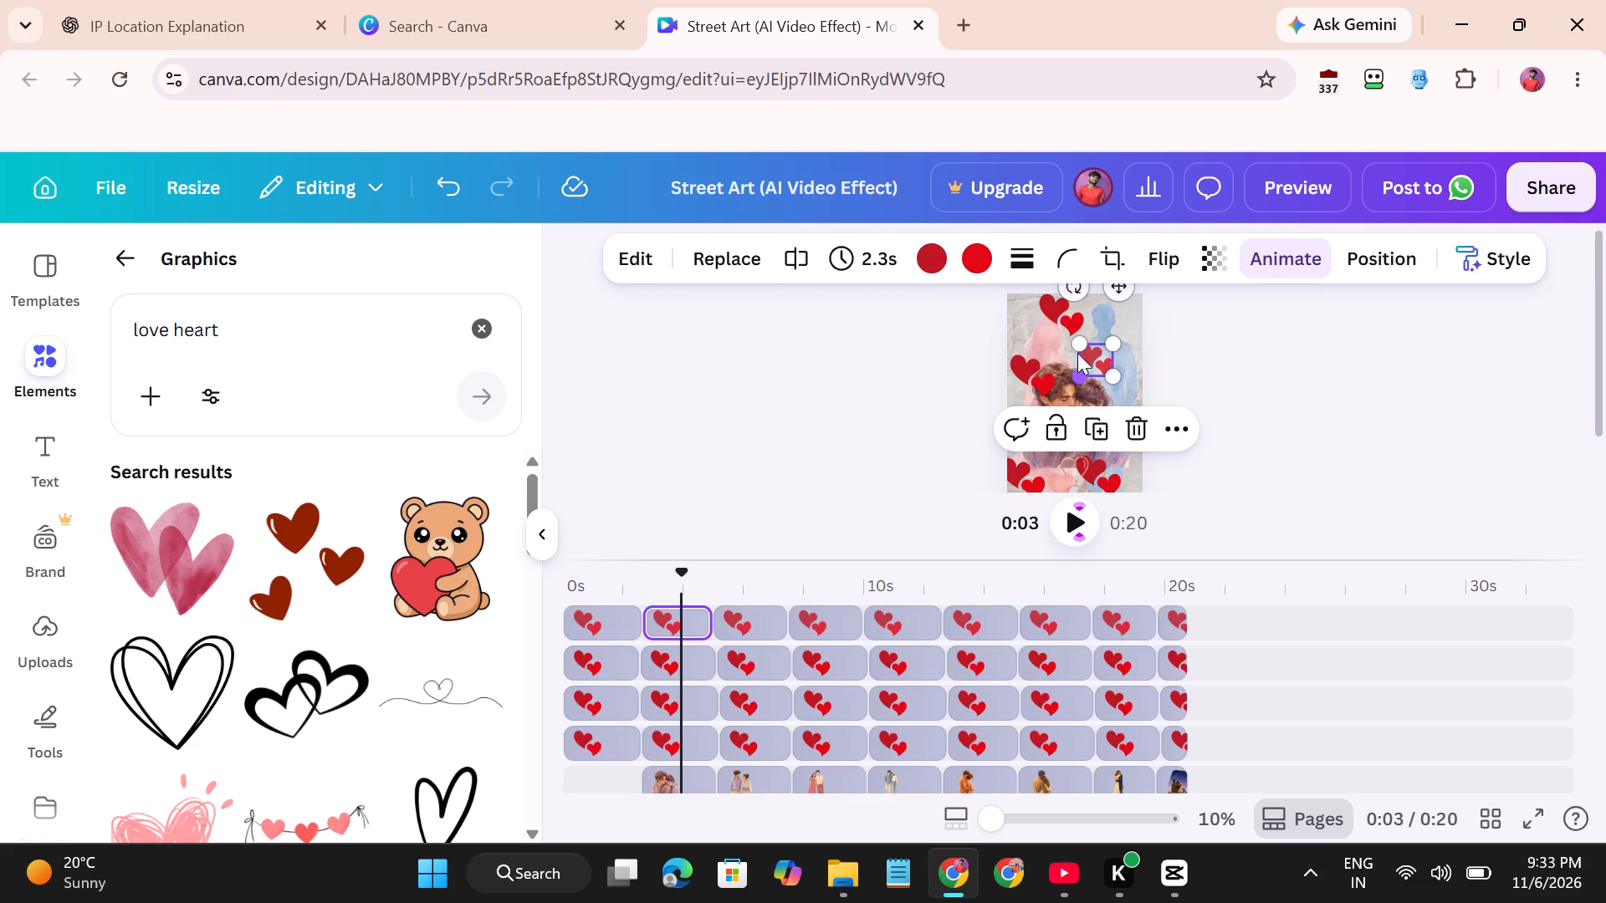
left_click_drag(1070, 329, 1064, 344)
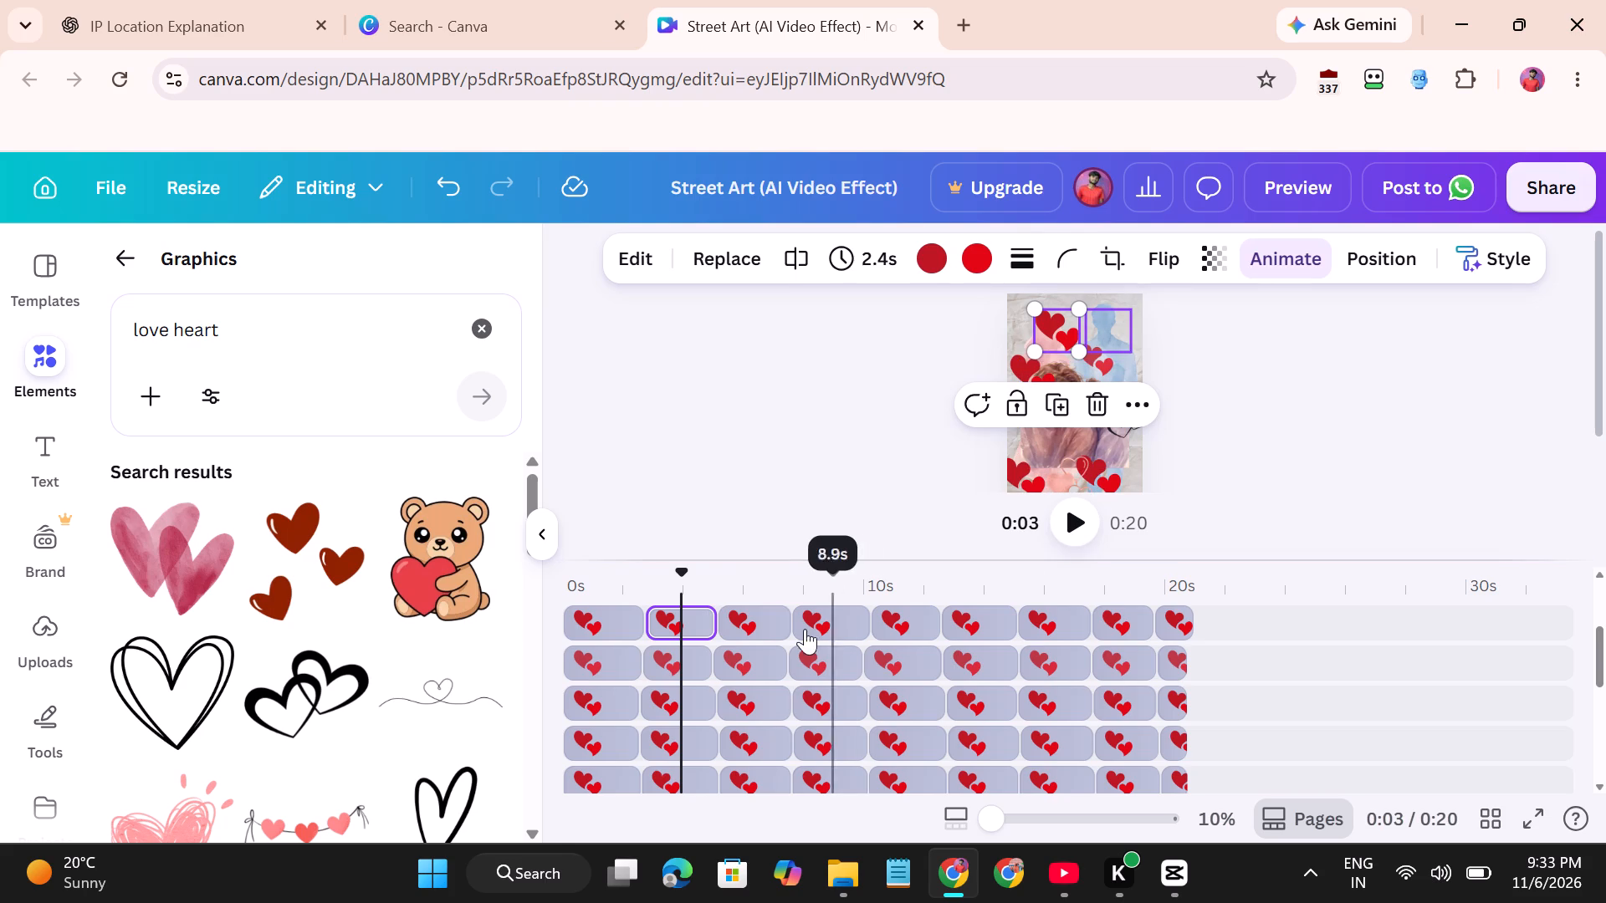
At about 6.2 s, move the upper-right heart pair down along the page edge and the upper-left pair up to the top edge.
left_click(751, 585)
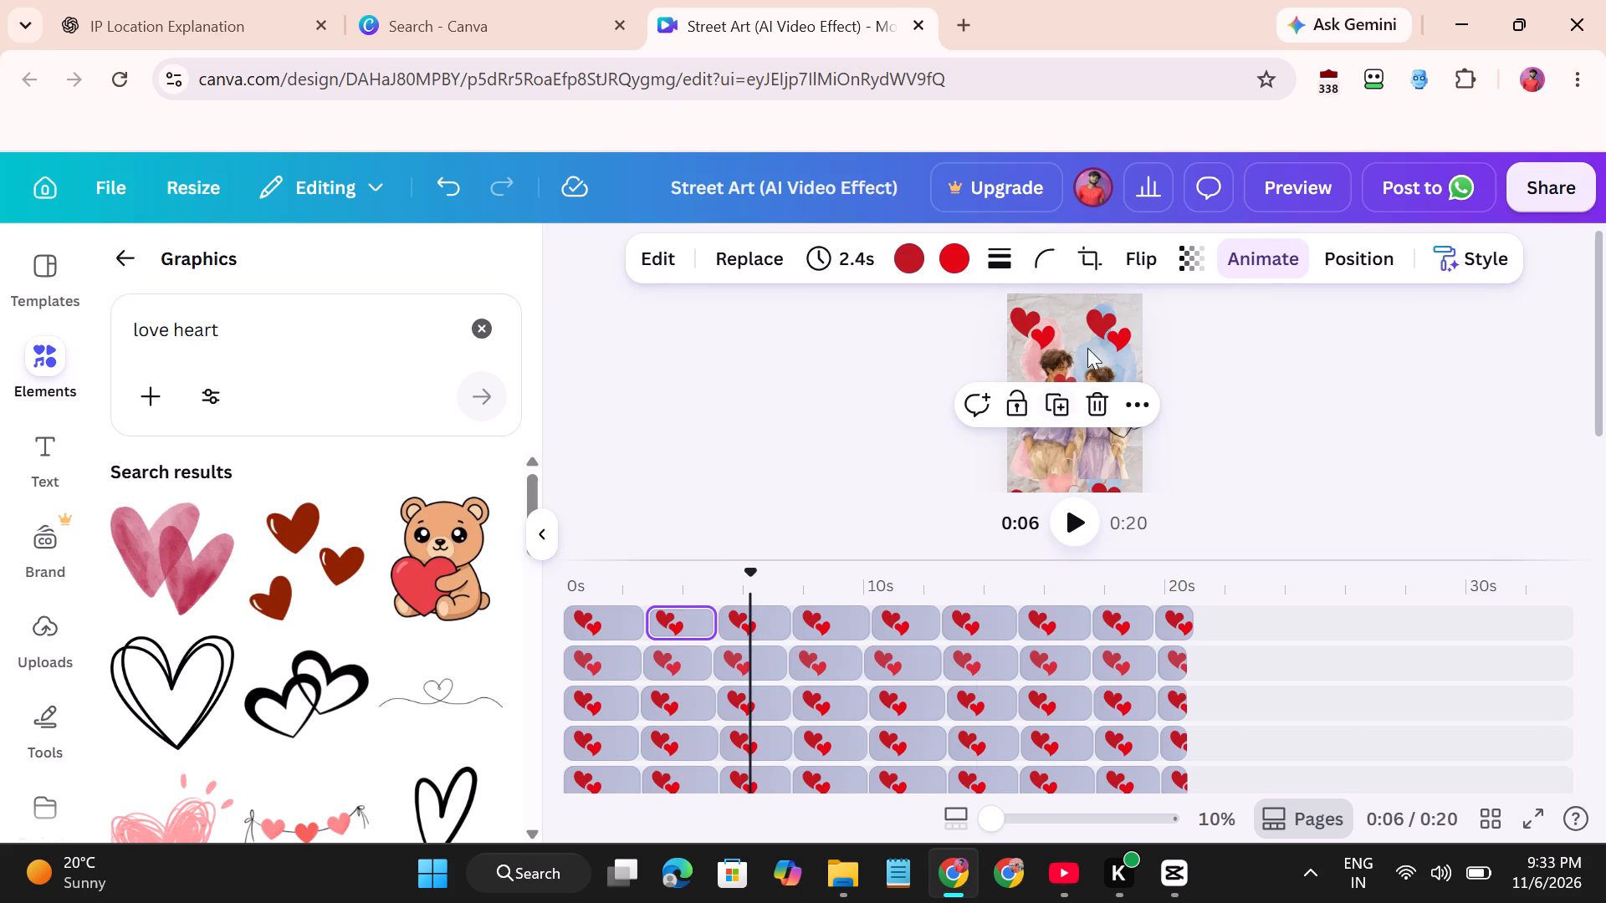
left_click(1106, 325)
left_click_drag(1106, 325, 1099, 308)
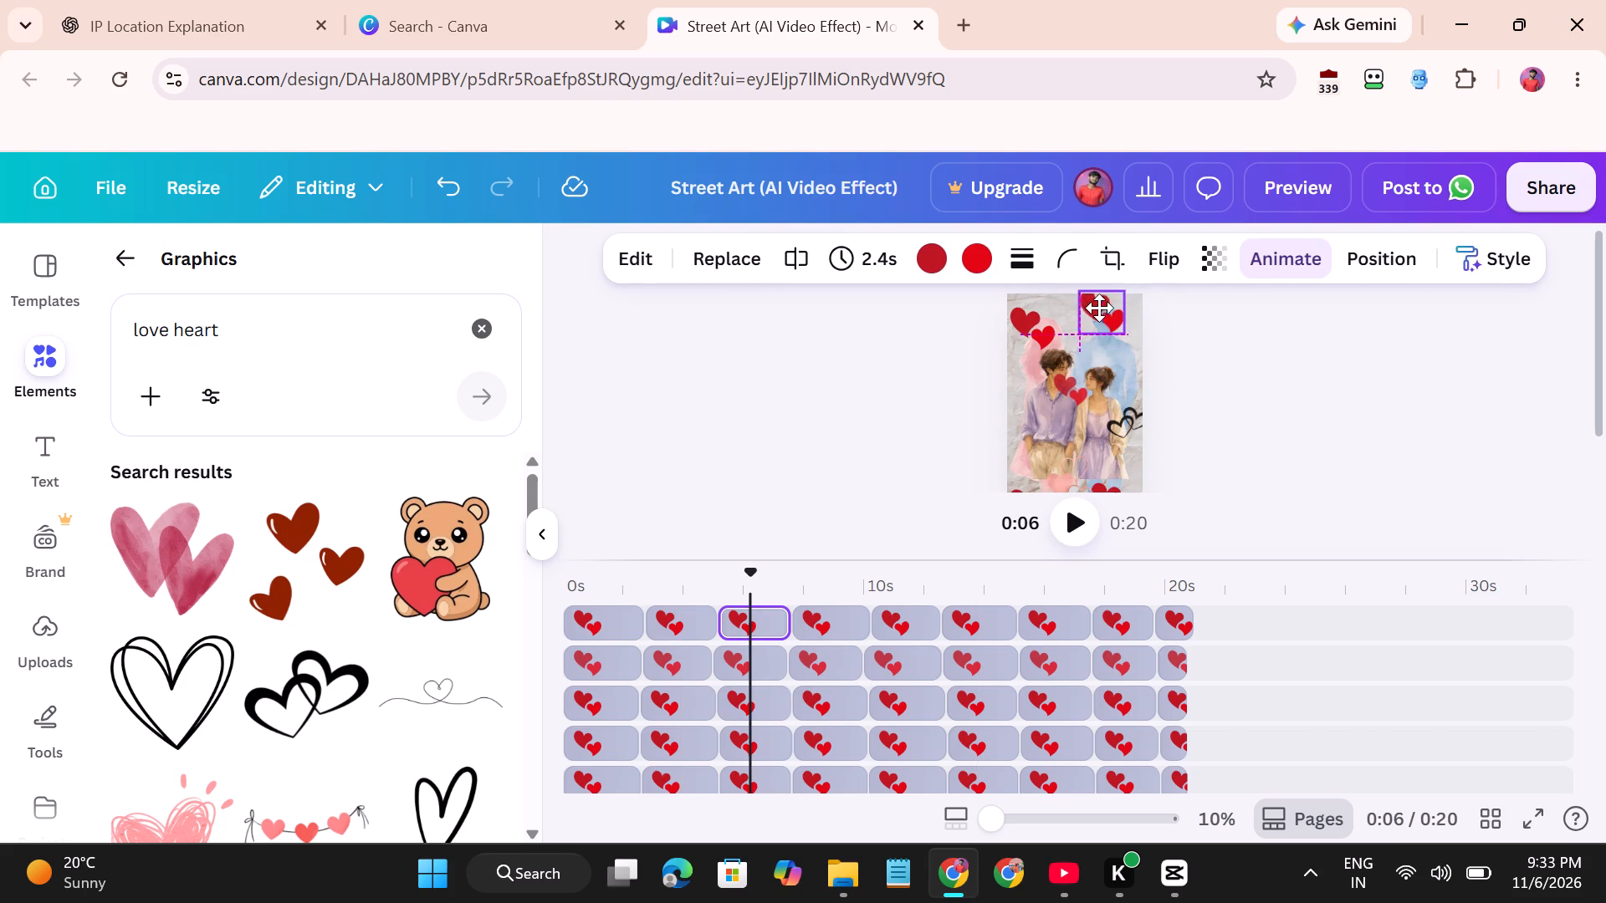
left_click_drag(1099, 308, 1132, 381)
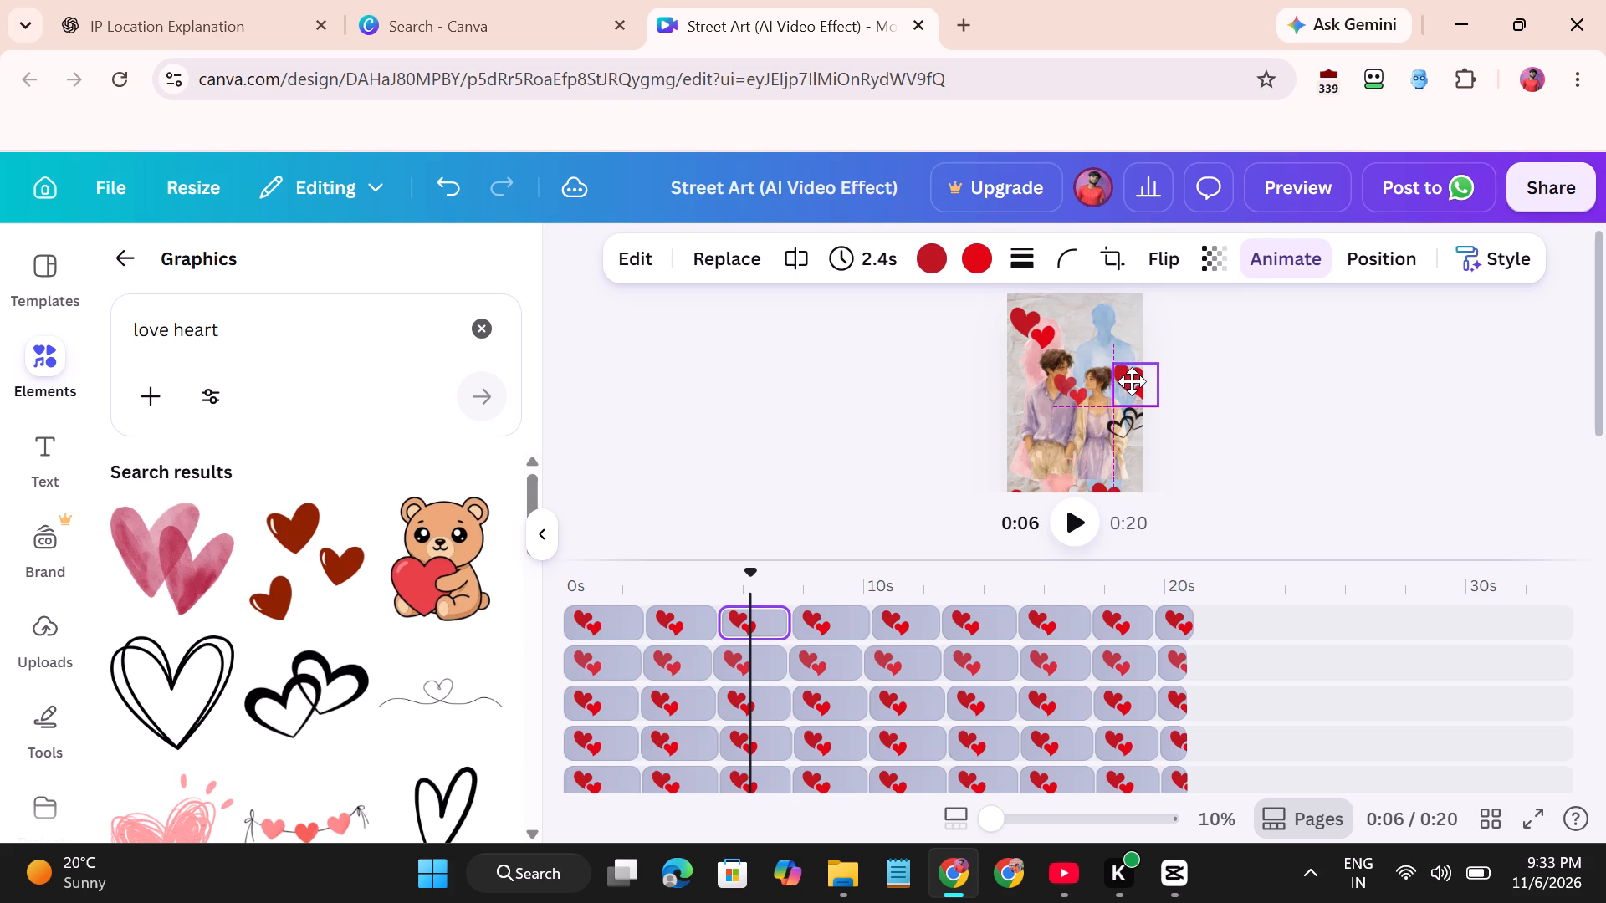
left_click_drag(1132, 381, 1120, 356)
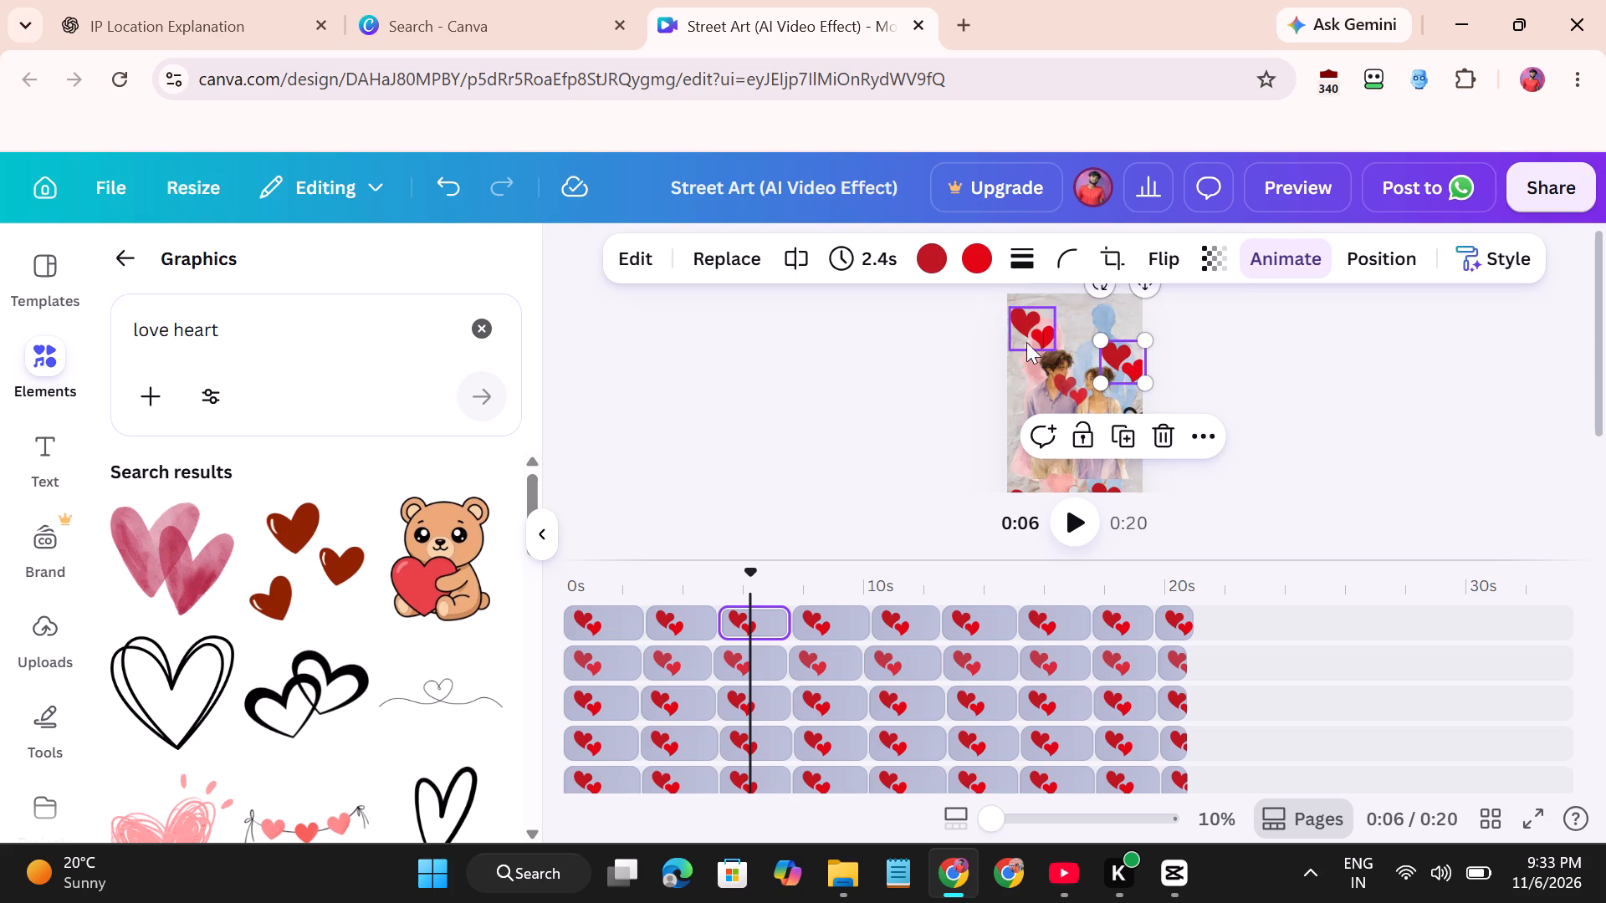
left_click_drag(1026, 342, 1041, 321)
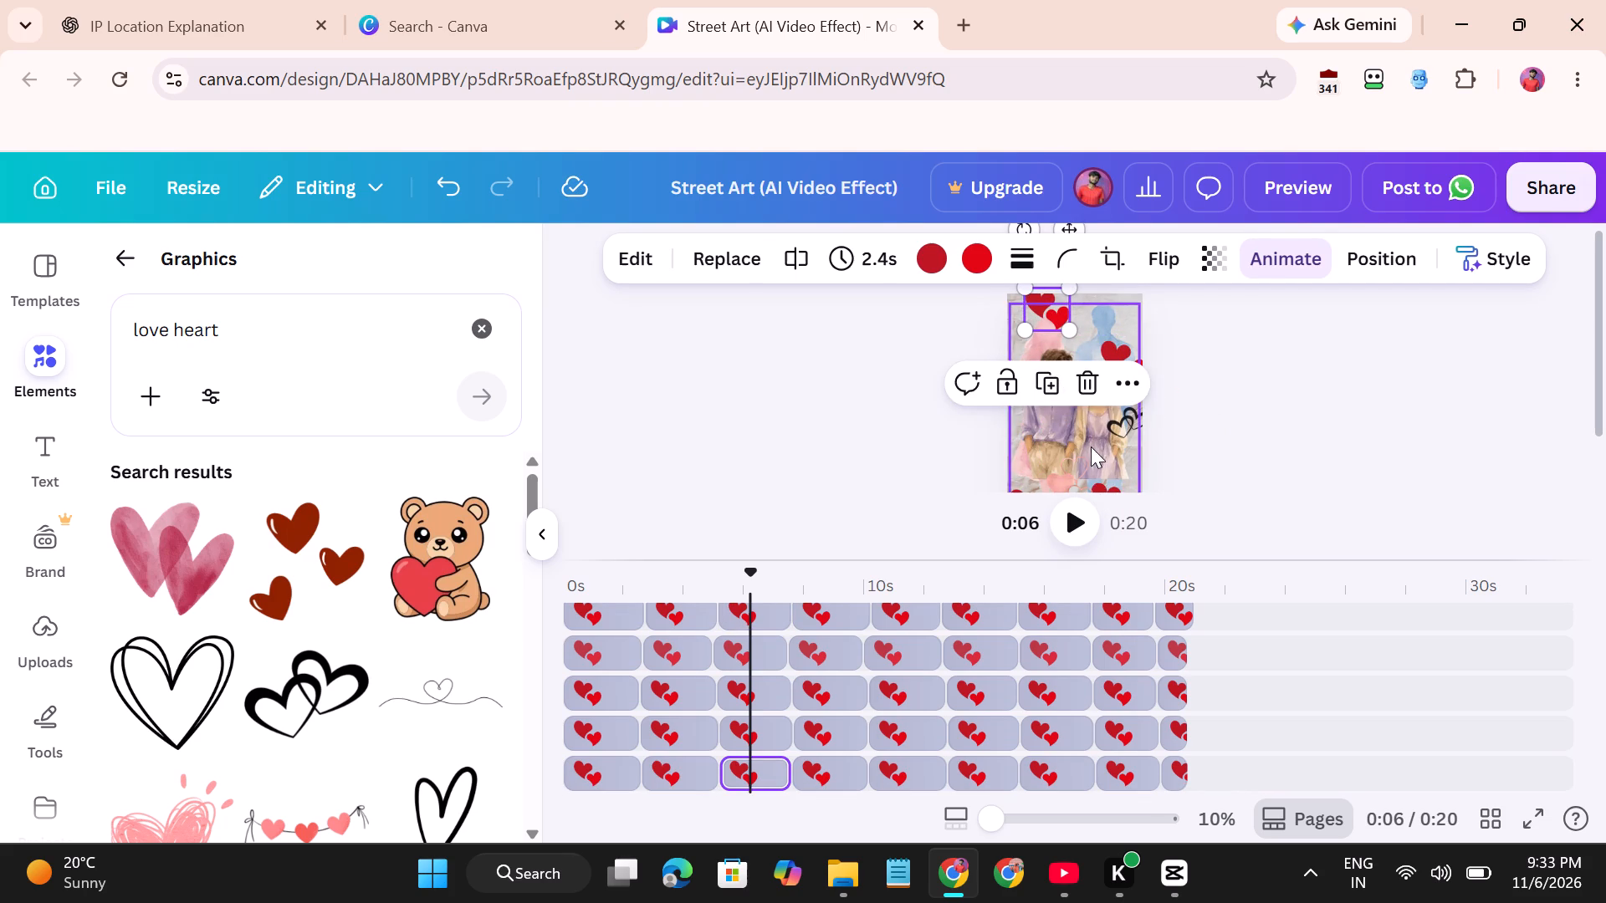
Move the red heart pair in the page's lower-right corner slightly up.
left_click(1107, 482)
left_click_drag(1107, 482, 1113, 474)
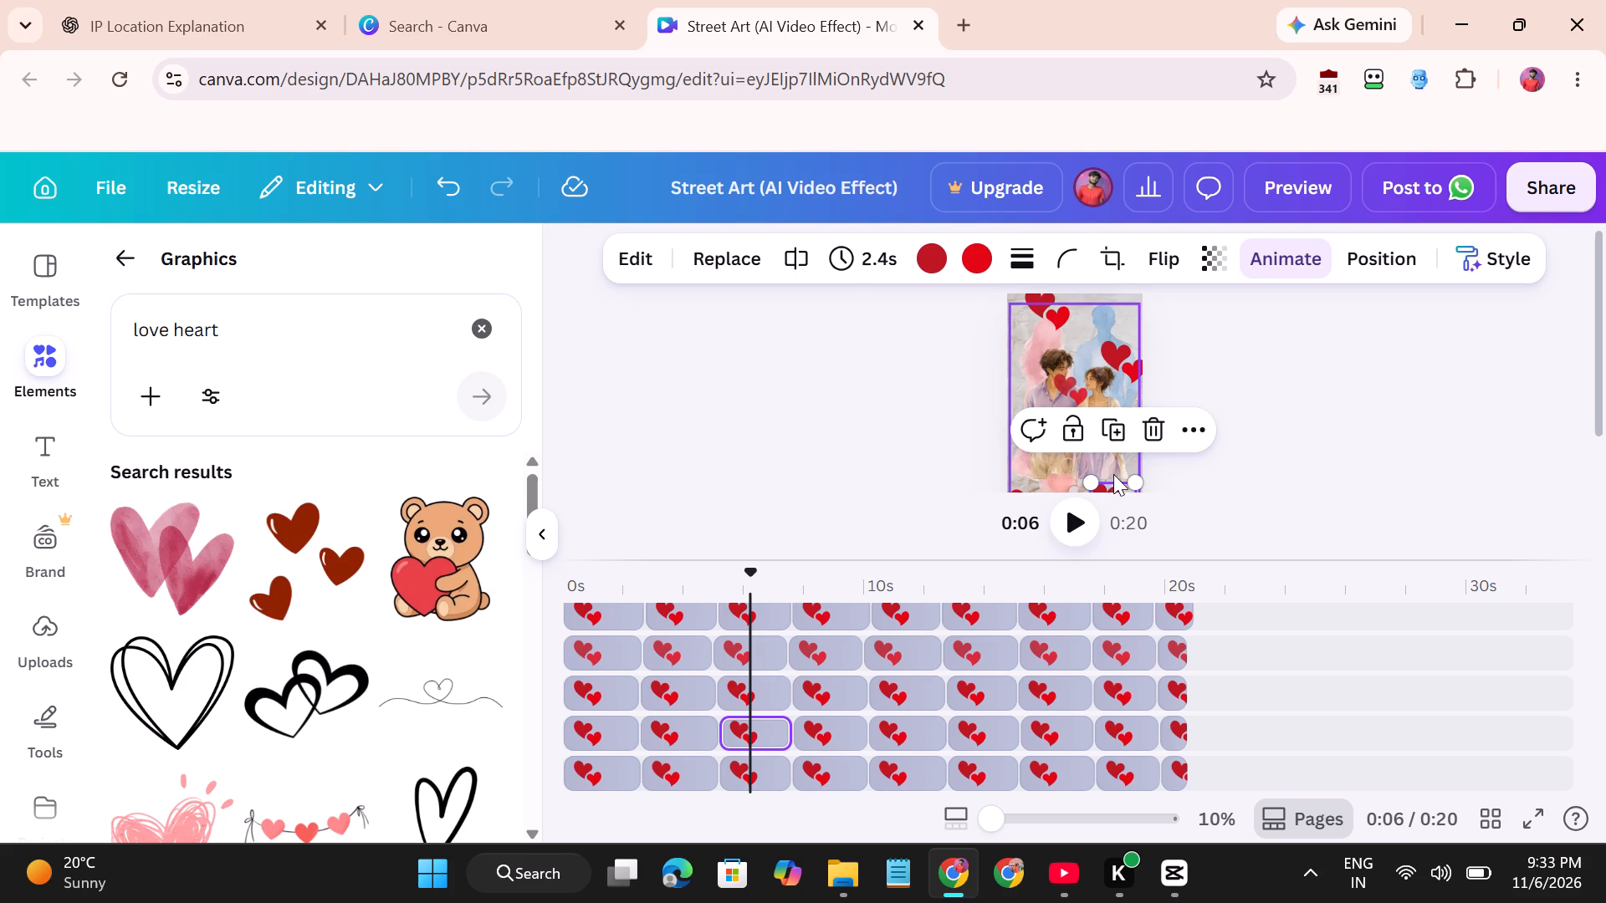
left_click_drag(1113, 474, 1117, 464)
Resize the small red heart pair between the seated couple and set it slightly lower between them.
left_click(1079, 385)
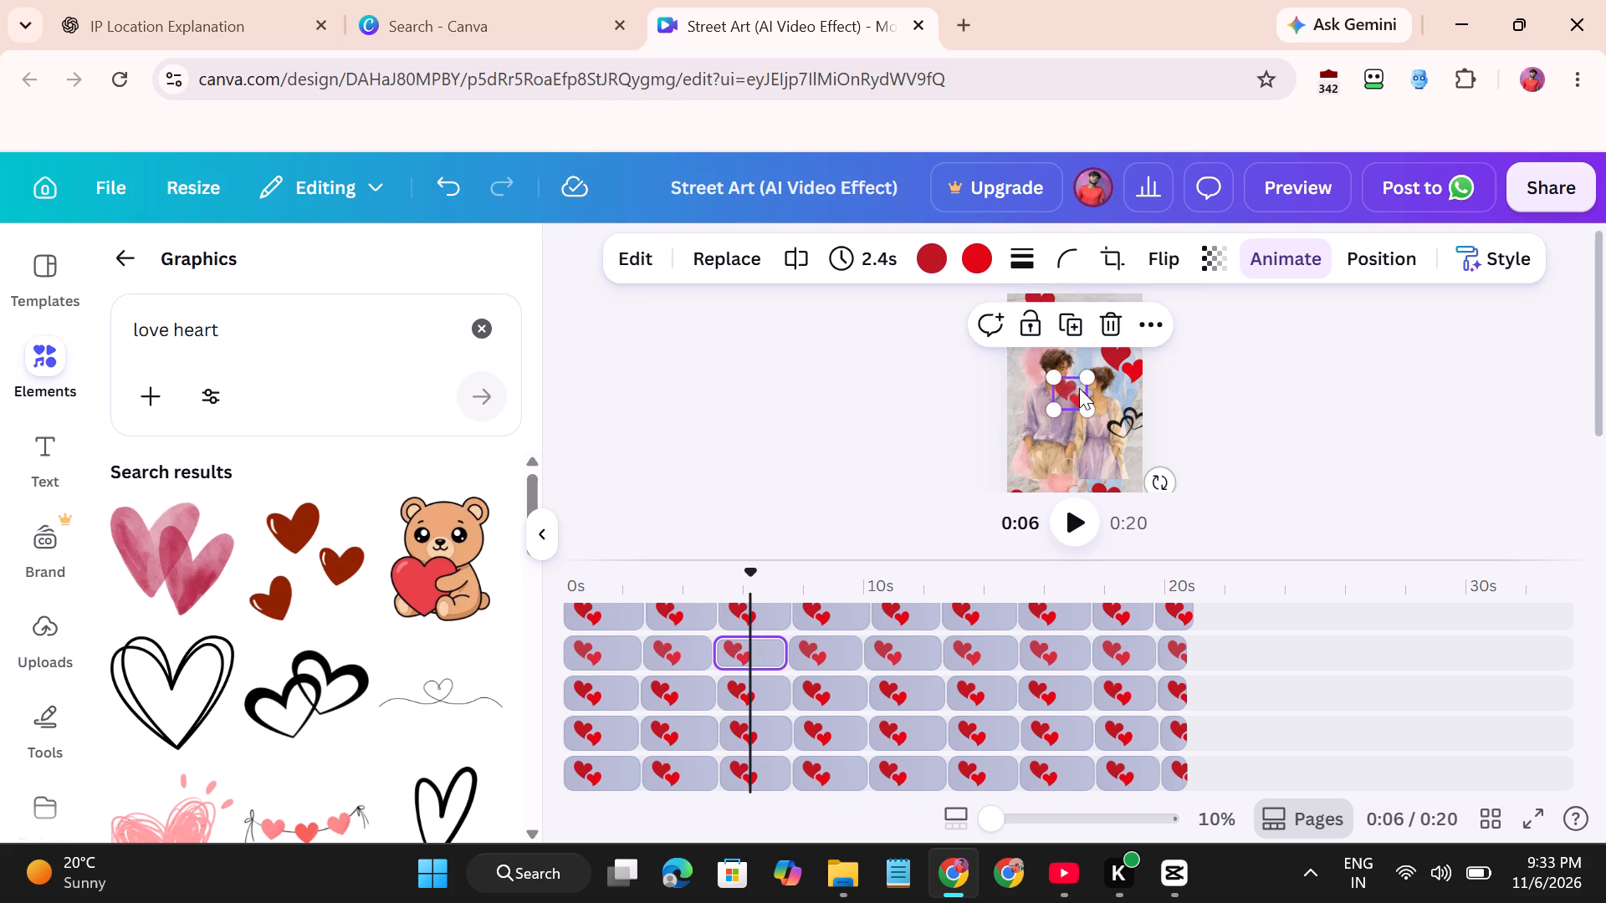
left_click_drag(1061, 380, 1072, 389)
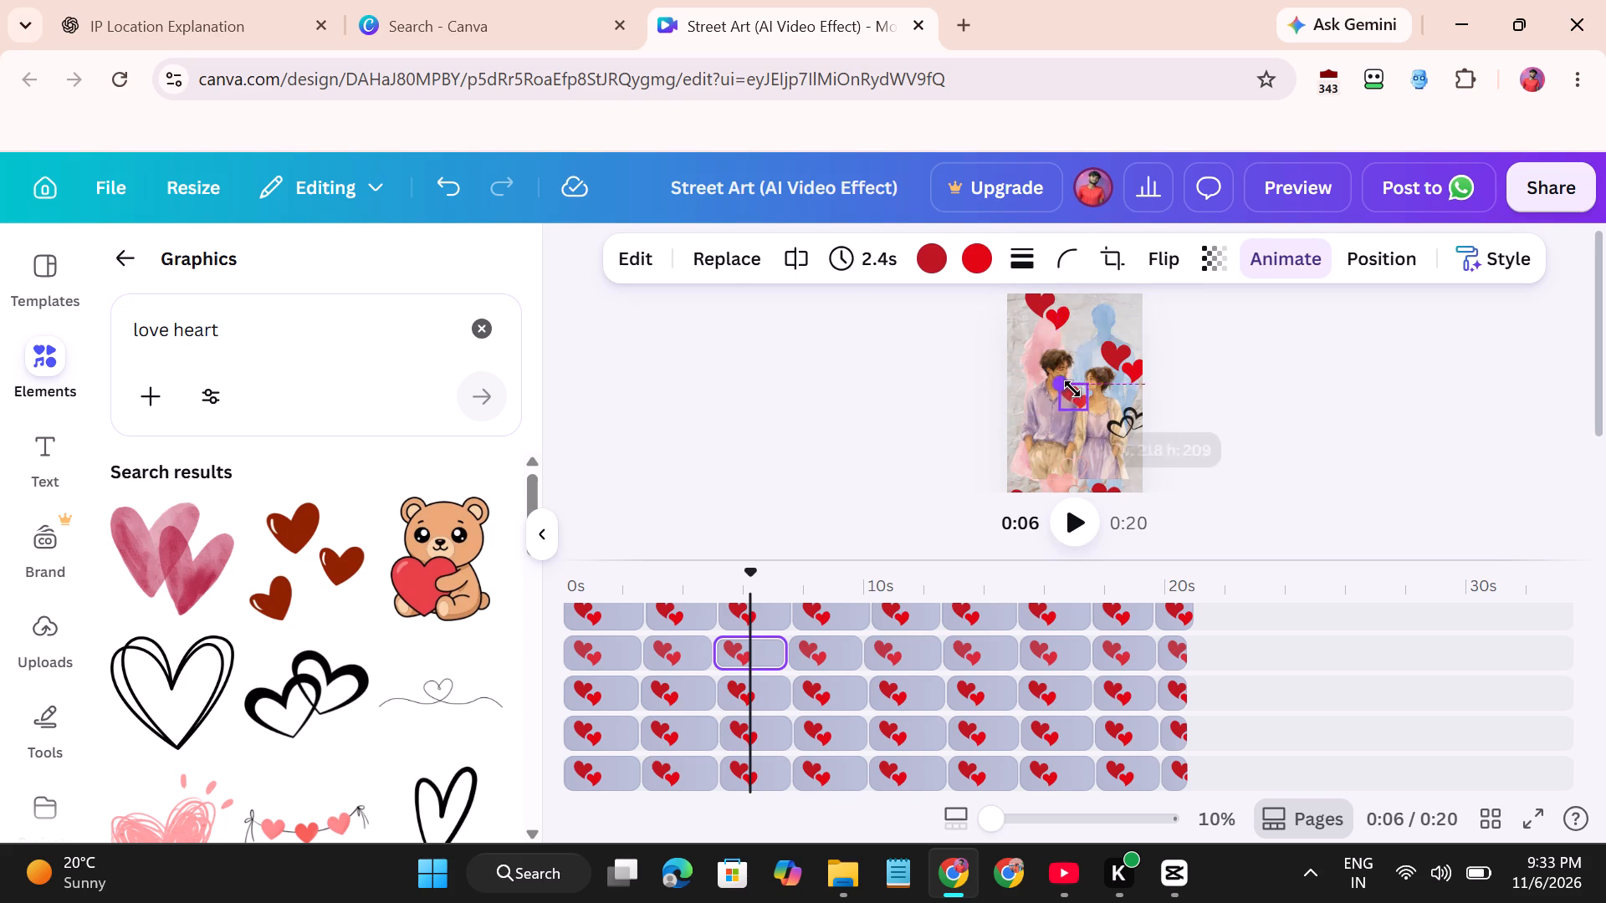
left_click_drag(1072, 389, 1084, 395)
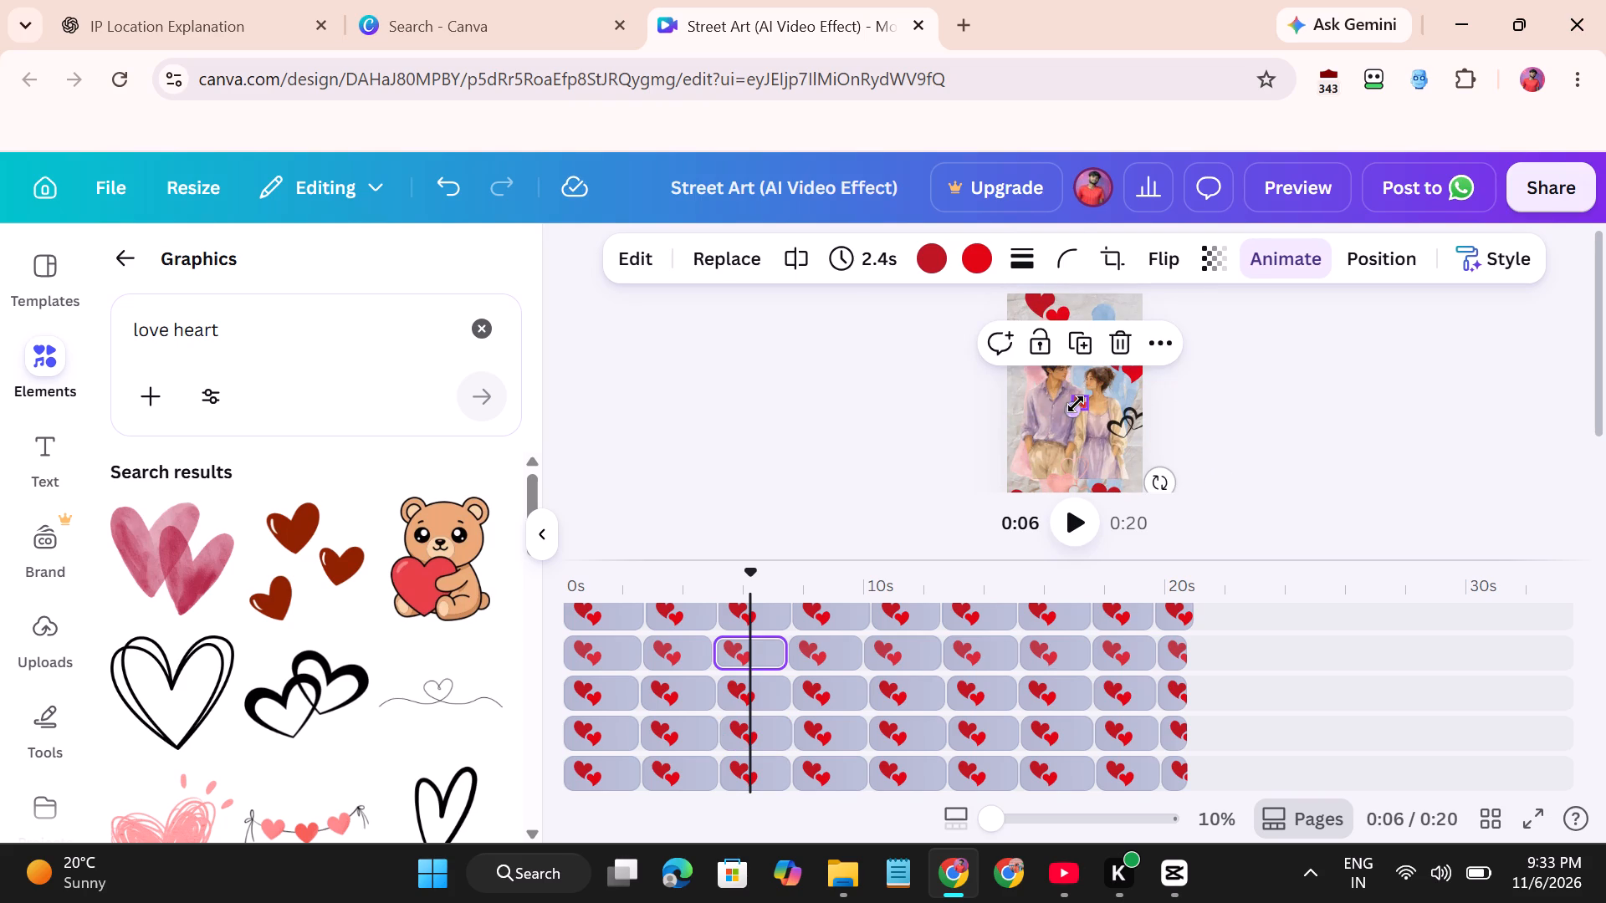
left_click_drag(1072, 407, 1066, 424)
Move the lower-left heart pair up beside the couple's legs and nudge the small balloon graphic slightly up and right.
scroll(1026, 466, "down", 1)
left_click_drag(1030, 439, 1035, 398)
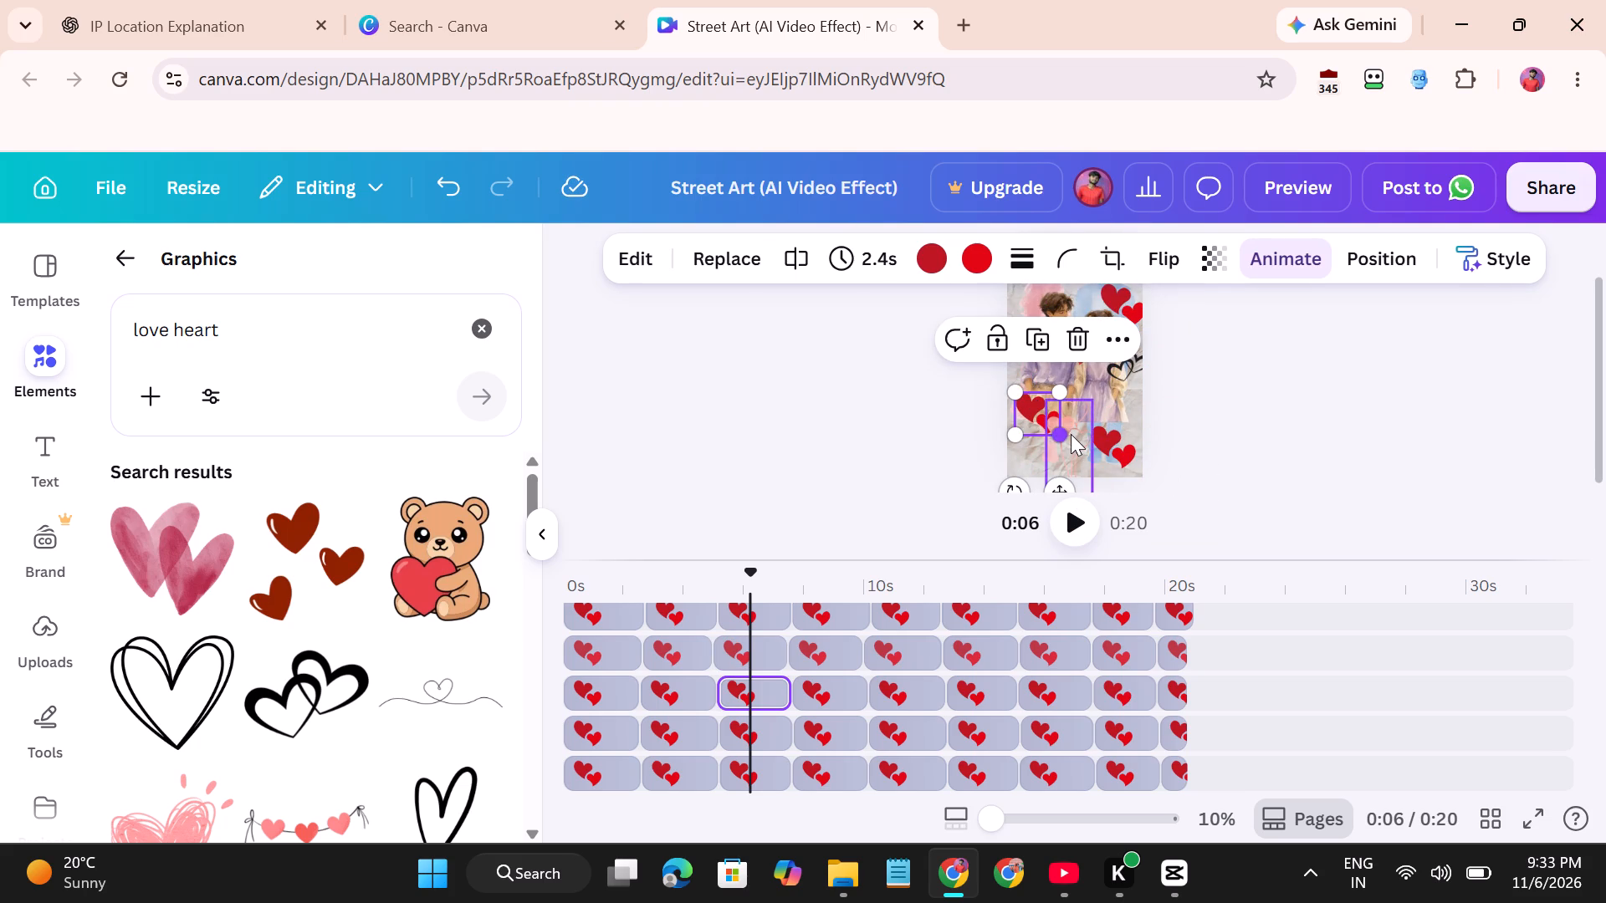
left_click(1071, 434)
left_click_drag(1071, 434, 1096, 427)
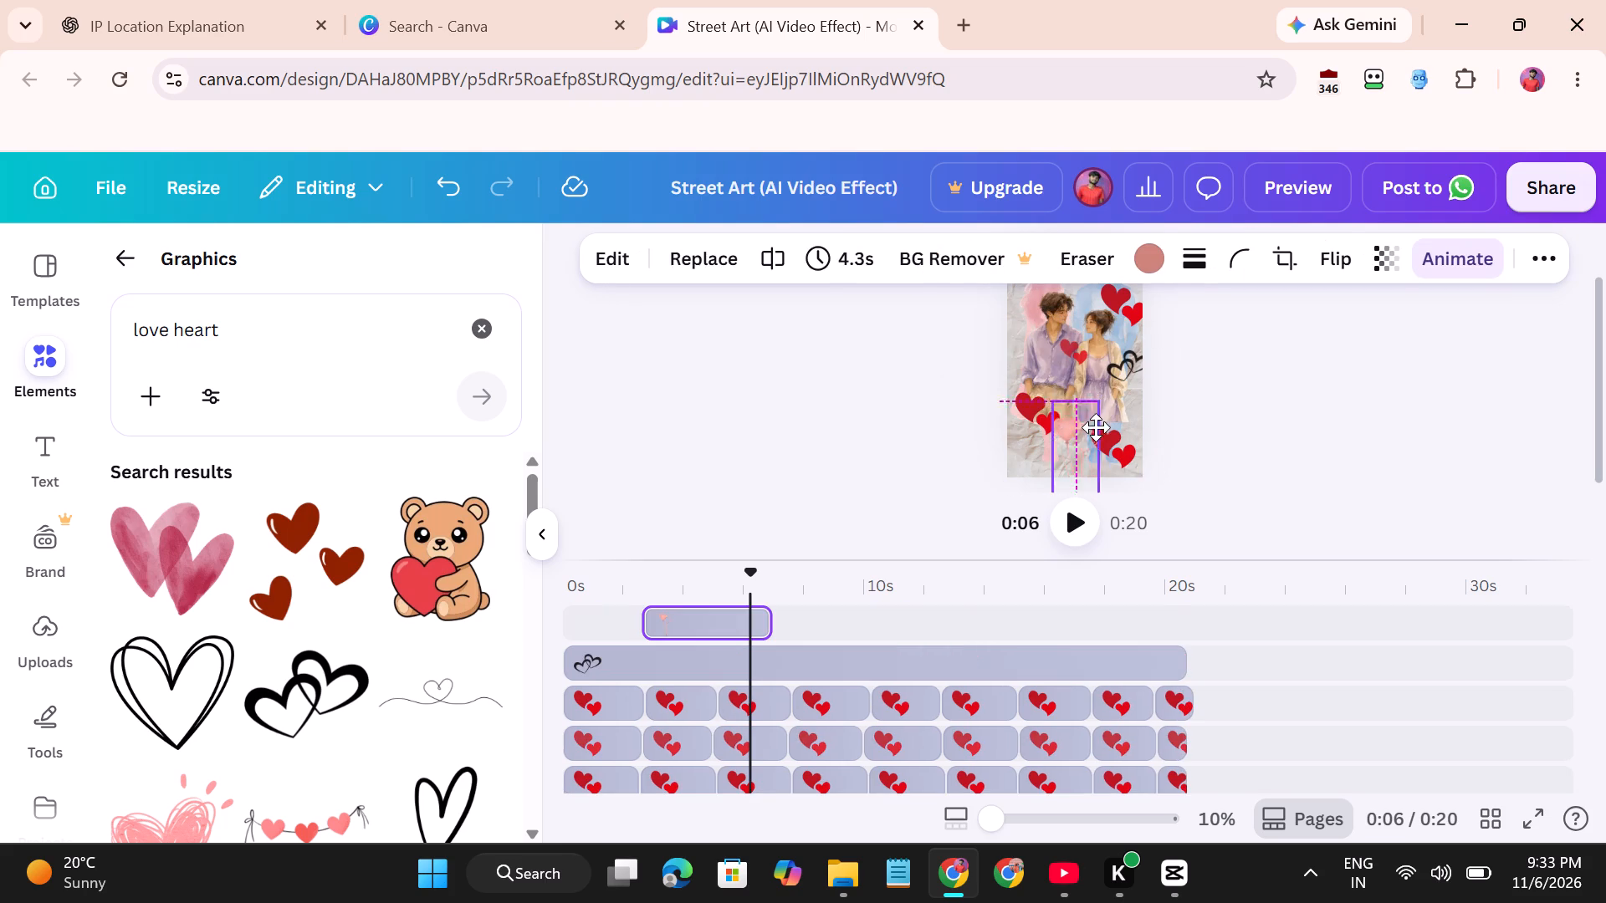
left_click_drag(1096, 427, 1082, 414)
Move the red heart pair in the page's lower-right corner inward towards the bottom centre.
left_click(1116, 449)
left_click_drag(1115, 438, 1106, 439)
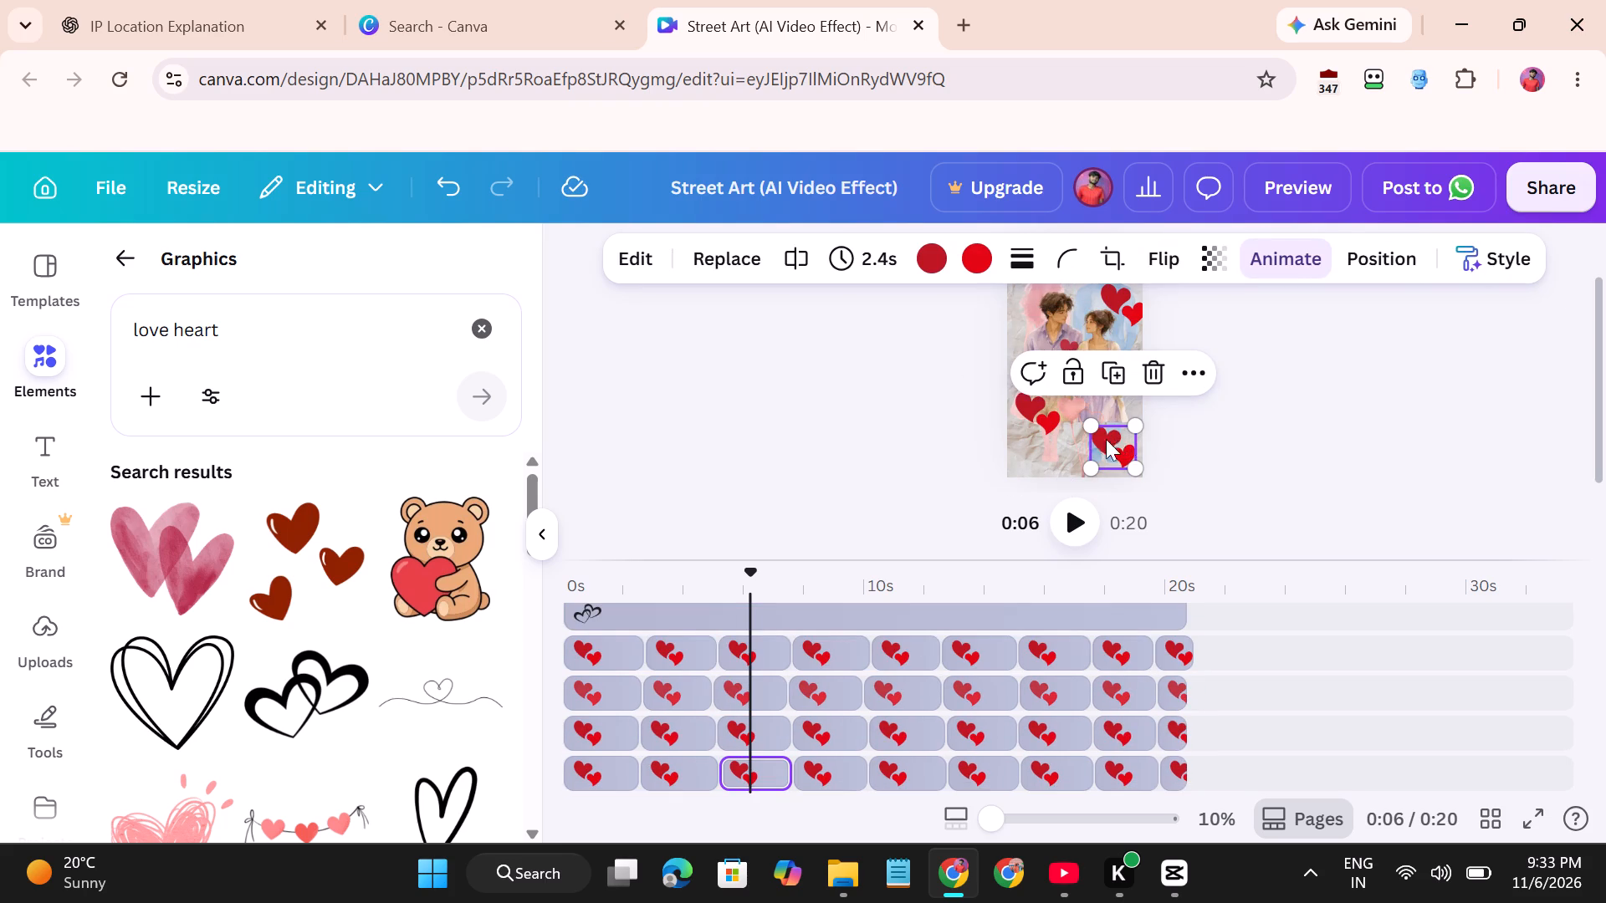
left_click_drag(1106, 439, 1092, 443)
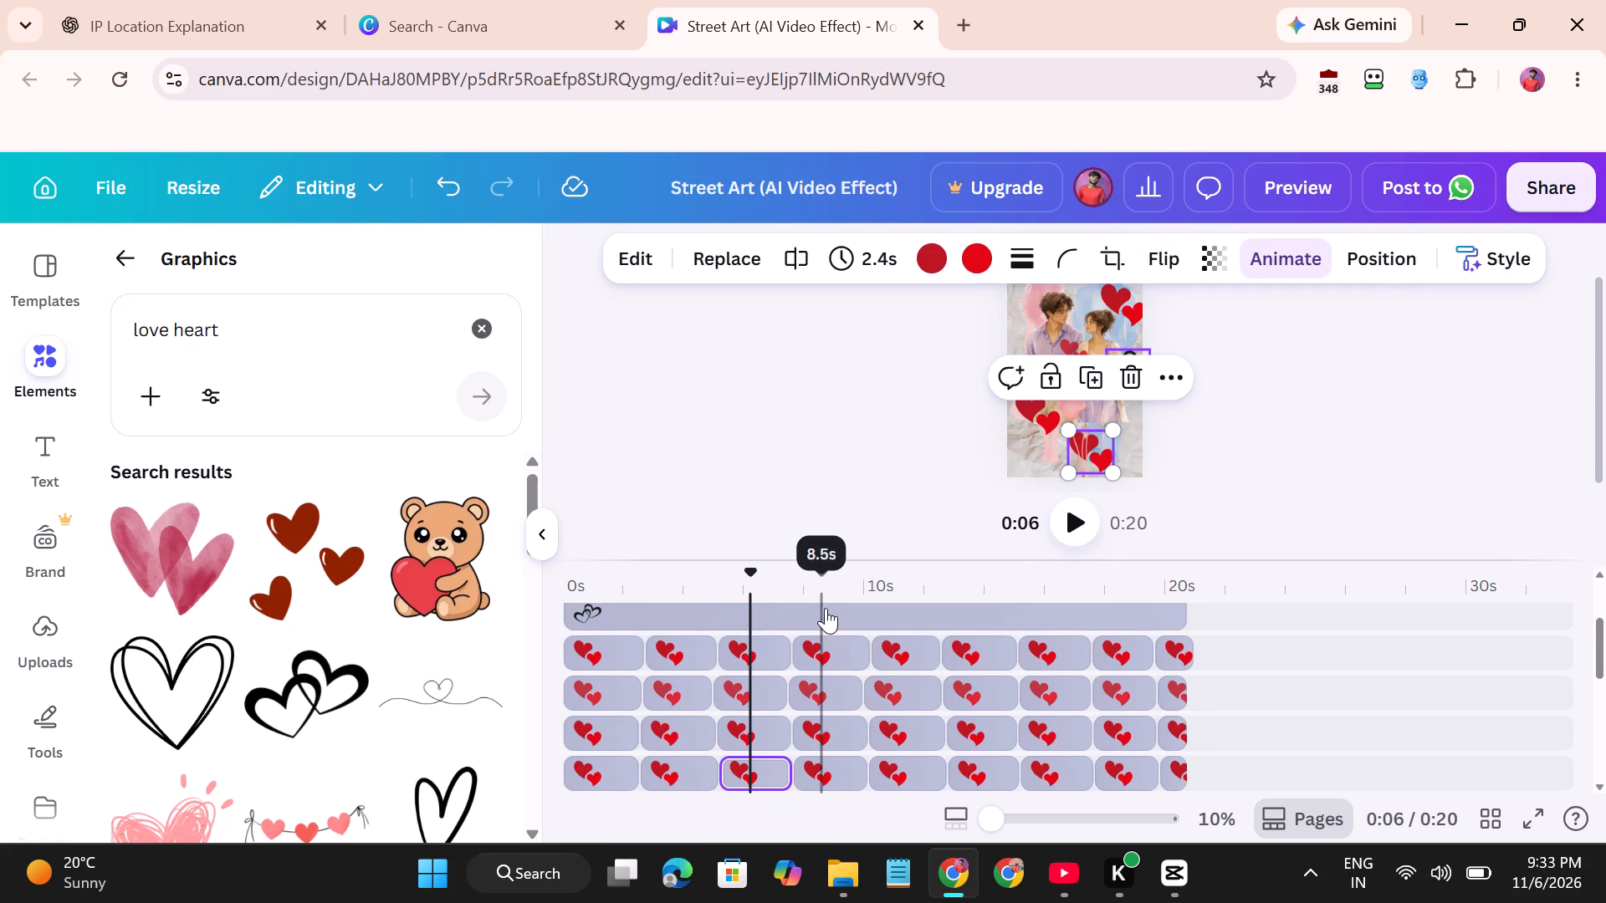
At about 8 s, move the upper-left heart pair to the top edge near the centre and the upper-right pair out to the right edge.
left_click(826, 608)
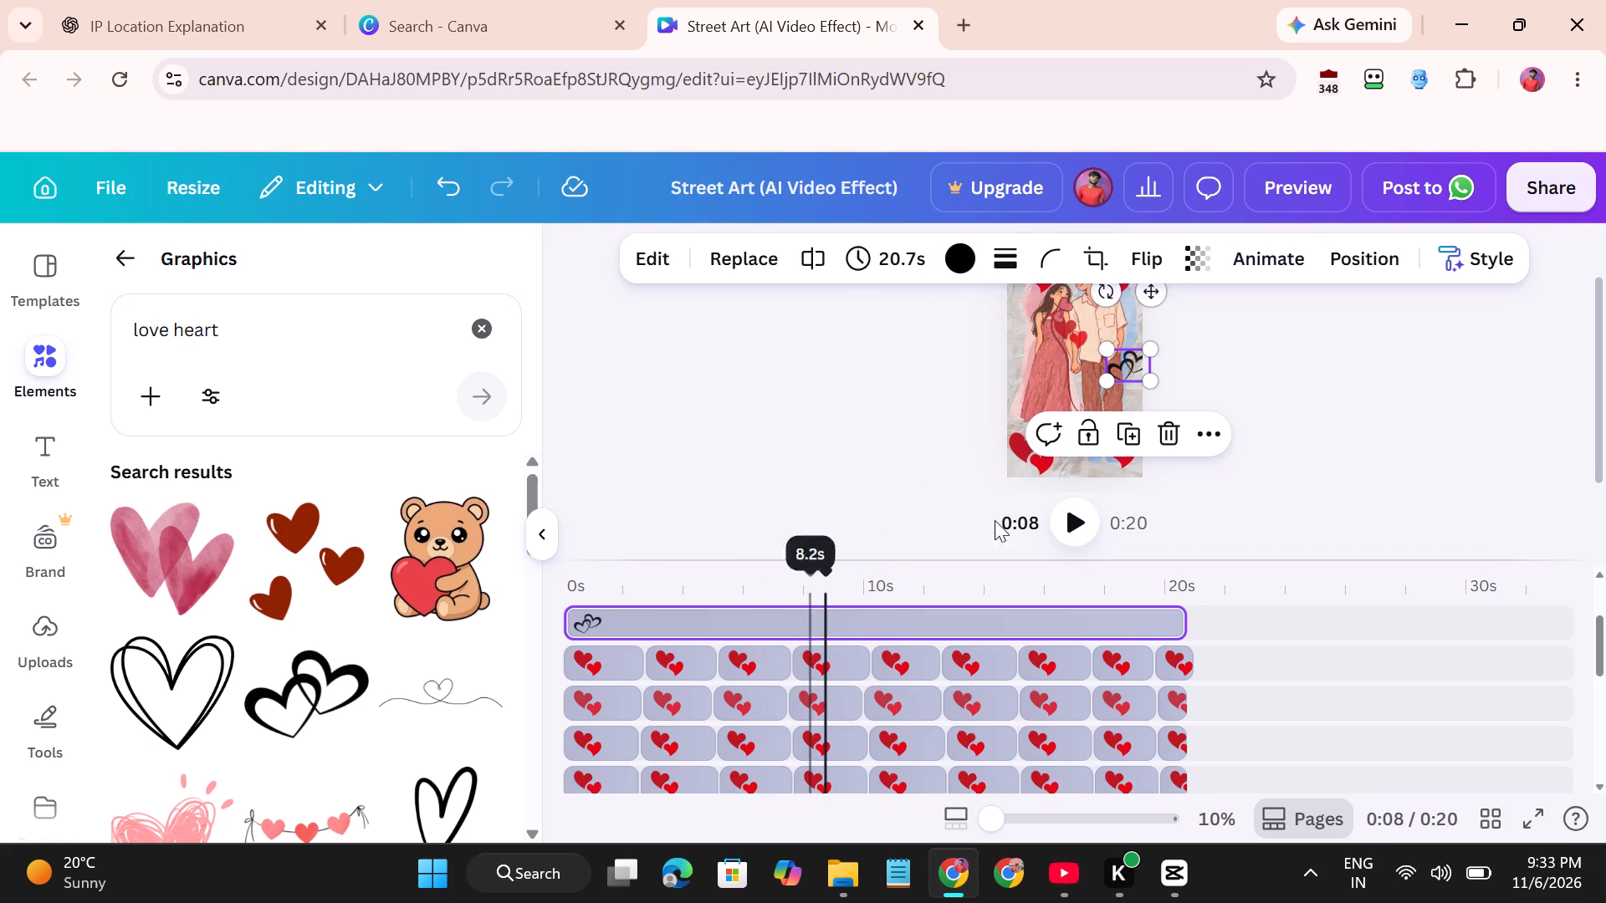
scroll(1064, 364, "up", 1)
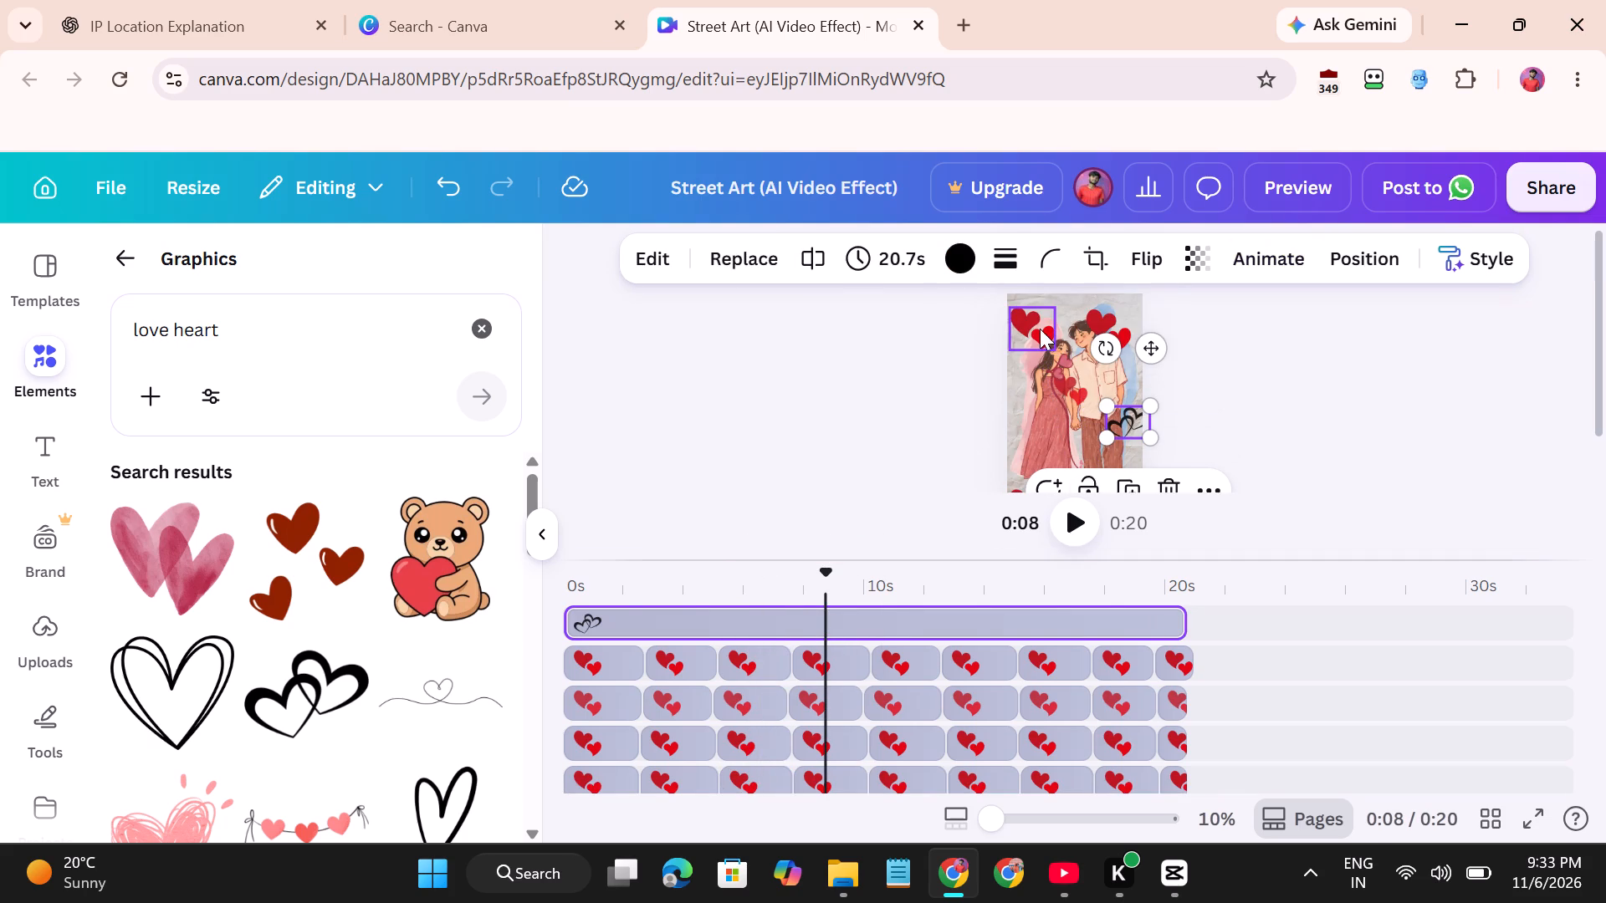
left_click_drag(1040, 328, 1037, 347)
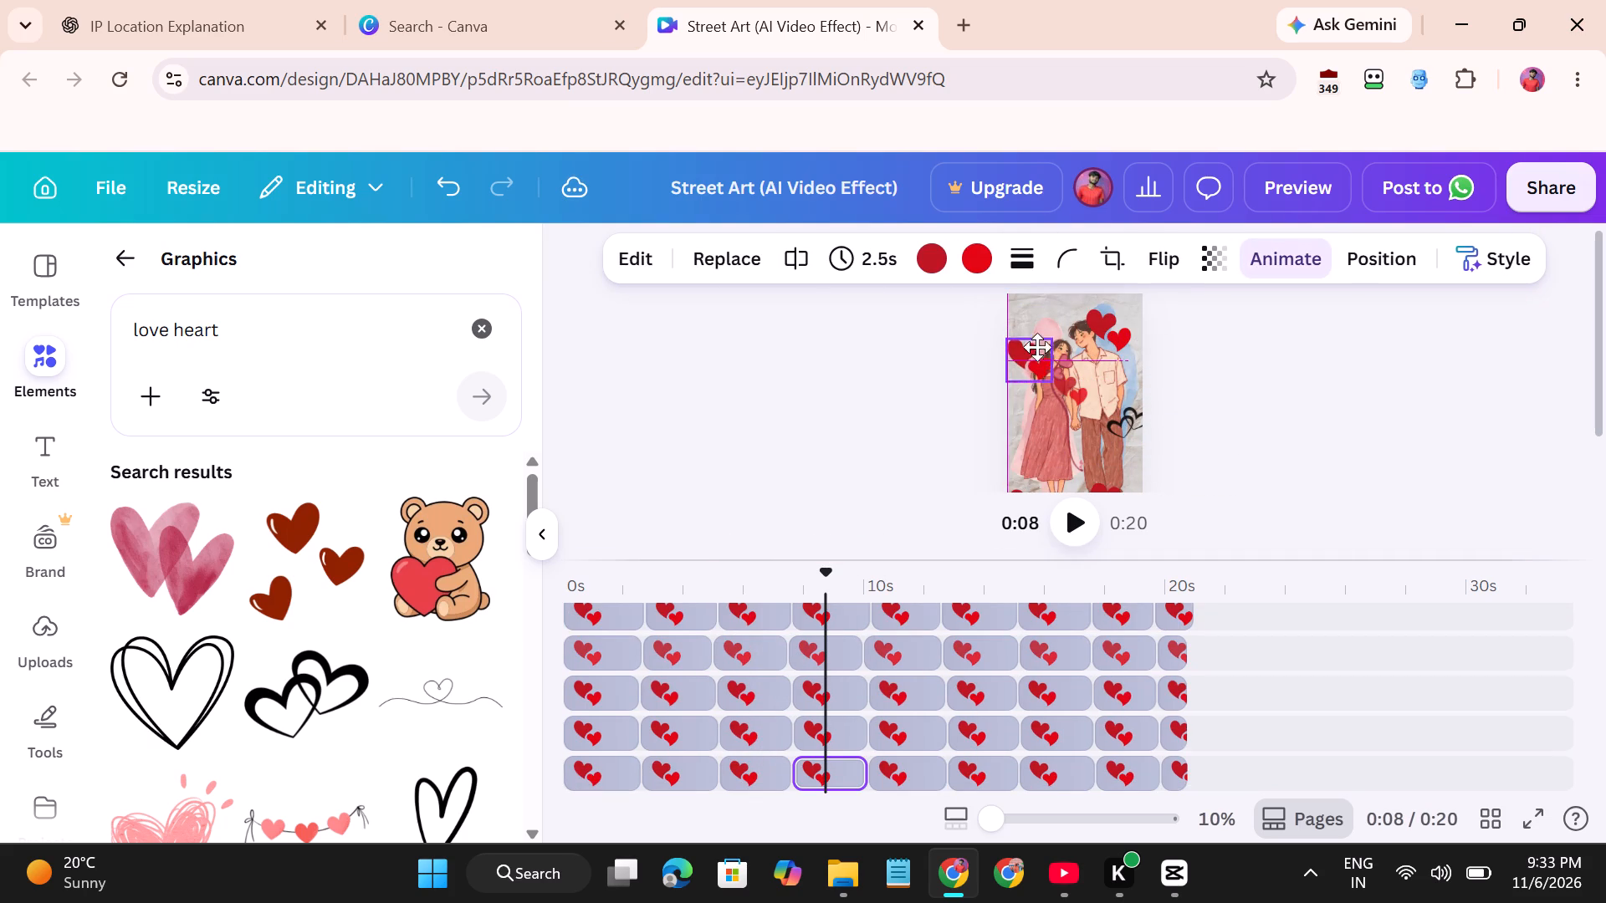
left_click_drag(1037, 347, 1060, 308)
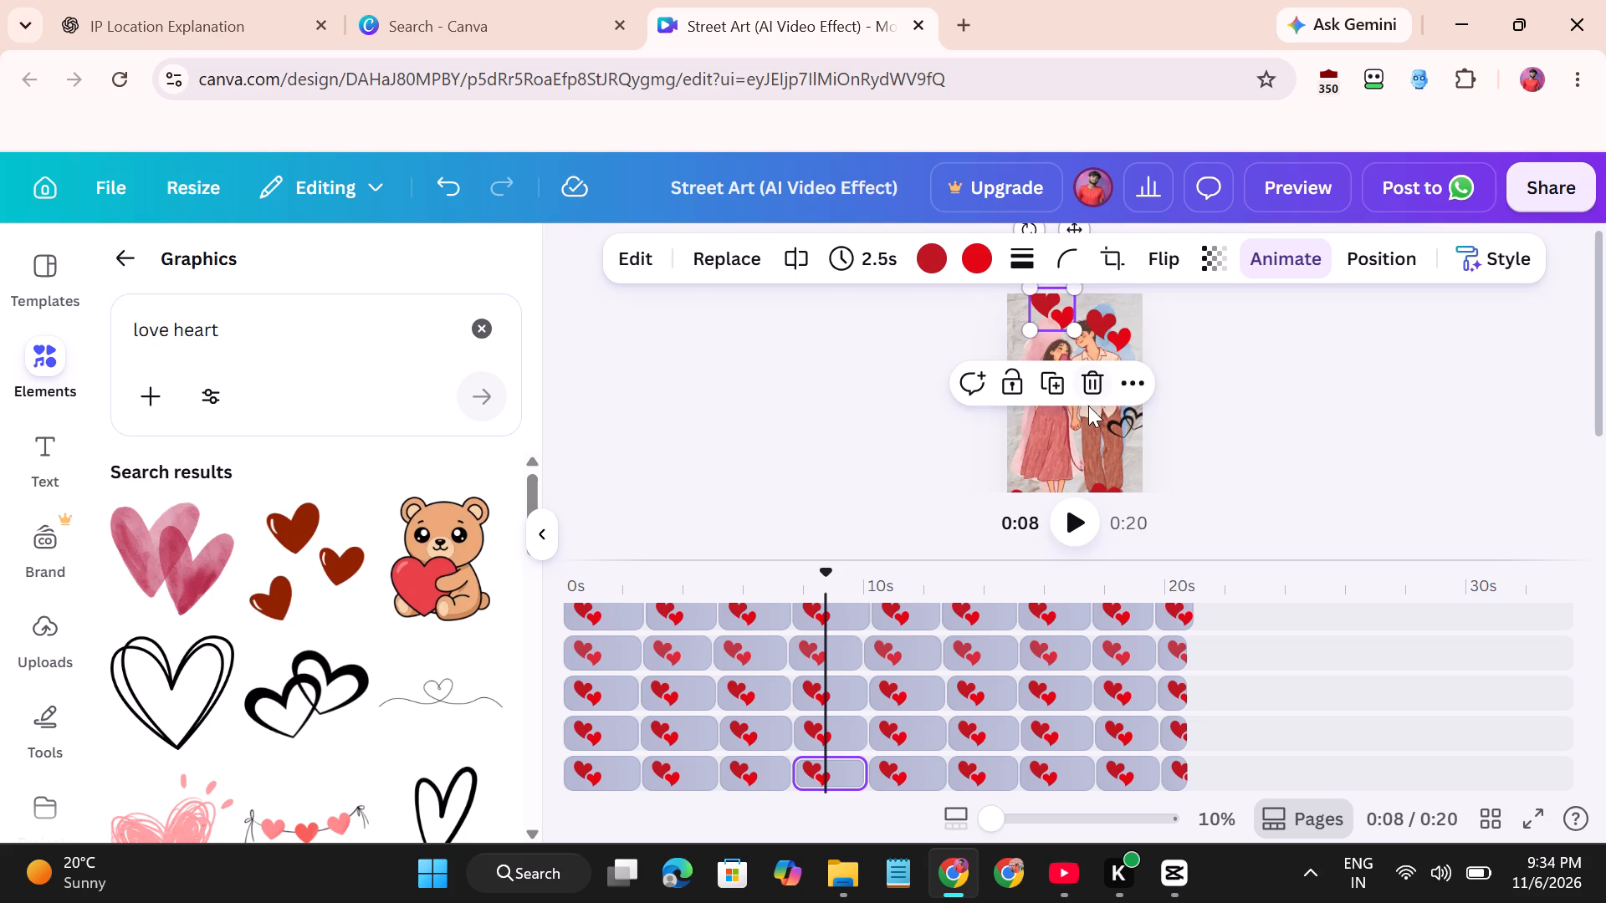
left_click(1109, 324)
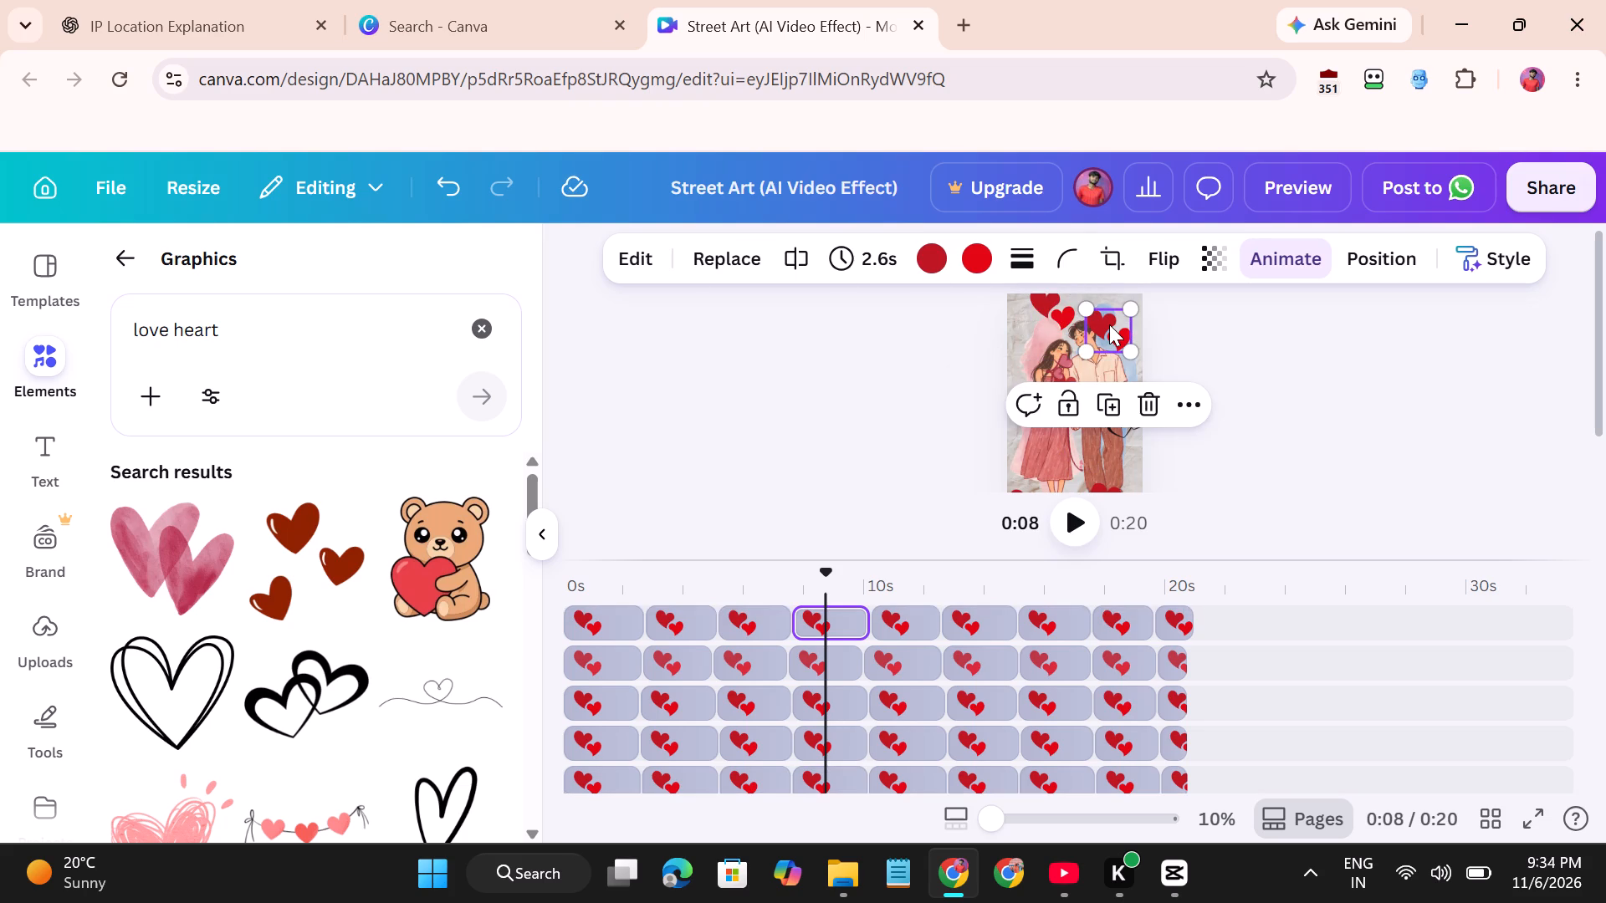
left_click_drag(1109, 324, 1122, 329)
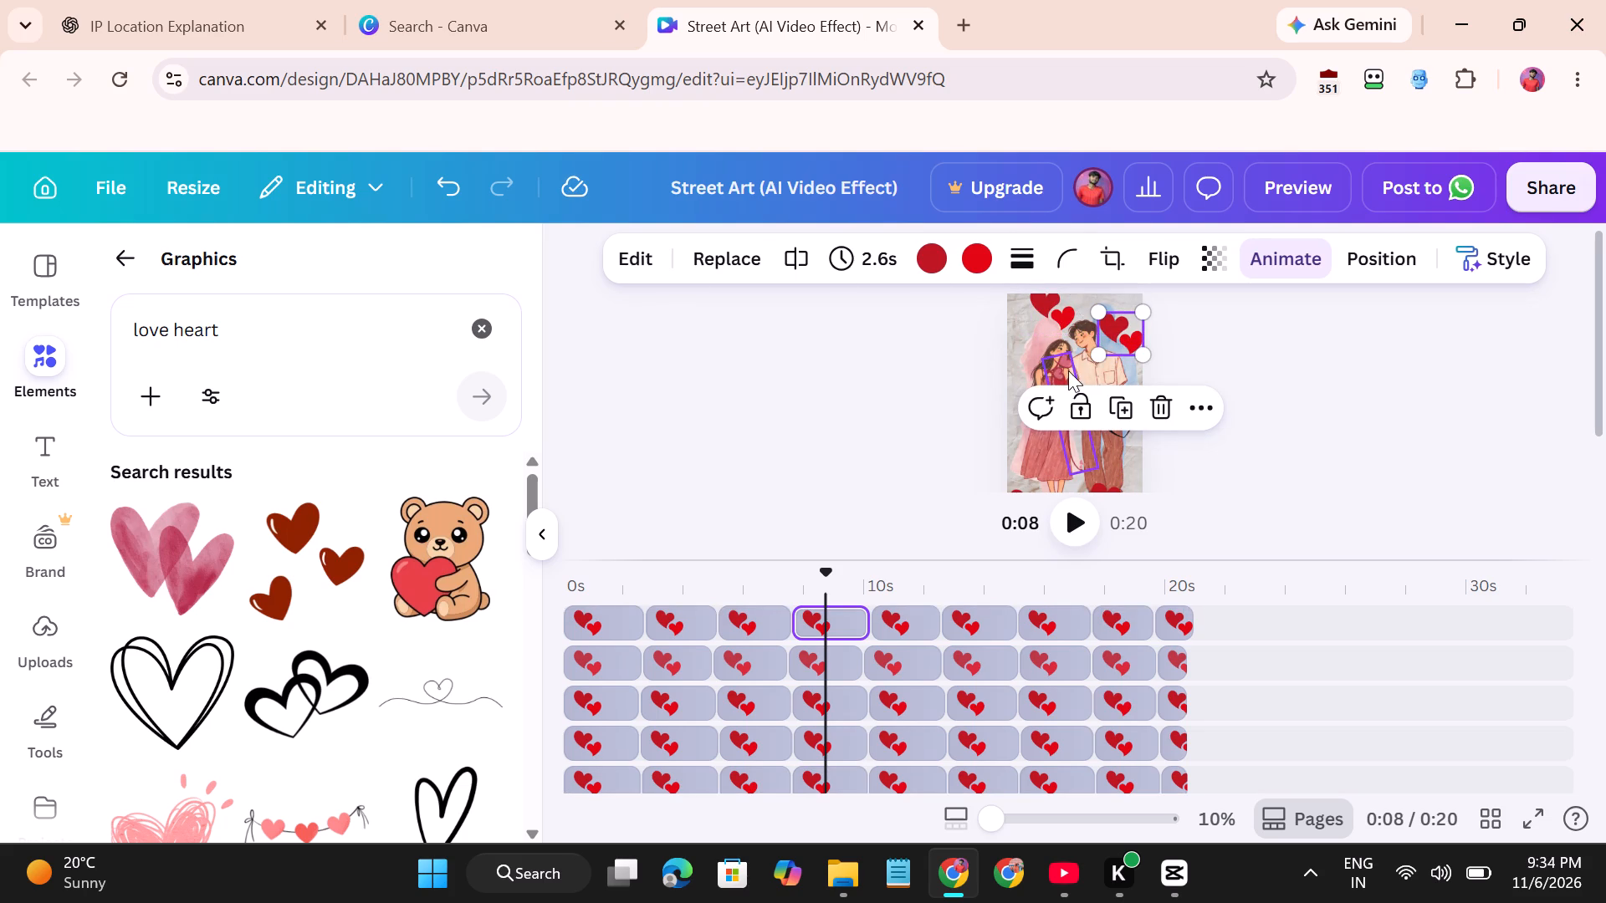
Move the tilted heart-string graphic to the page's left edge beside the woman, and set the small heart pair lower between the couple.
left_click_drag(1062, 360, 1035, 355)
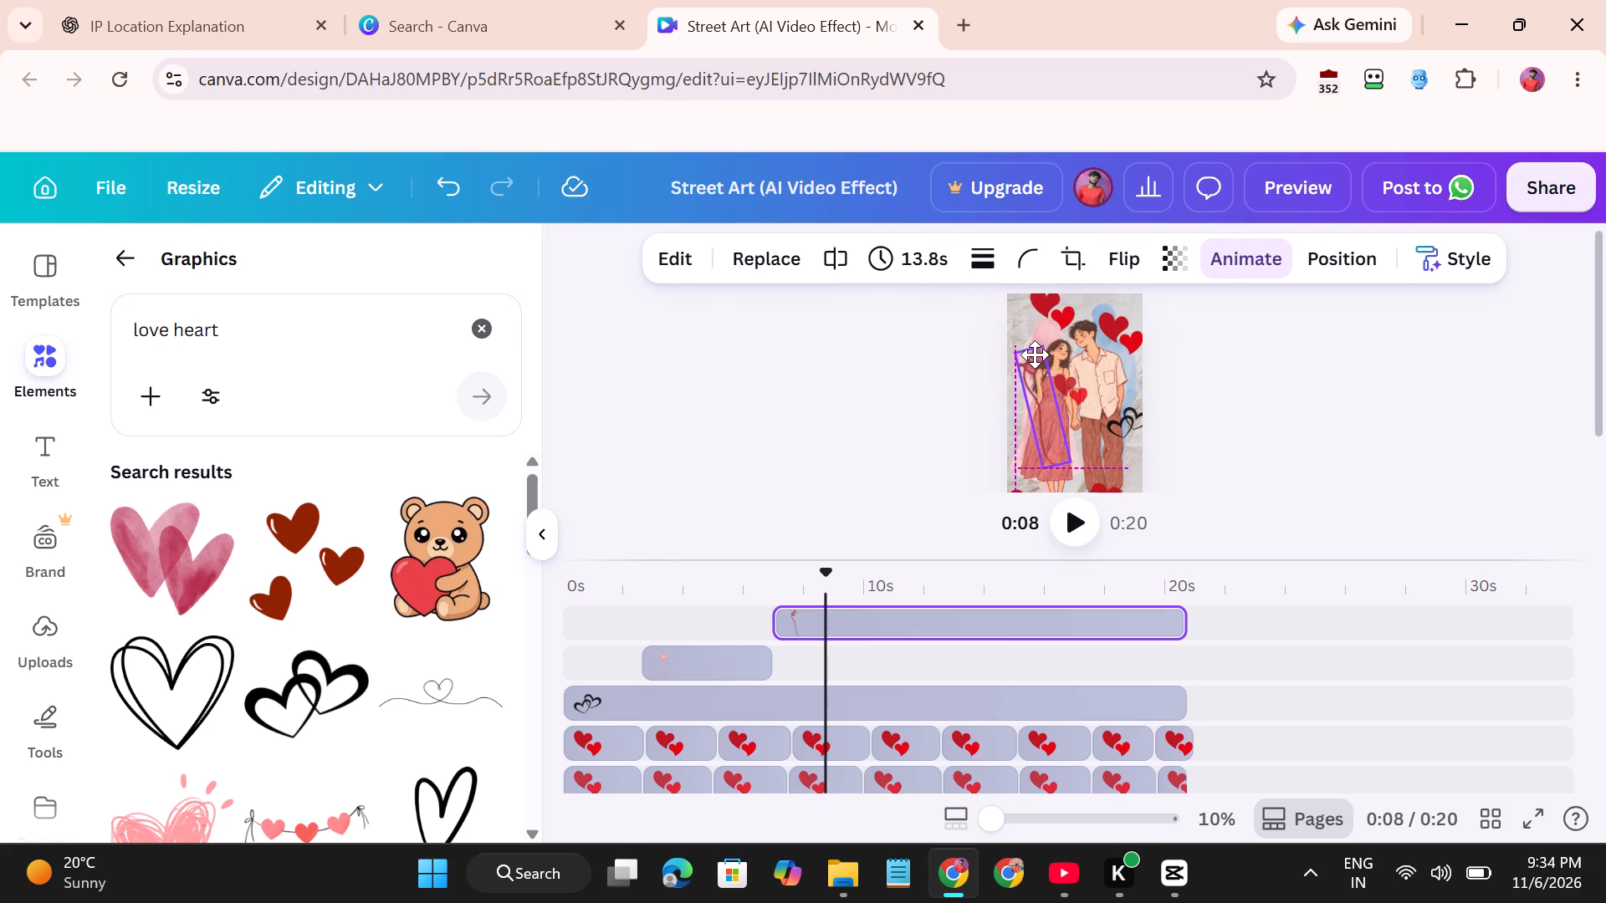
left_click_drag(1035, 355, 1027, 351)
left_click(1066, 383)
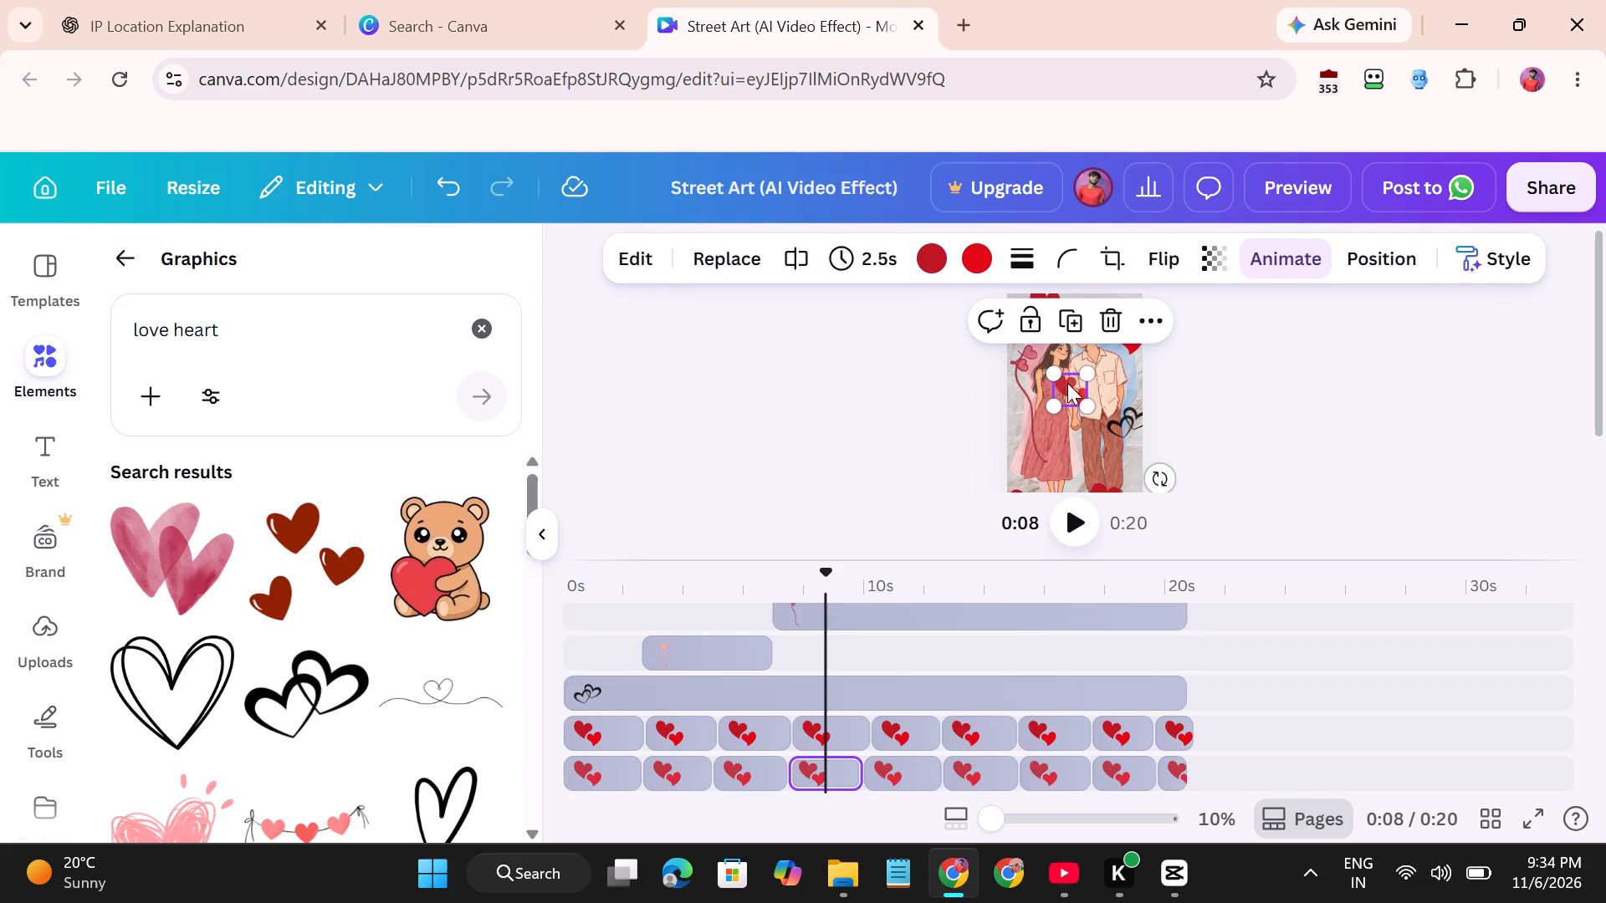
left_click_drag(1068, 383, 1077, 400)
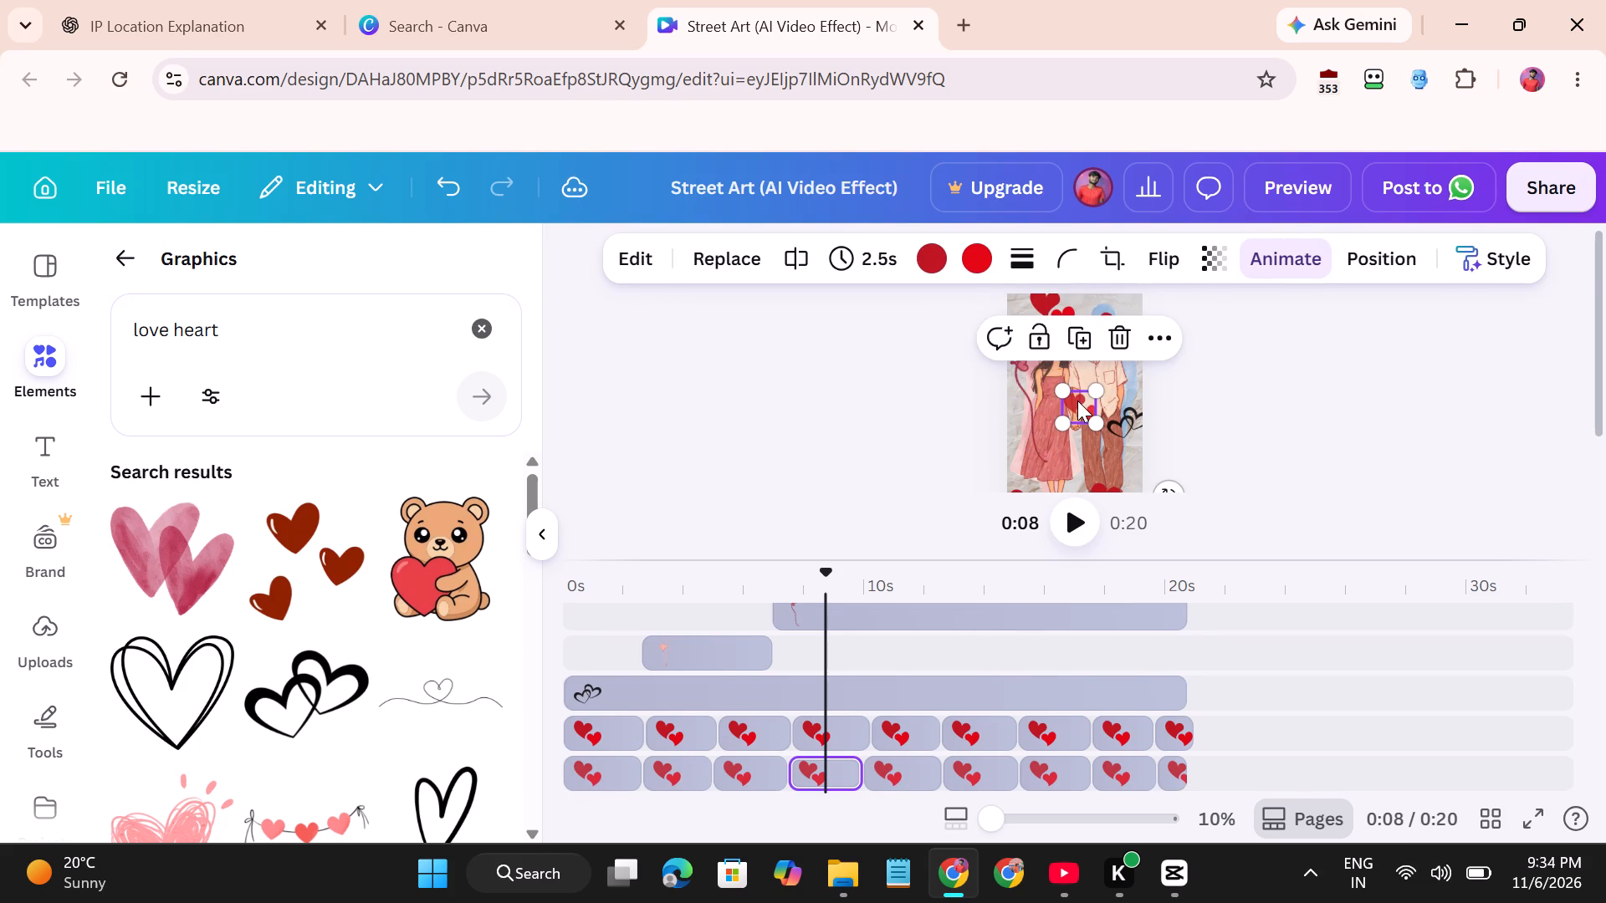
Shift the lower-left heart pair inward and slightly up, and raise the lower-right pair beside the man's legs.
scroll(1077, 400, "down", 1)
left_click_drag(1019, 455, 1044, 452)
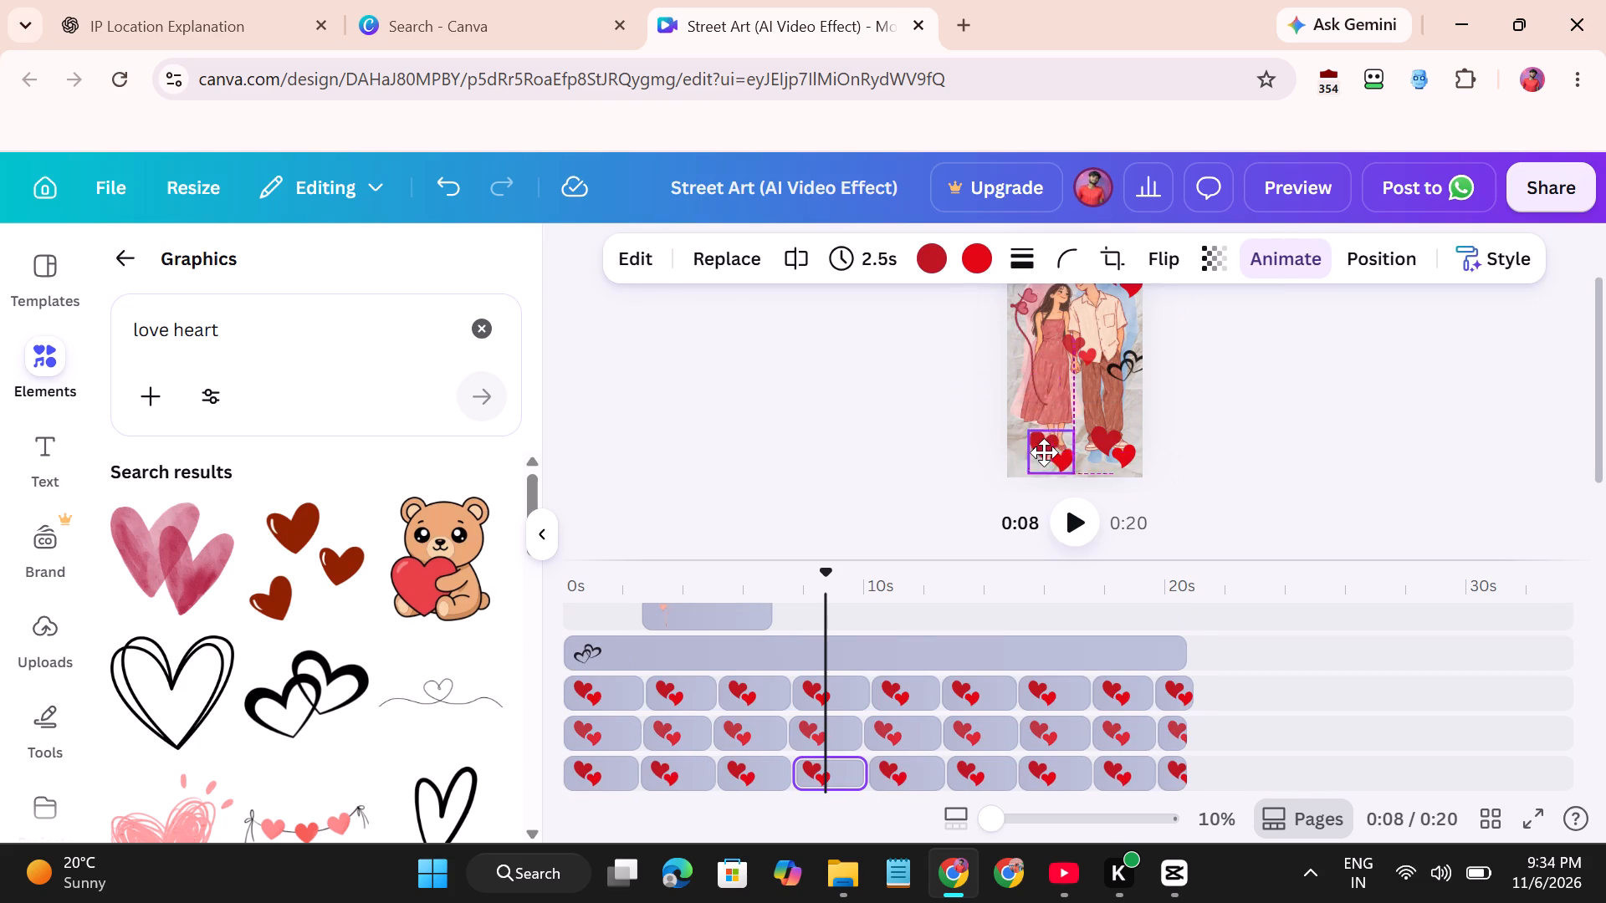
left_click_drag(1044, 452, 1035, 445)
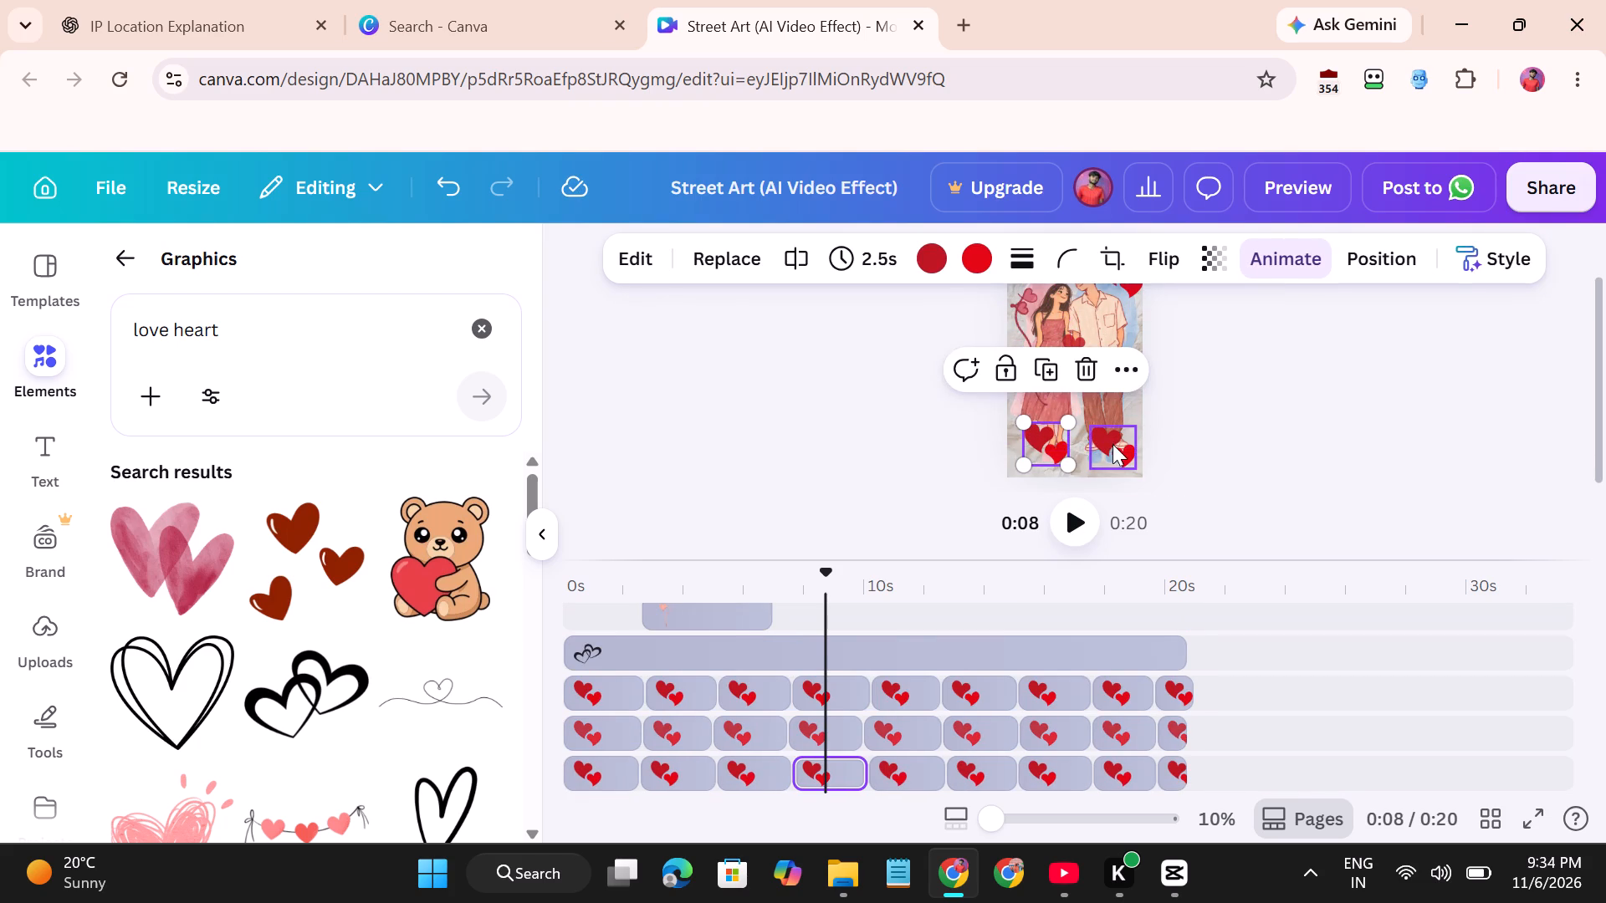
left_click_drag(1112, 444, 1117, 411)
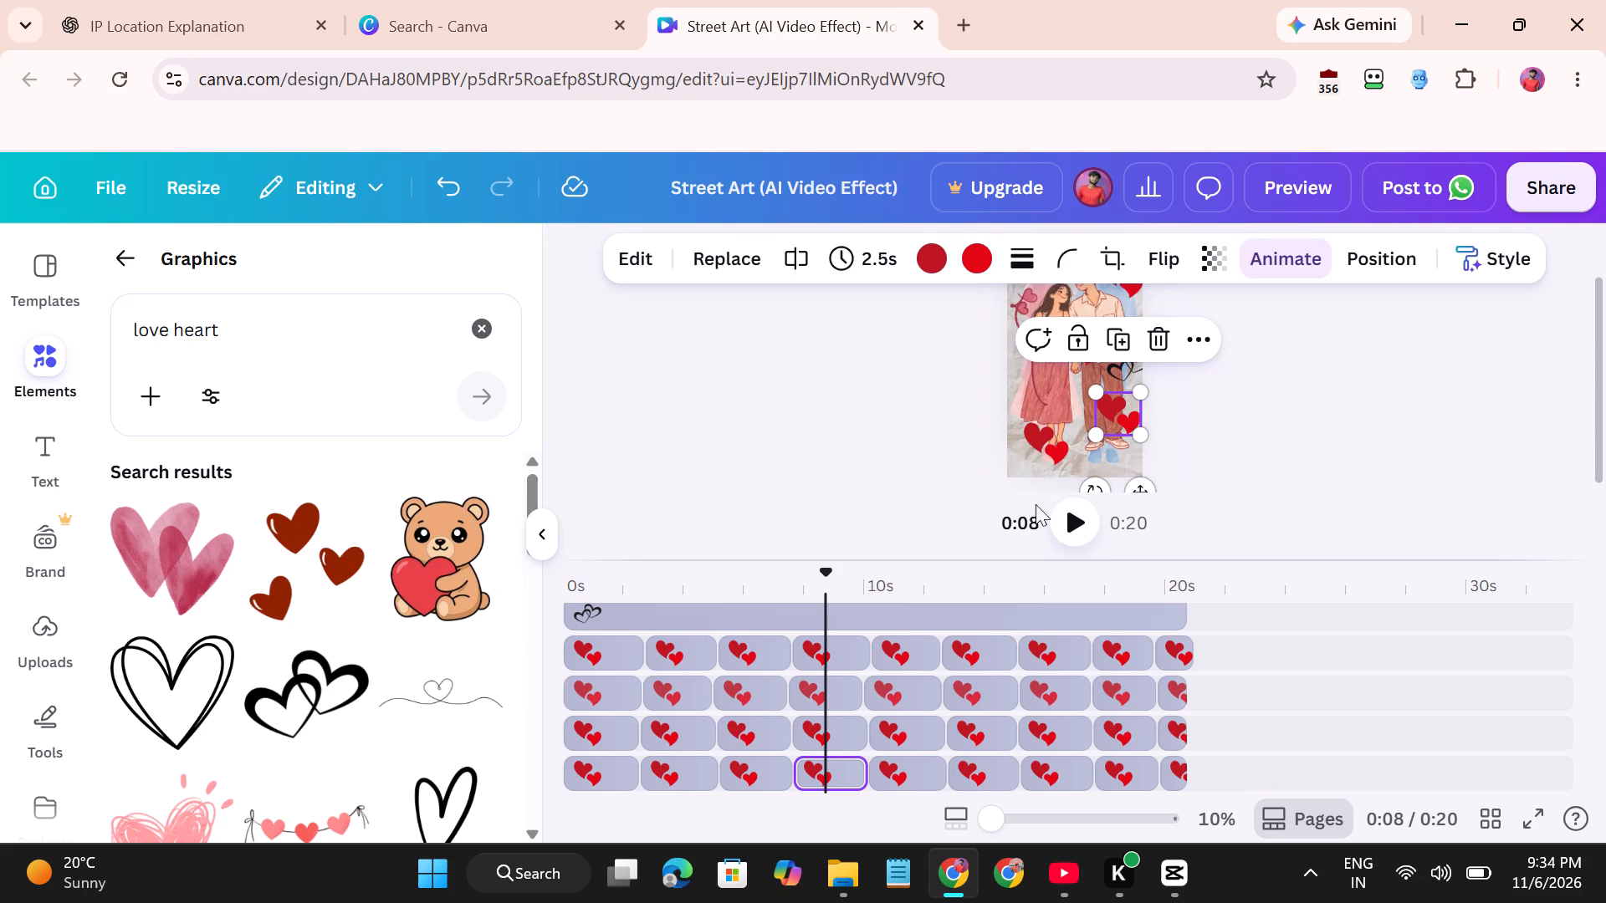
Split the black outline-heart graphic's clip on the timeline at about 11 s.
left_click(907, 603)
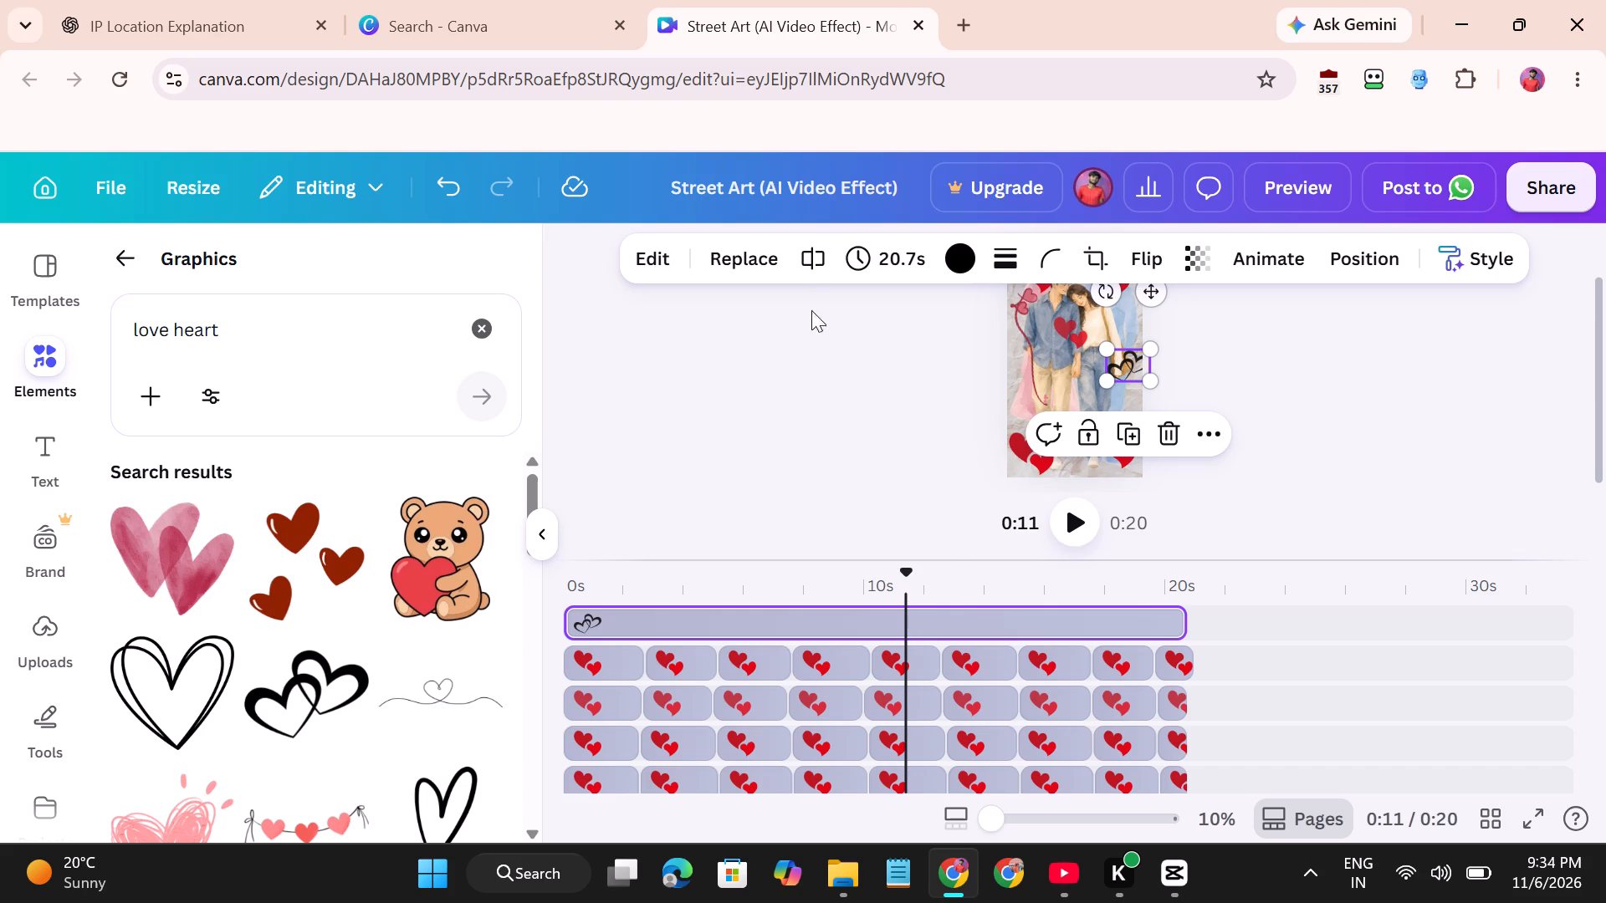
left_click(806, 251)
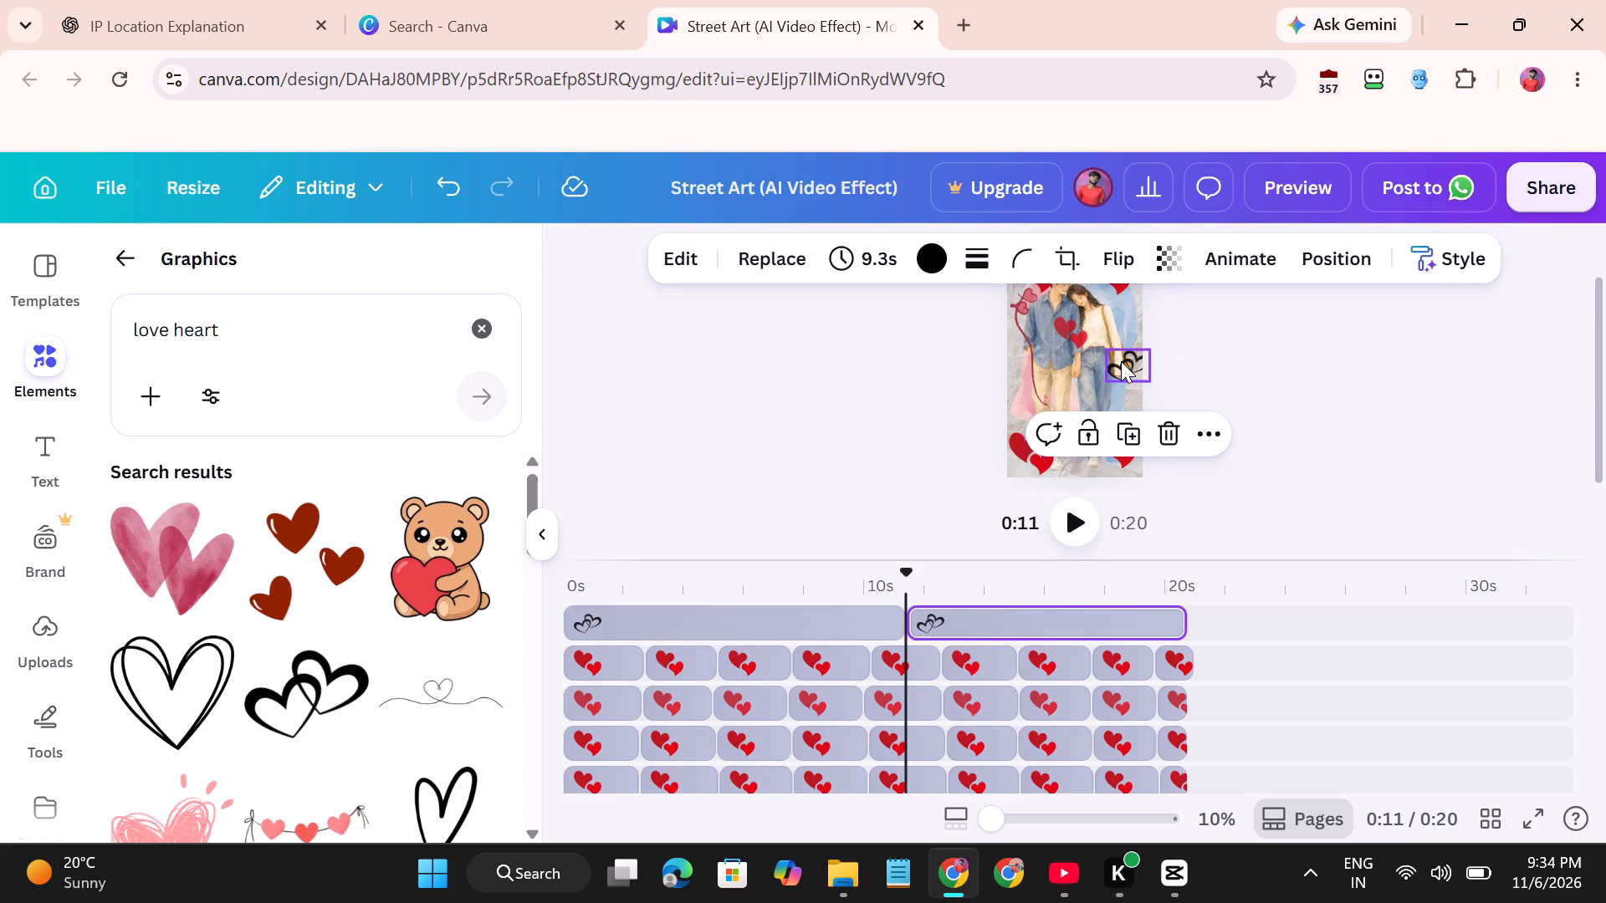
Move the first clip's black outline hearts lower and inward beside the woman's legs, and give them the Pan animation.
left_click(1121, 361)
left_click_drag(1121, 361, 1110, 387)
left_click(1247, 252)
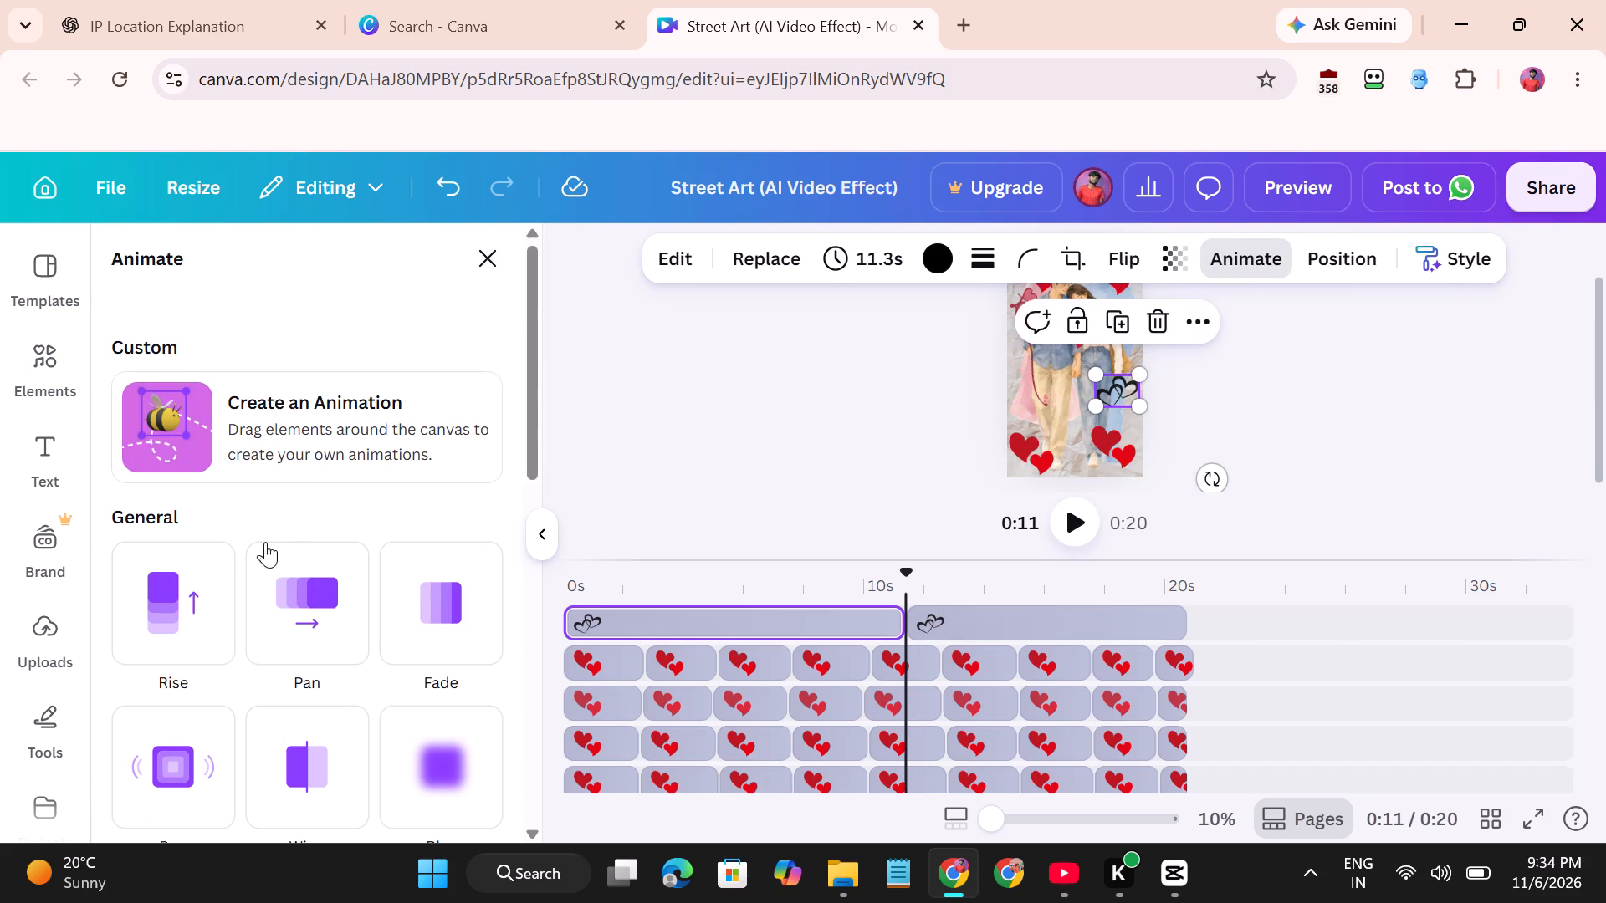
left_click(282, 594)
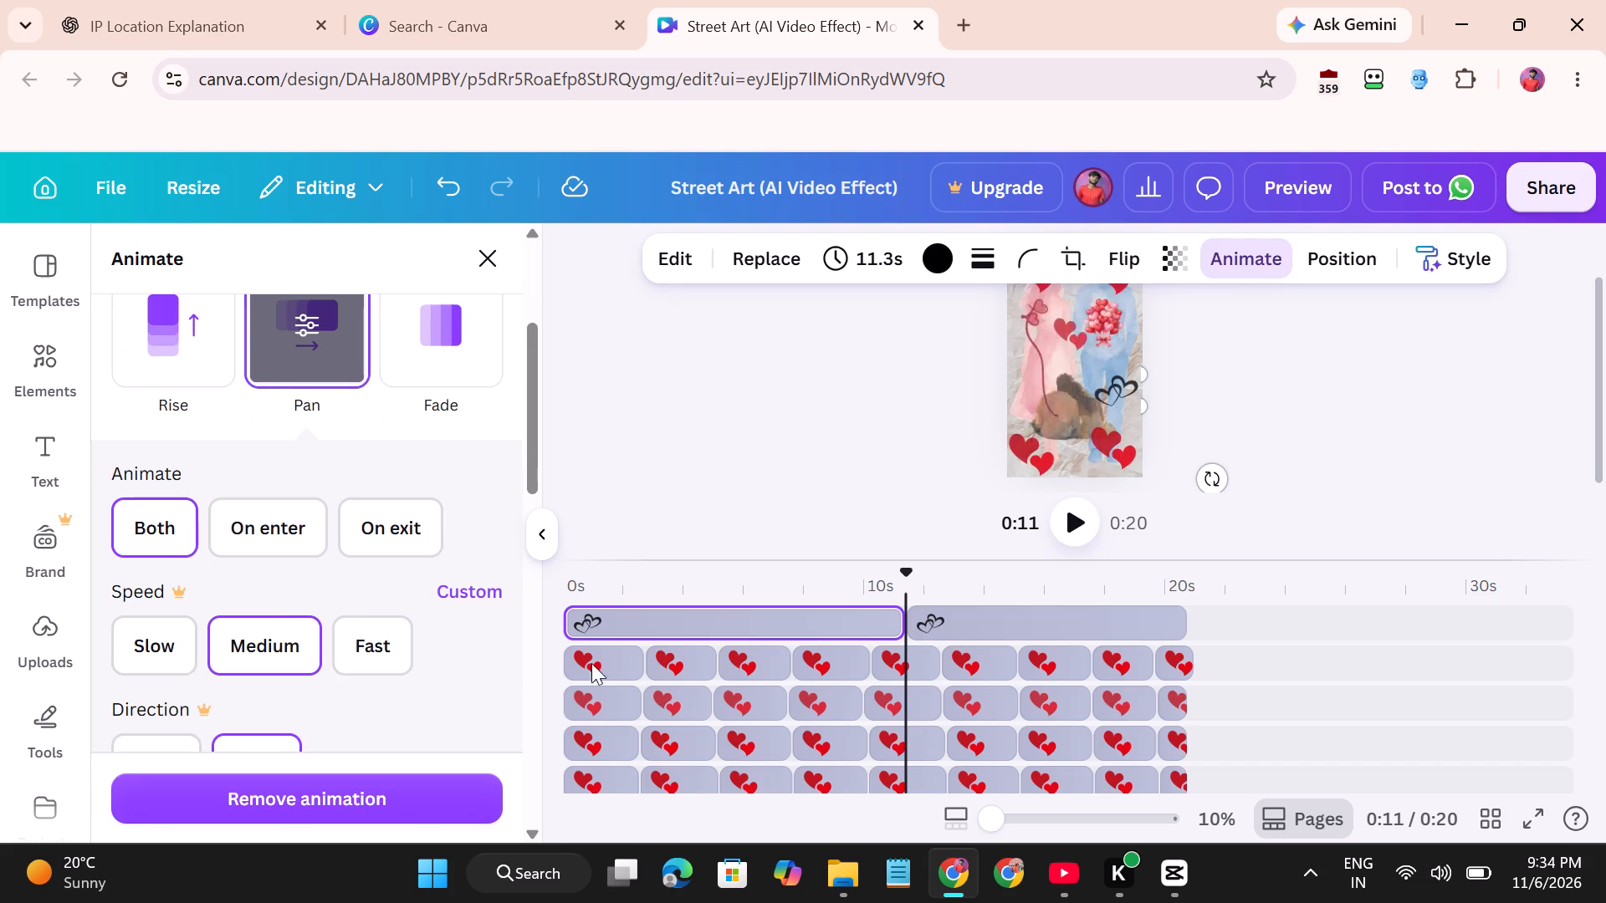
At about 11 s, shift the lower-left heart pair inward and up, and move the lower-right pair to the bottom edge near the centre.
left_click(921, 656)
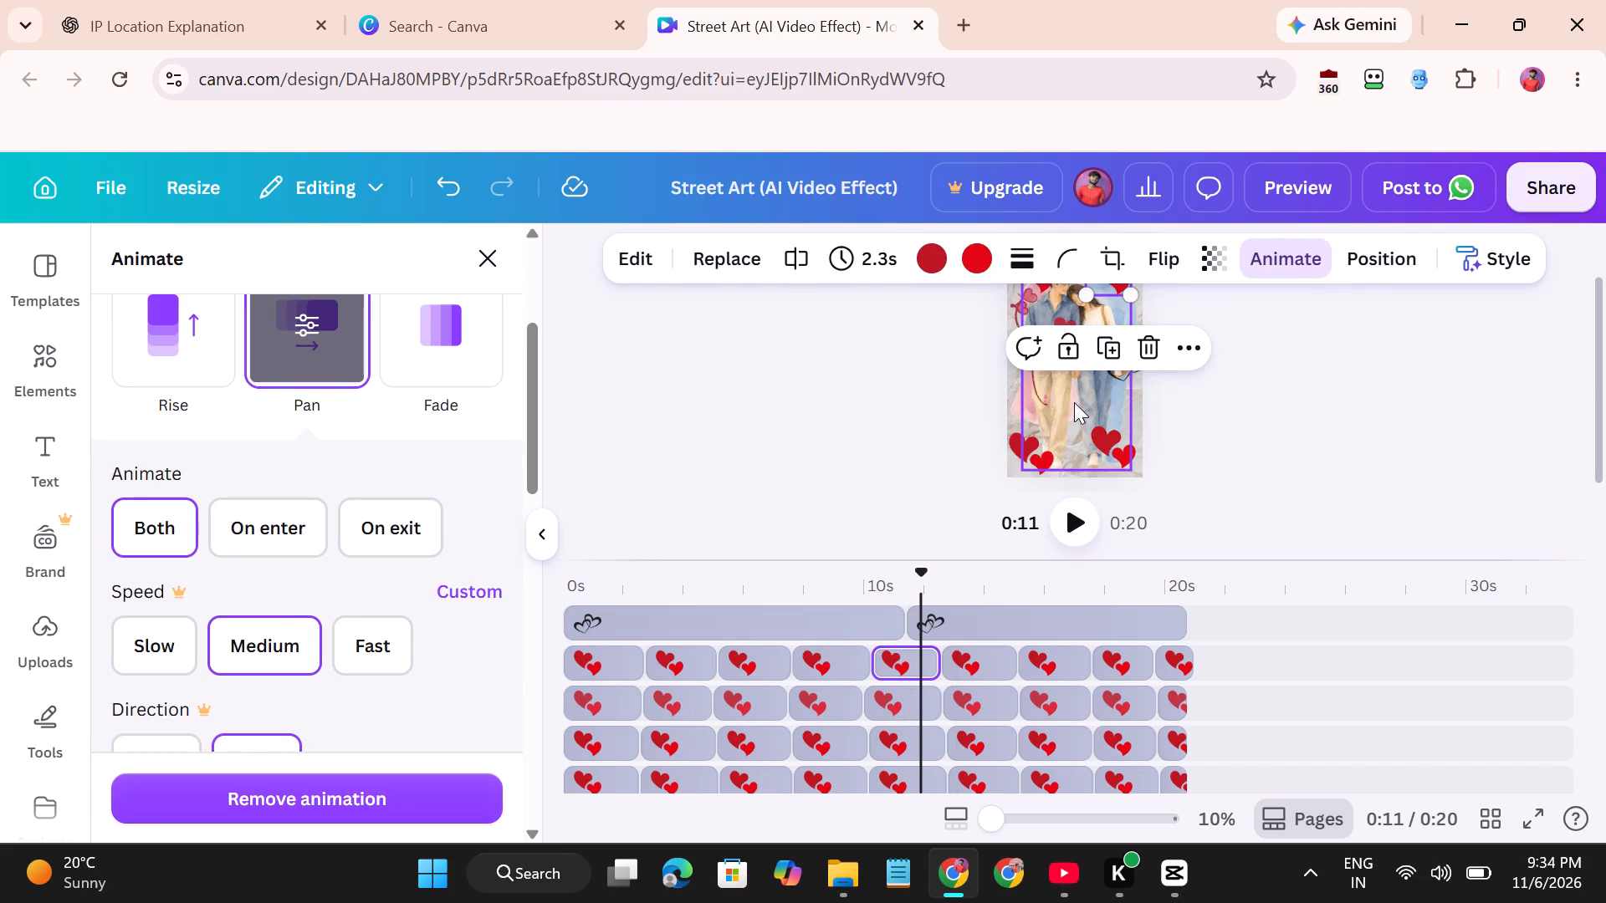
scroll(1076, 402, "up", 1)
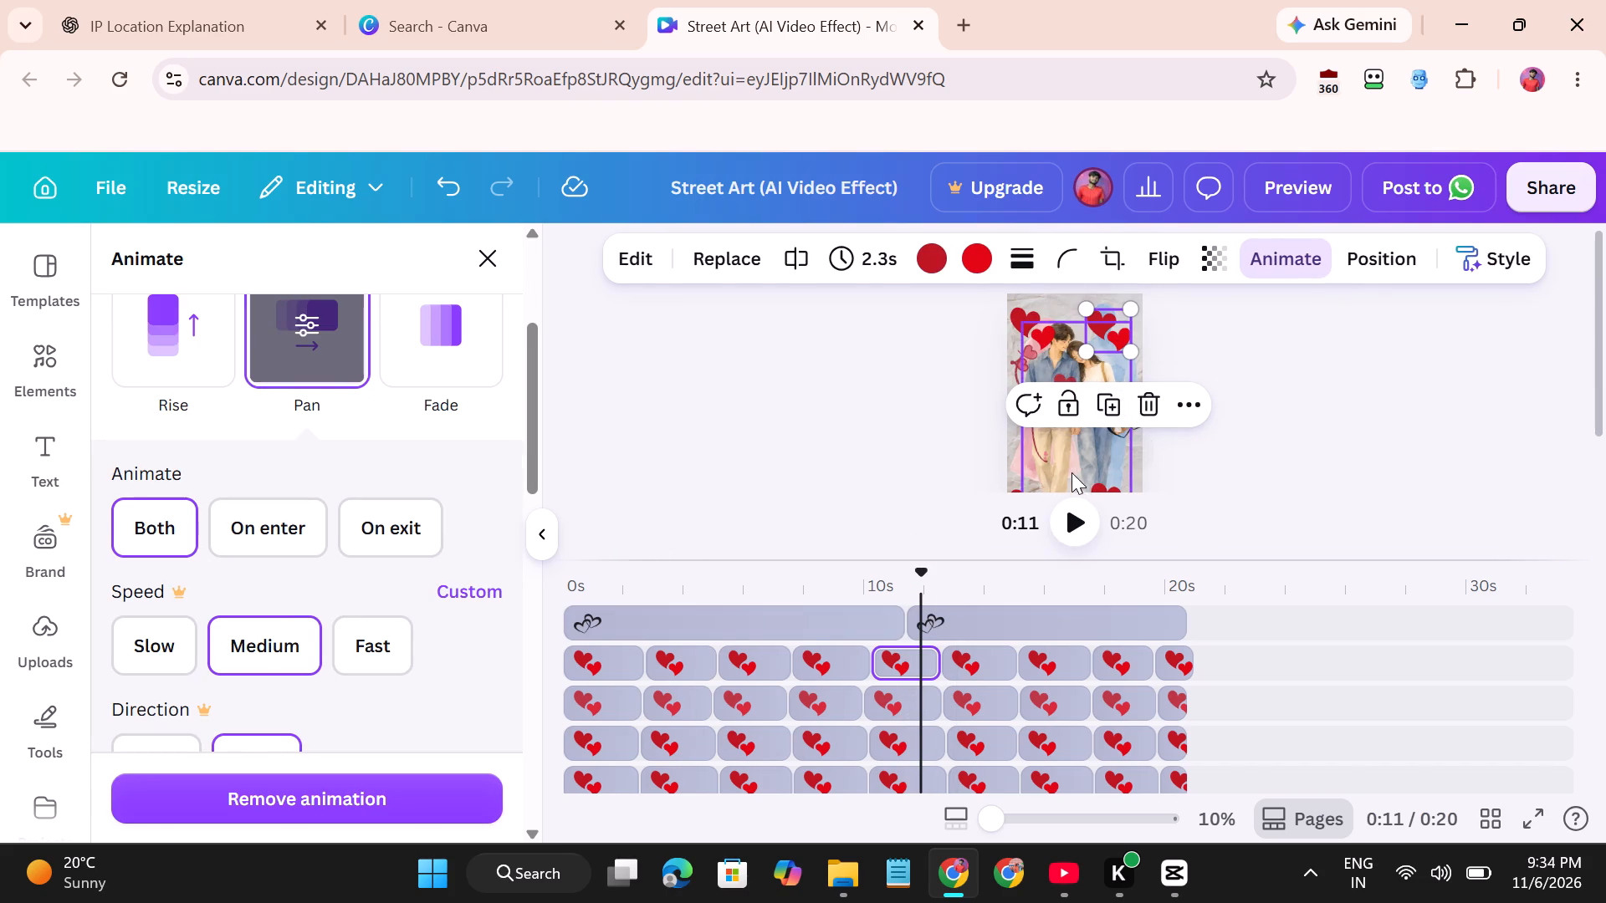
scroll(1066, 465, "down", 1)
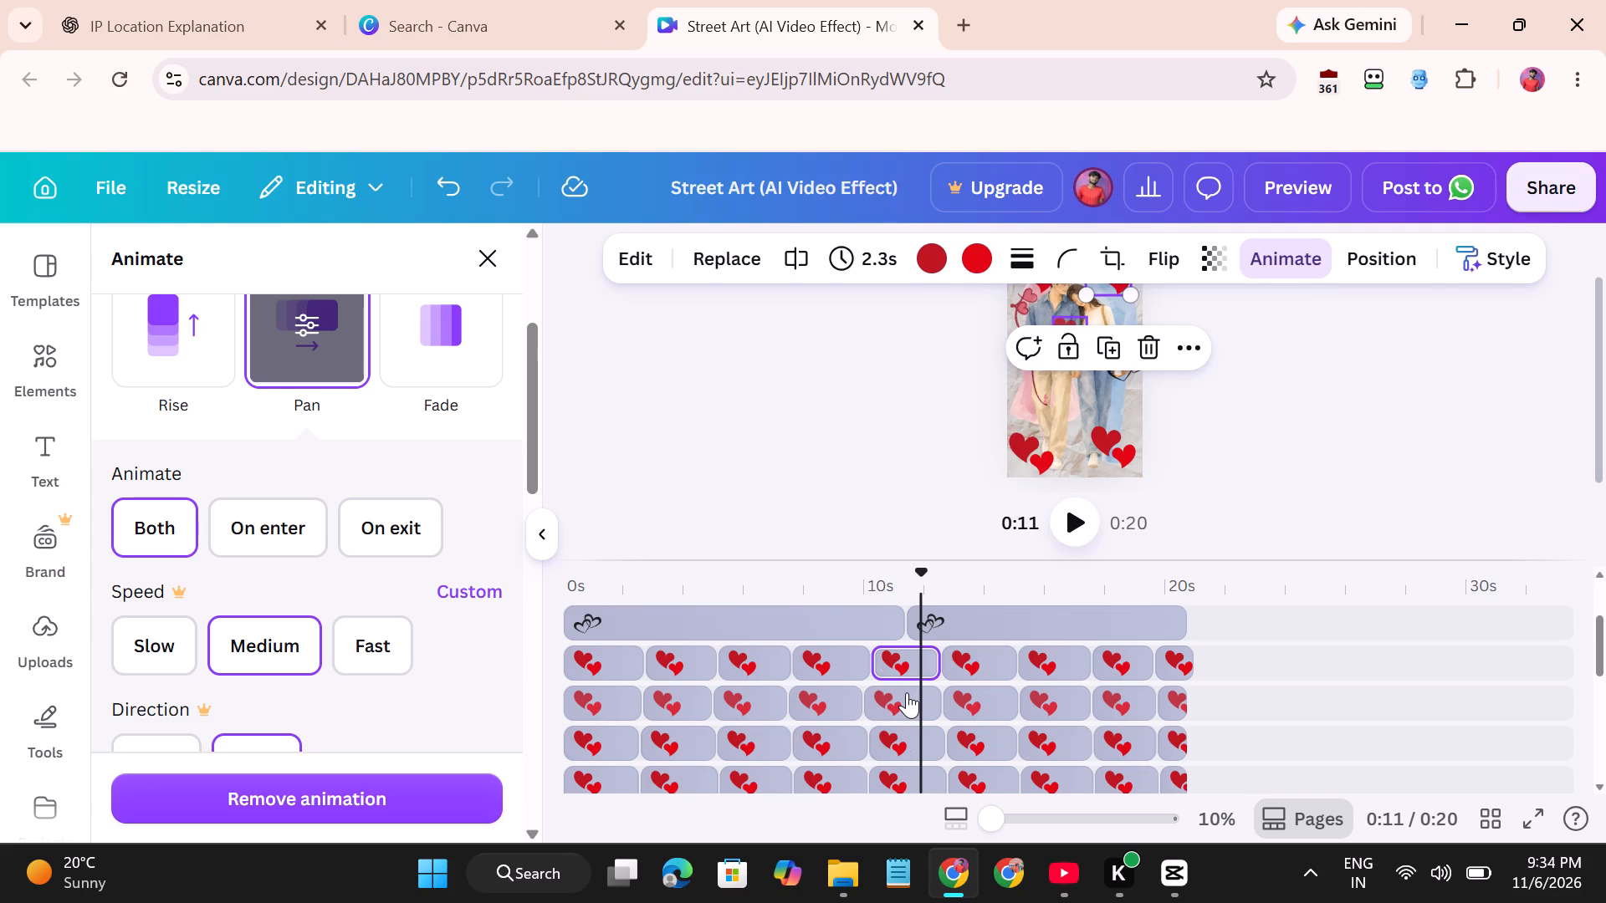
left_click(907, 692)
left_click_drag(1033, 441, 1041, 426)
left_click(1112, 438)
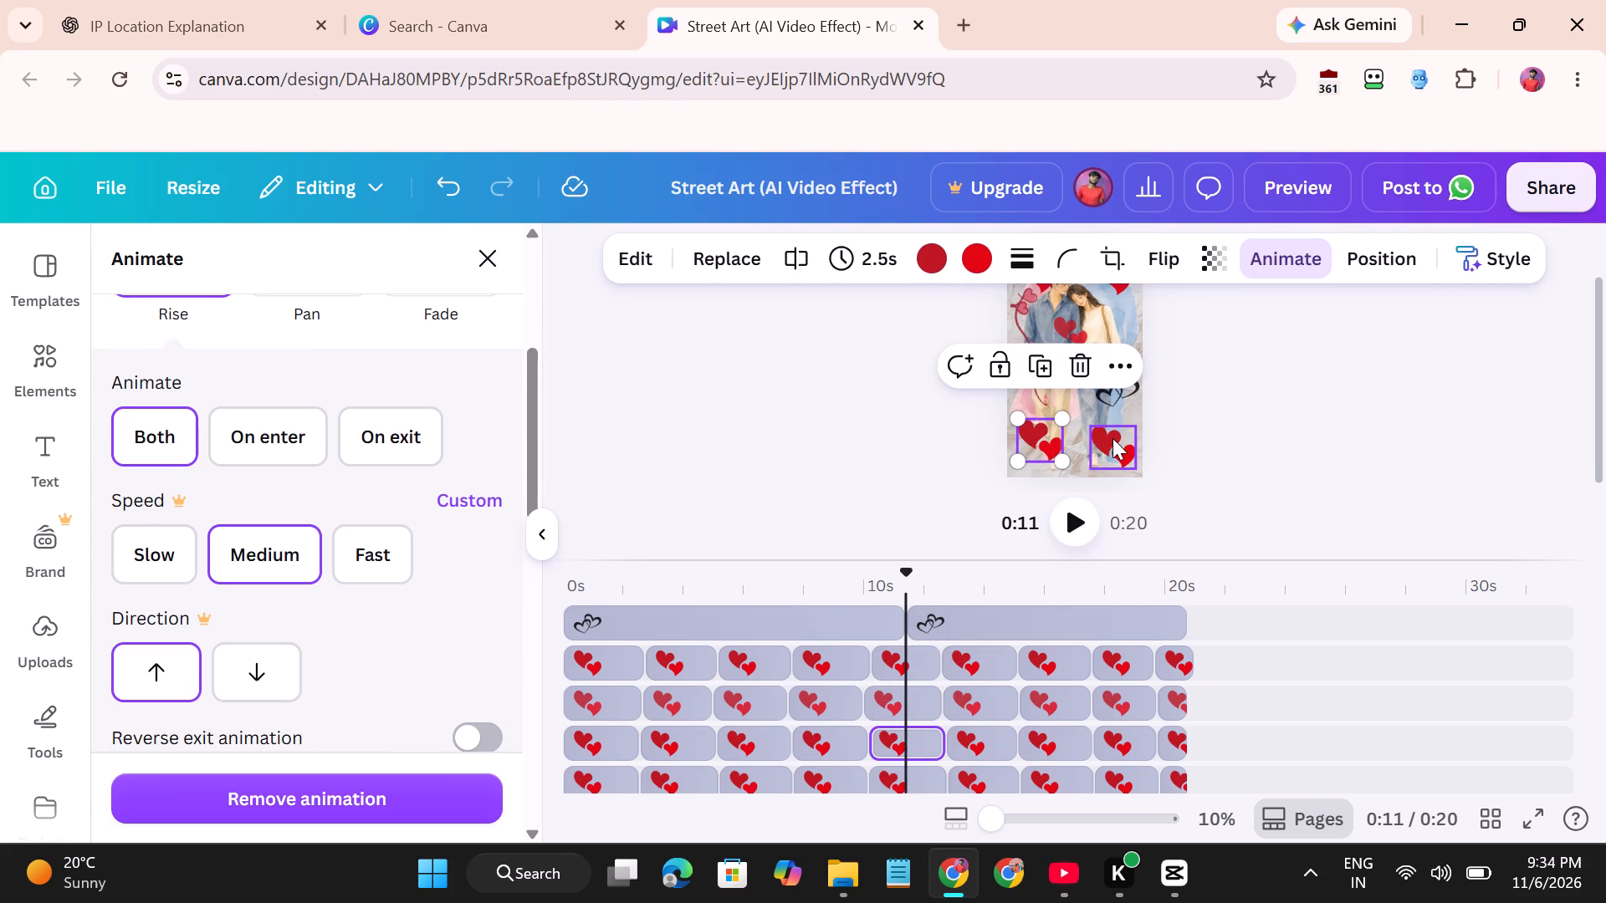
left_click_drag(1112, 438, 1086, 450)
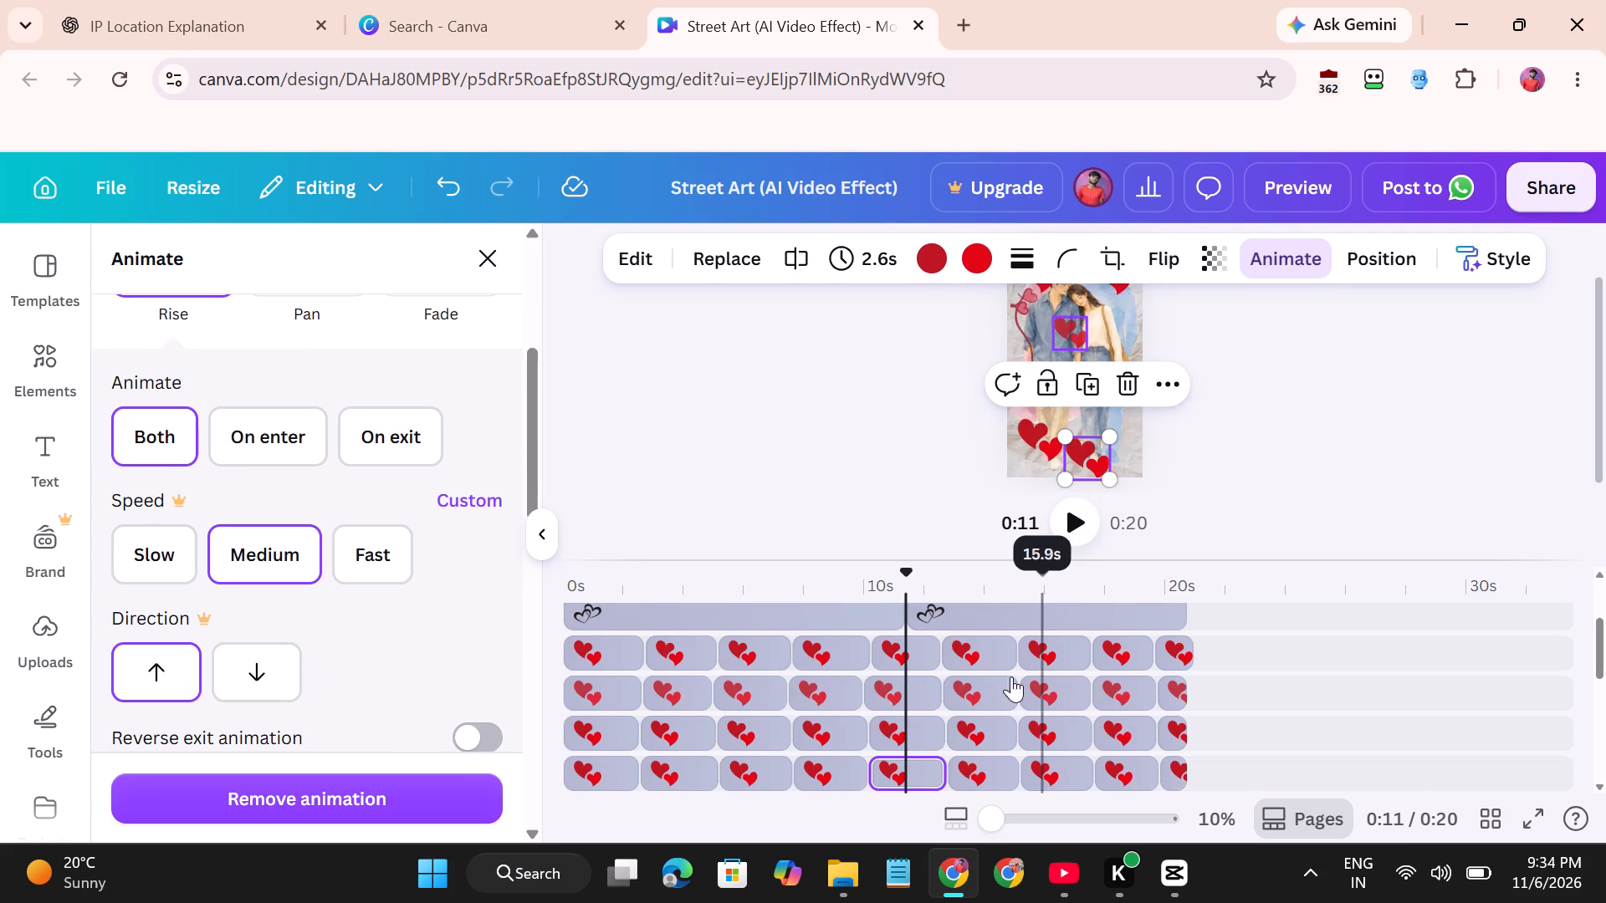
Look through the timeline's layers, from the heart clips down to the couple images and background tracks.
scroll(963, 644, "down", 1)
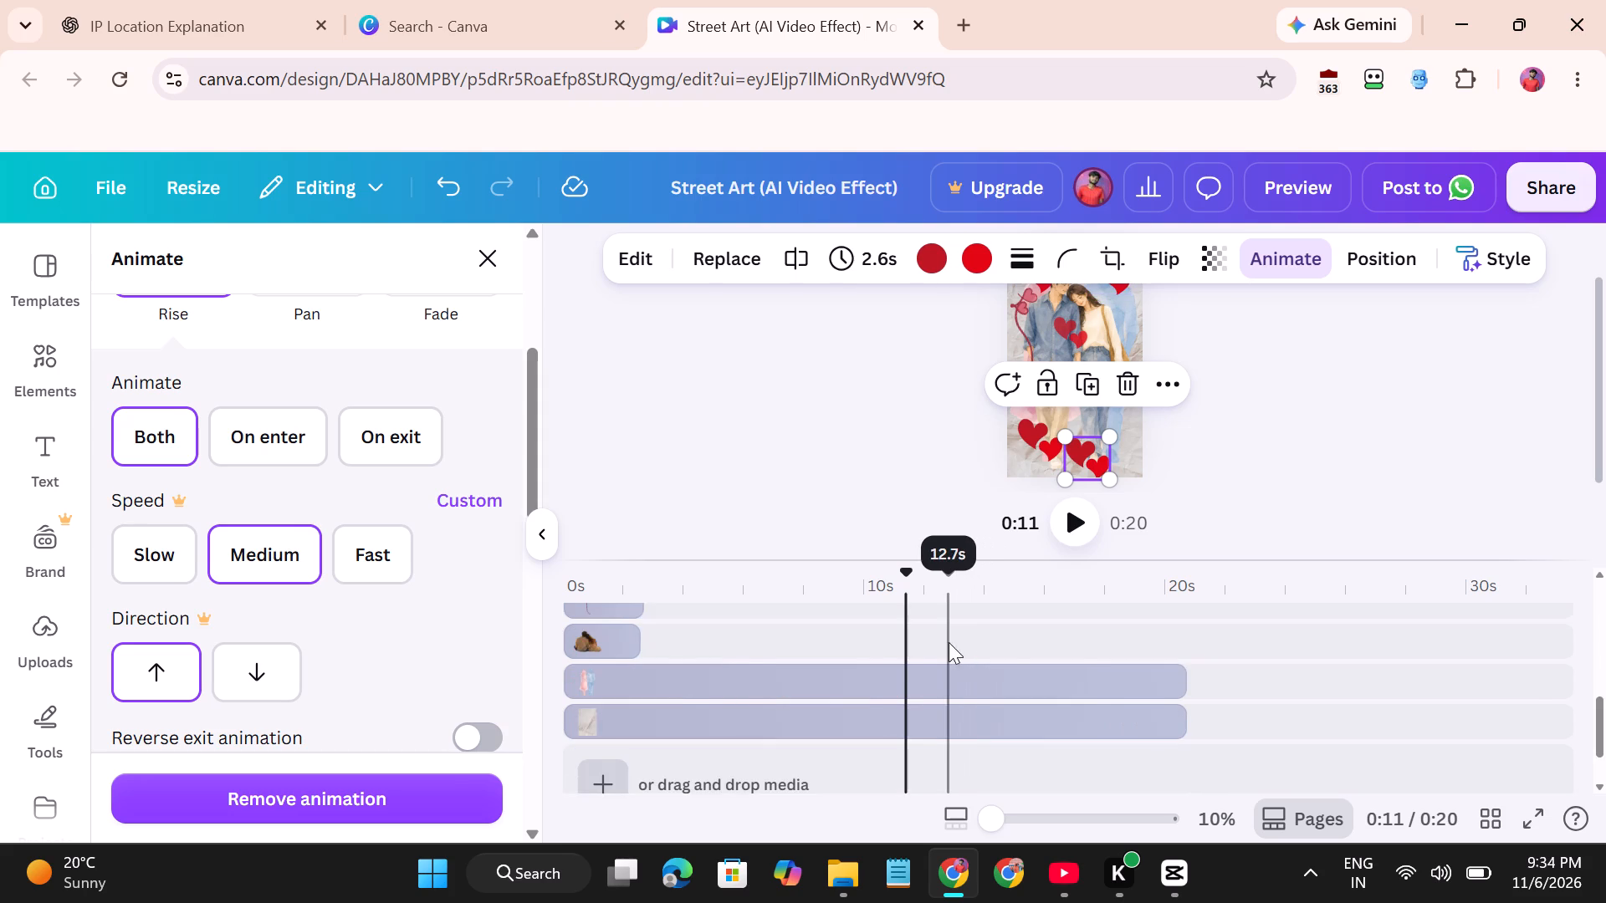
scroll(949, 642, "up", 1)
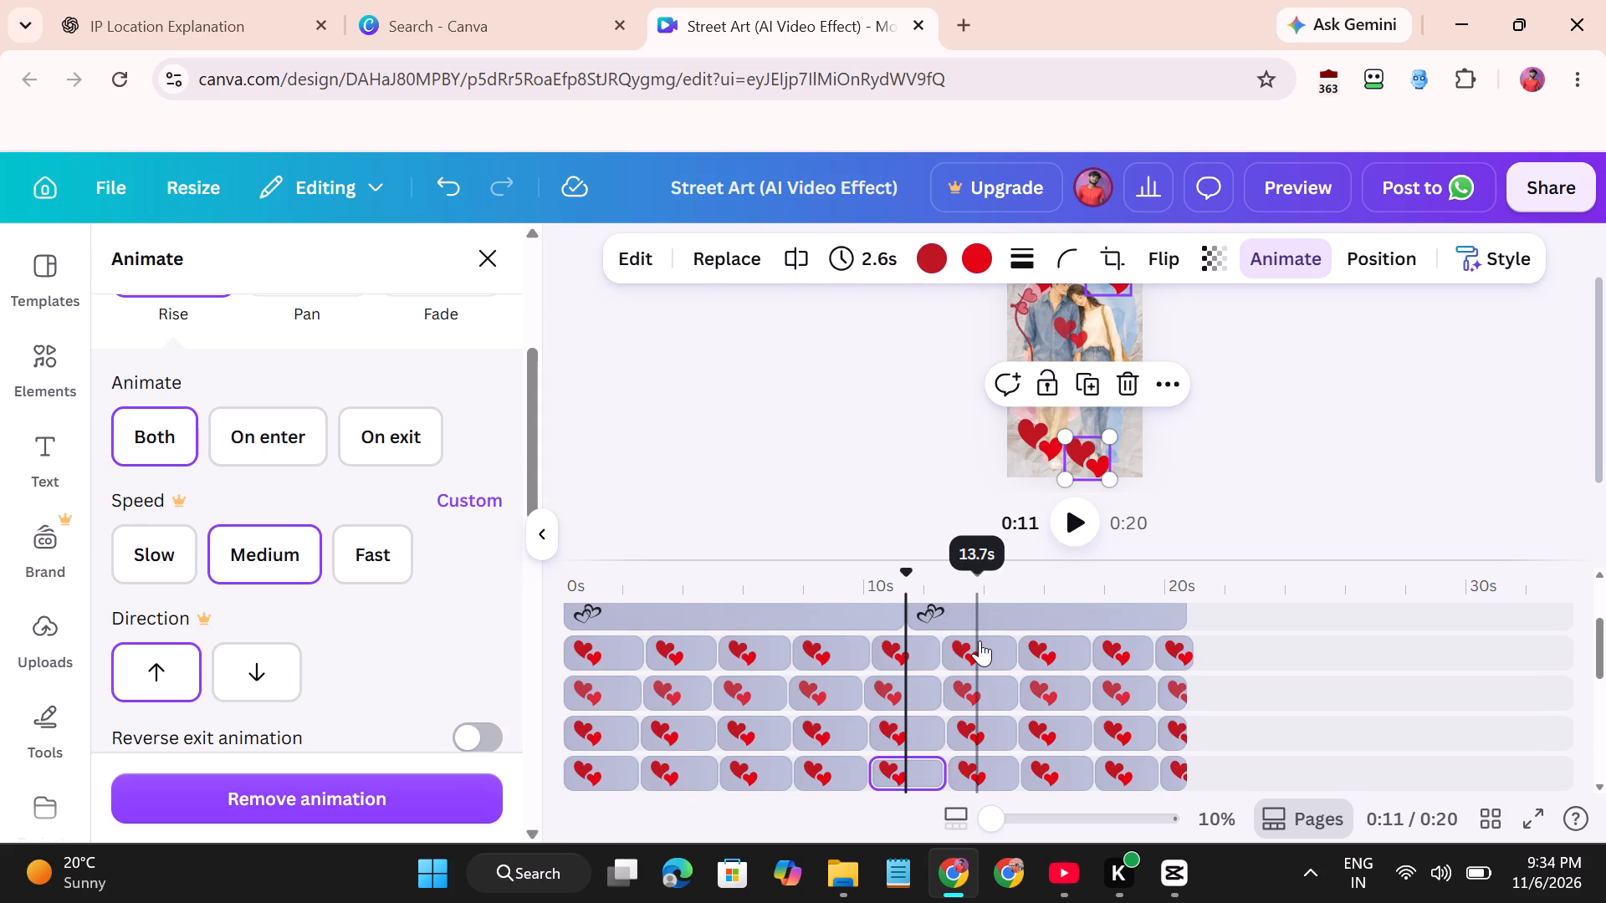
scroll(979, 640, "down", 1)
scroll(979, 640, "up", 1)
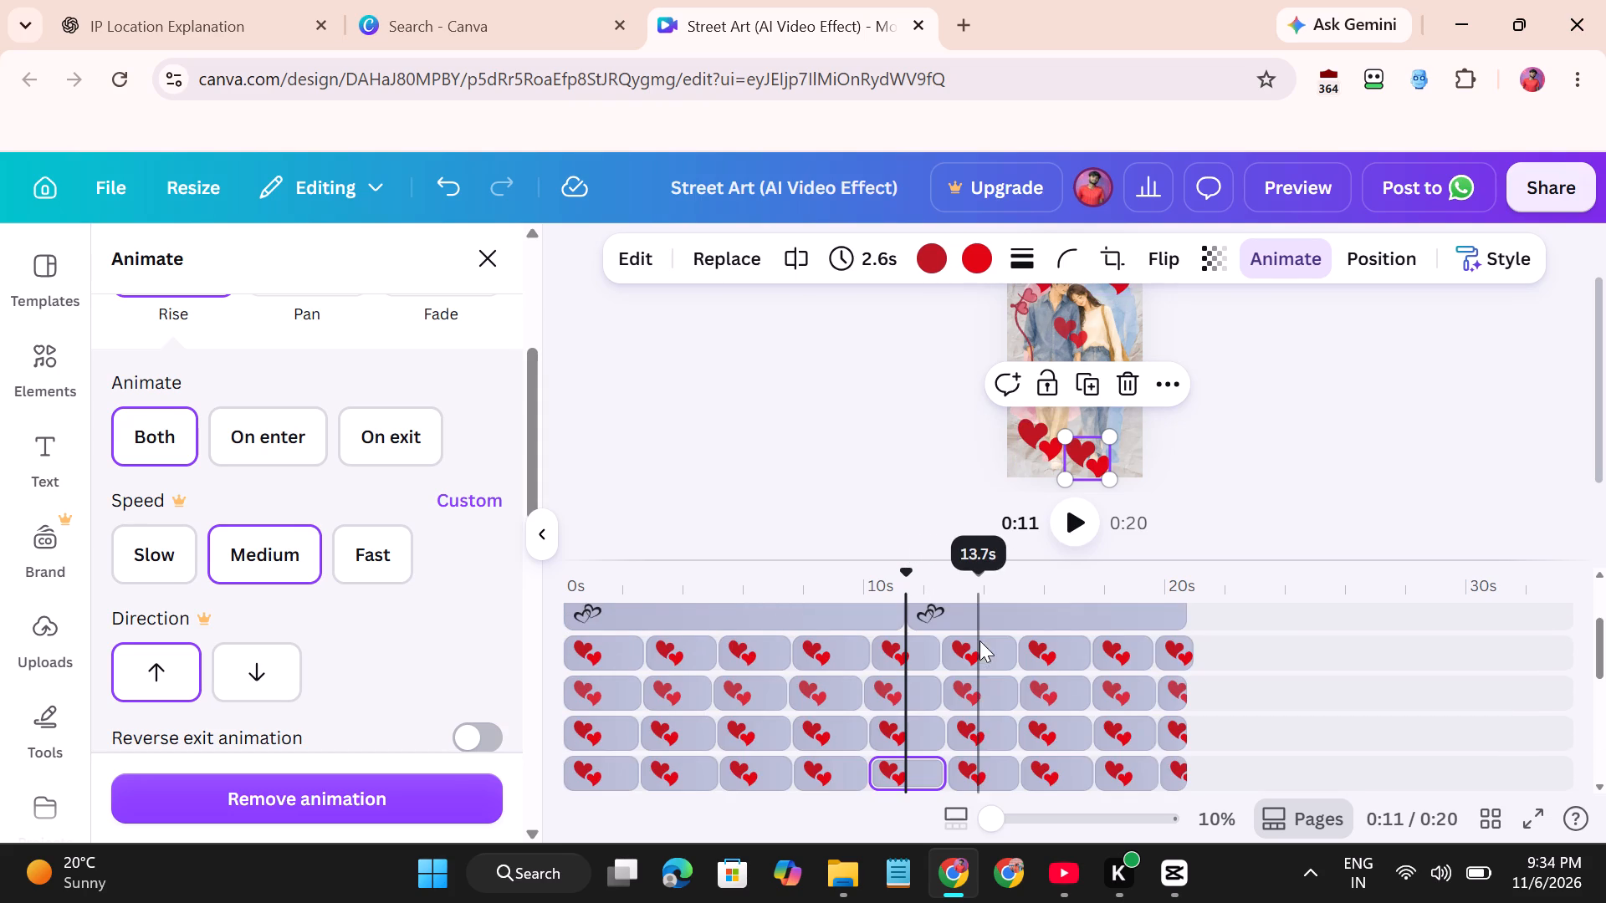
left_click_drag(1603, 638, 1603, 640)
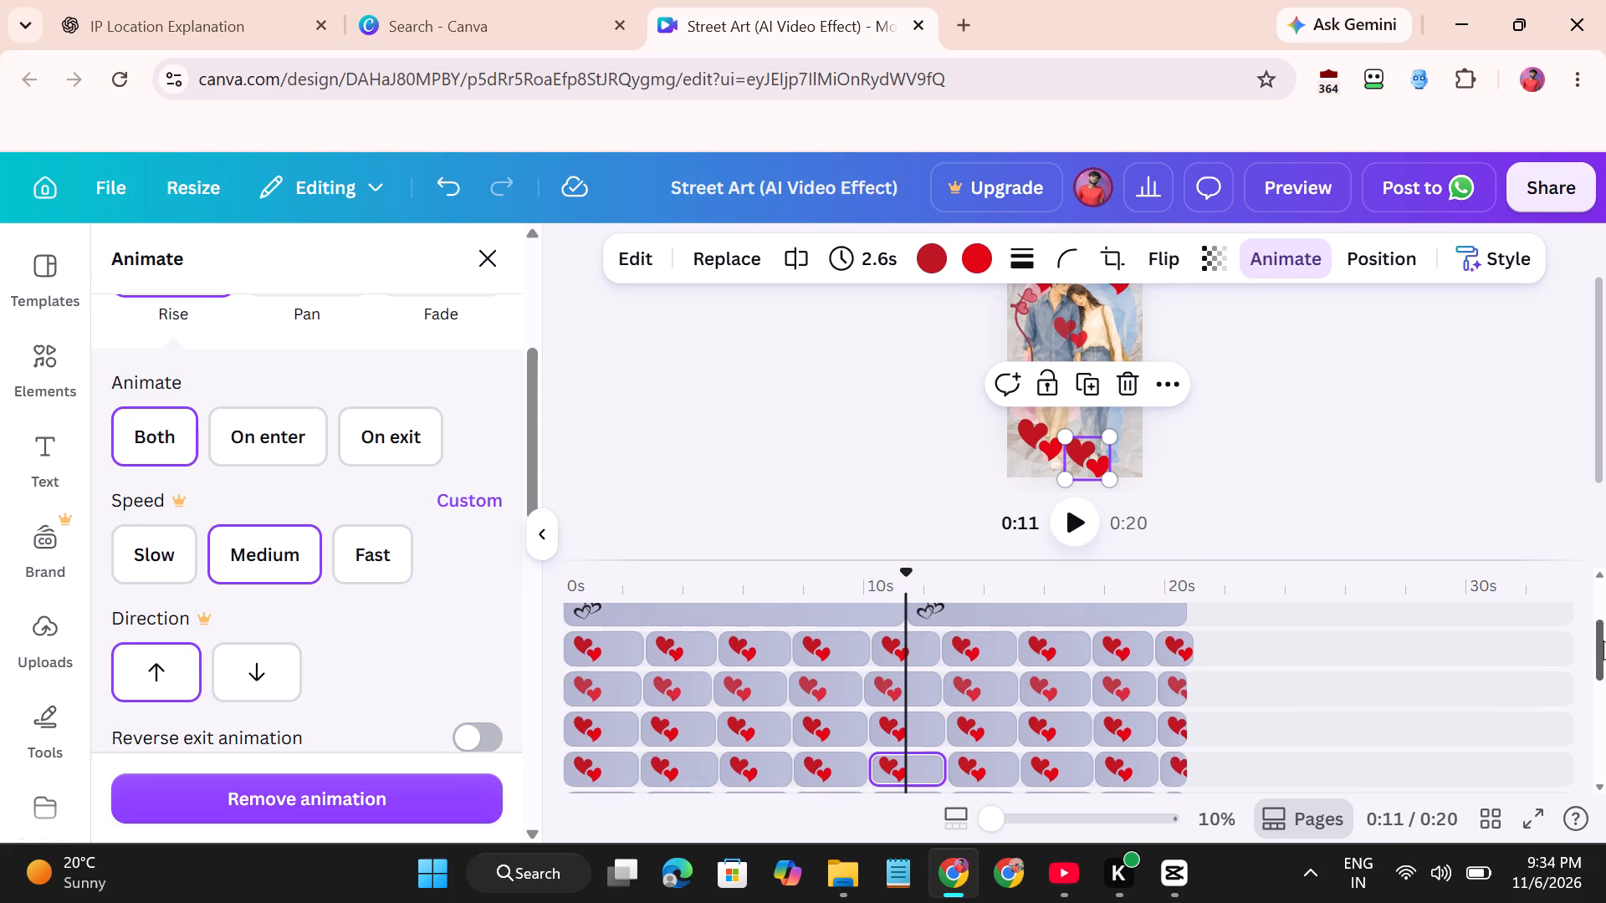
left_click_drag(1603, 640, 1605, 666)
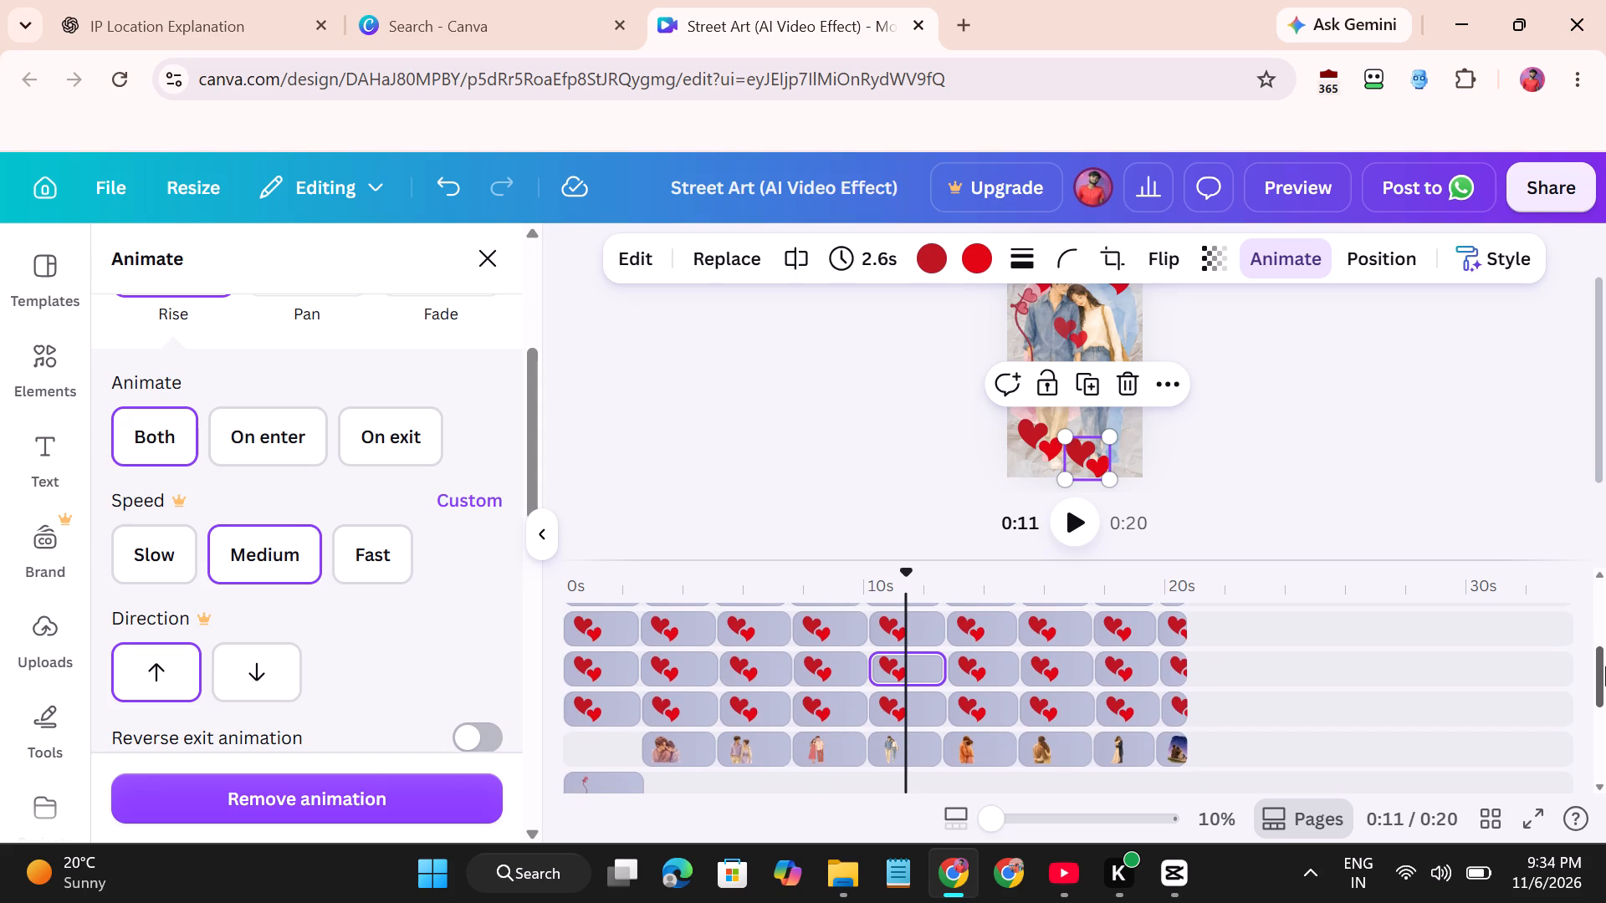
left_click_drag(1605, 666, 1605, 692)
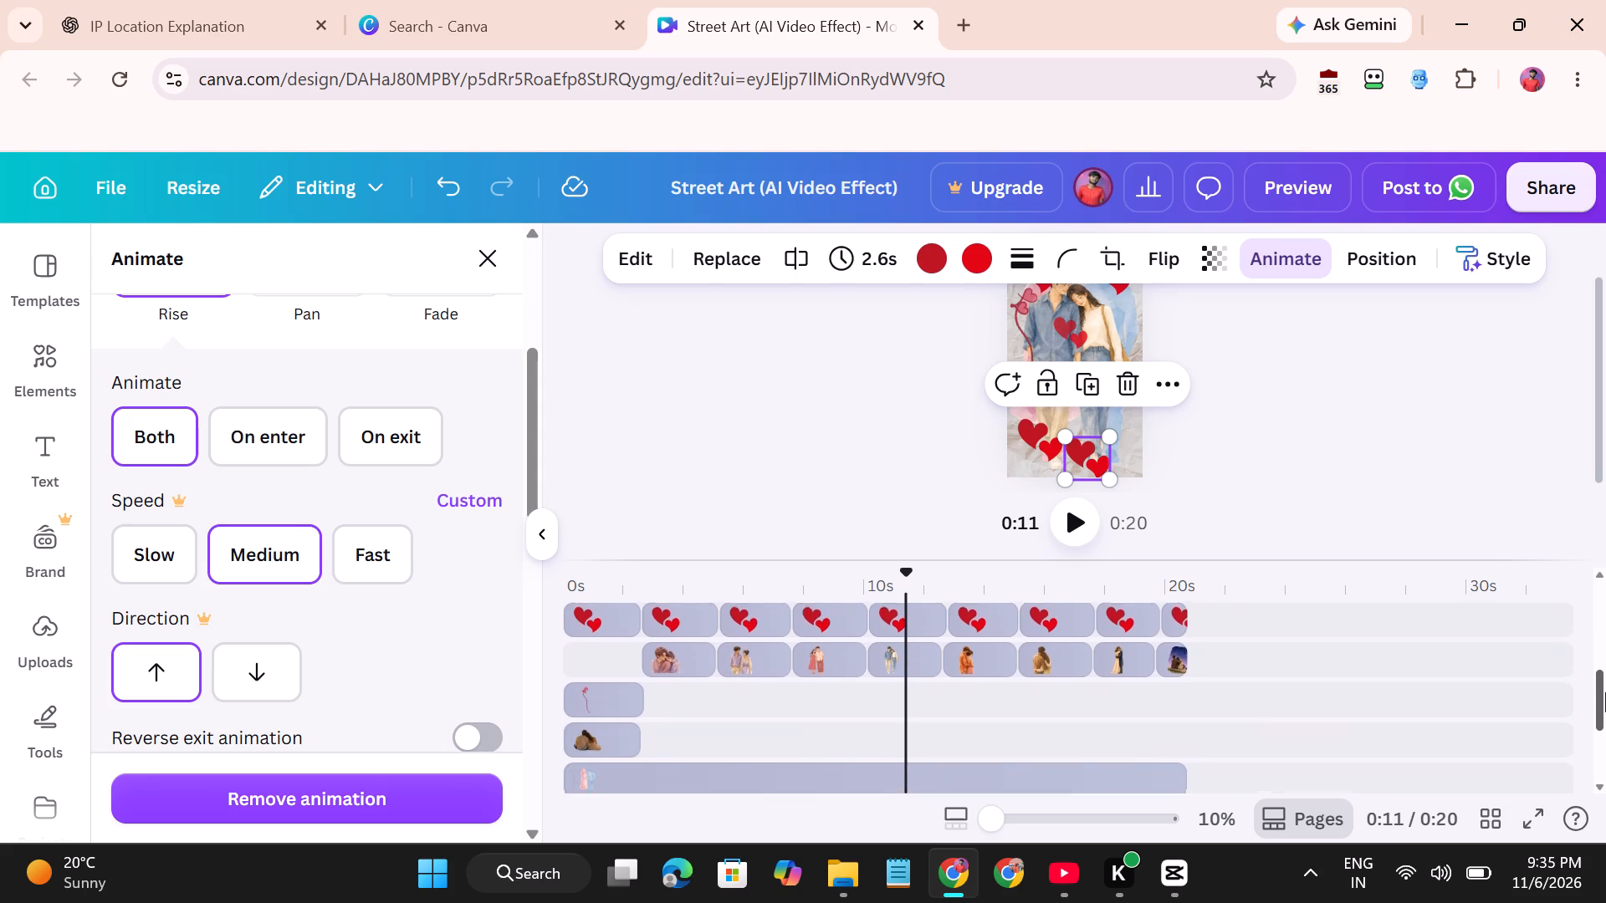
left_click_drag(1605, 692, 1588, 629)
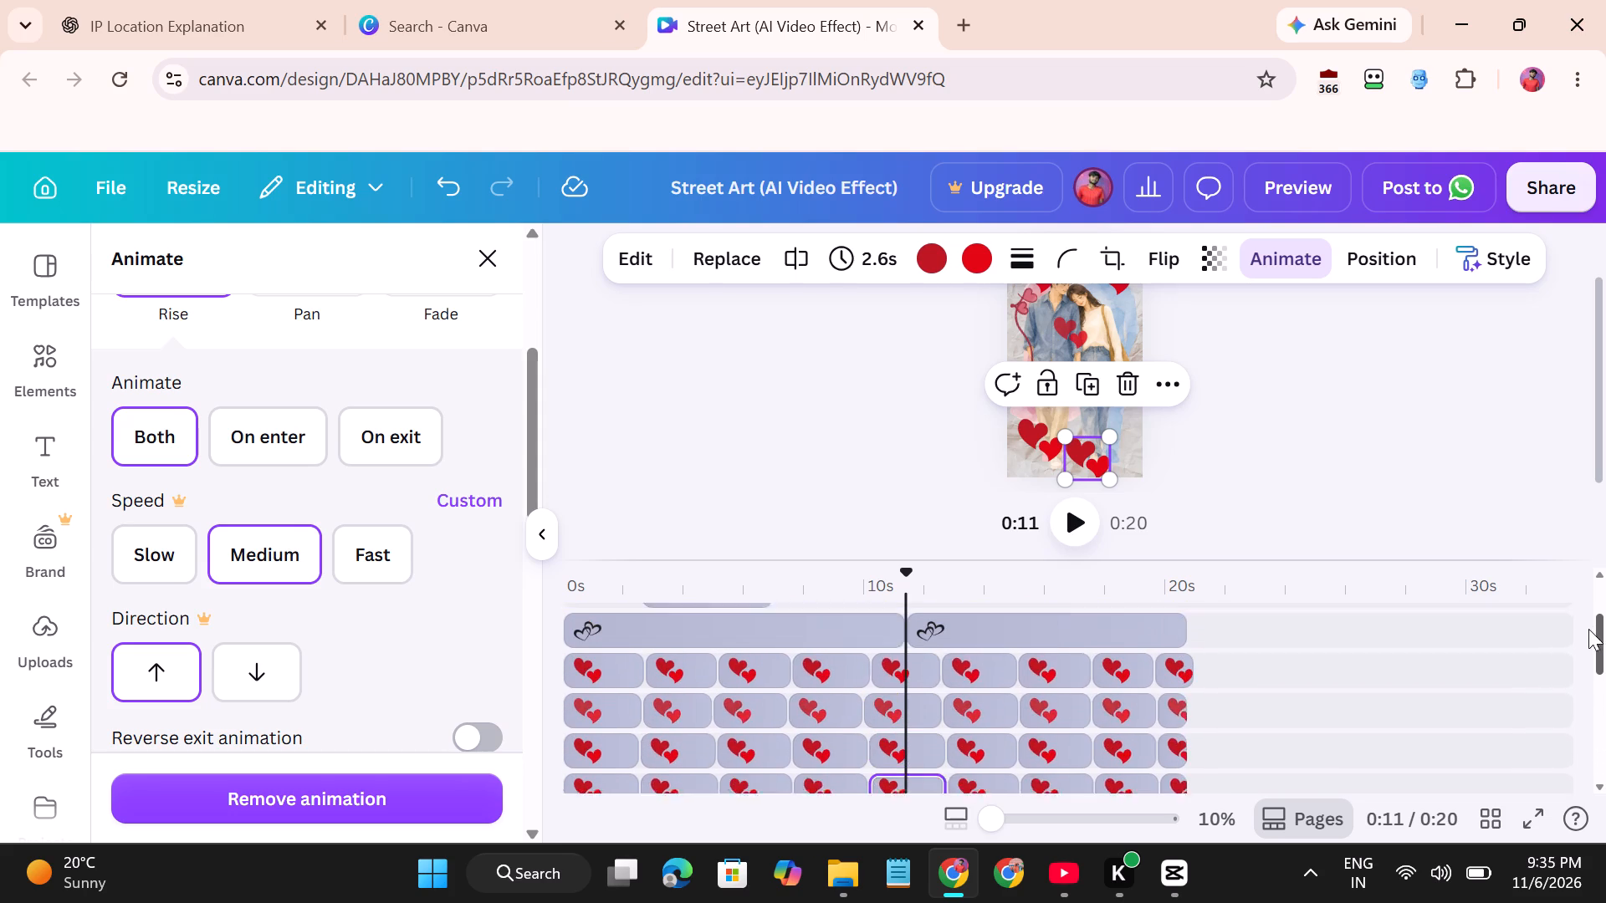
left_click_drag(1588, 629, 1586, 644)
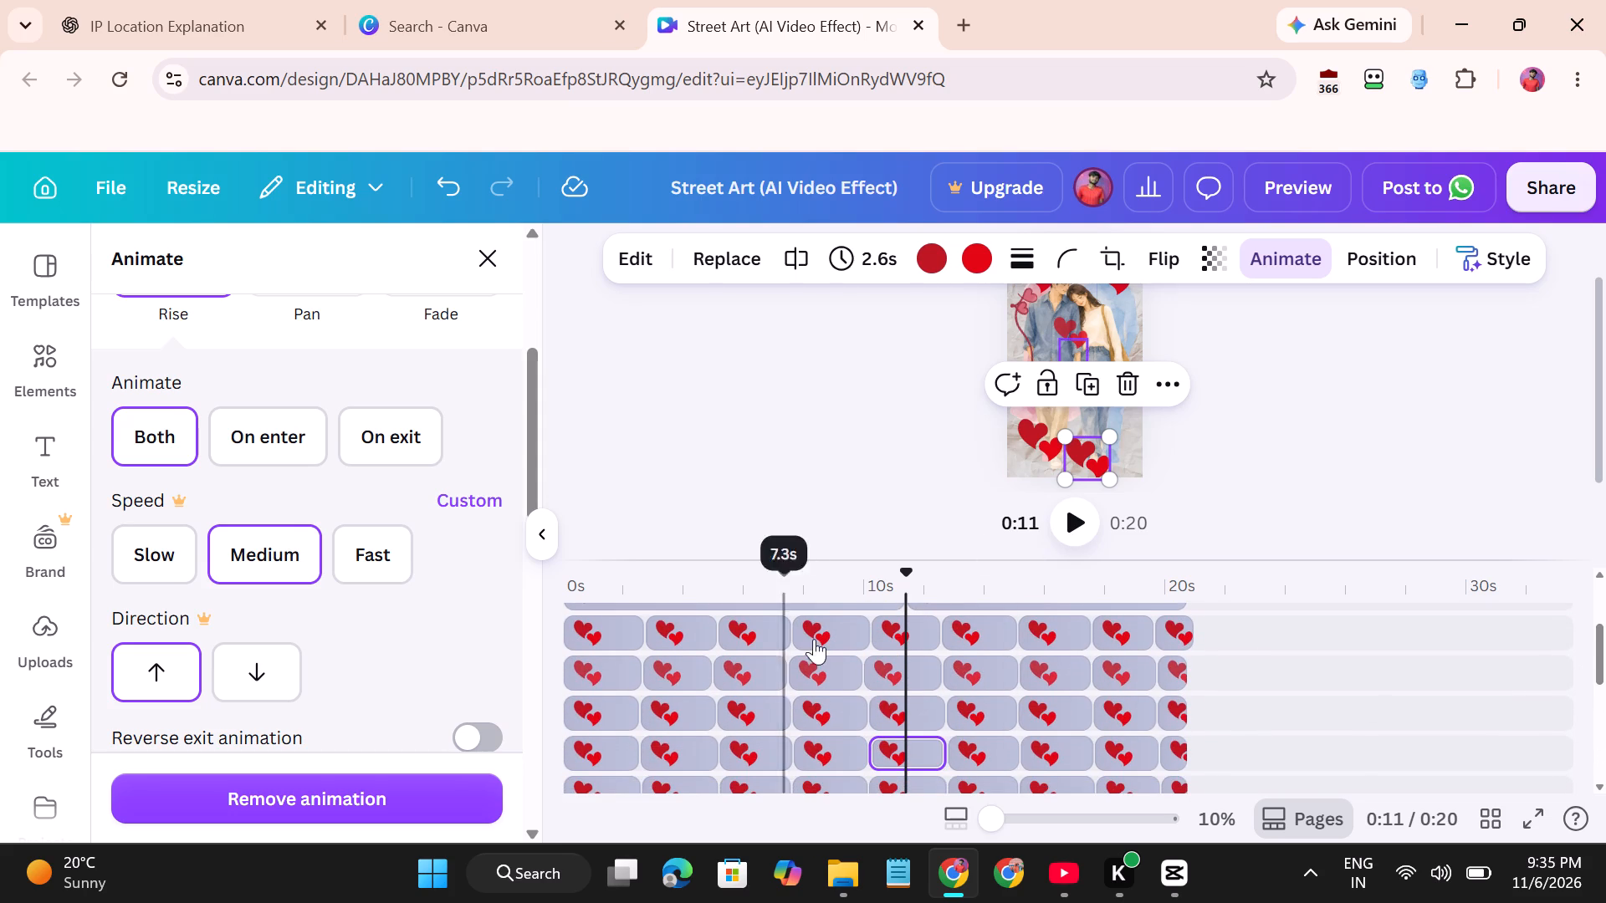
At about 14 s, enlarge the lower-left heart pair towards the page centre and nudge the lower-right pair slightly up and inward.
left_click(976, 599)
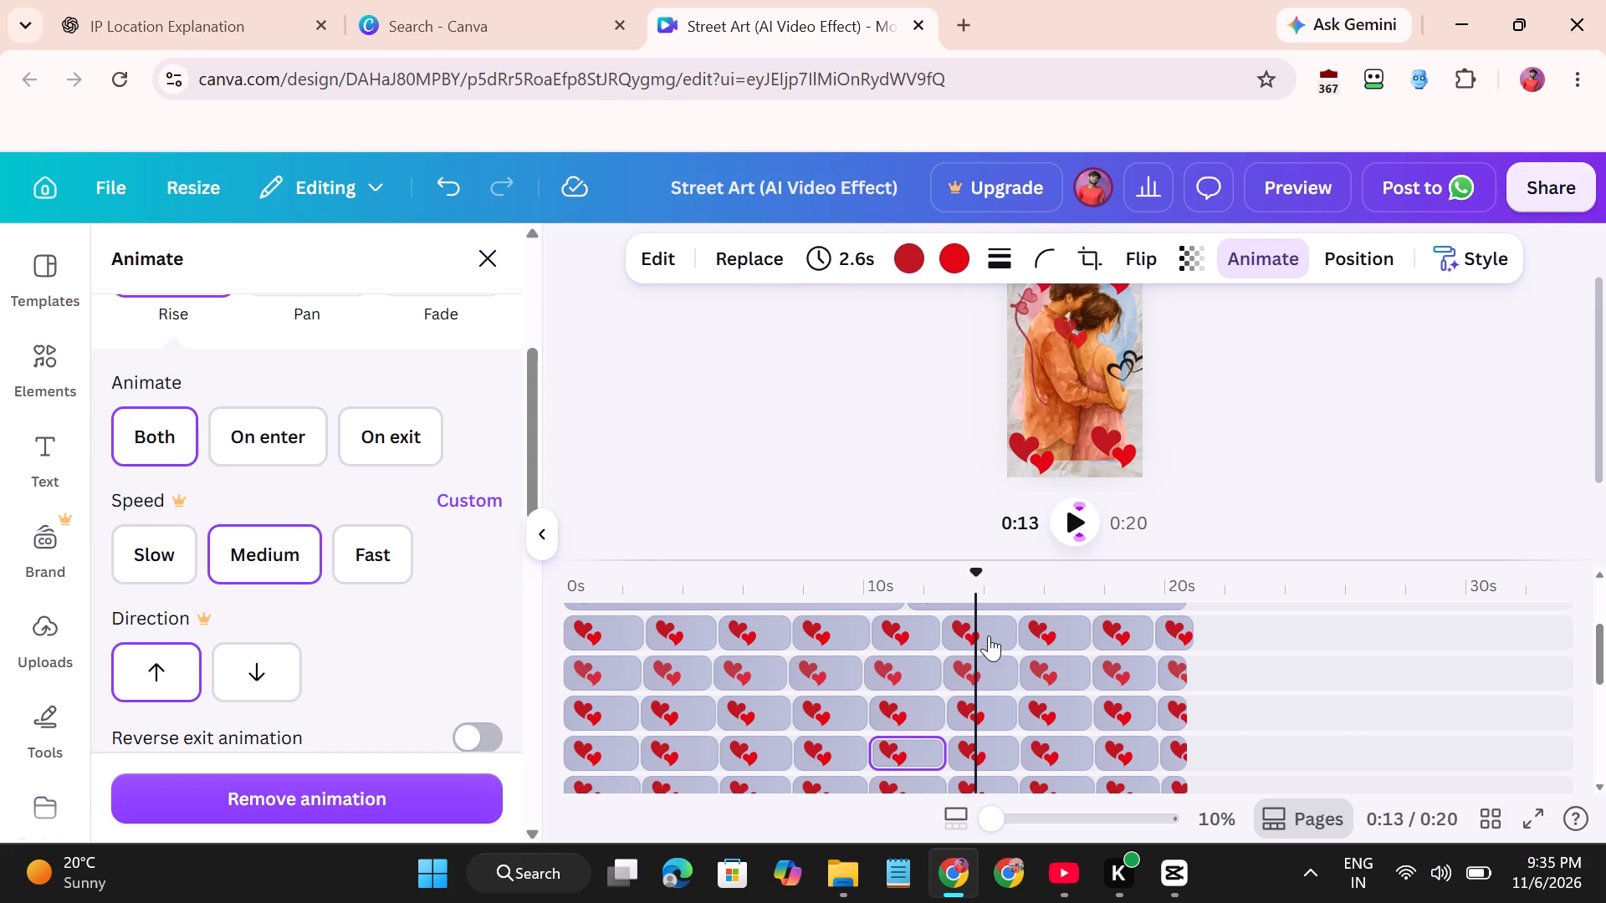
left_click(989, 635)
left_click(1043, 446)
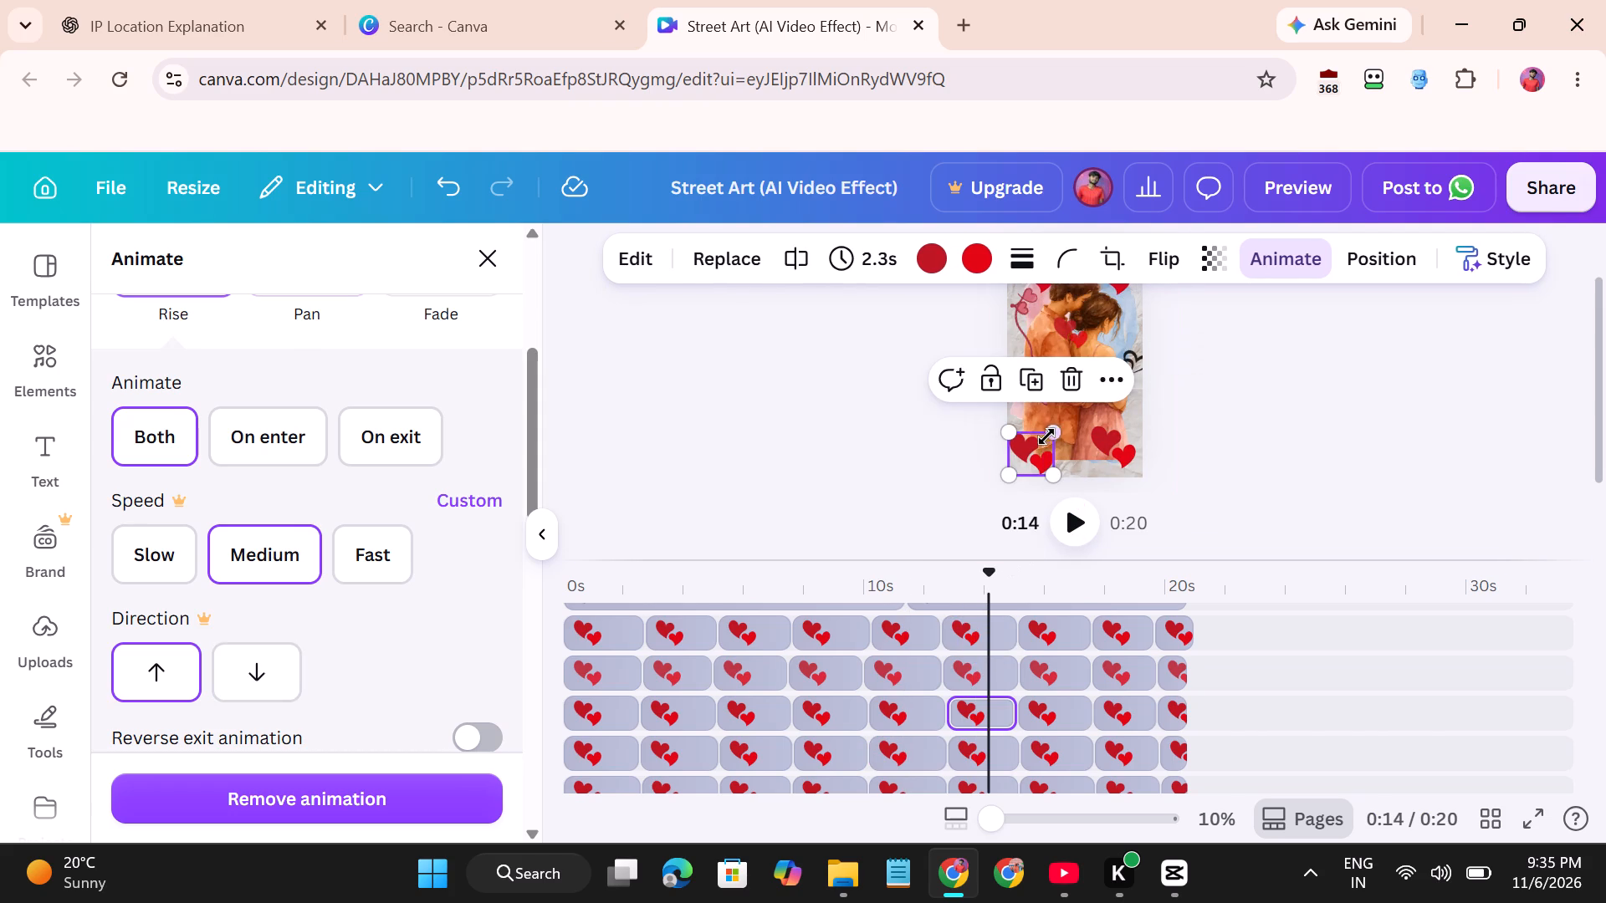
left_click_drag(1047, 434, 1080, 411)
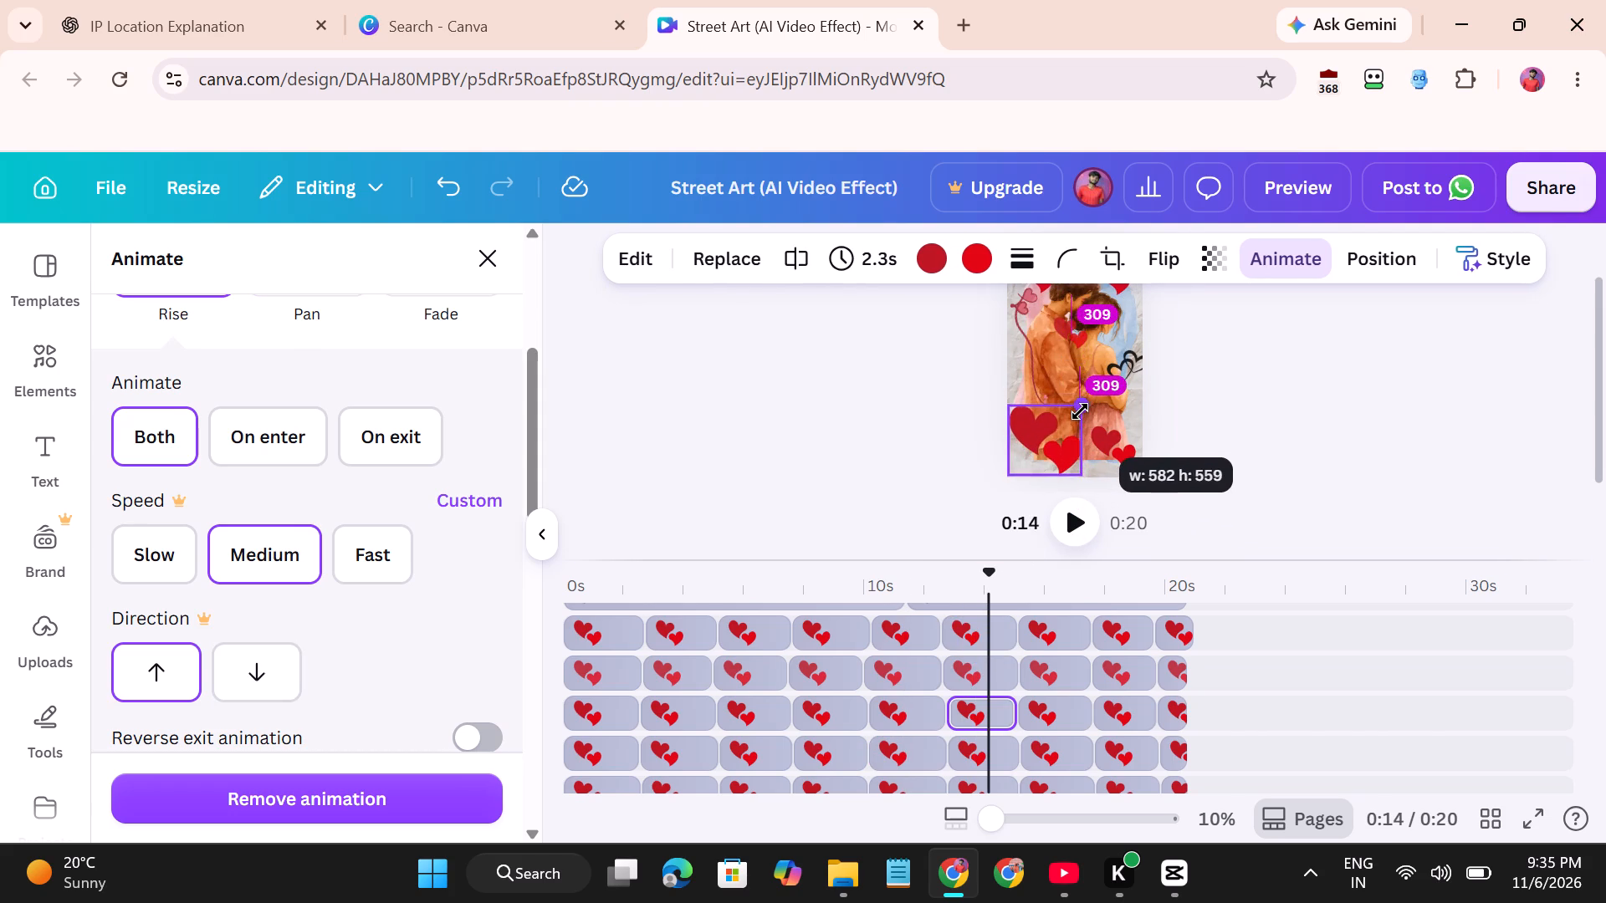
left_click_drag(1080, 411, 1090, 404)
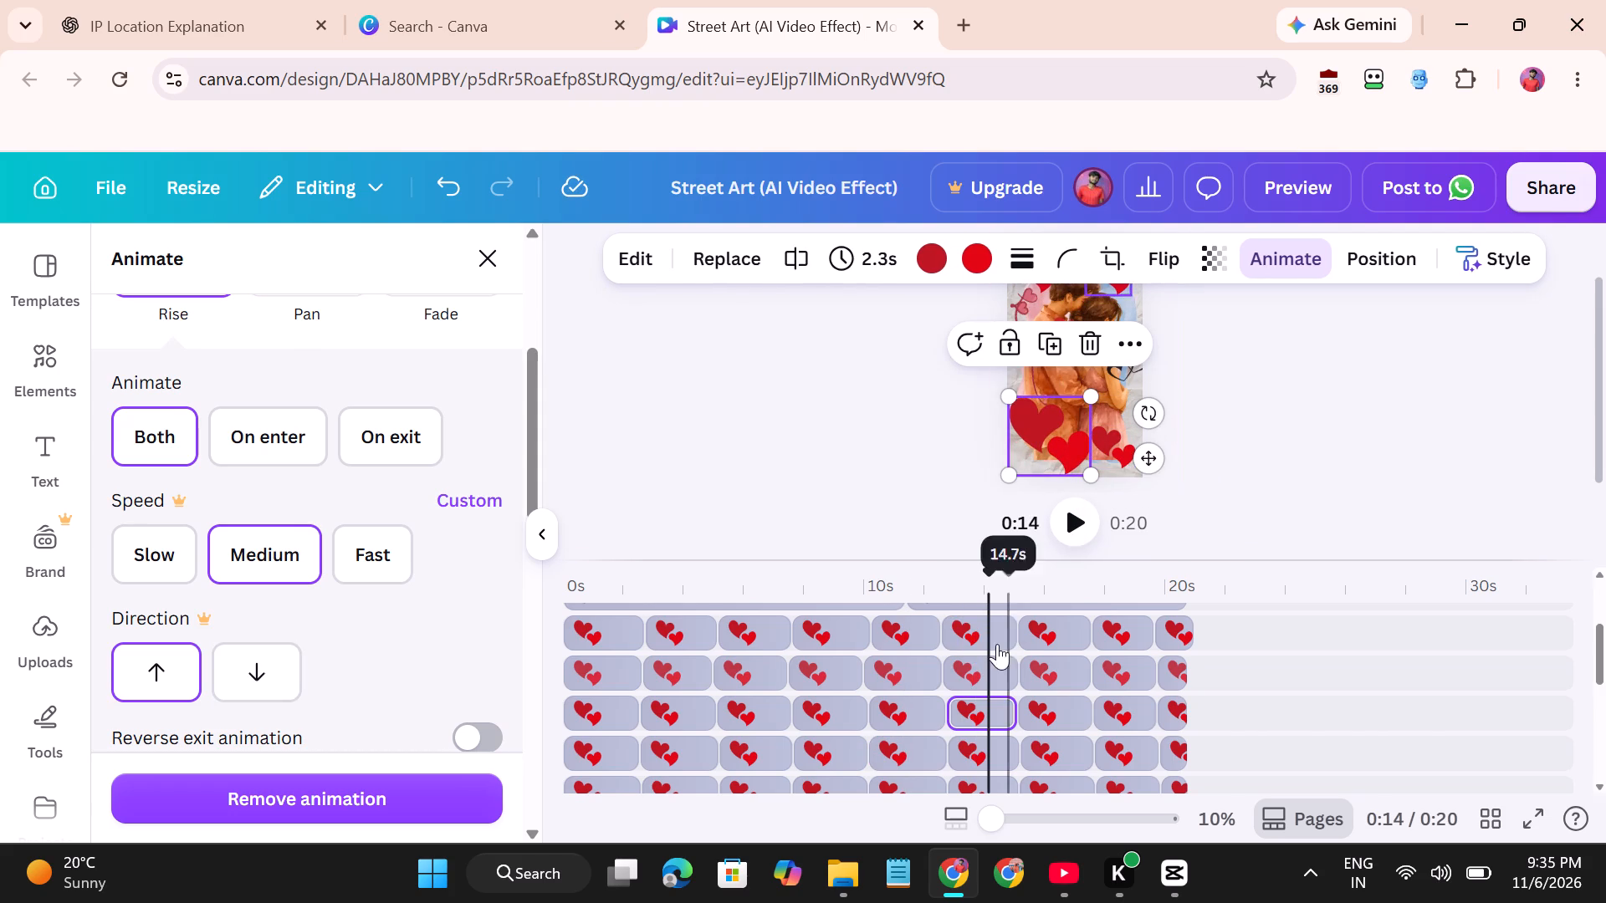
left_click(1122, 450)
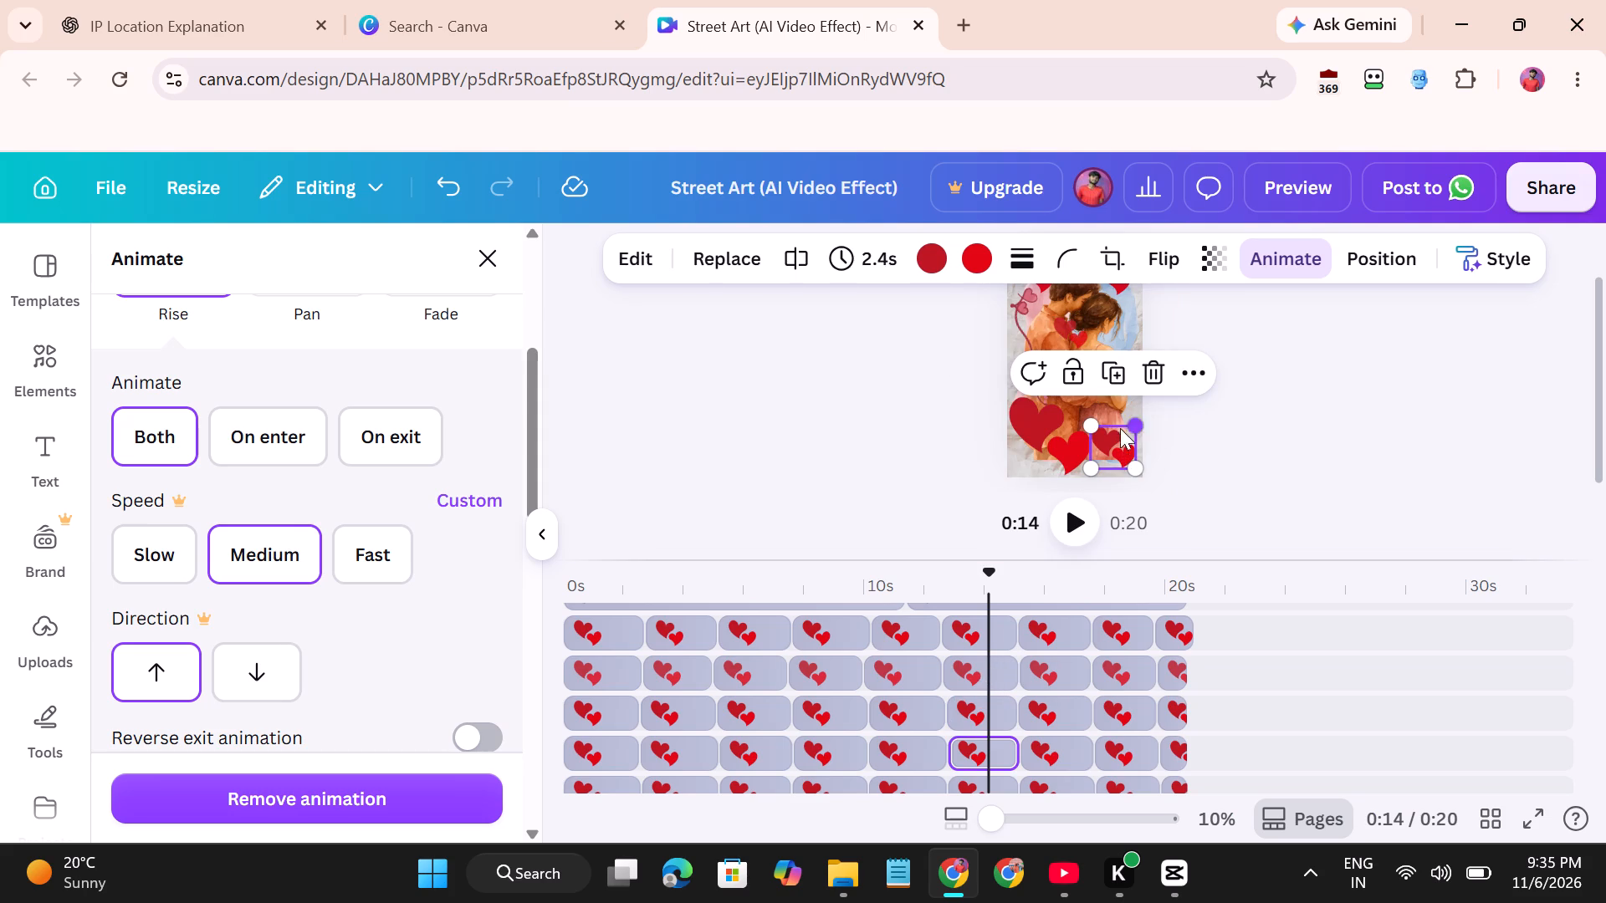
left_click_drag(1109, 446, 1112, 445)
left_click_drag(1112, 445, 1106, 431)
Move the upper-right heart pair to the top edge near the centre, and the upper-left pair to the right edge beside the woman's head.
scroll(1105, 427, "up", 1)
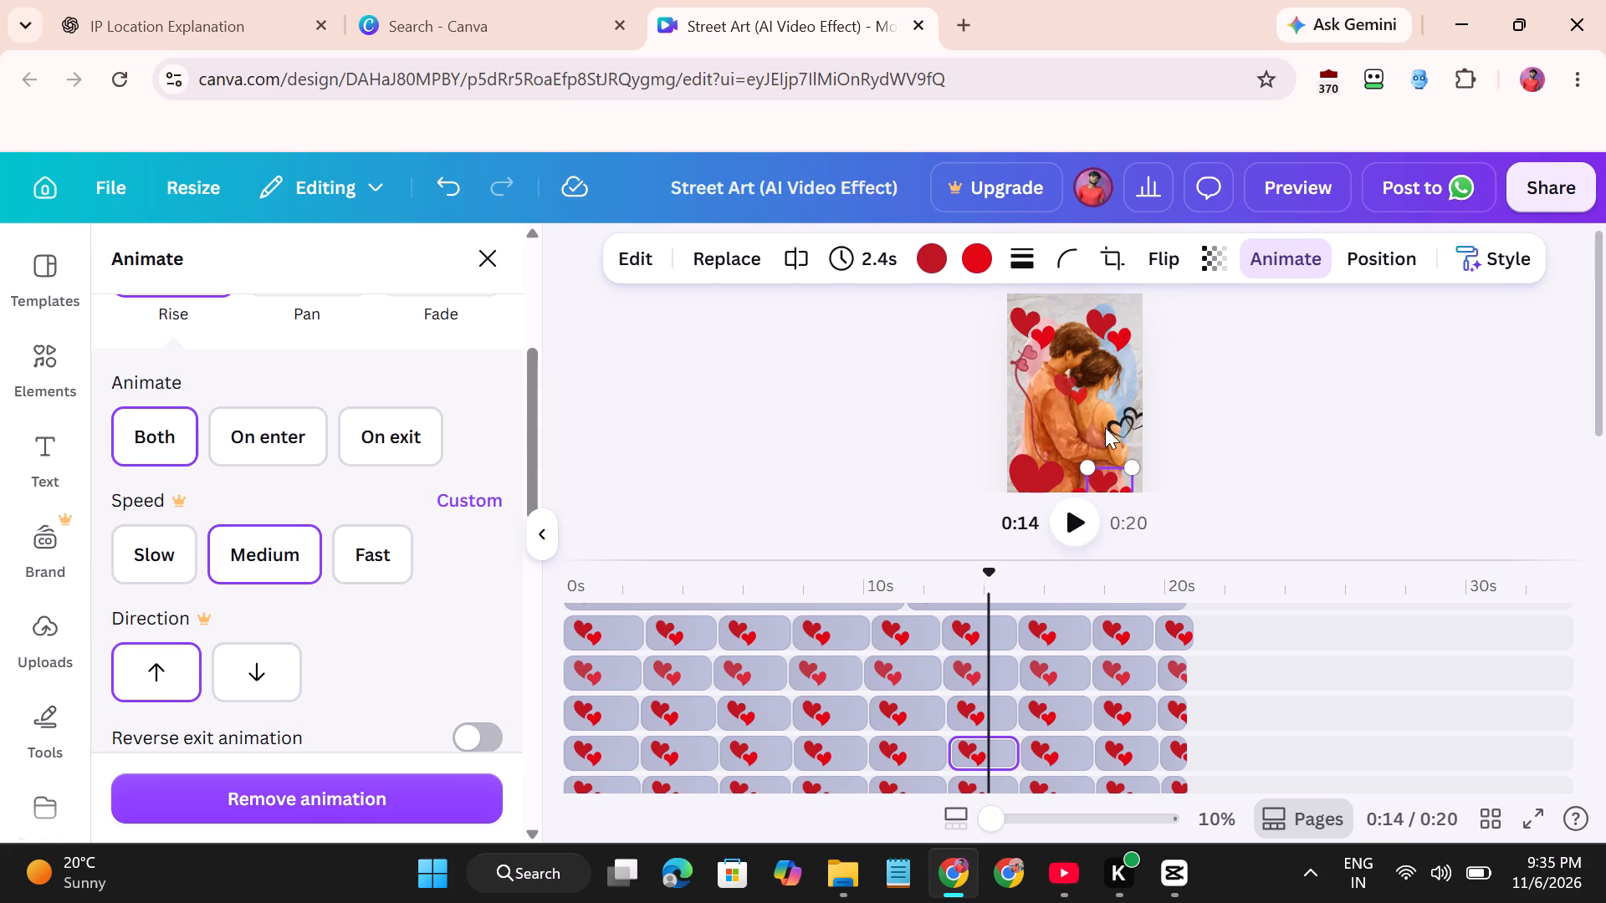
left_click(1106, 319)
left_click_drag(1107, 318, 1112, 334)
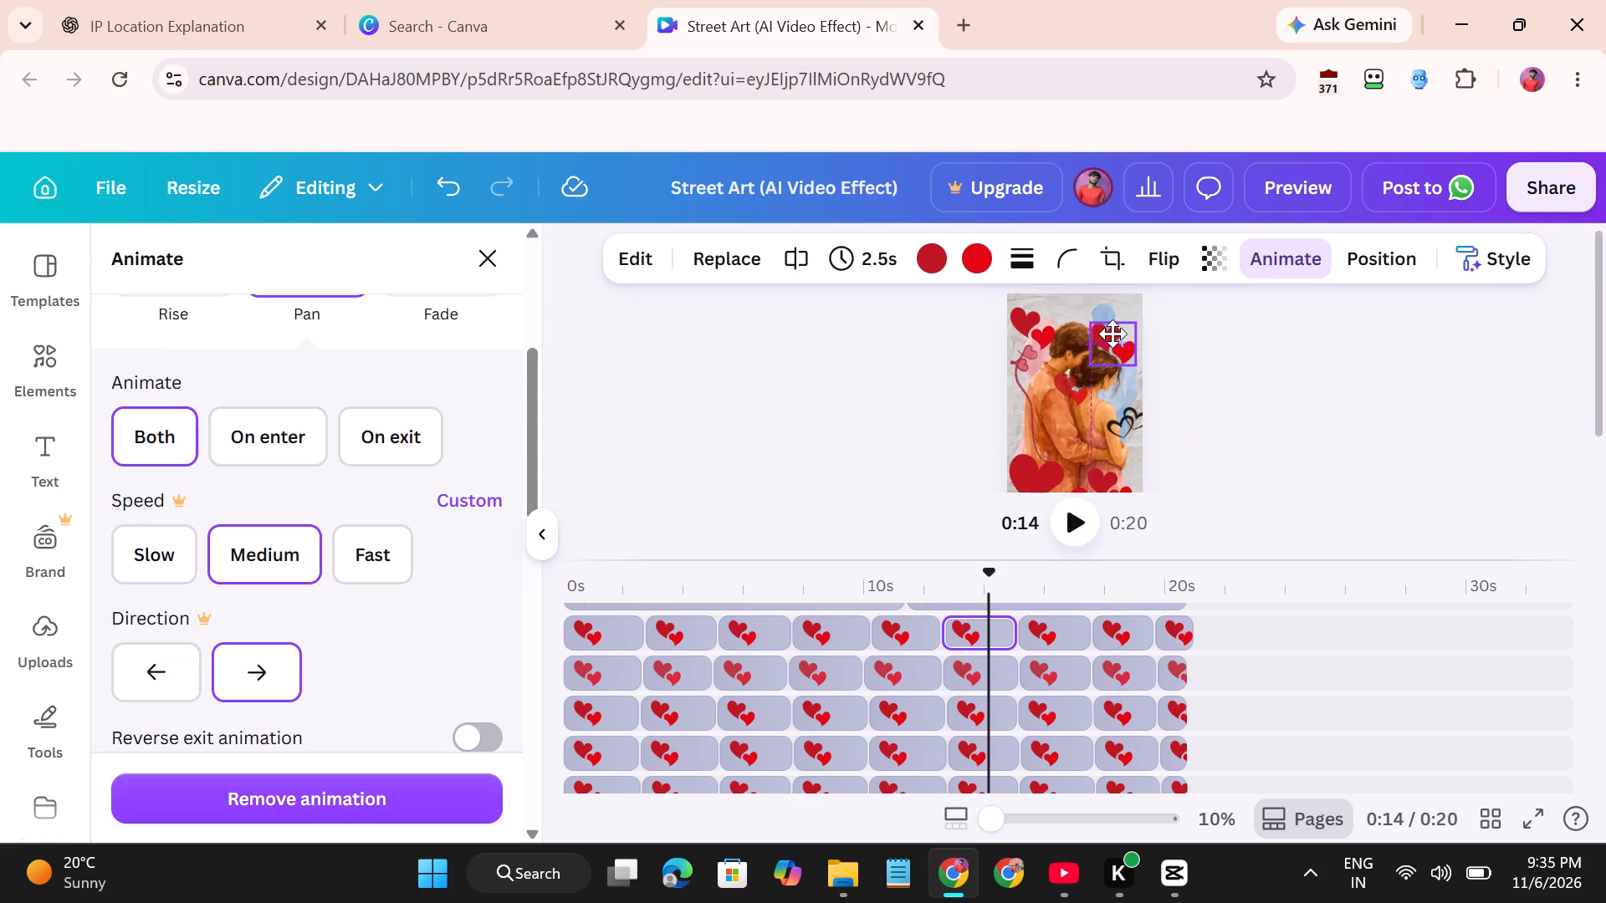
left_click_drag(1112, 334, 1087, 298)
left_click_drag(1021, 326, 1043, 328)
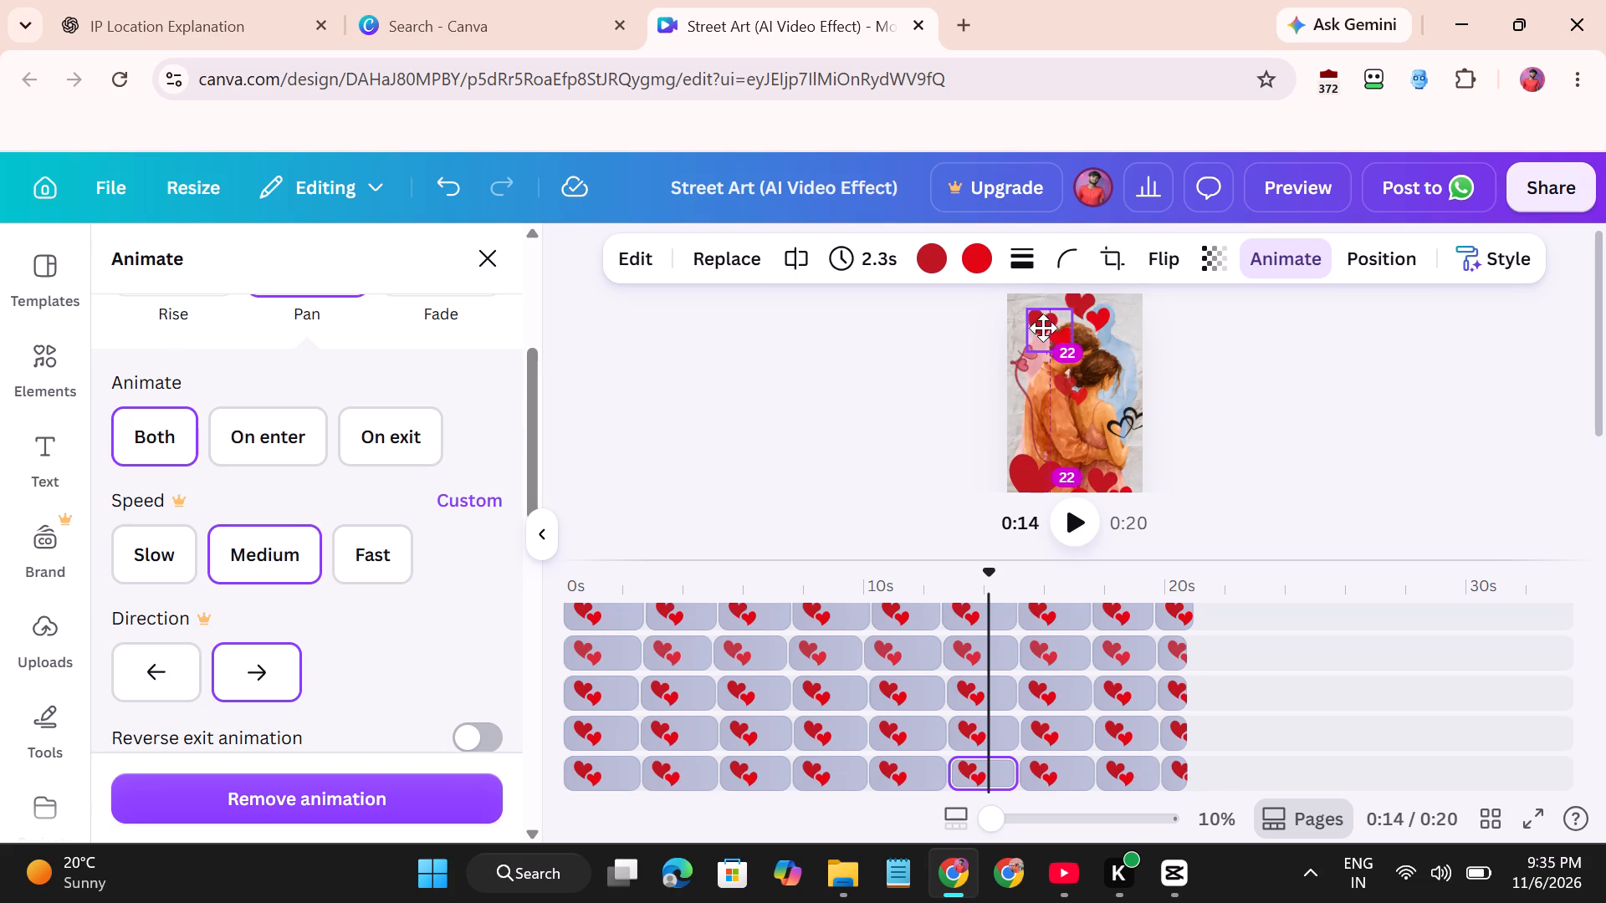
left_click_drag(1043, 328, 1120, 347)
Enlarge the small heart pair between the couple and move it slightly lower.
left_click(1066, 377)
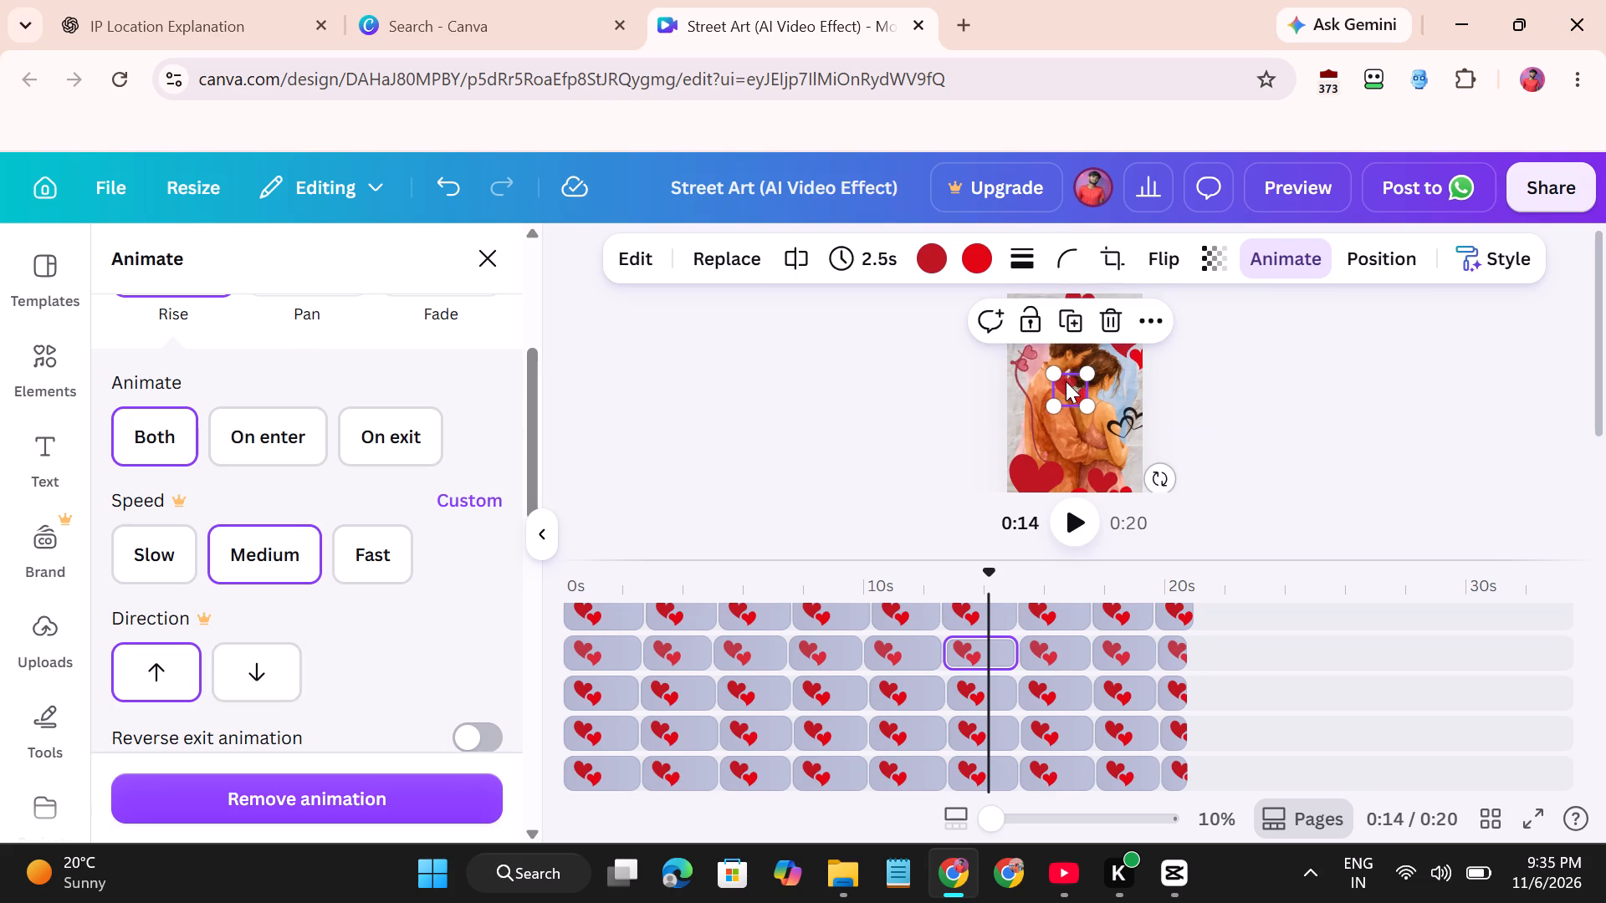
left_click_drag(1087, 404, 1105, 415)
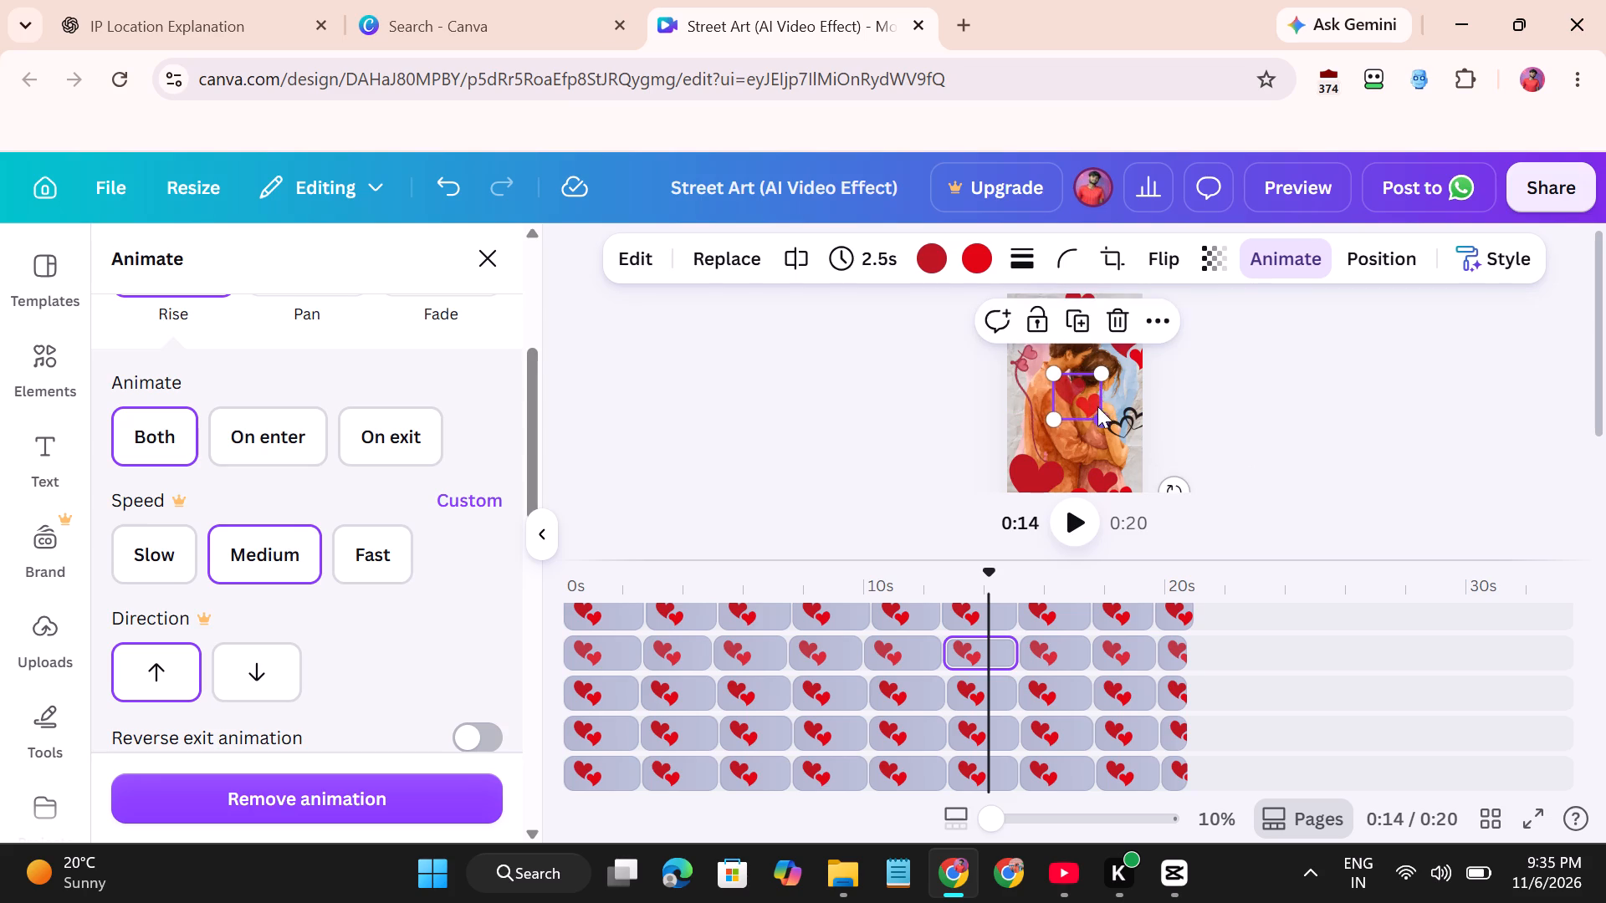
left_click_drag(1089, 390, 1091, 416)
Enlarge the tilted heart-string graphic along the page's left edge, extending it up towards the top corner.
left_click_drag(1028, 375, 1031, 366)
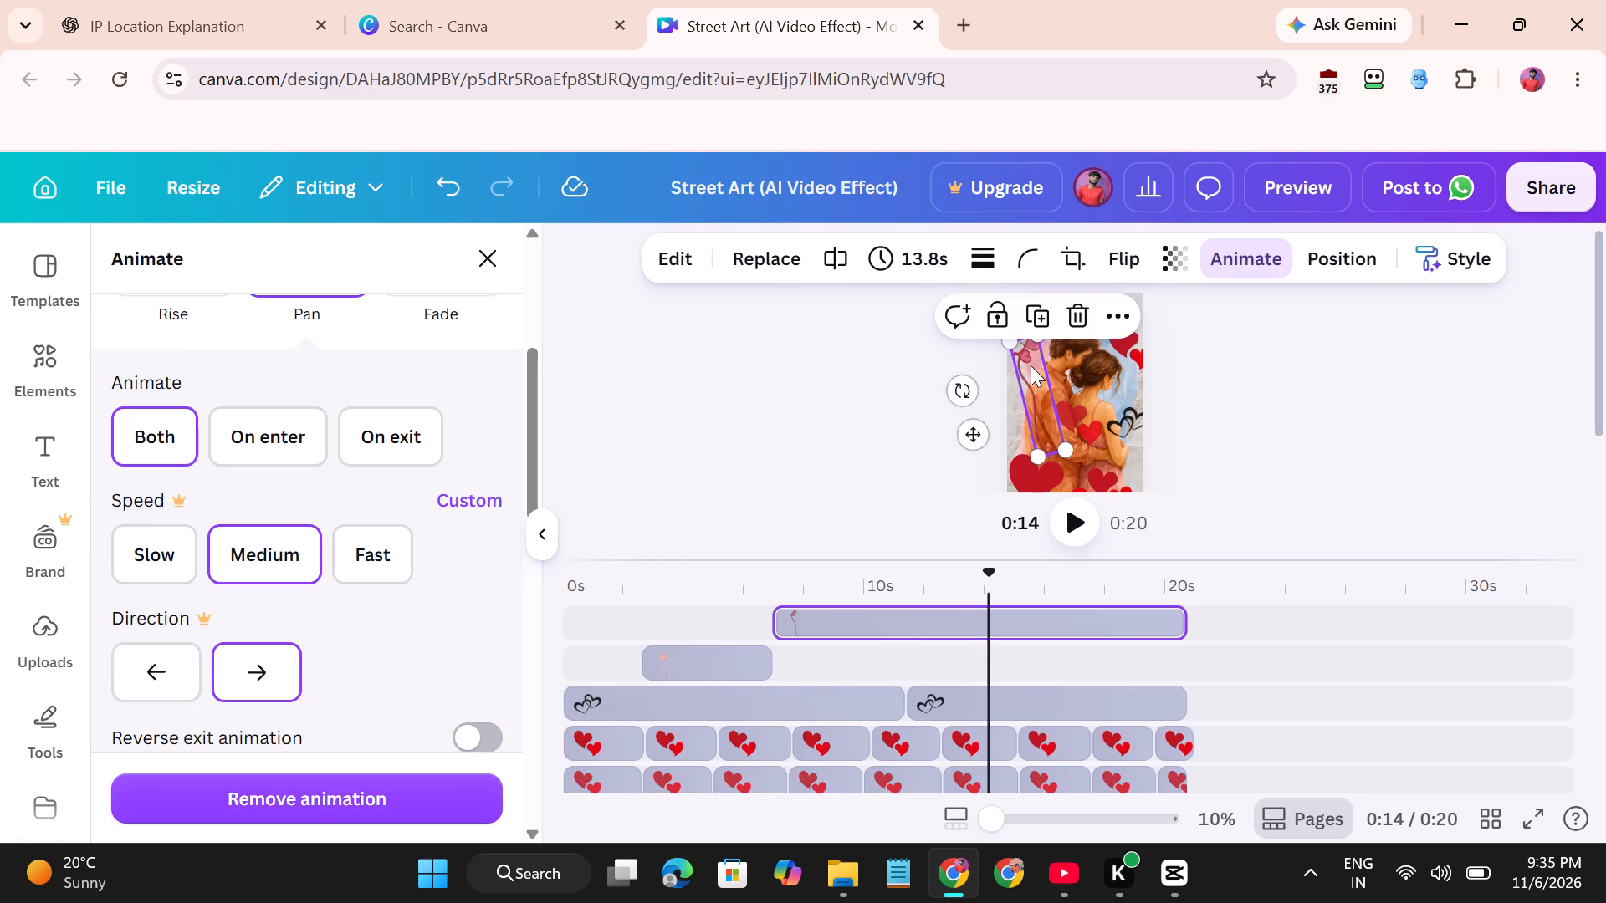
left_click_drag(1041, 339, 1047, 312)
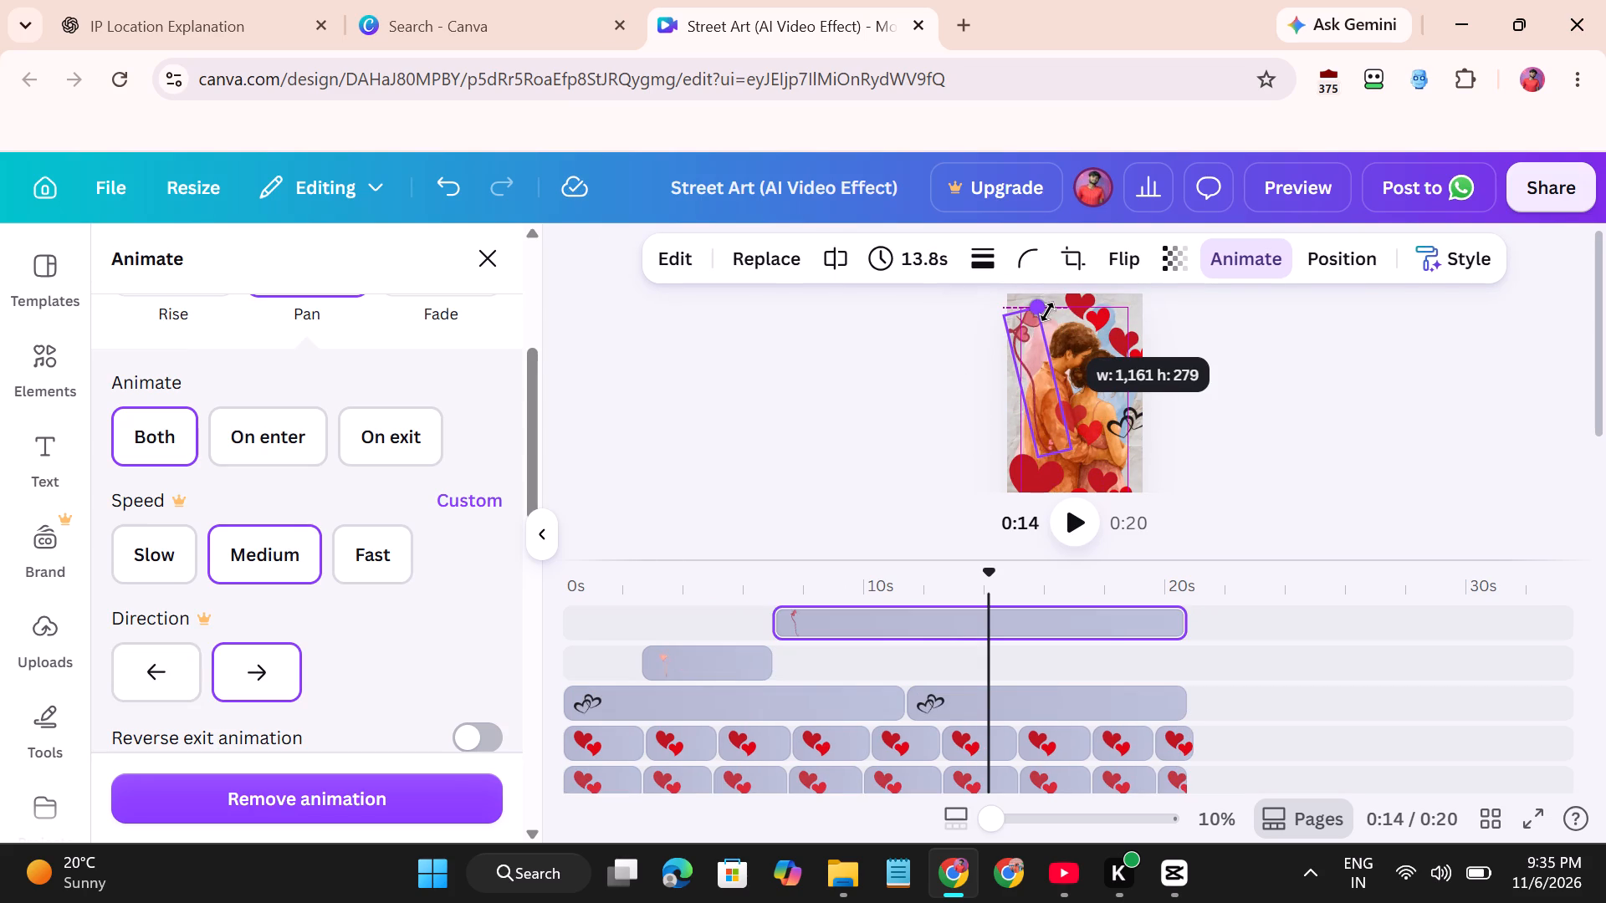
left_click_drag(1047, 312, 1049, 308)
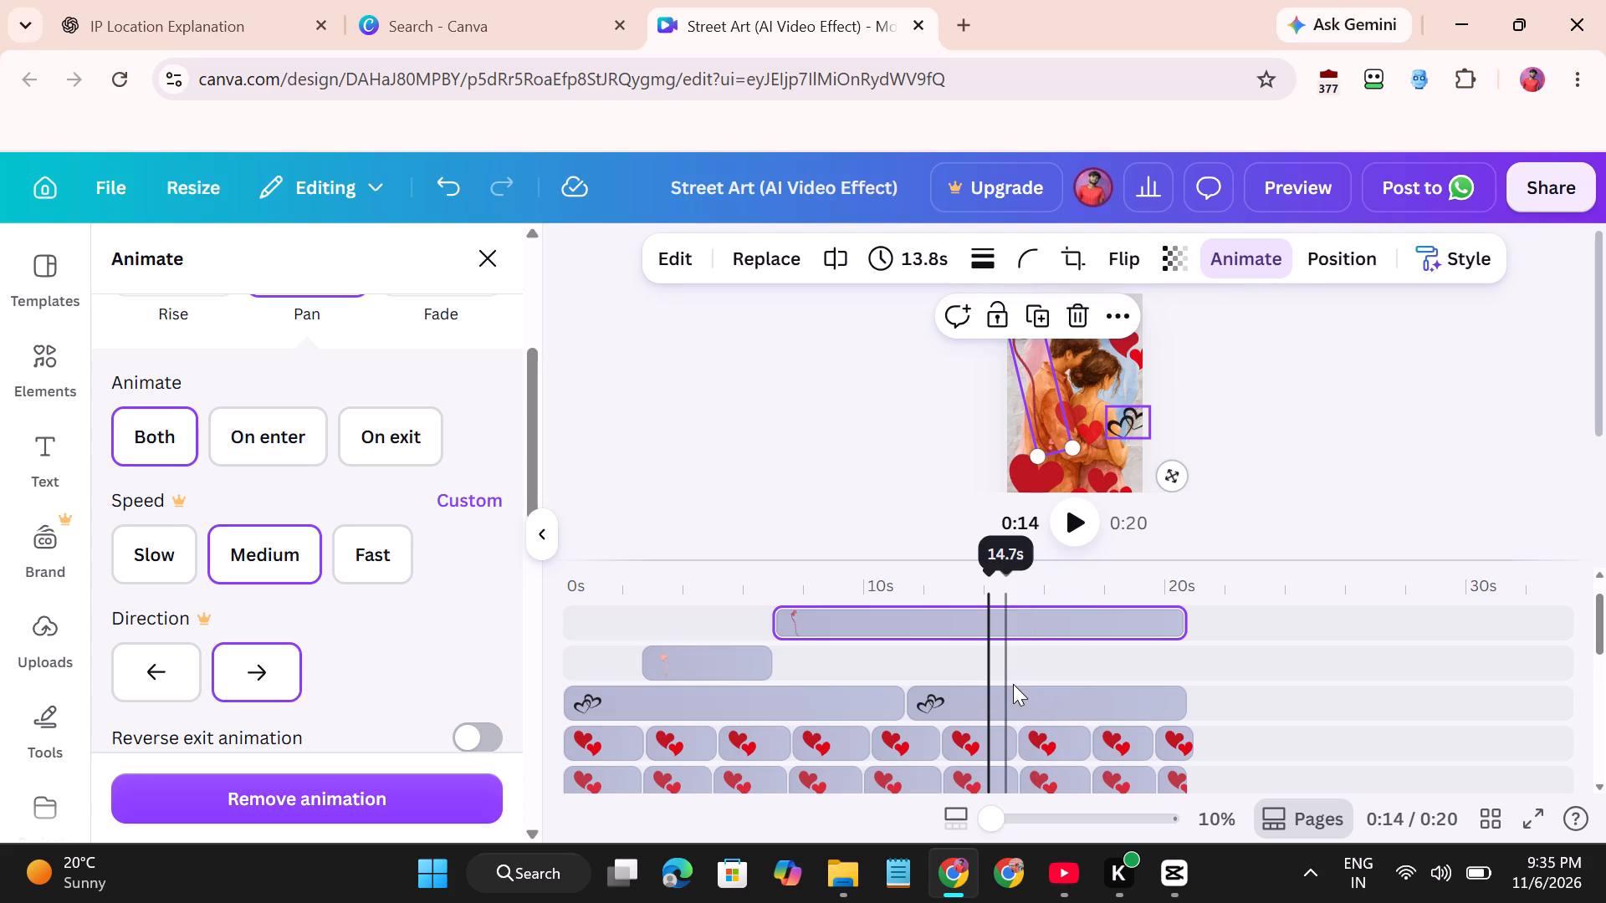
At about 16 s, enlarge the upper-right heart pair and place it in the page's top-right corner.
left_click(1059, 651)
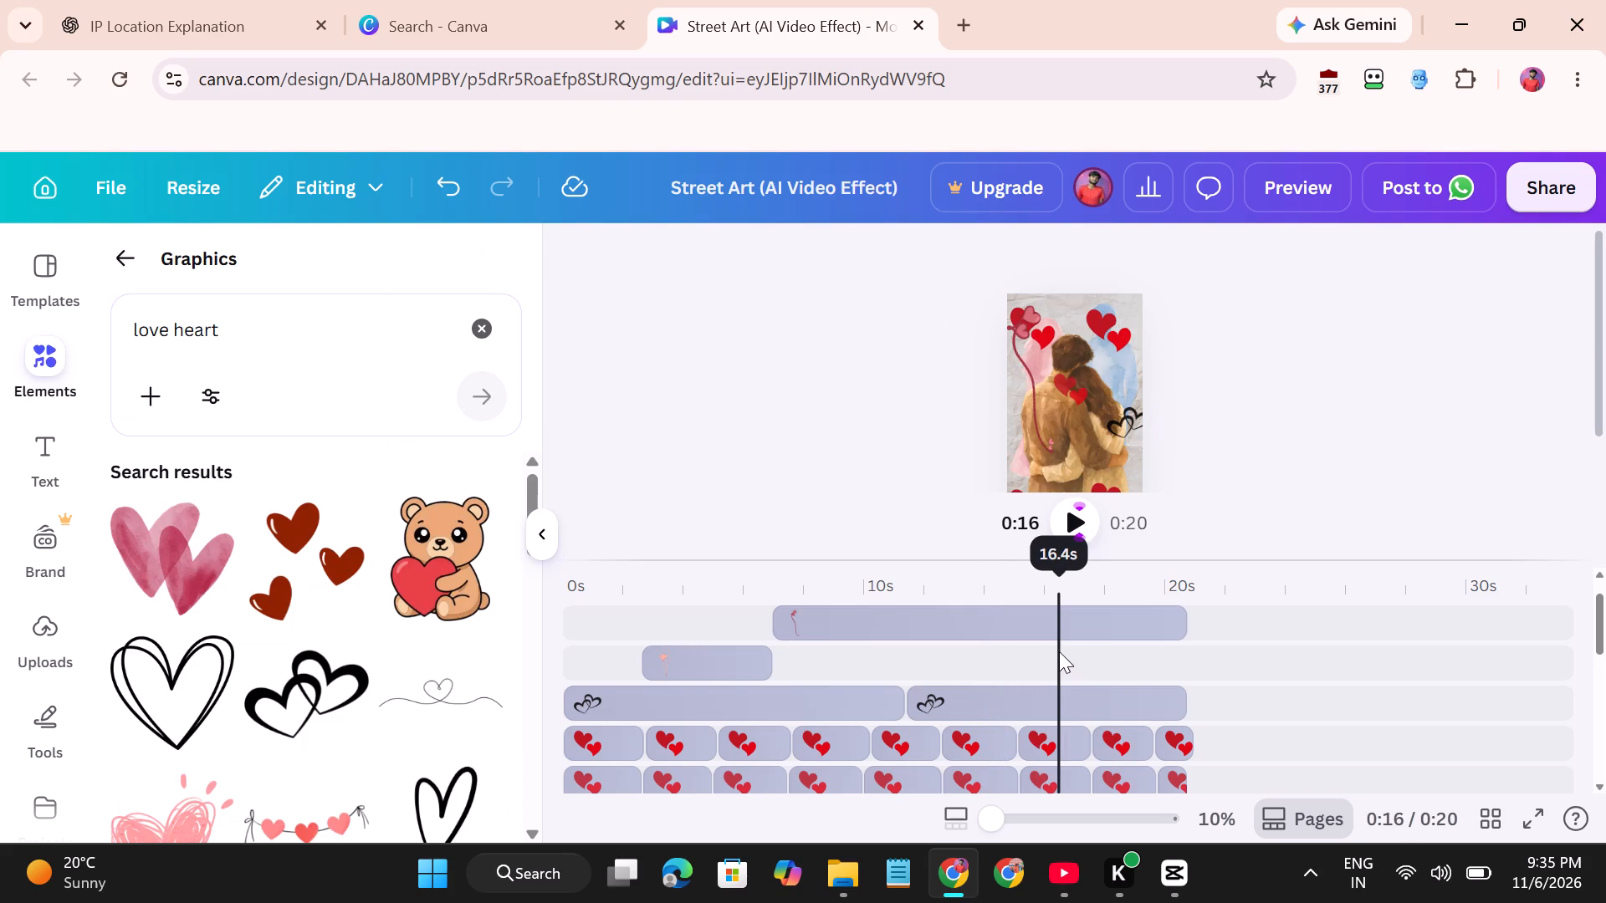
left_click(1103, 324)
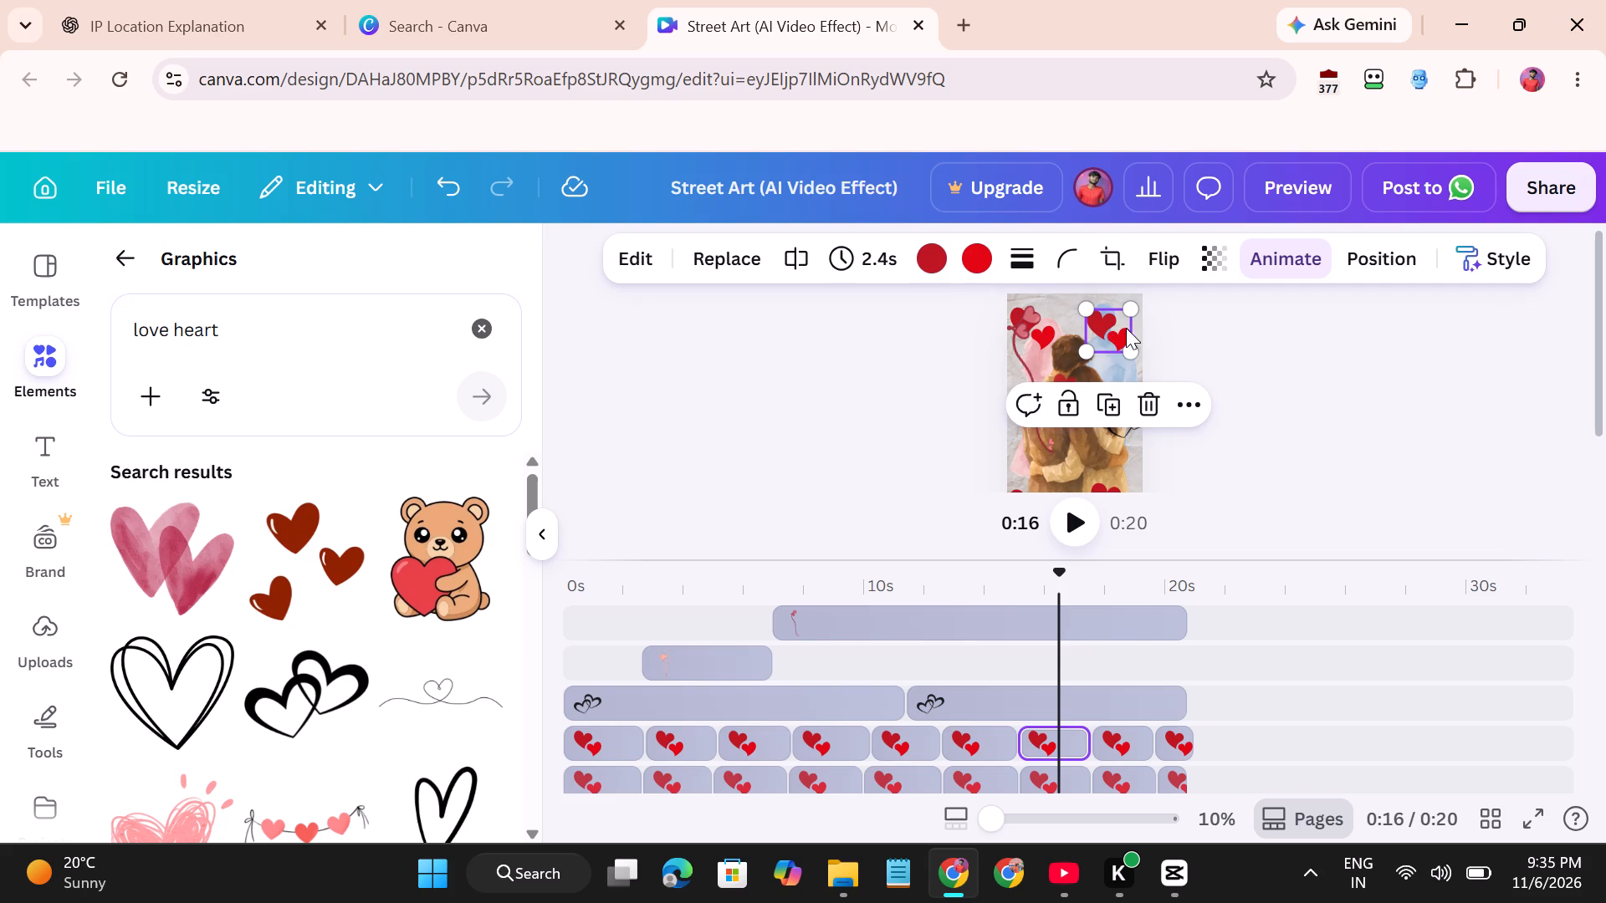
left_click_drag(1088, 350, 1071, 373)
left_click_drag(1094, 353, 1107, 337)
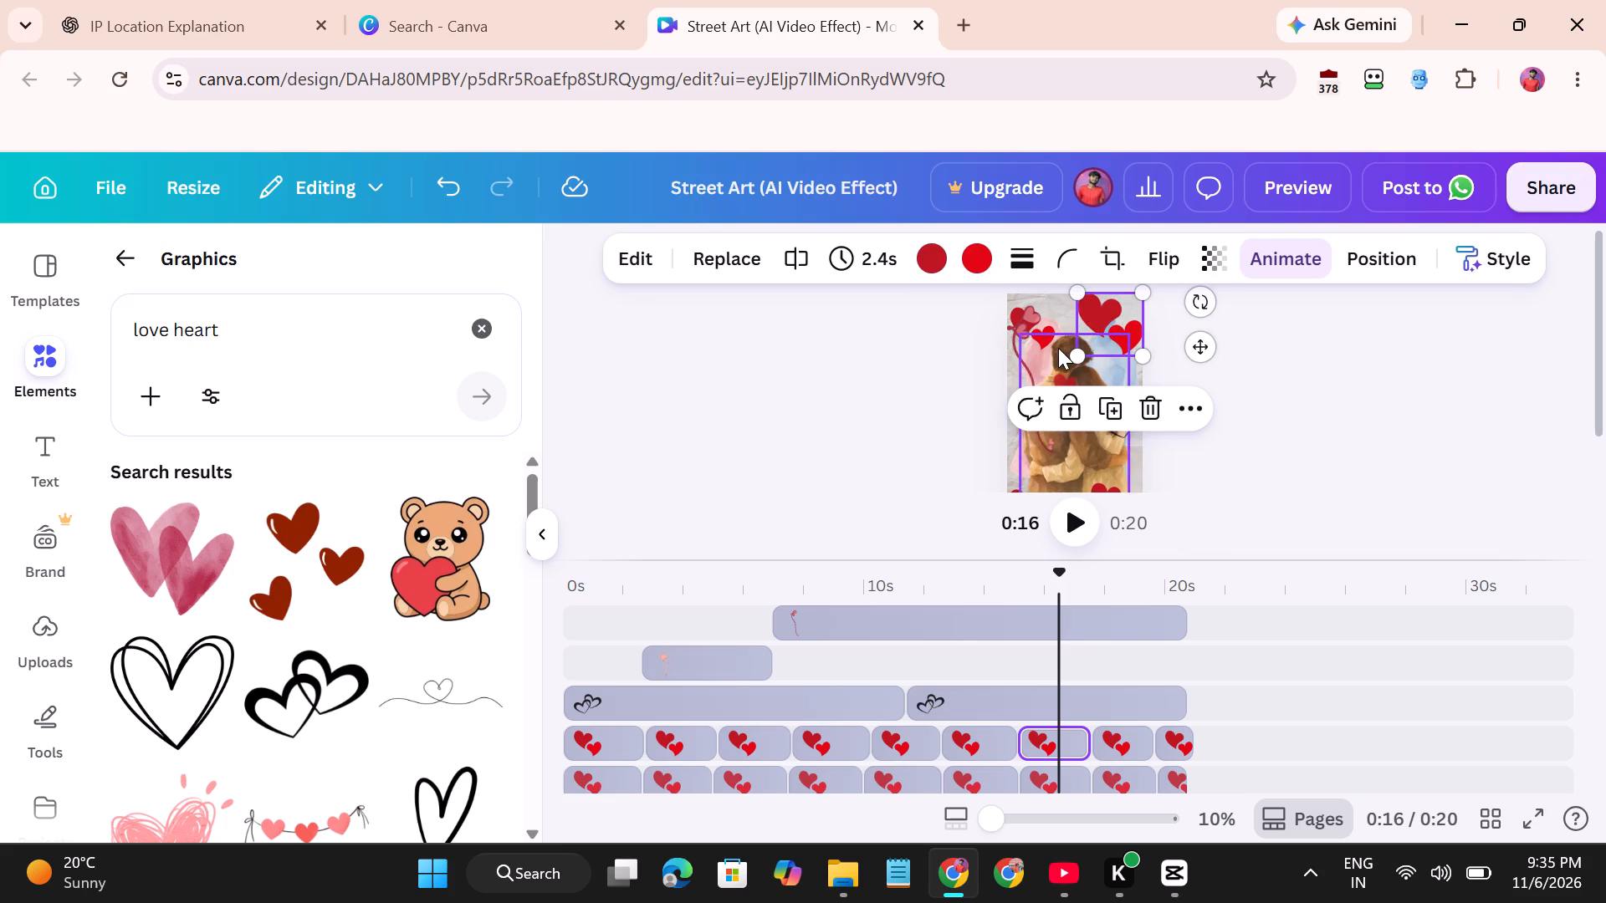
At about 16 s, shrink the upper-left heart pair, keeping its lower-left corner in place.
left_click(1046, 335)
left_click_drag(1048, 309, 1048, 308)
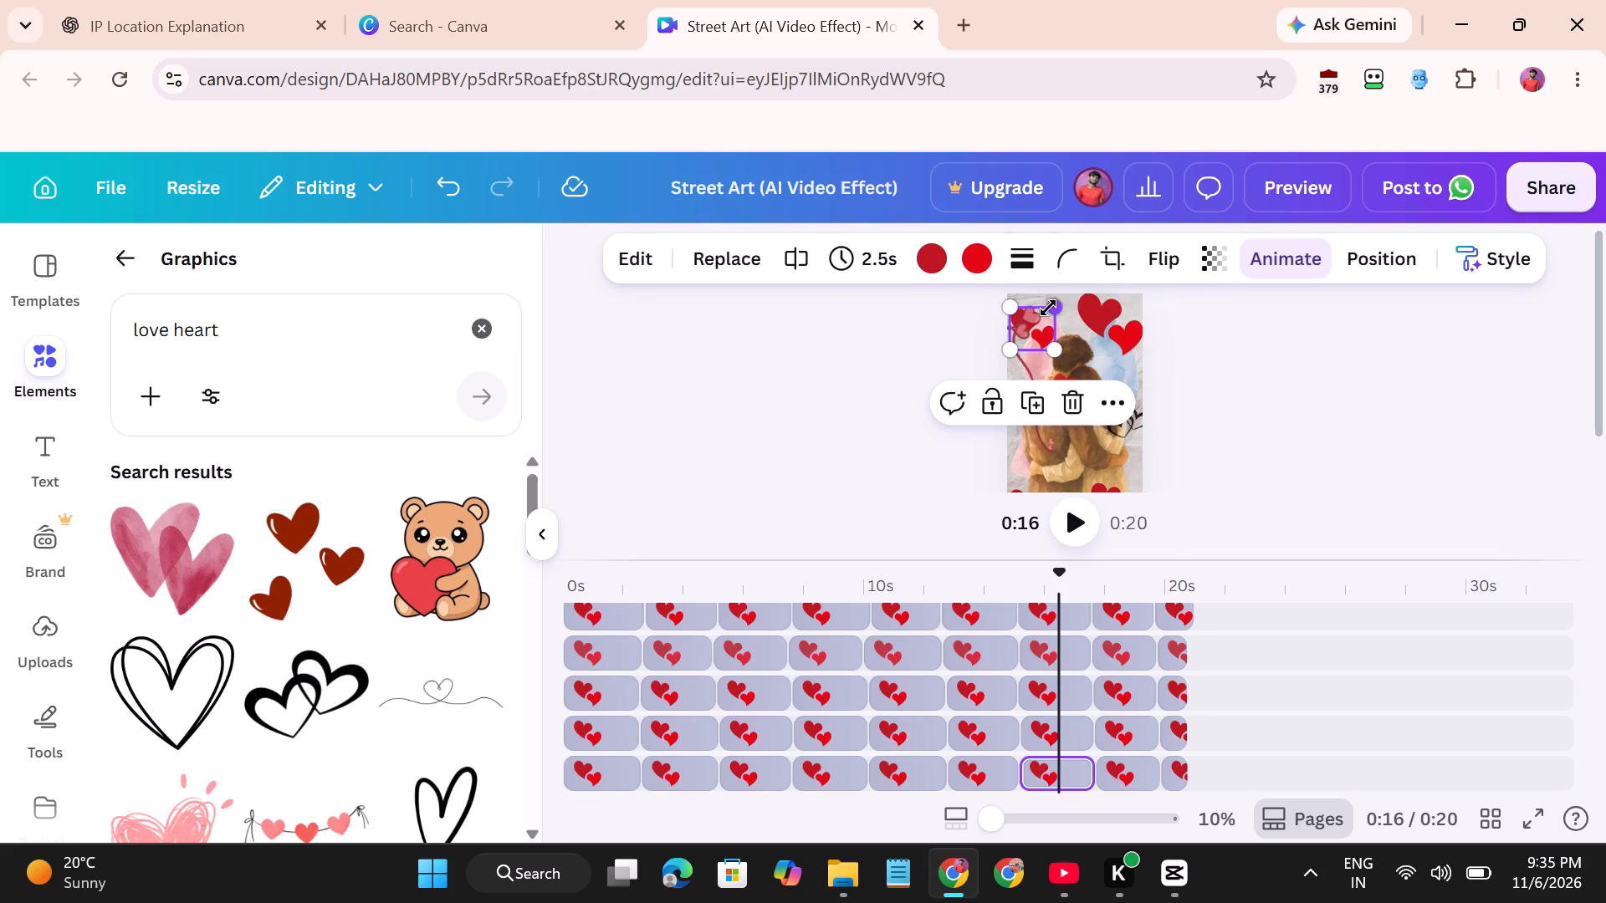
left_click_drag(1048, 308, 1038, 320)
Move the tilted heart-string graphic down along the page's left edge so its hearts sit below the upper-left heart pair.
left_click(1025, 360)
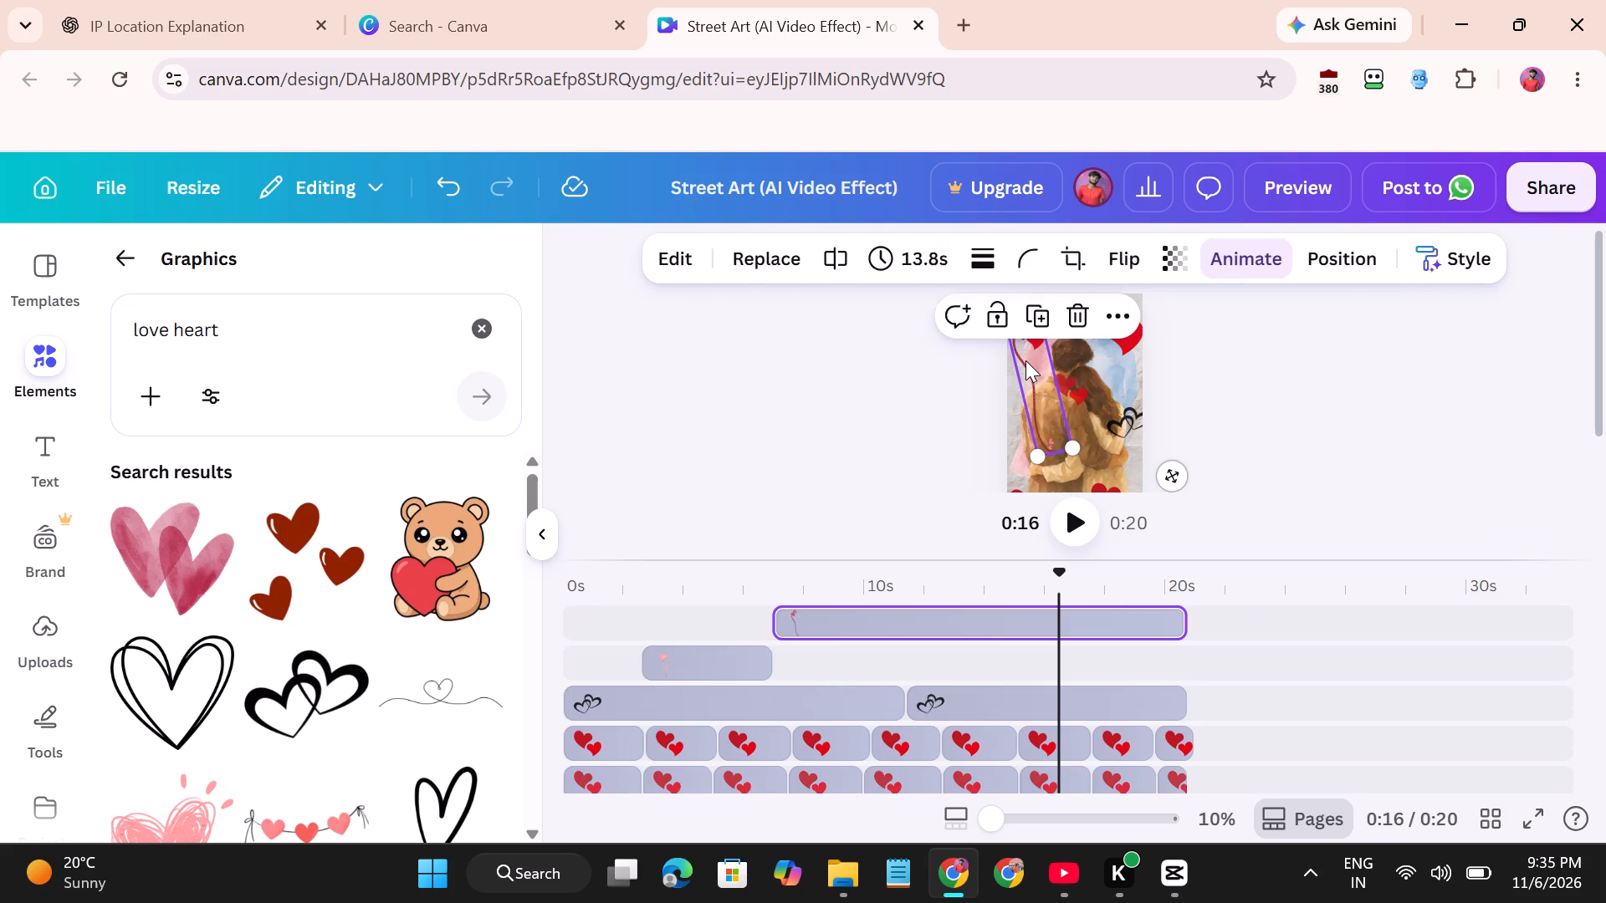
left_click_drag(1025, 360, 1031, 403)
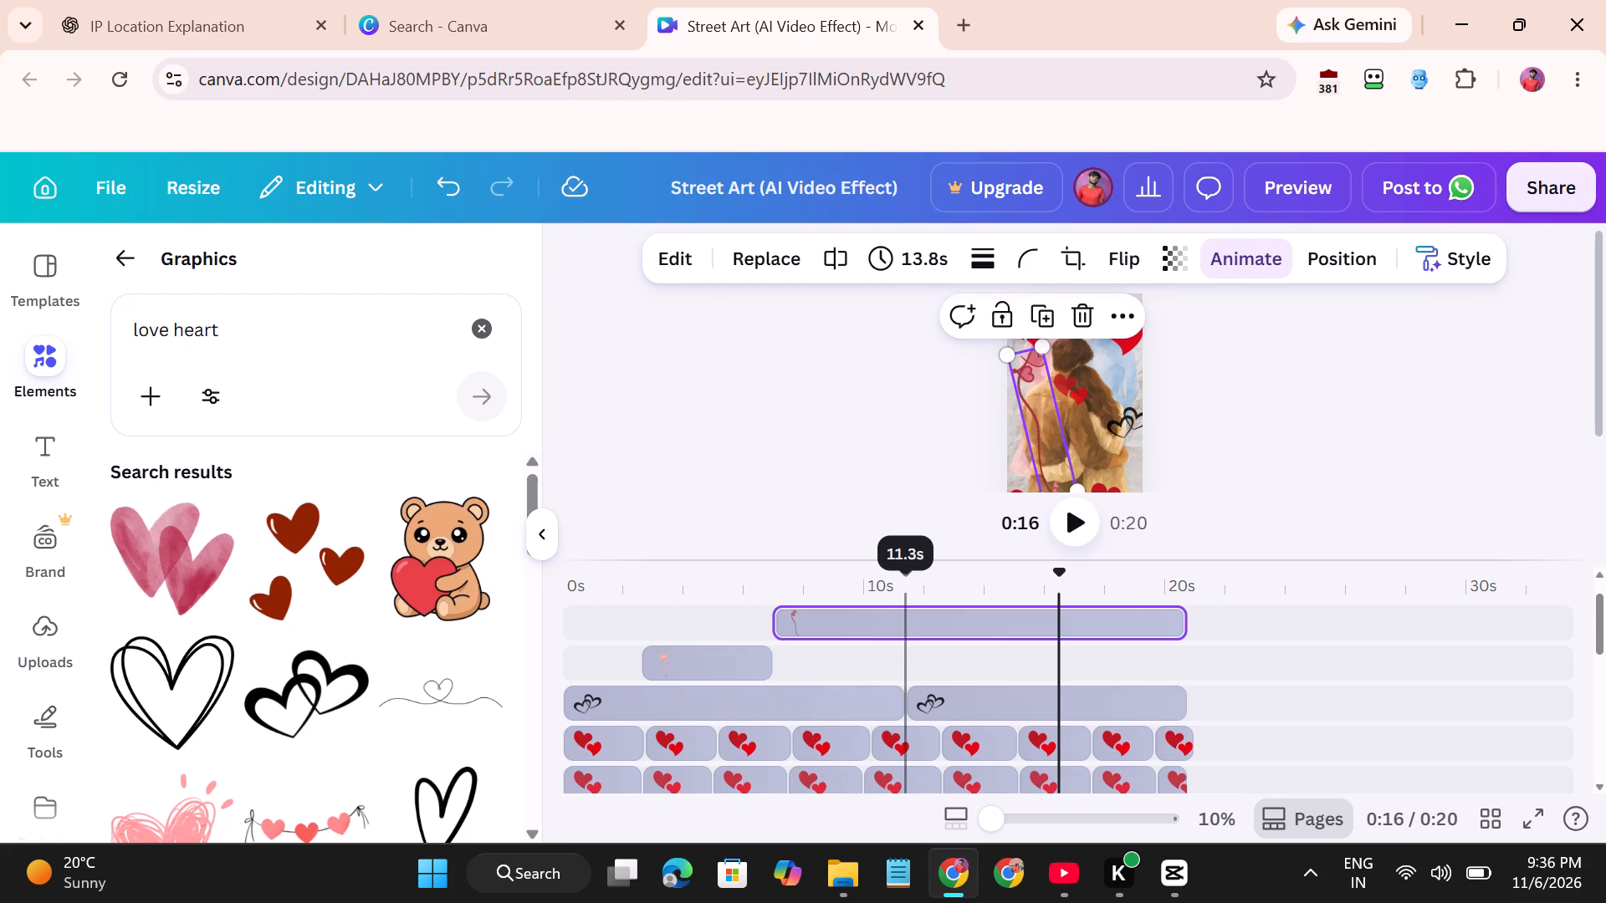
Split the heart-string graphic's timeline clip at about 10.2, 12.5, 15.1 and 17.5 s.
left_click(908, 594)
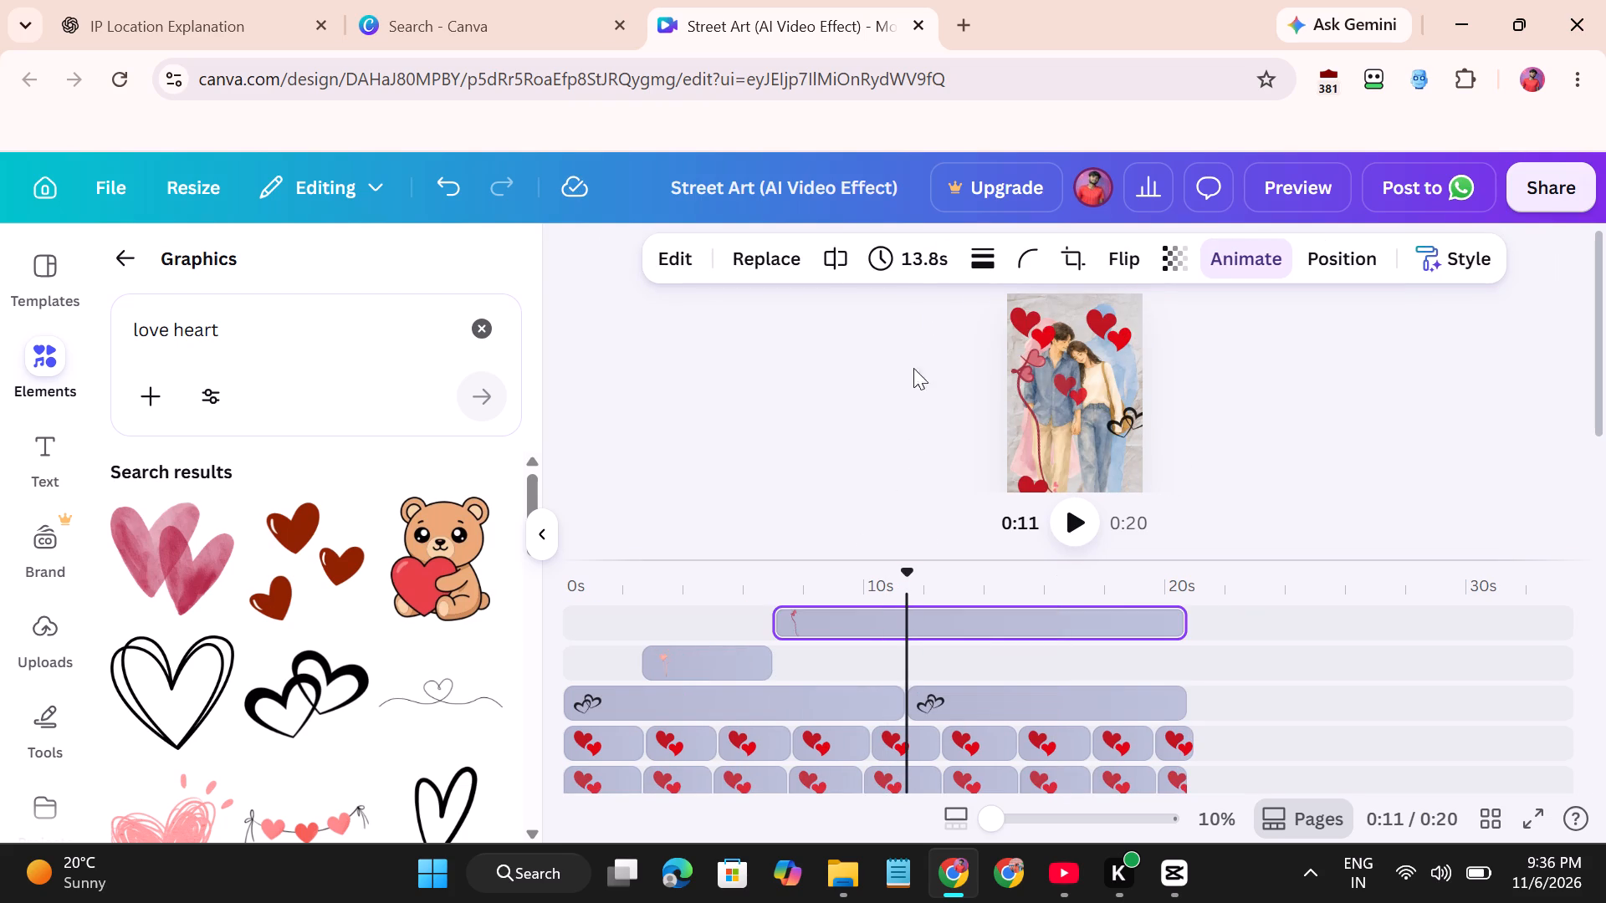
left_click(873, 595)
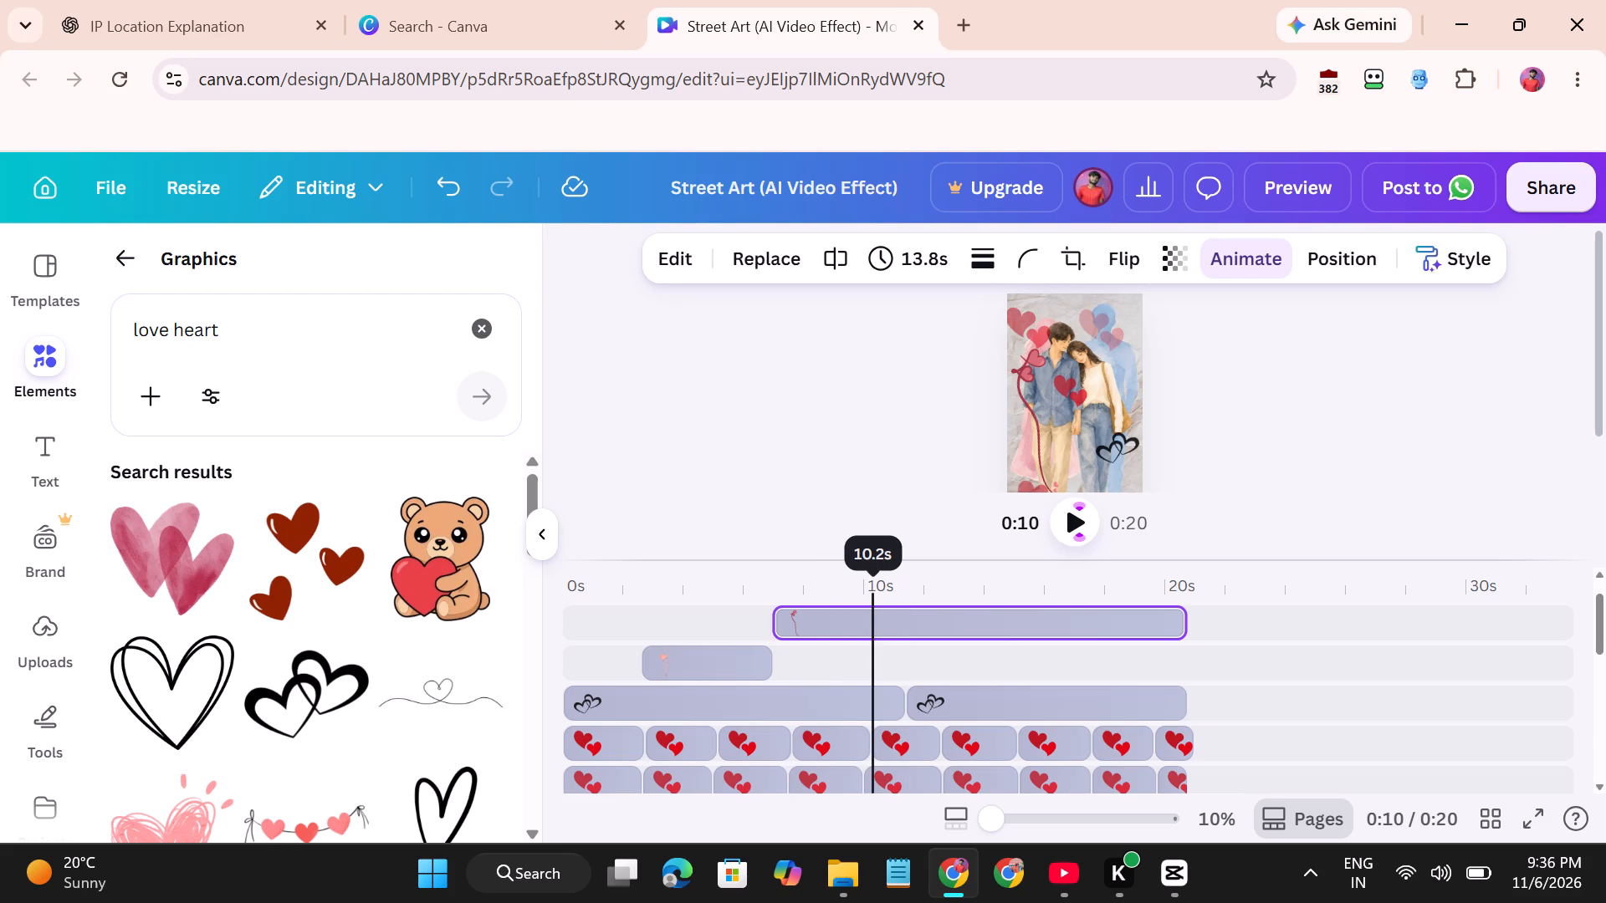
left_click(837, 251)
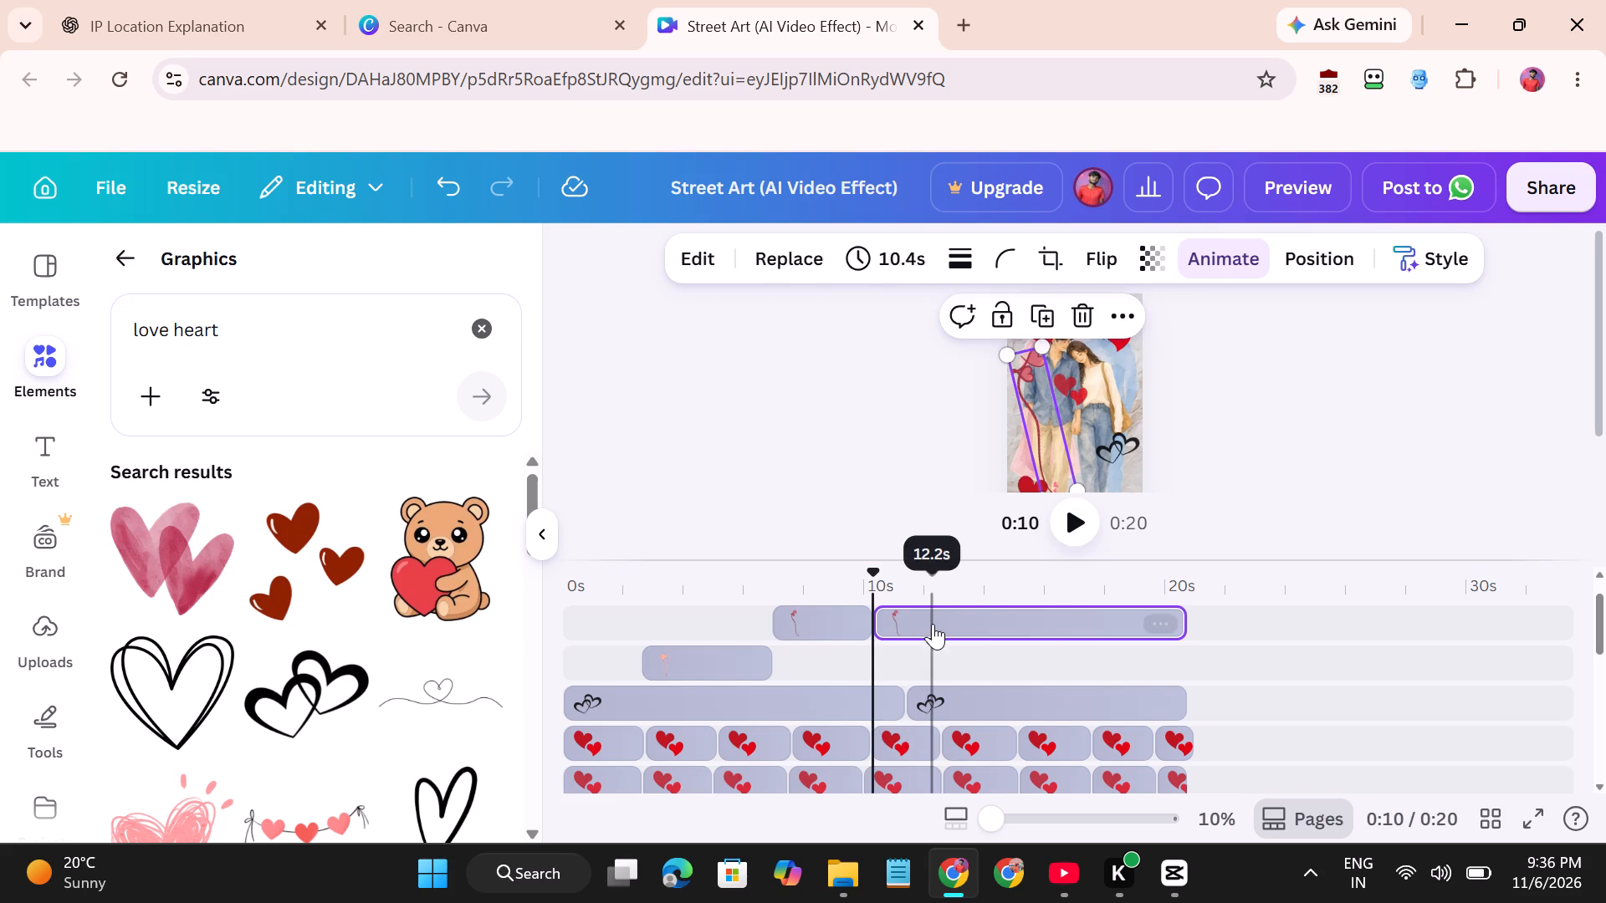
left_click(941, 598)
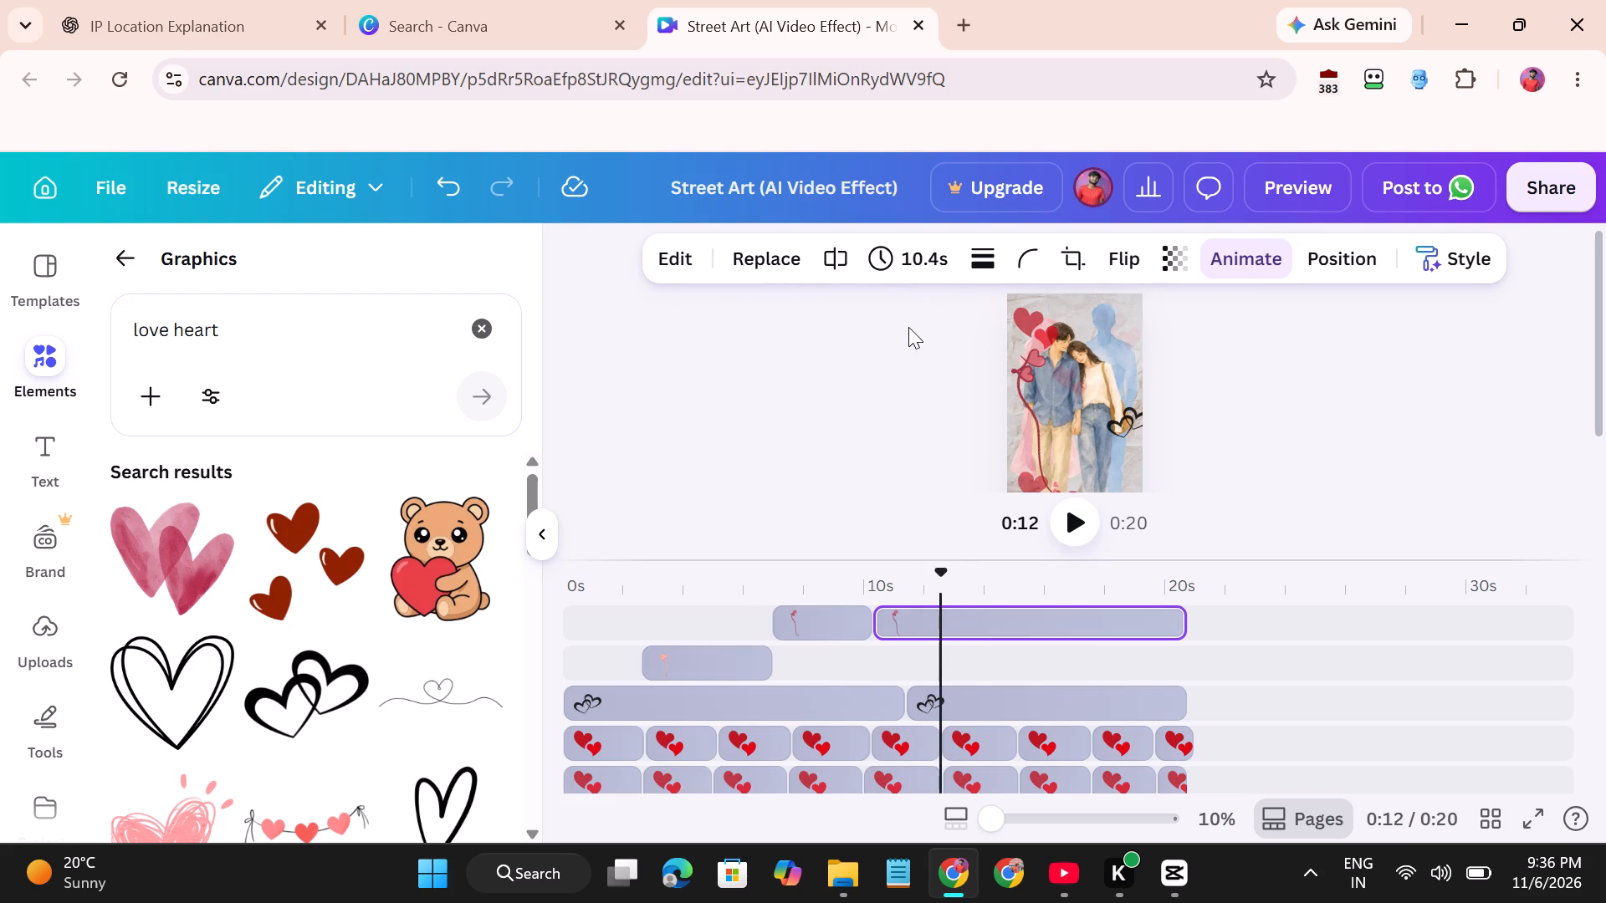
left_click(836, 252)
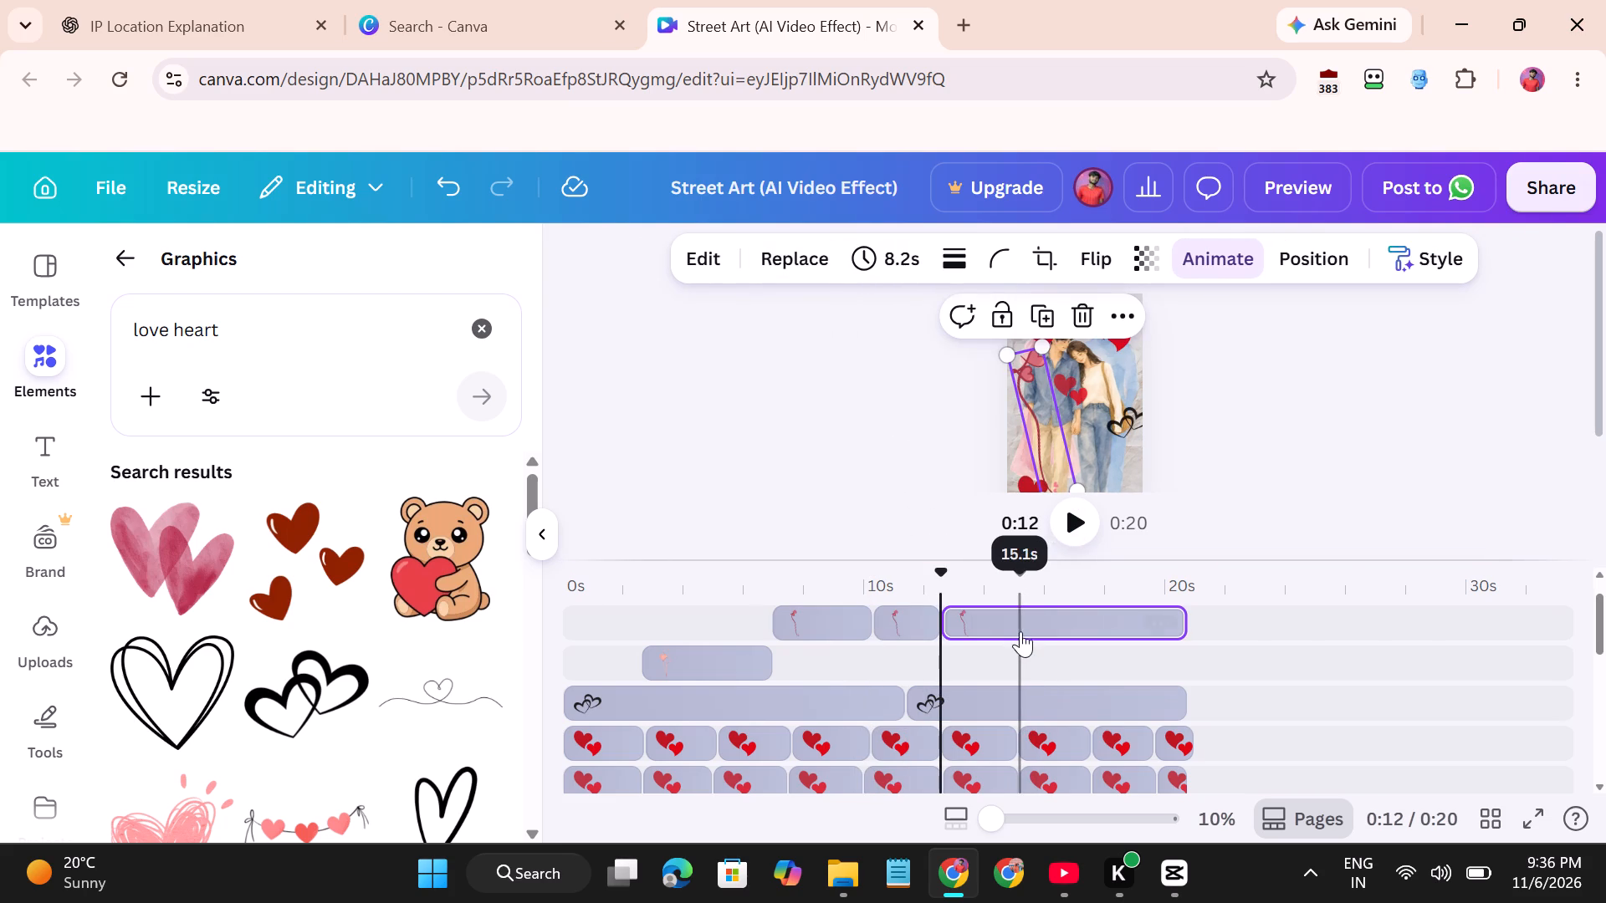
left_click(1020, 601)
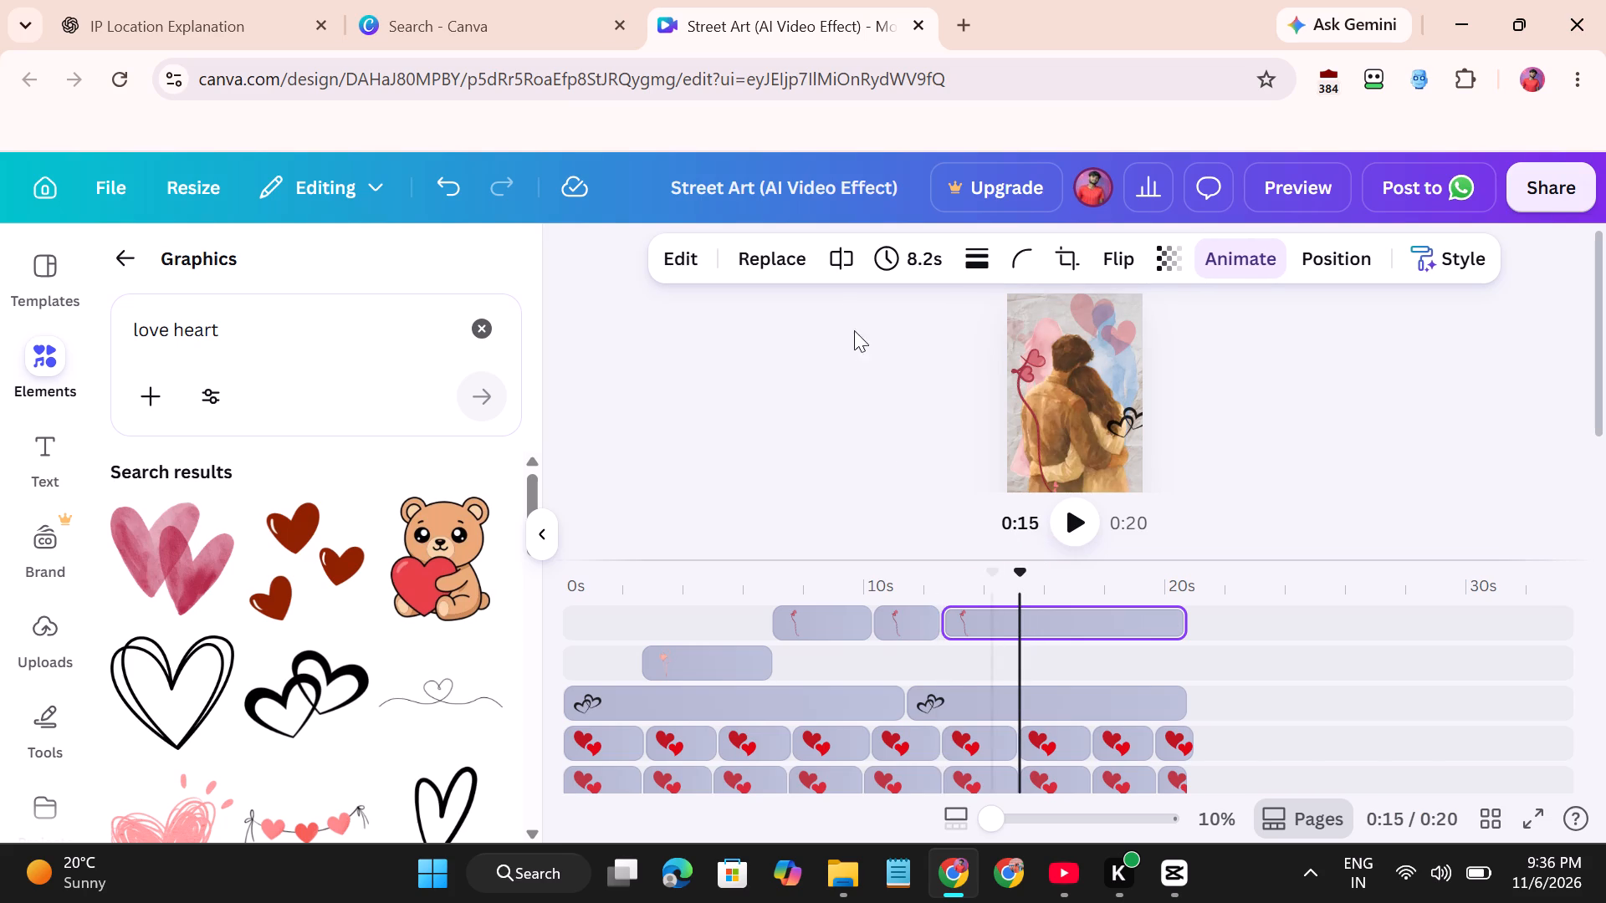
left_click(839, 253)
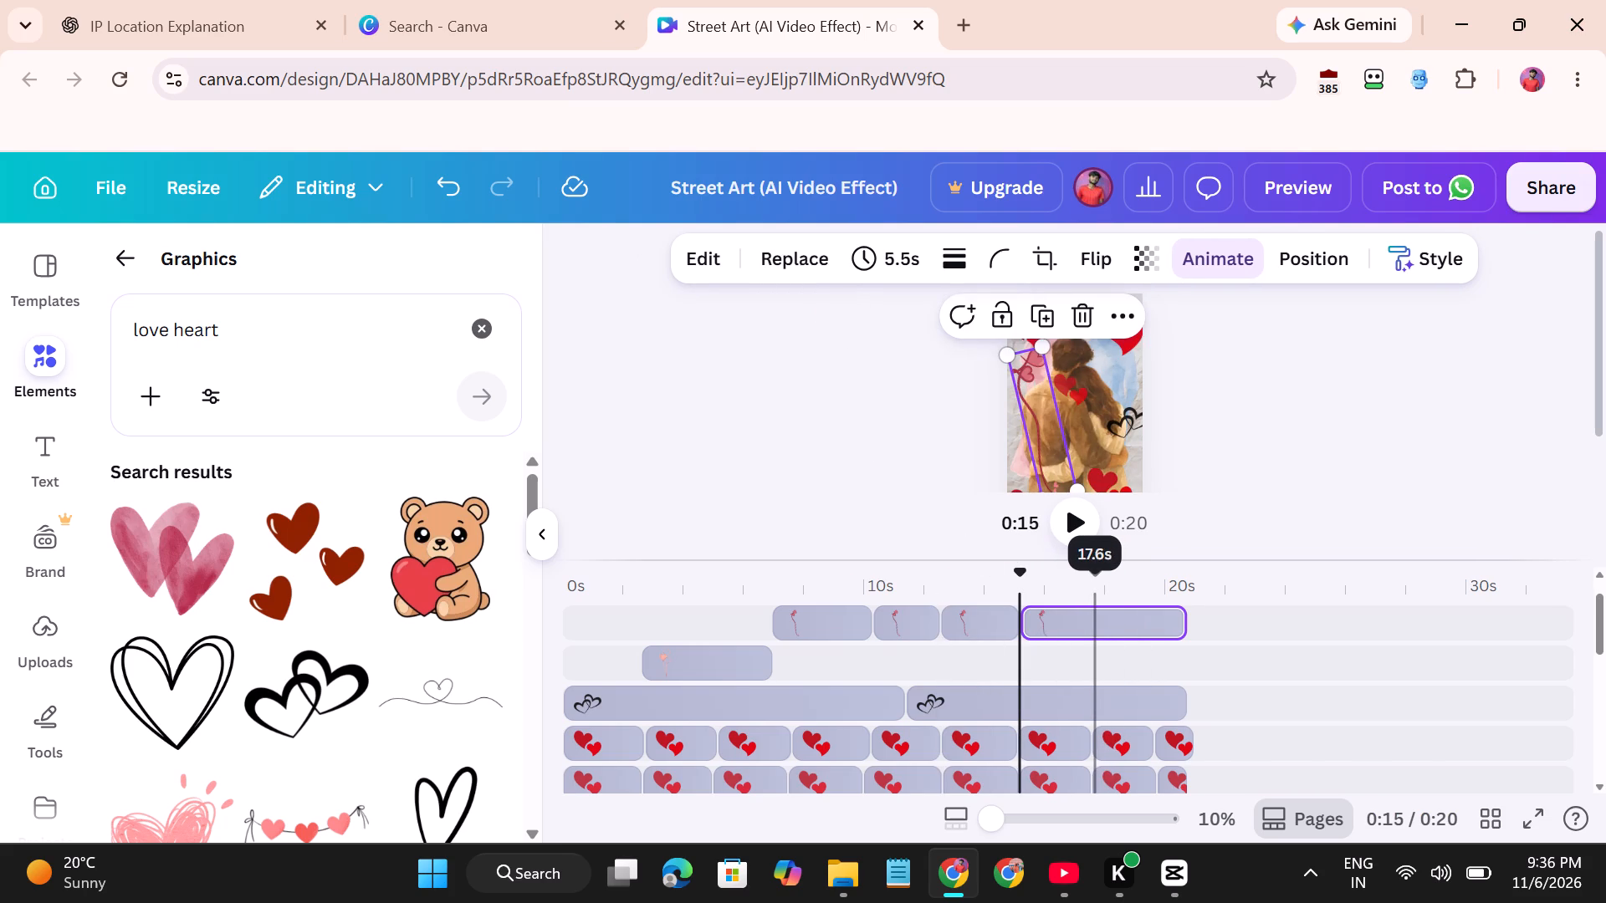
left_click(1092, 614)
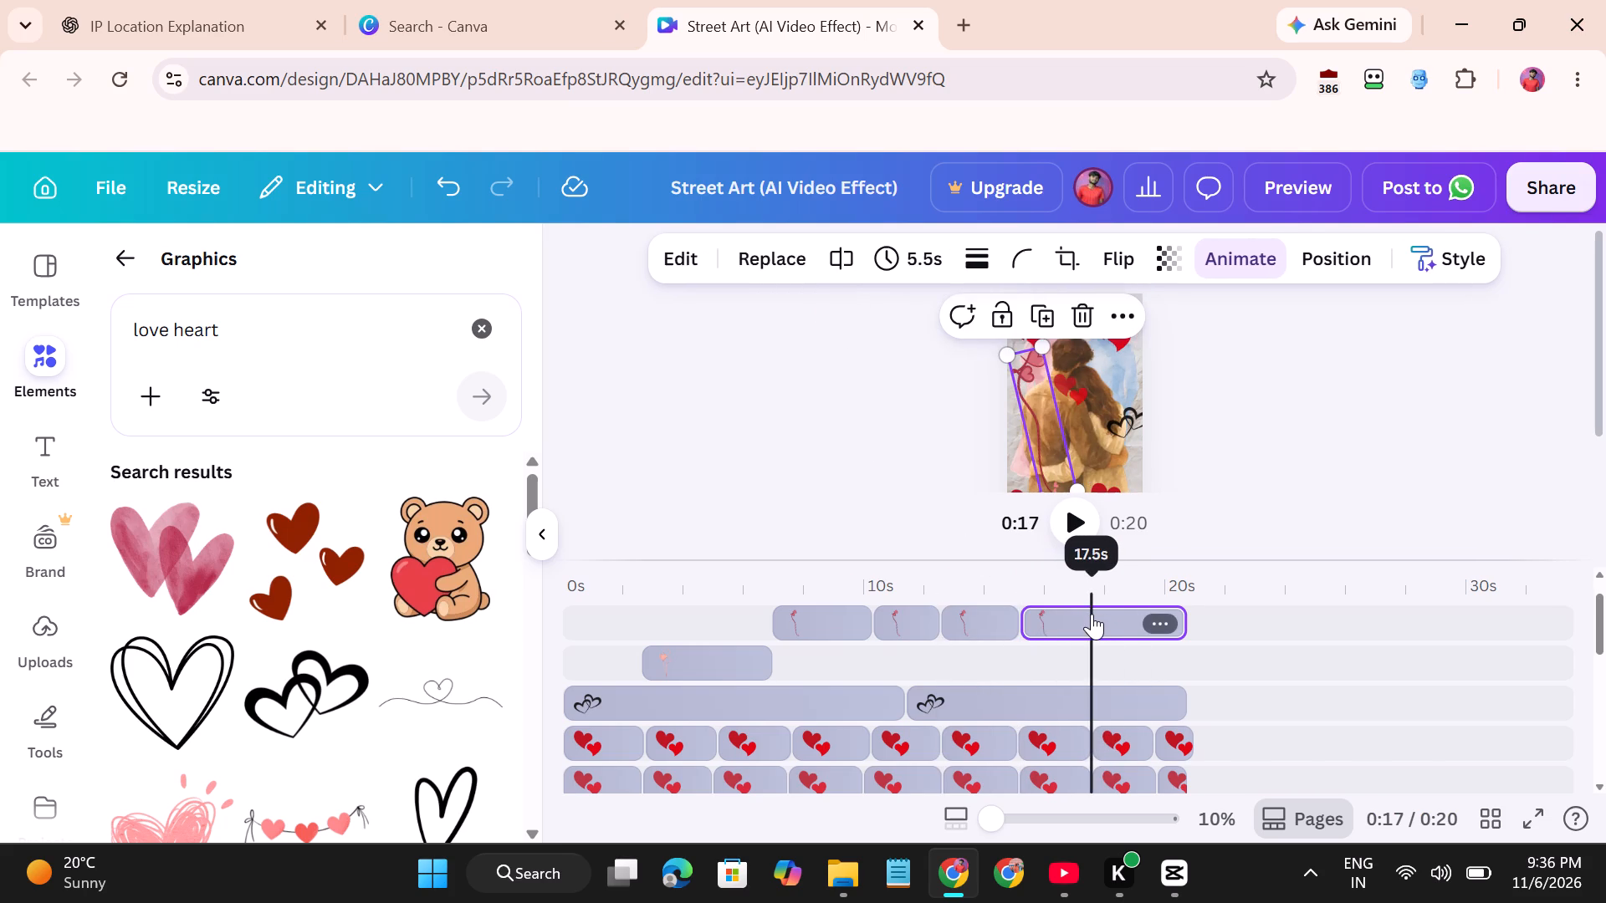
left_click(841, 258)
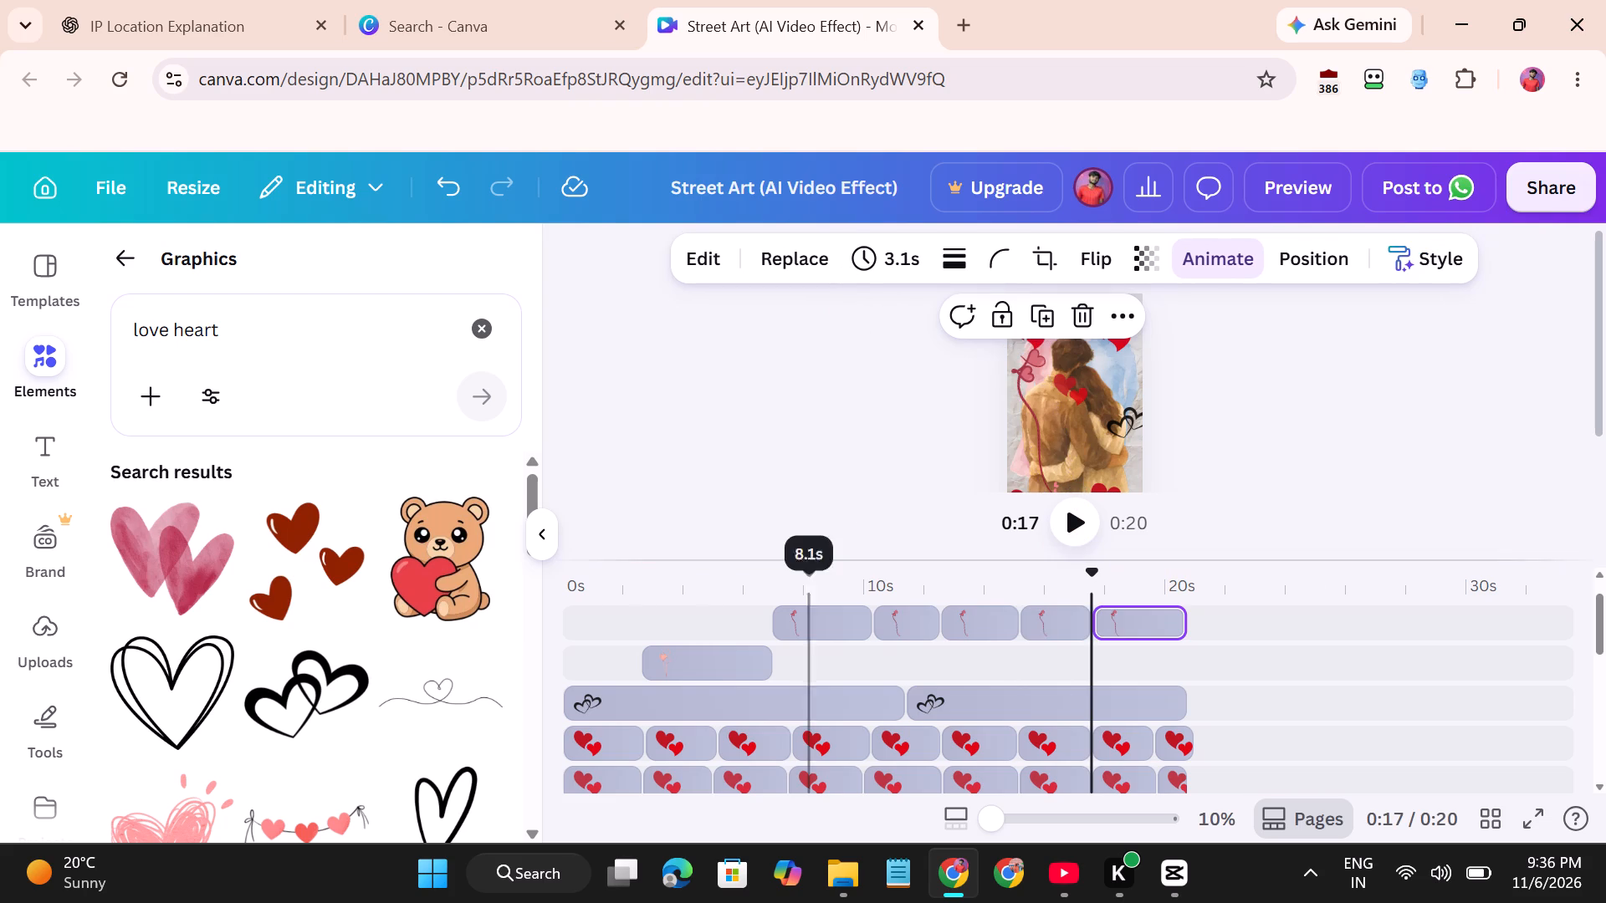
Extend the pink heart graphic's clip in both directions to span the whole video, from 0 to 20.7 s.
left_click(688, 657)
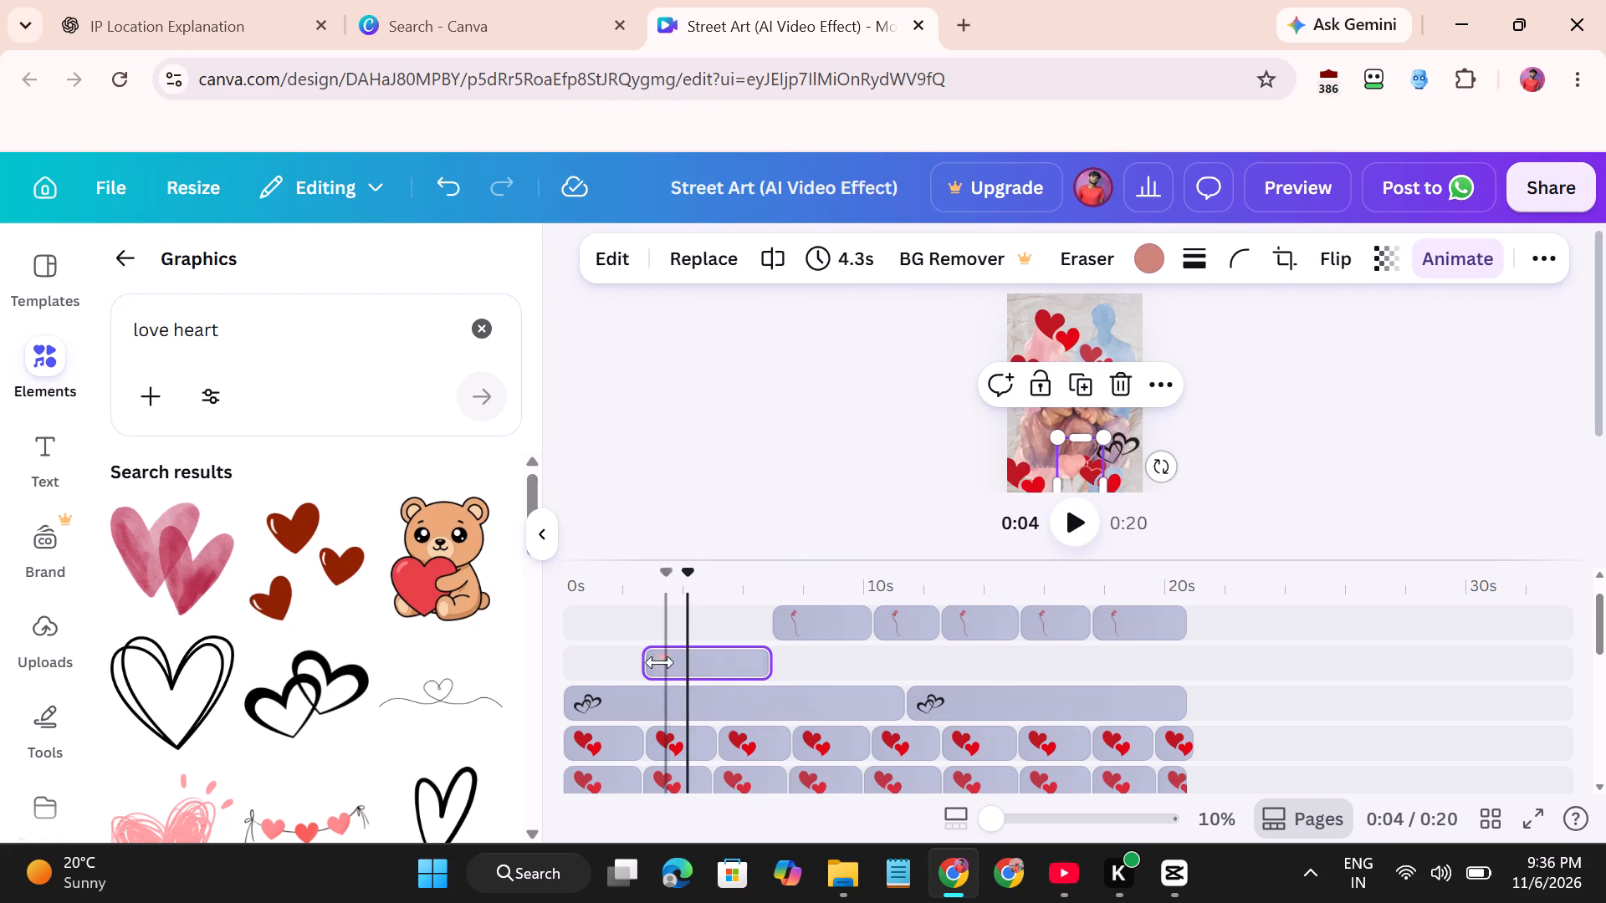
left_click_drag(654, 662, 561, 637)
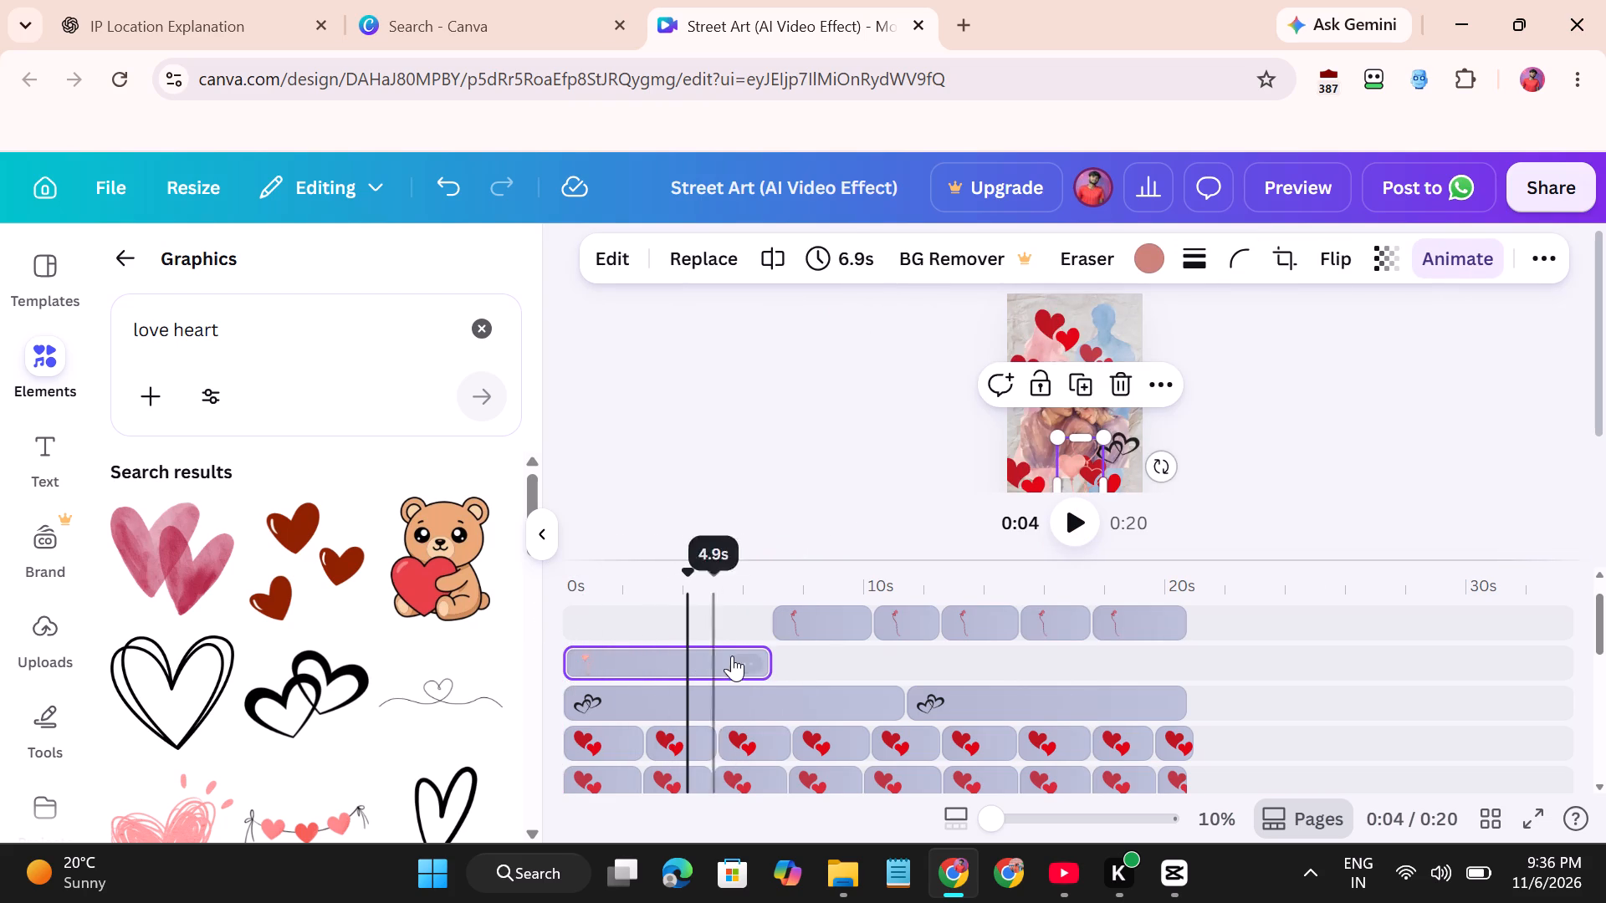
left_click_drag(765, 656, 1113, 686)
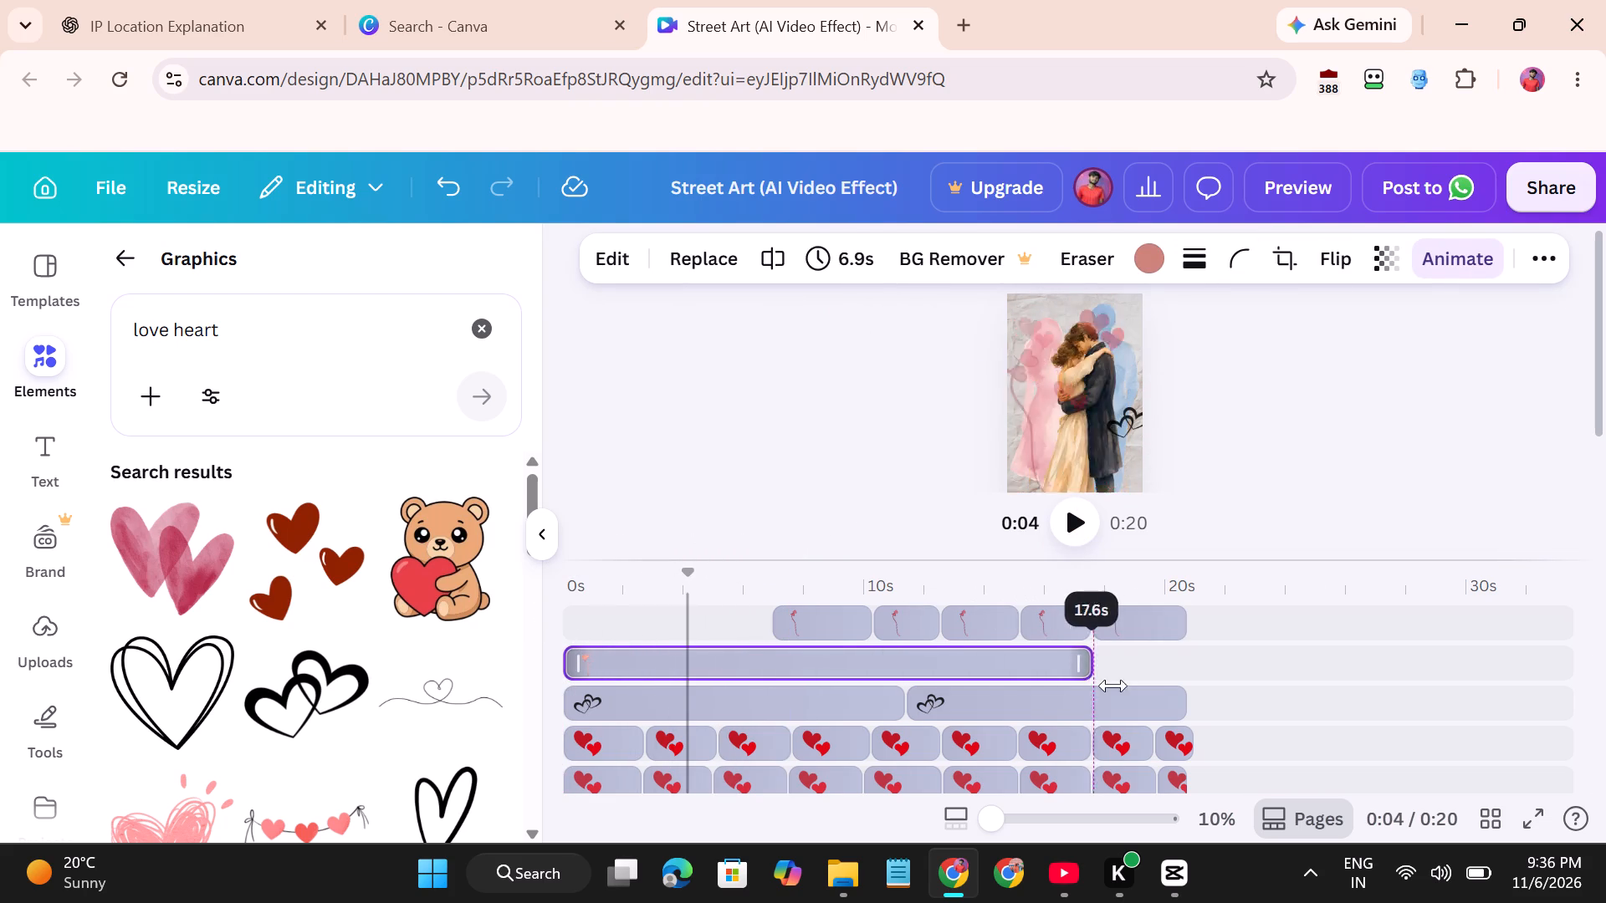
left_click_drag(1113, 686, 1179, 686)
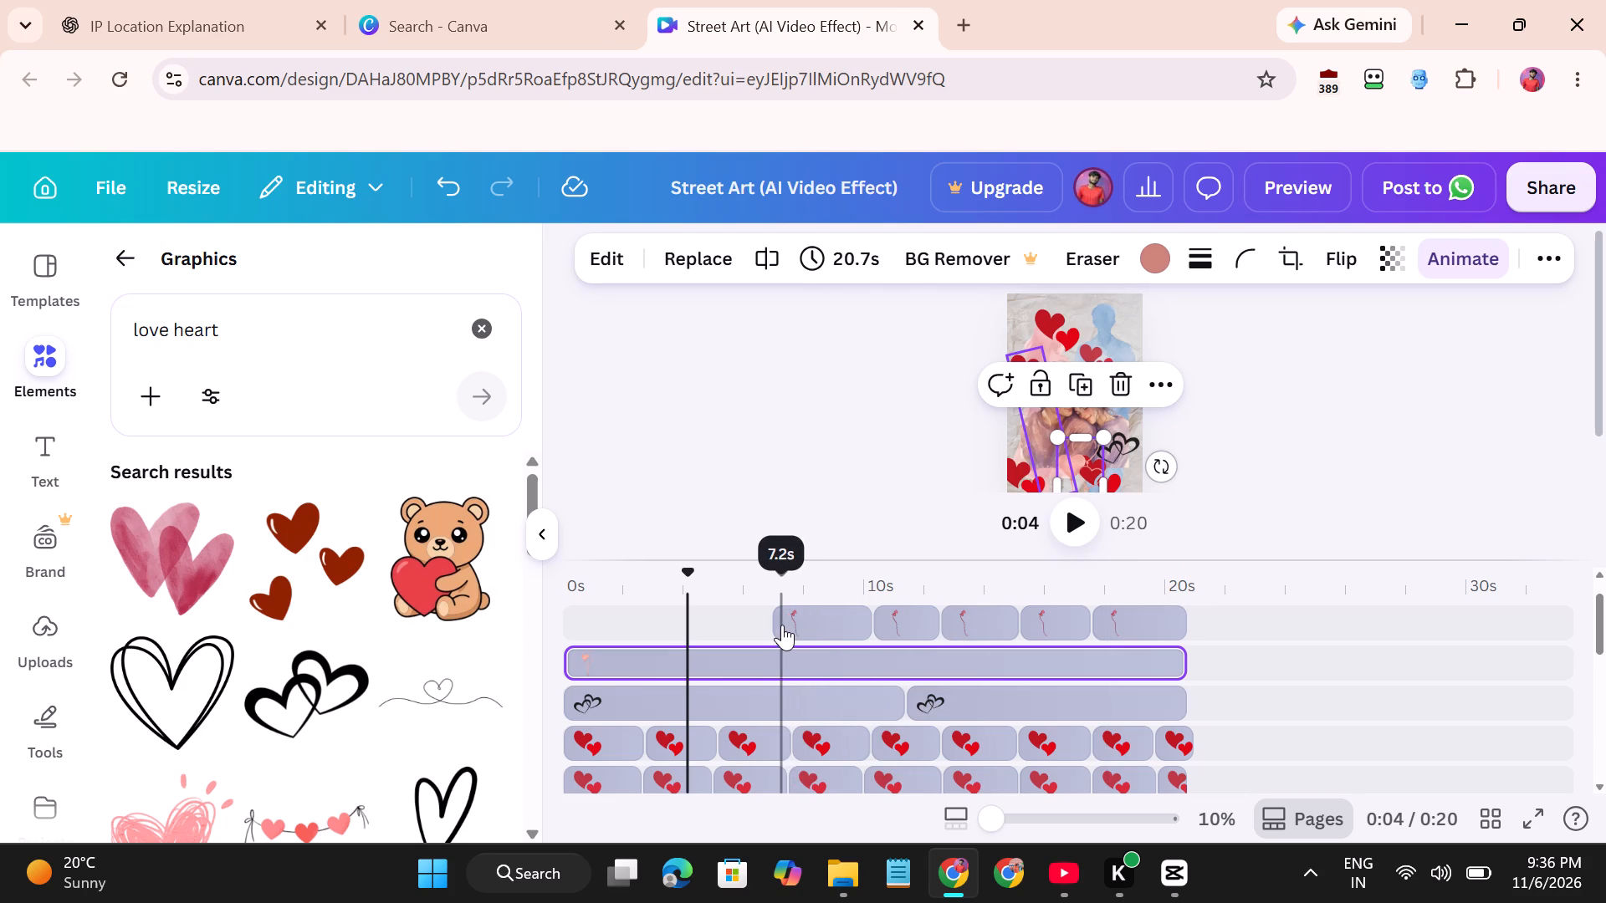
Extend the first heart-string clip back to the start of the video at 0 s.
left_click(785, 620)
left_click_drag(785, 619, 701, 614)
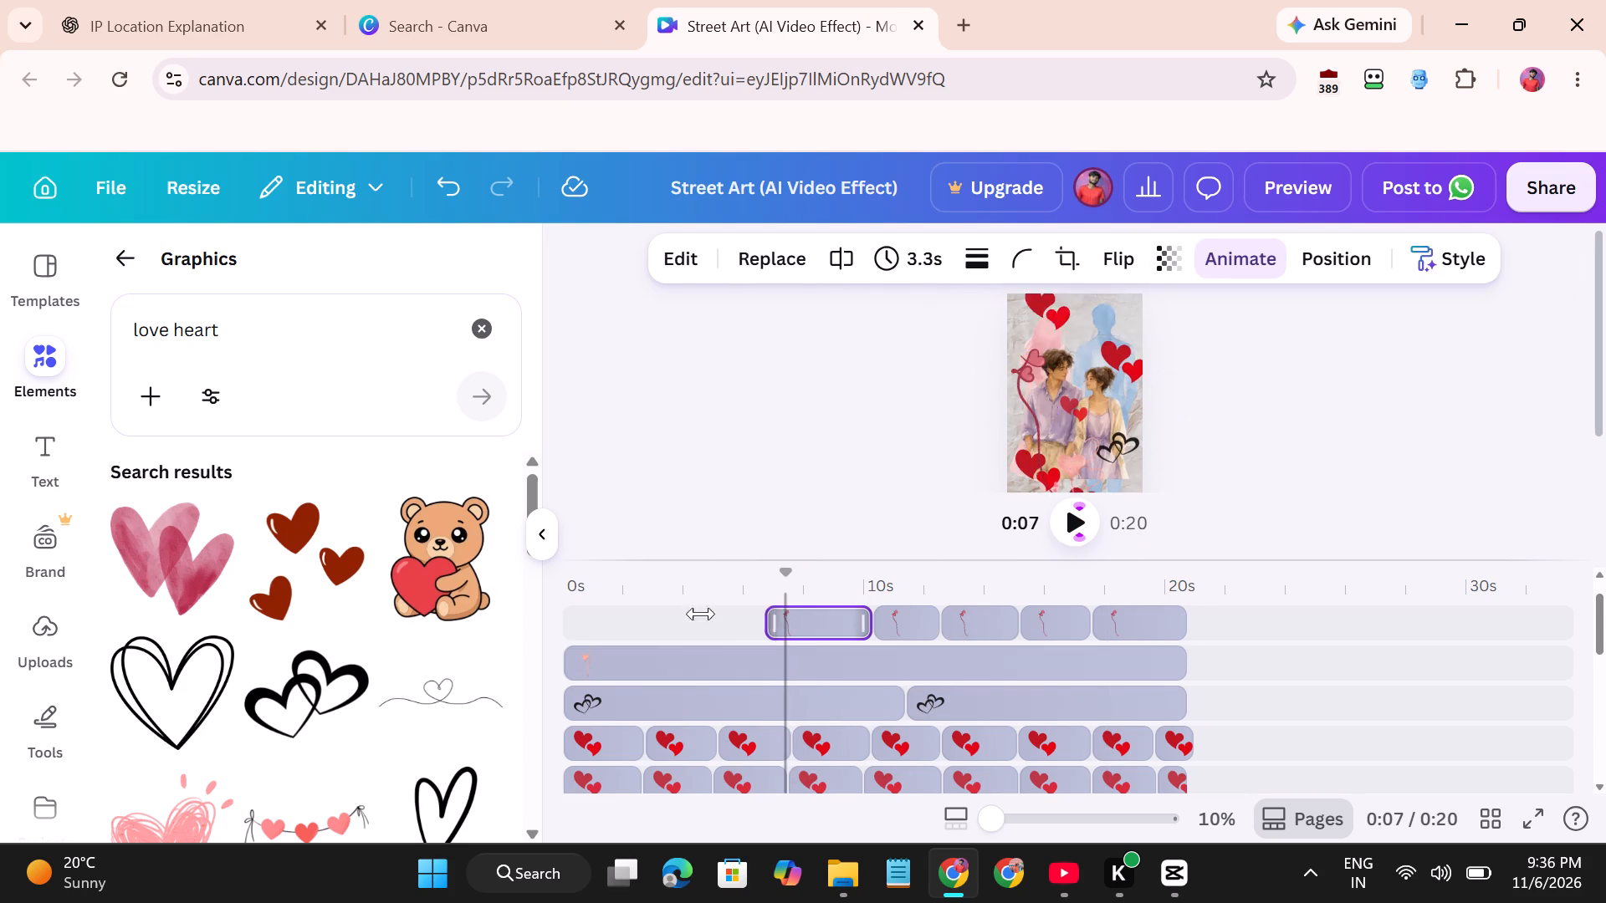
left_click_drag(701, 614, 559, 605)
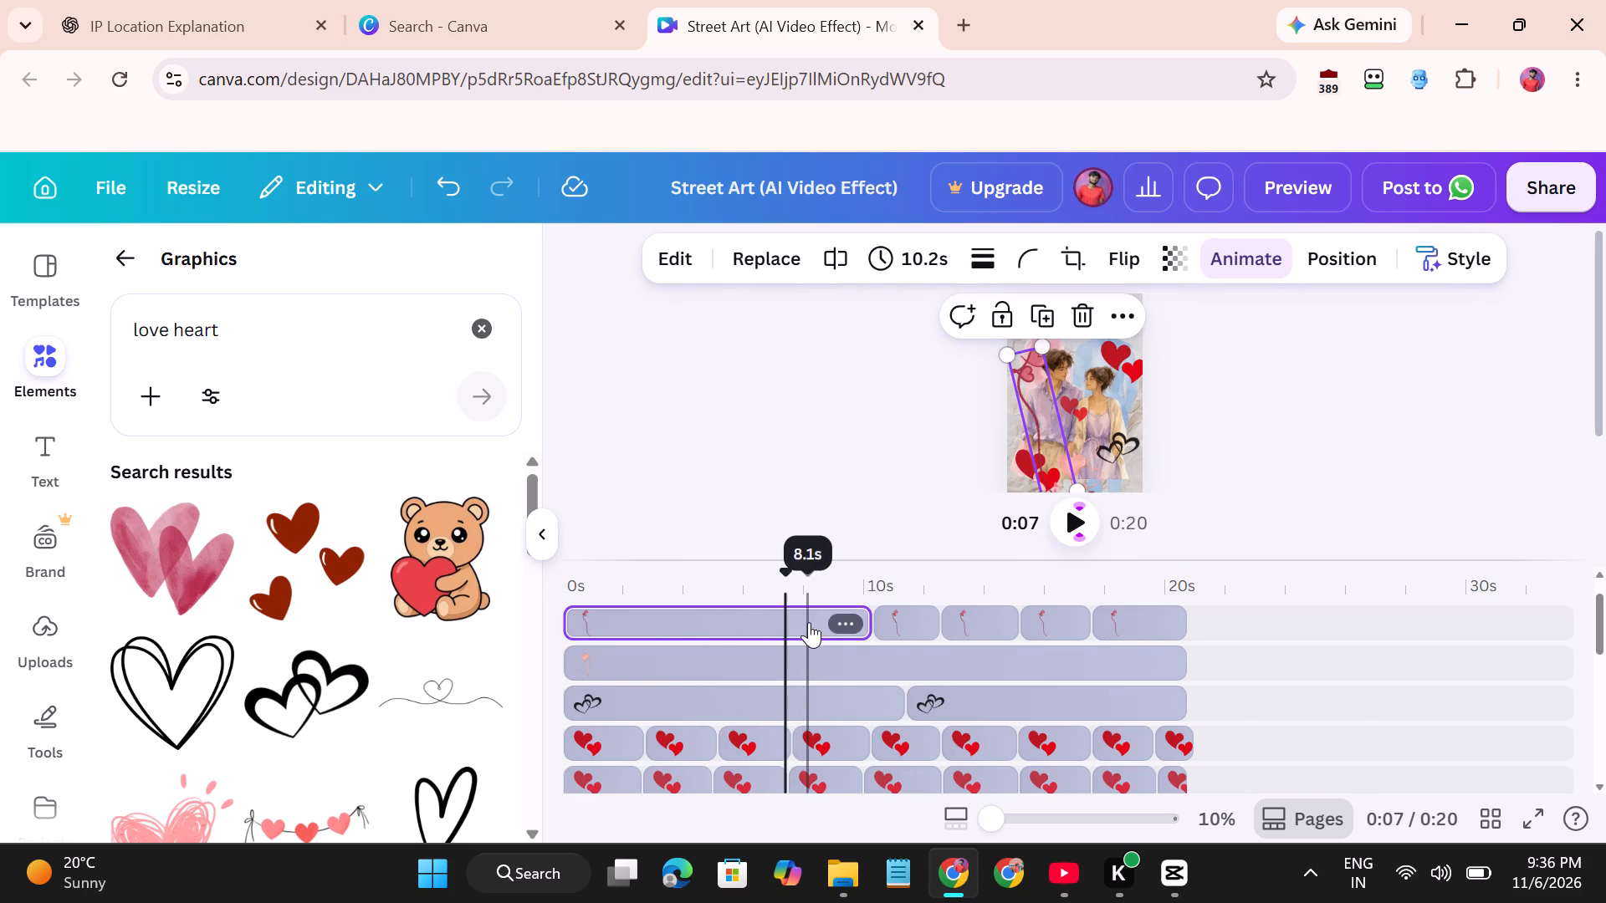
Split the opening heart-string clip at about 7.6, 5.1 and 2.6 s, and the final one at about 19.6 s.
left_click(796, 593)
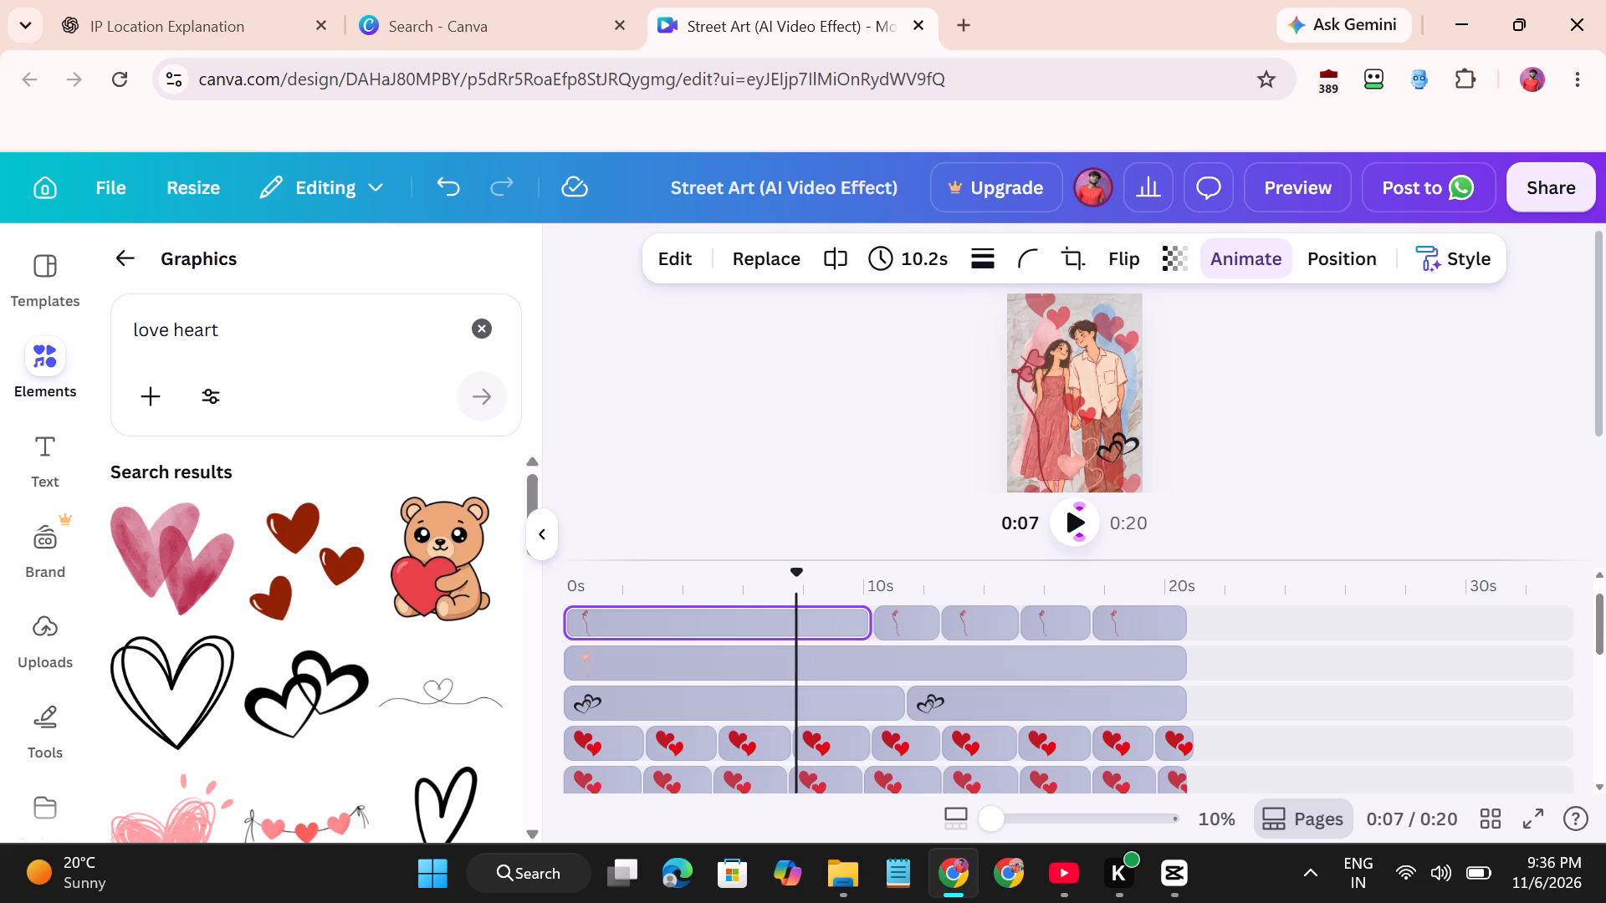
left_click(796, 593)
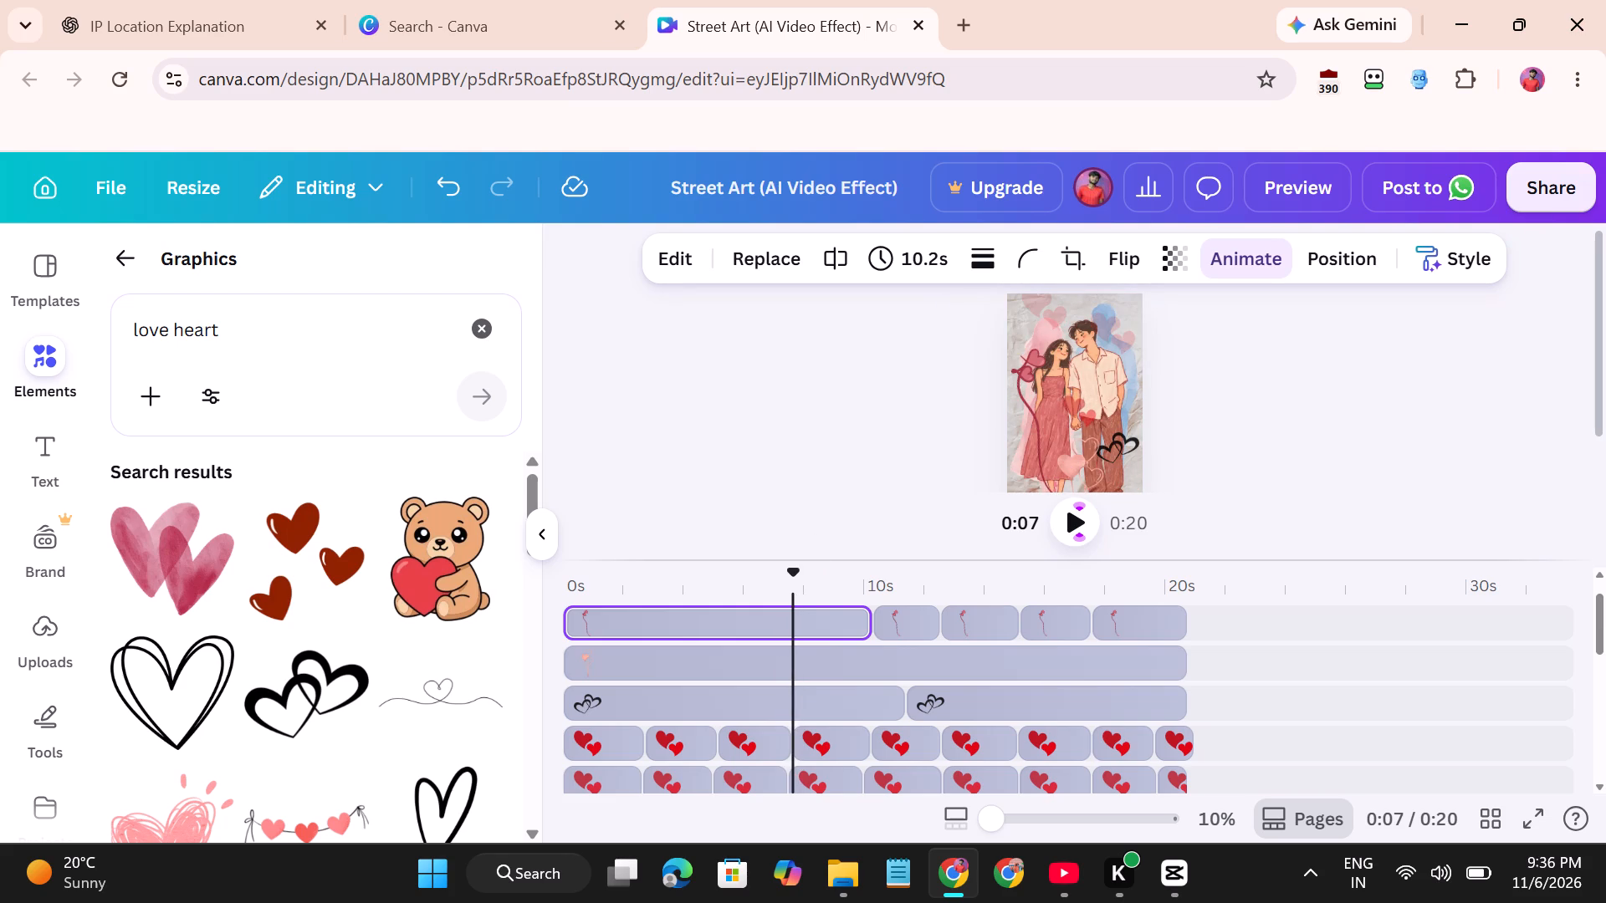
left_click(843, 248)
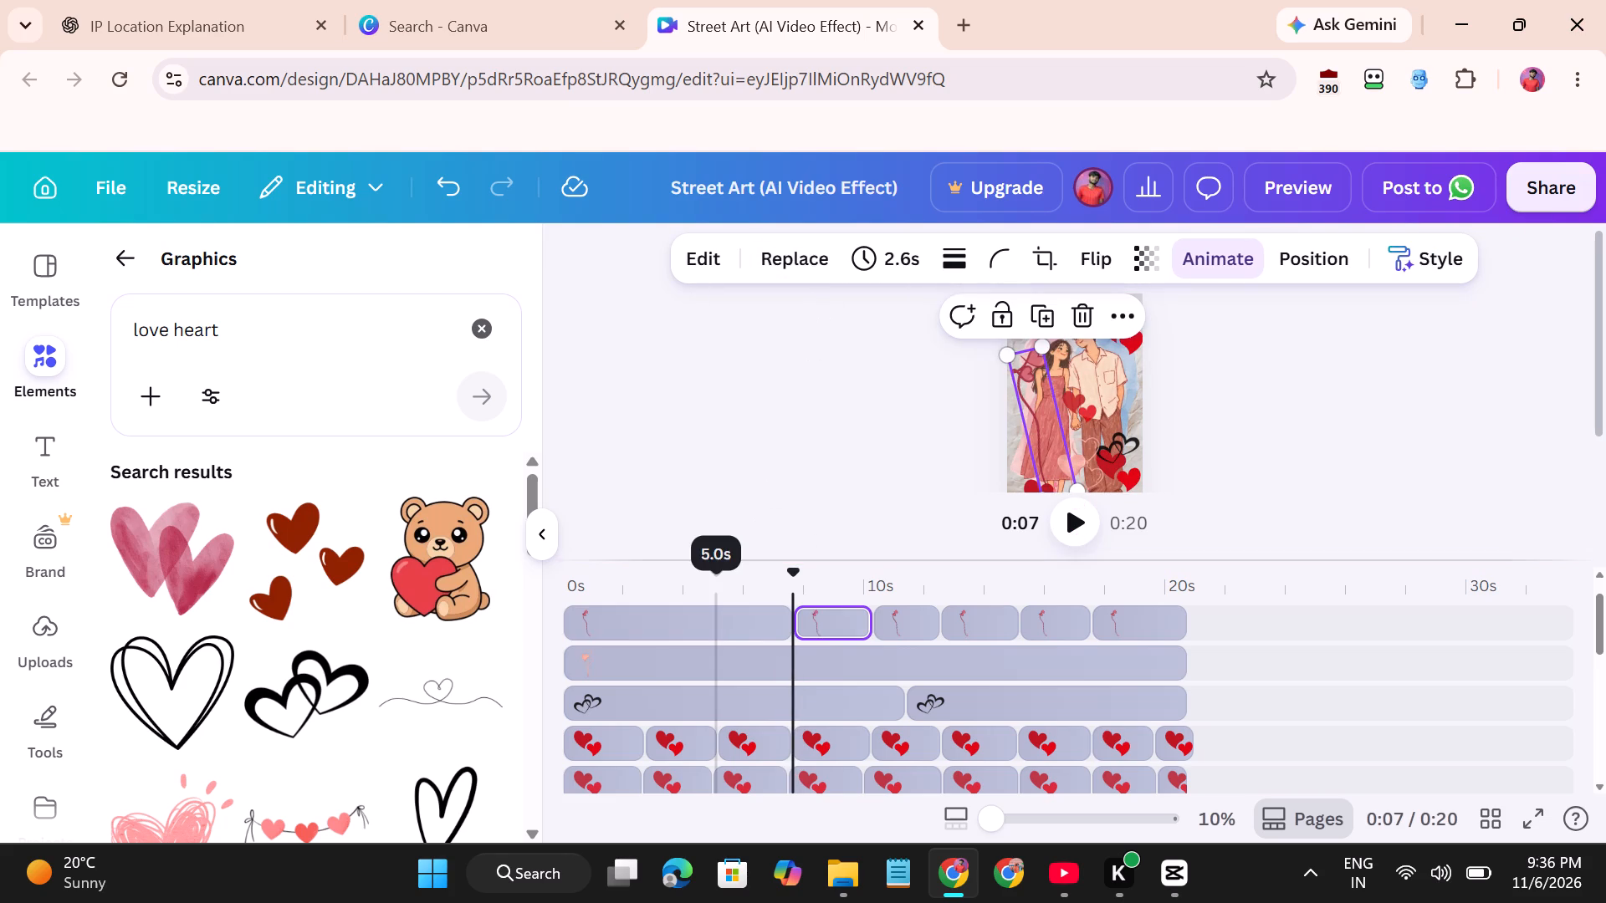
left_click(717, 599)
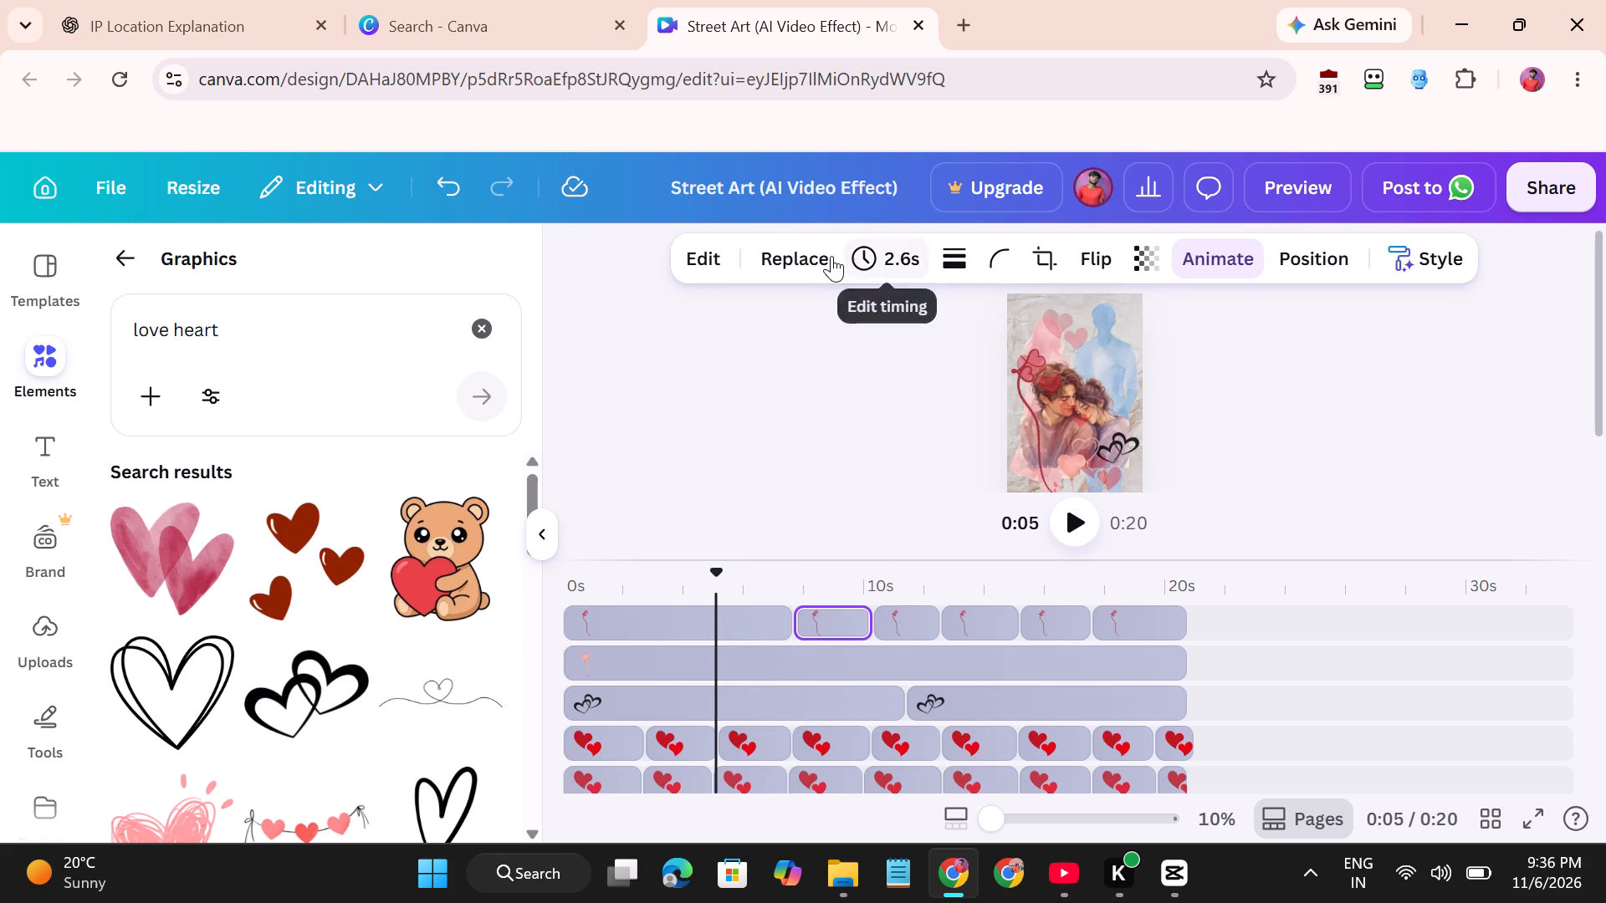
left_click(732, 625)
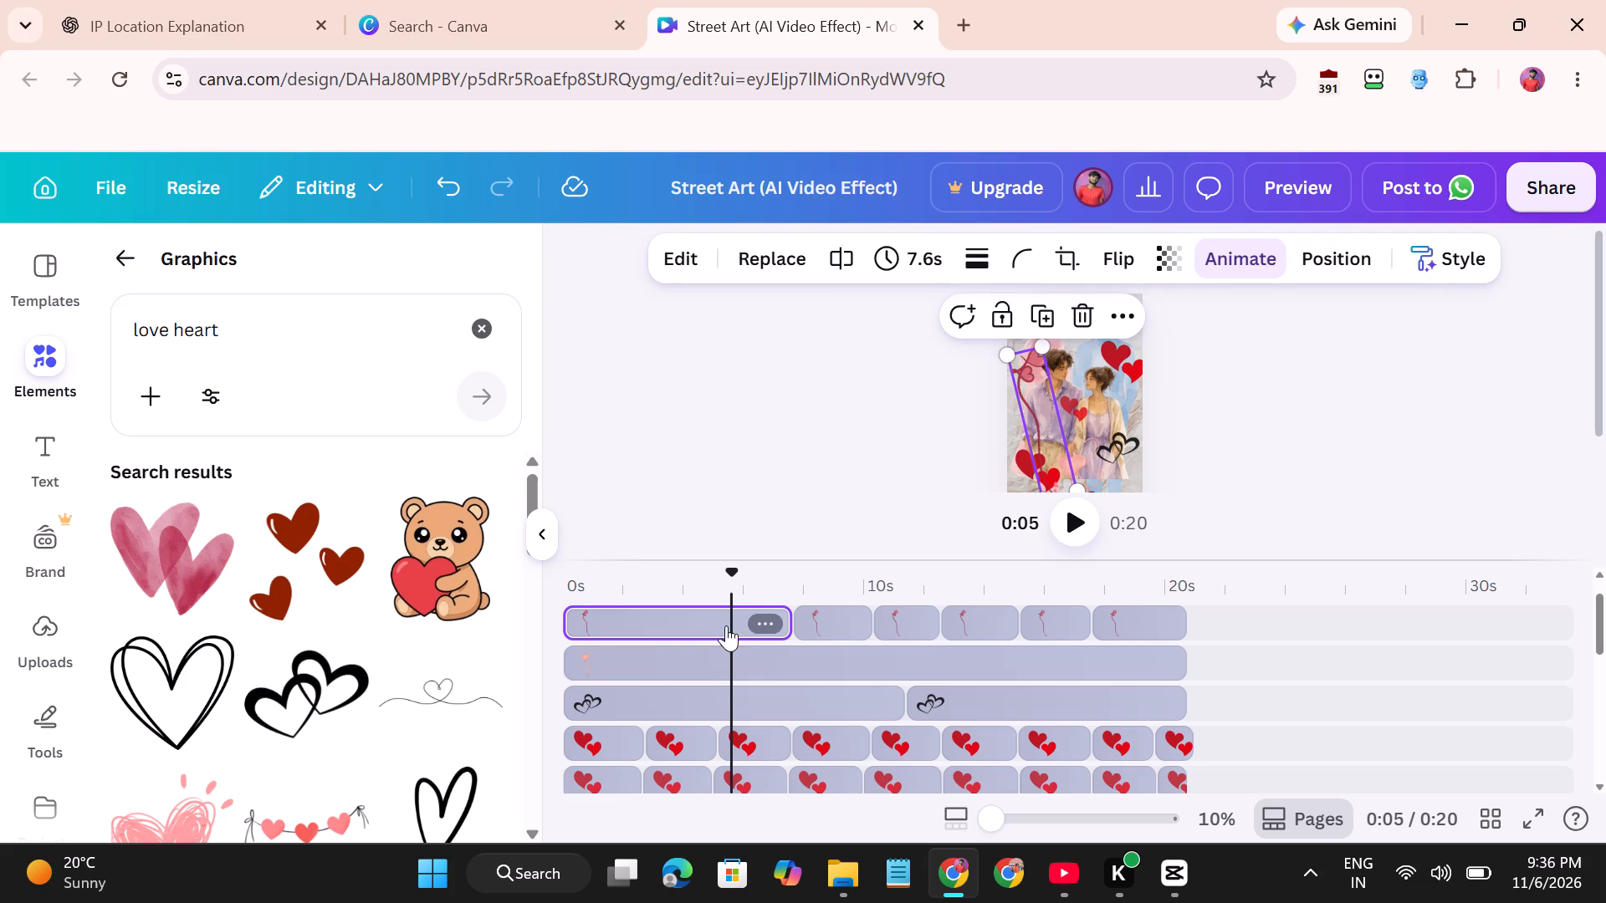
left_click_drag(729, 613, 715, 625)
left_click_drag(731, 588, 719, 610)
left_click(832, 251)
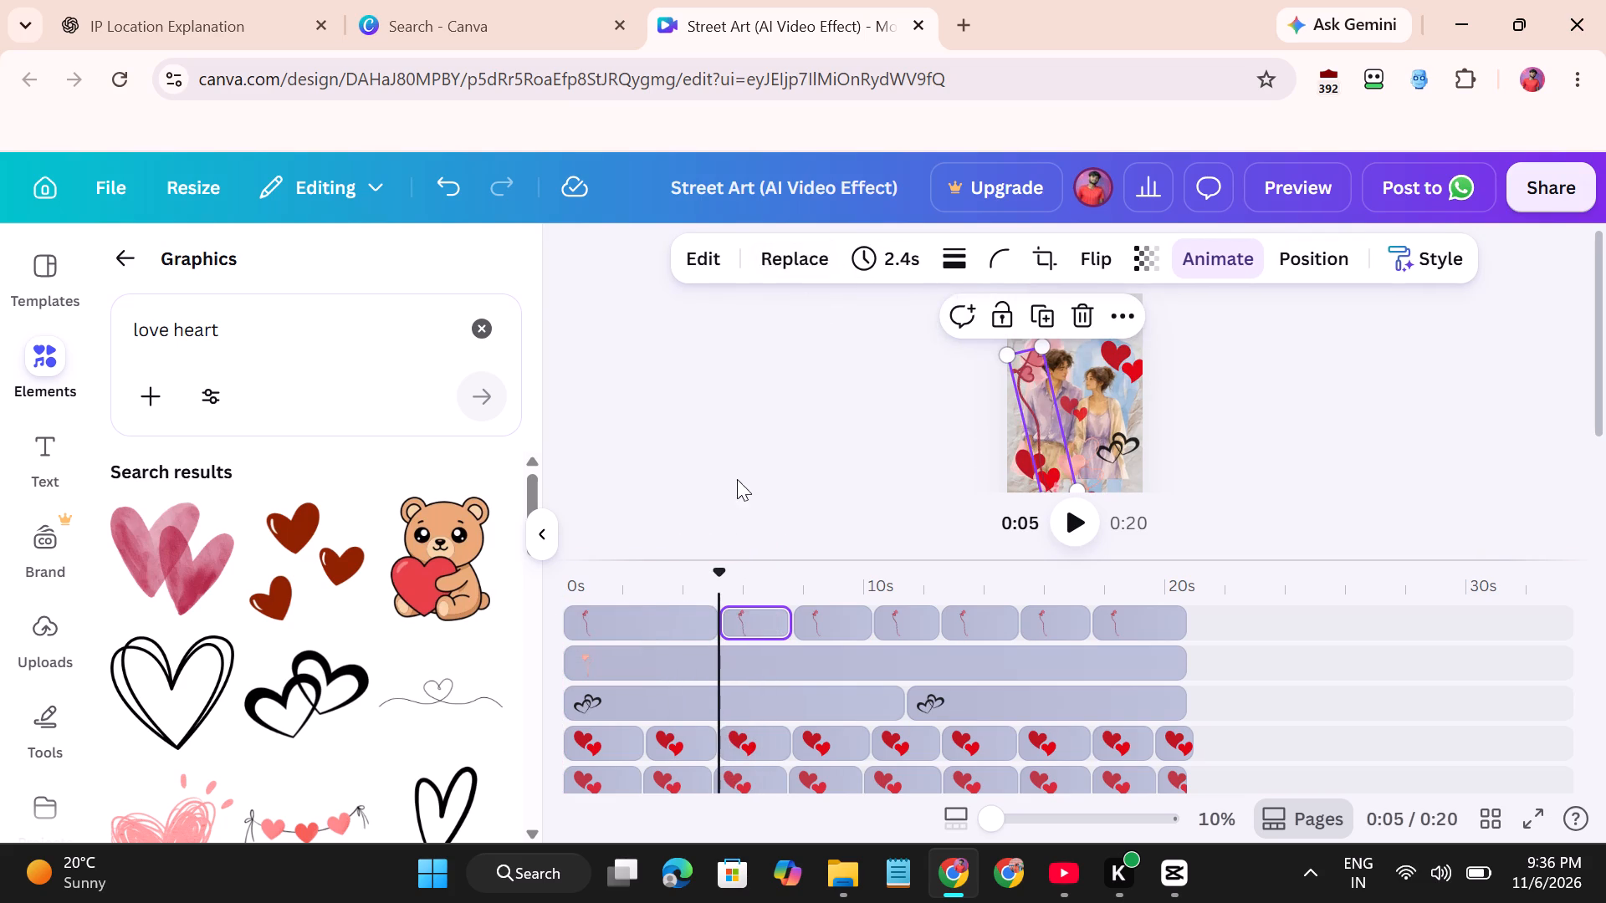
left_click(646, 579)
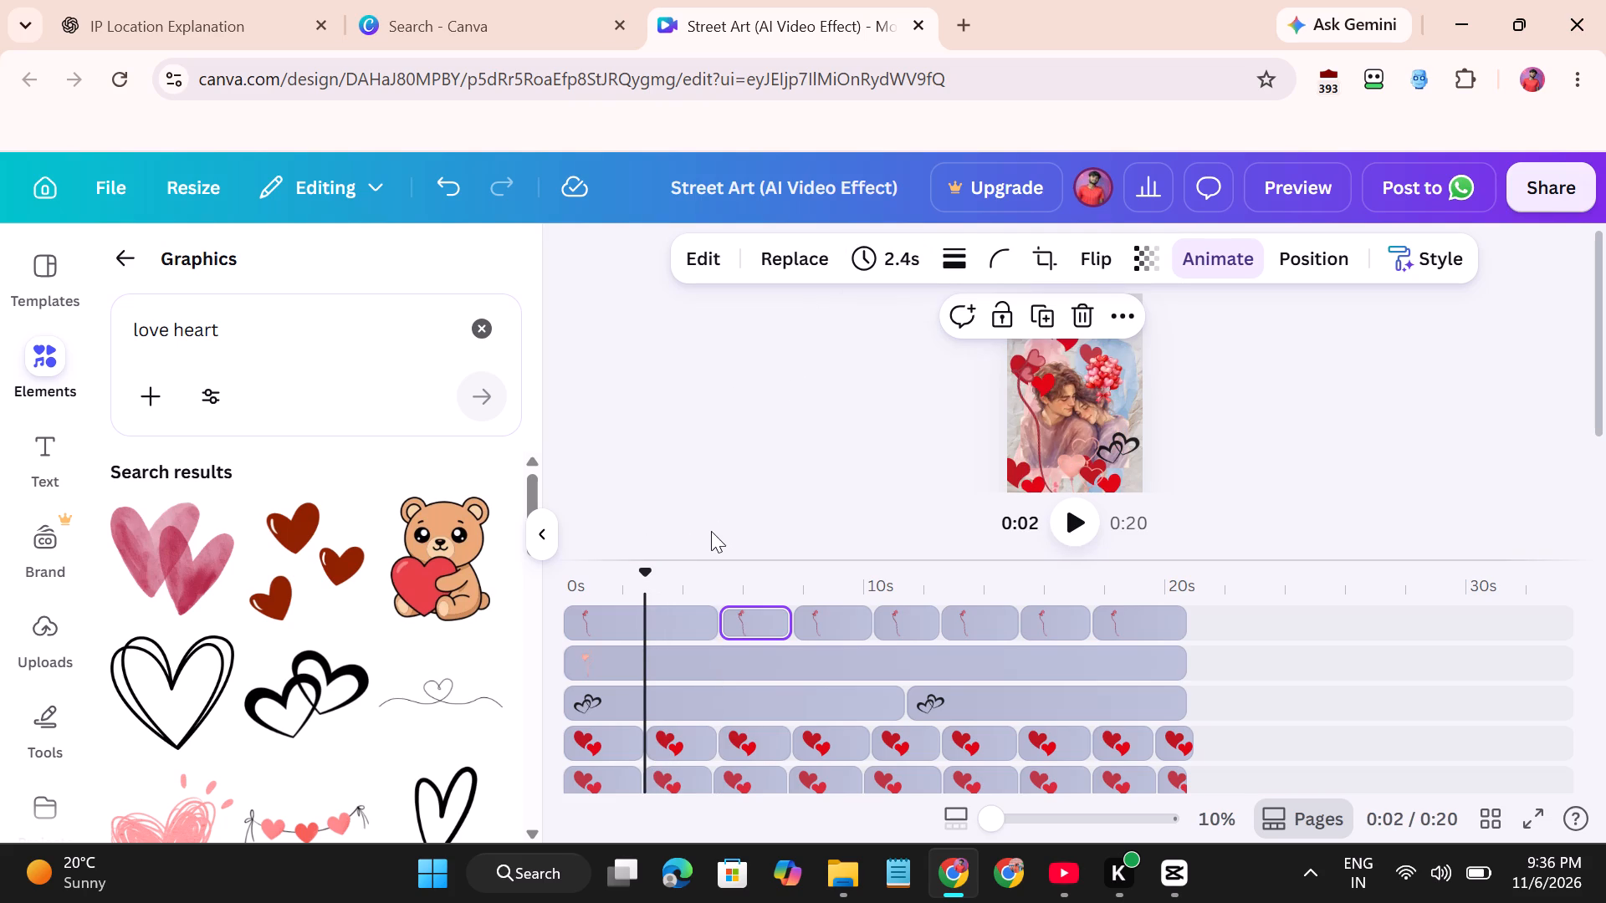
left_click(644, 627)
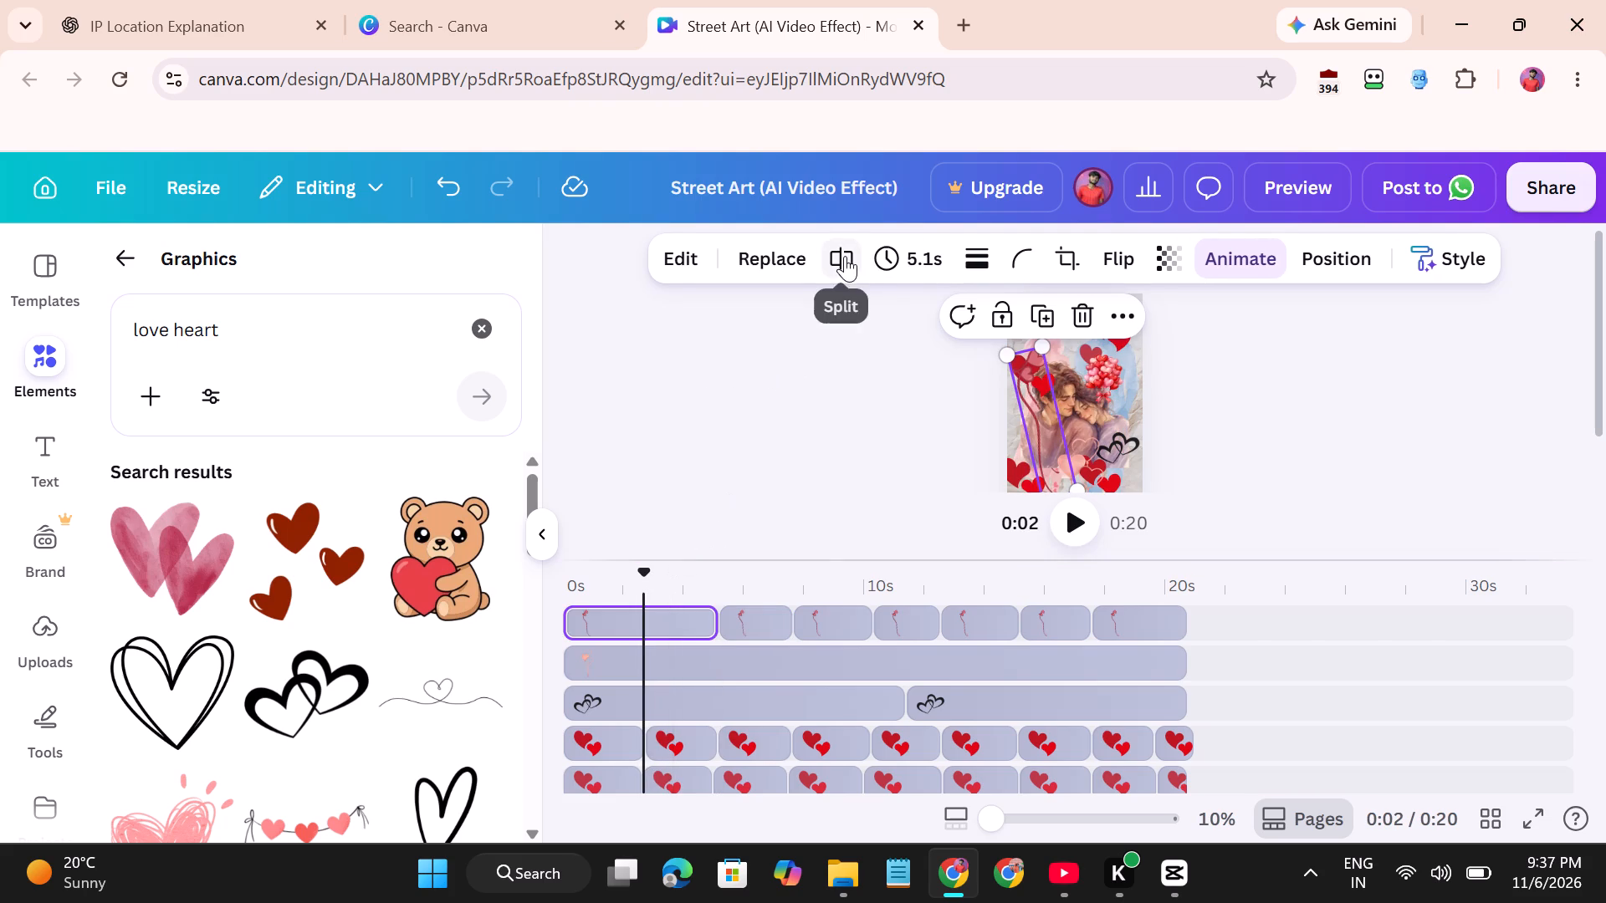
left_click(845, 256)
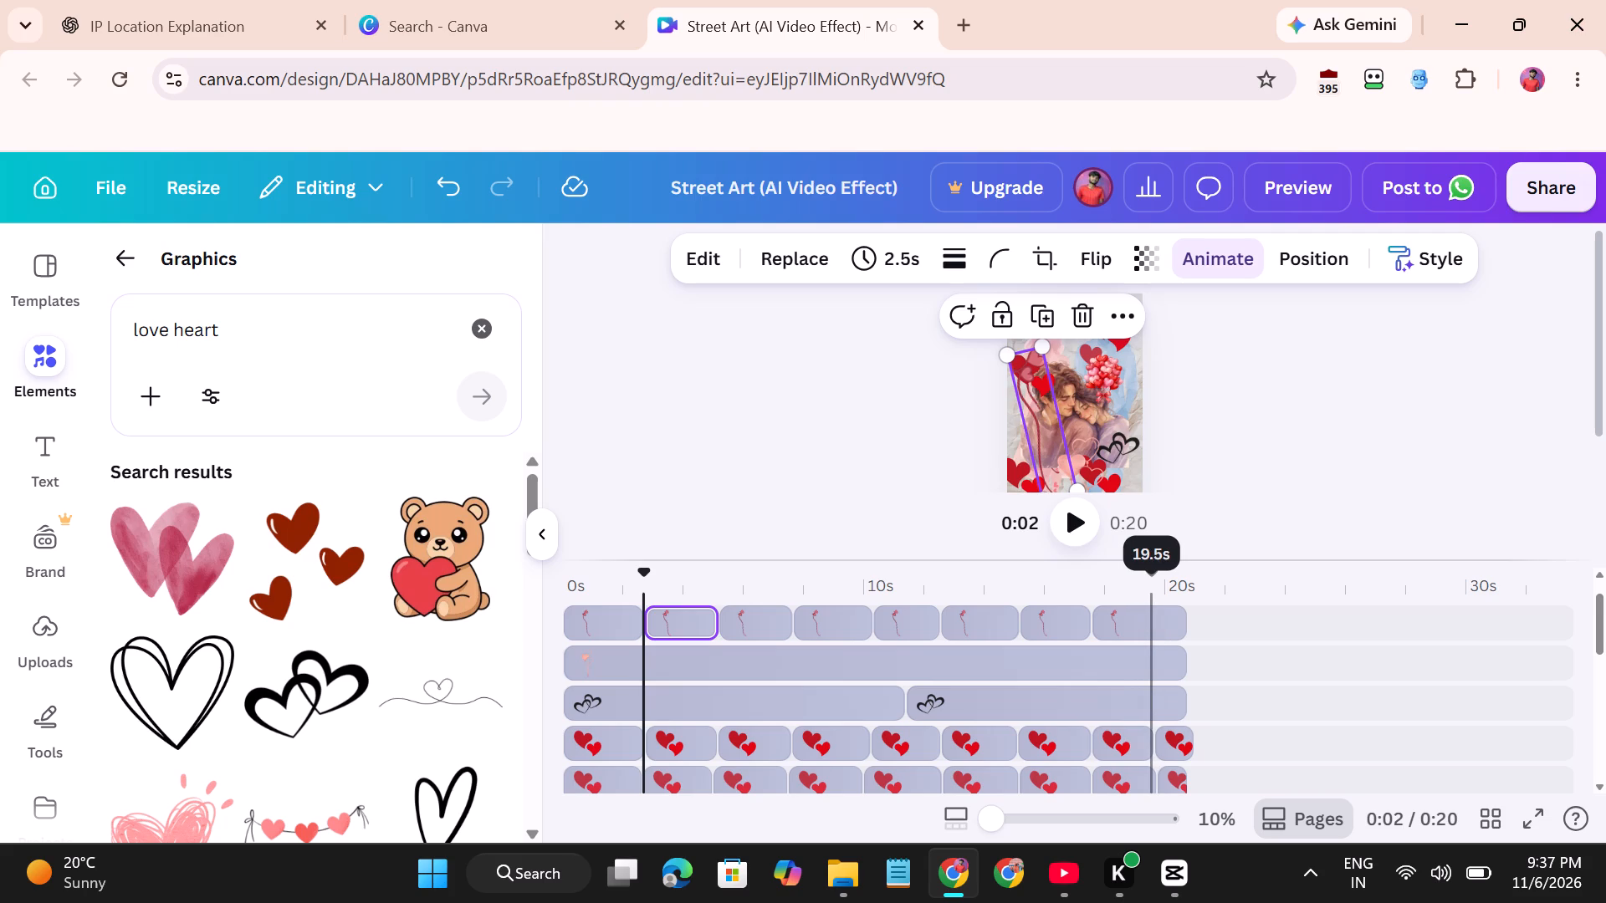
left_click(1152, 580)
left_click(1154, 618)
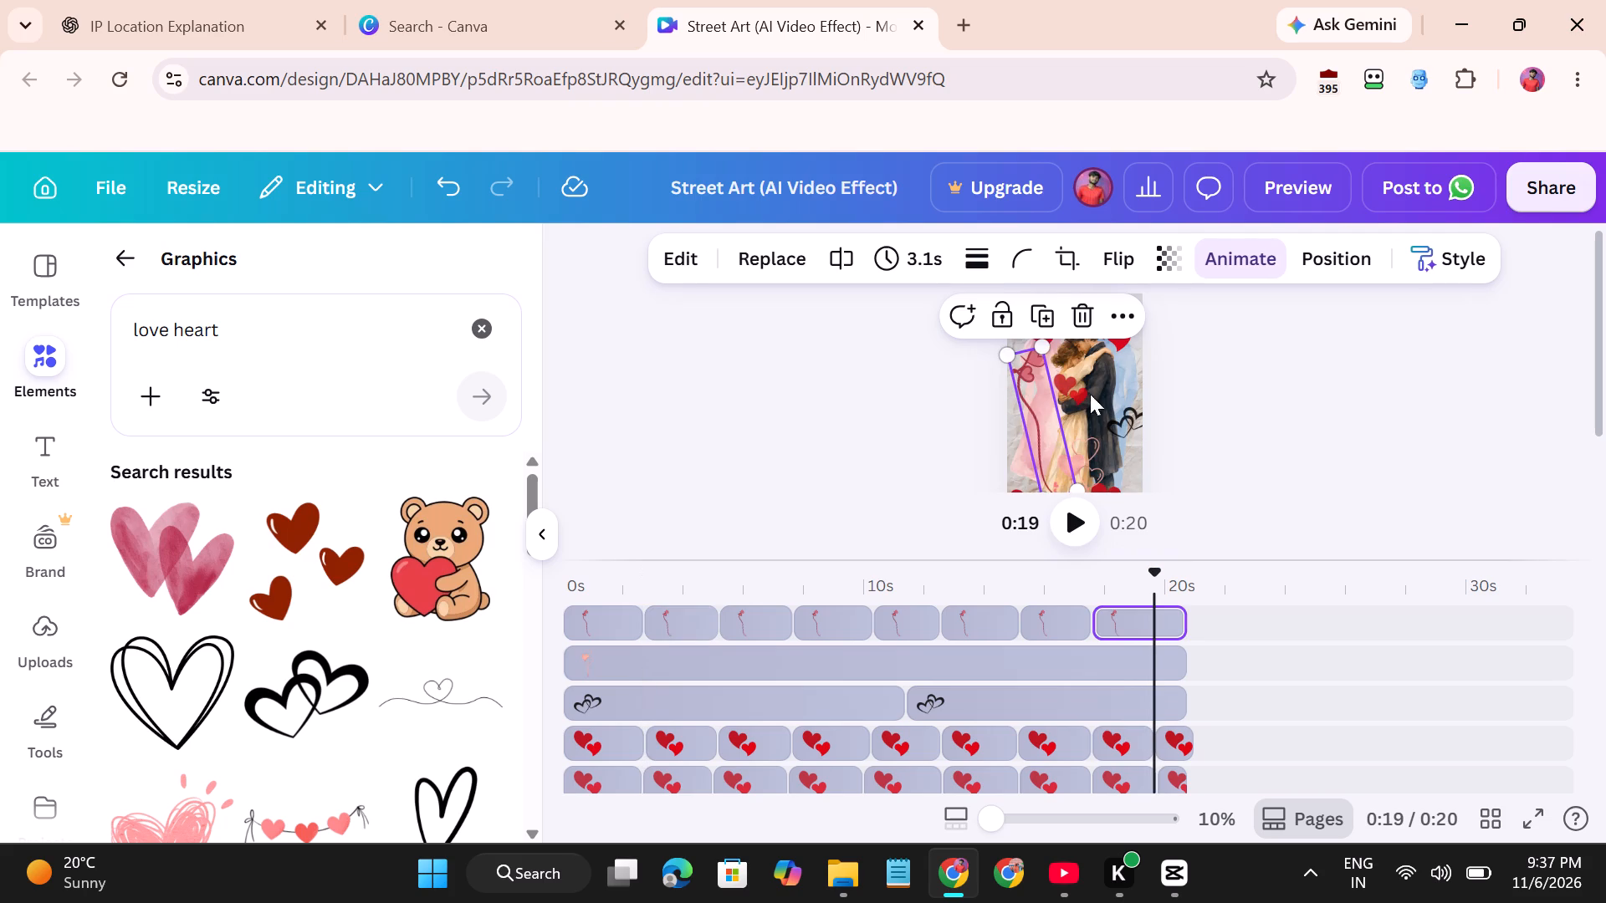
left_click(838, 248)
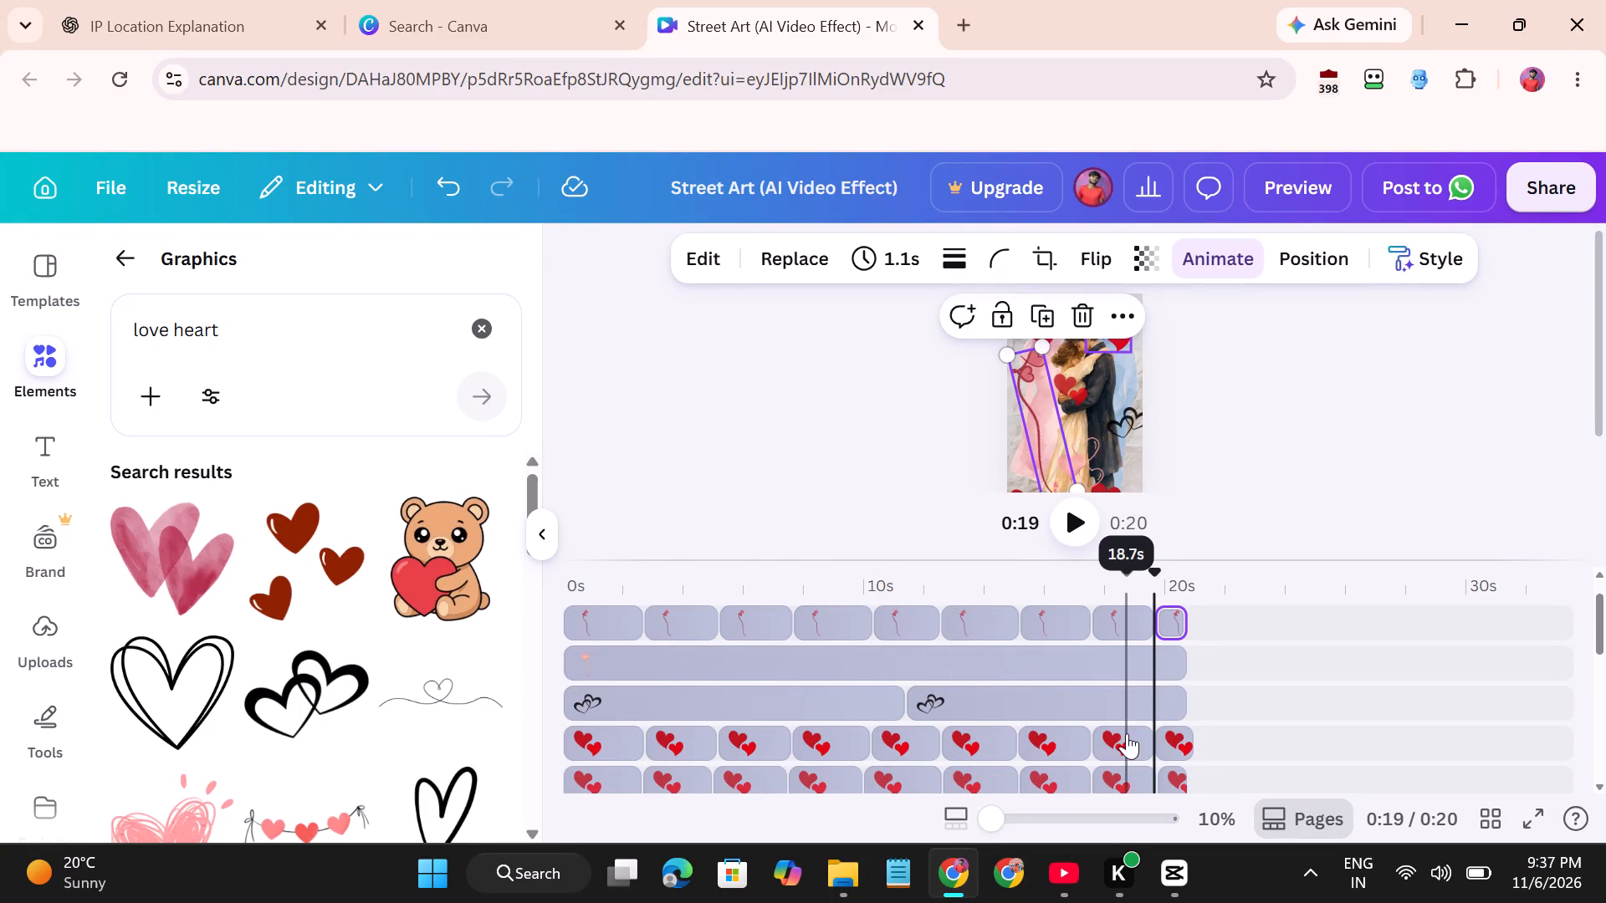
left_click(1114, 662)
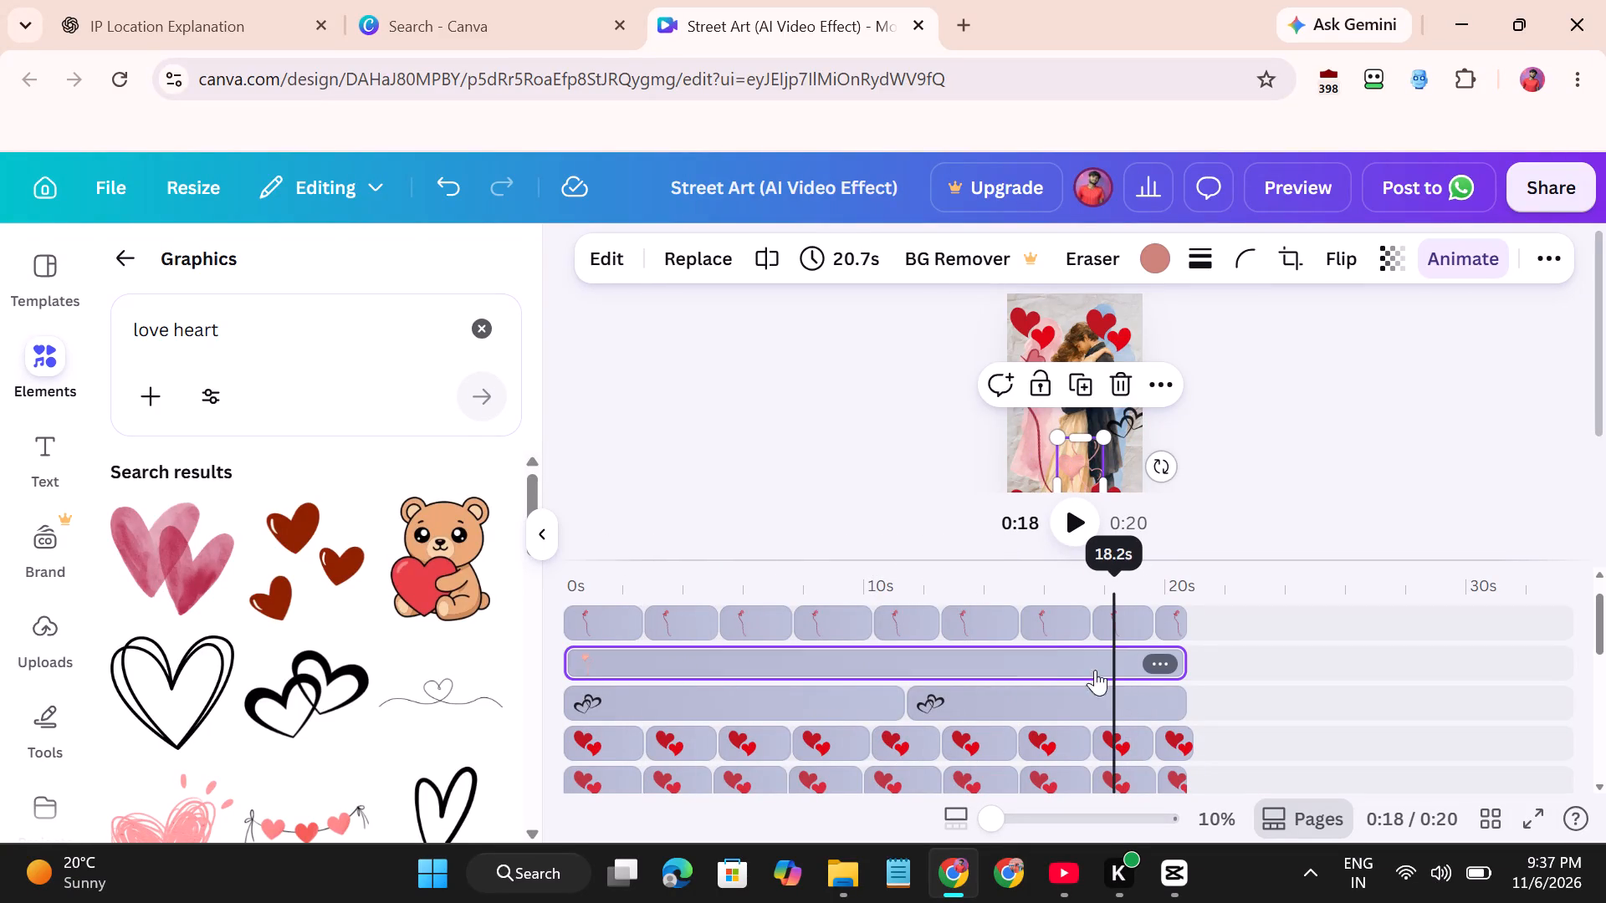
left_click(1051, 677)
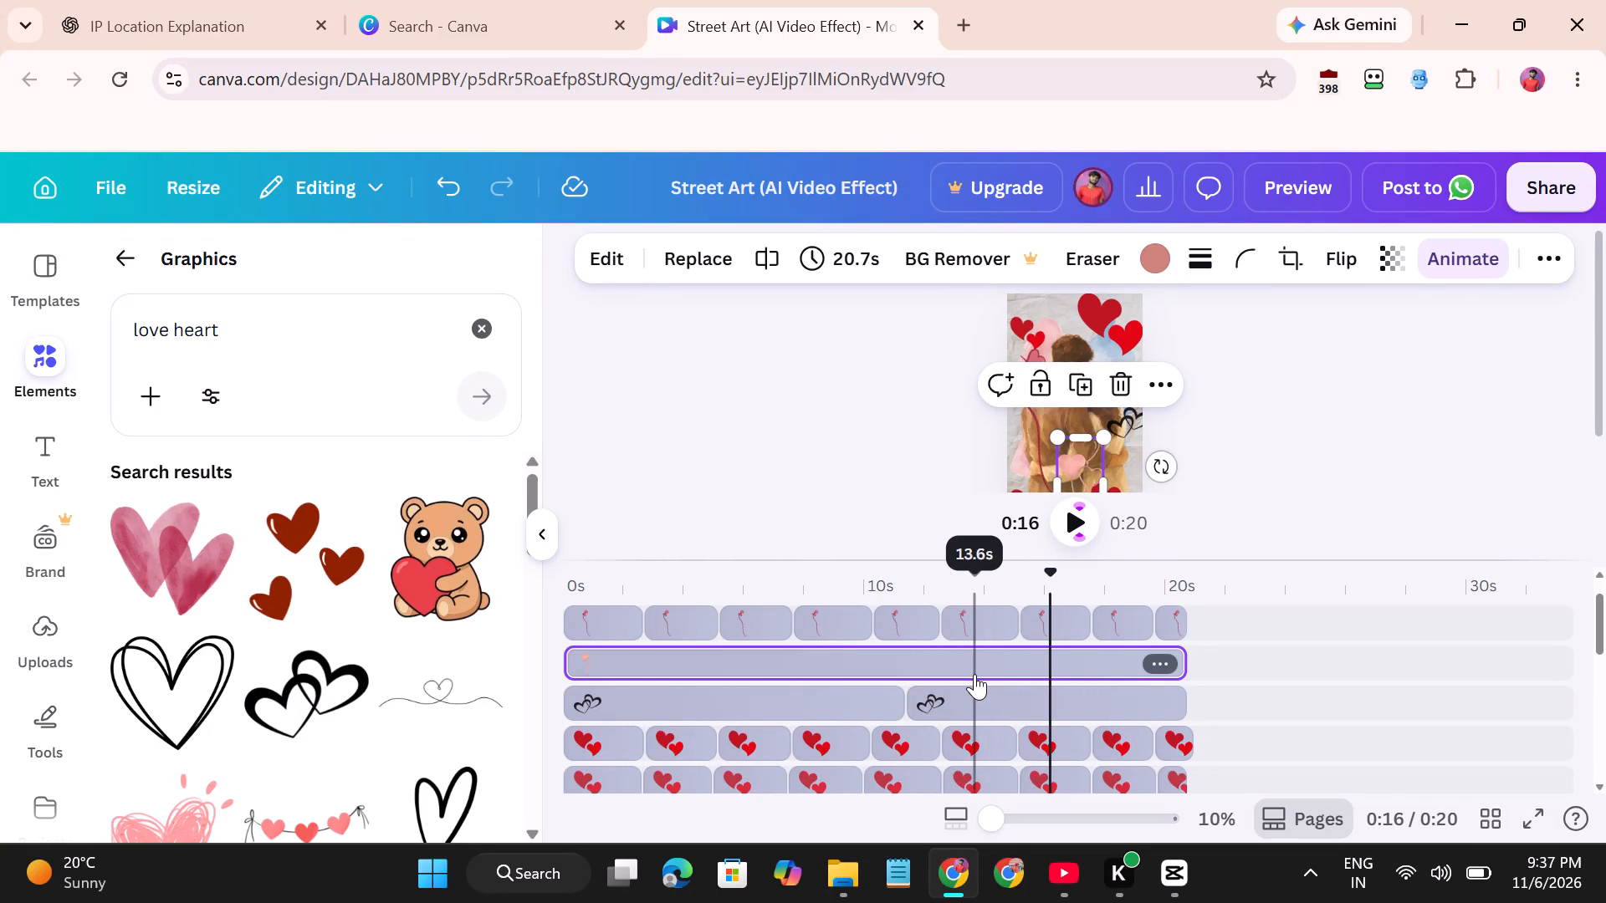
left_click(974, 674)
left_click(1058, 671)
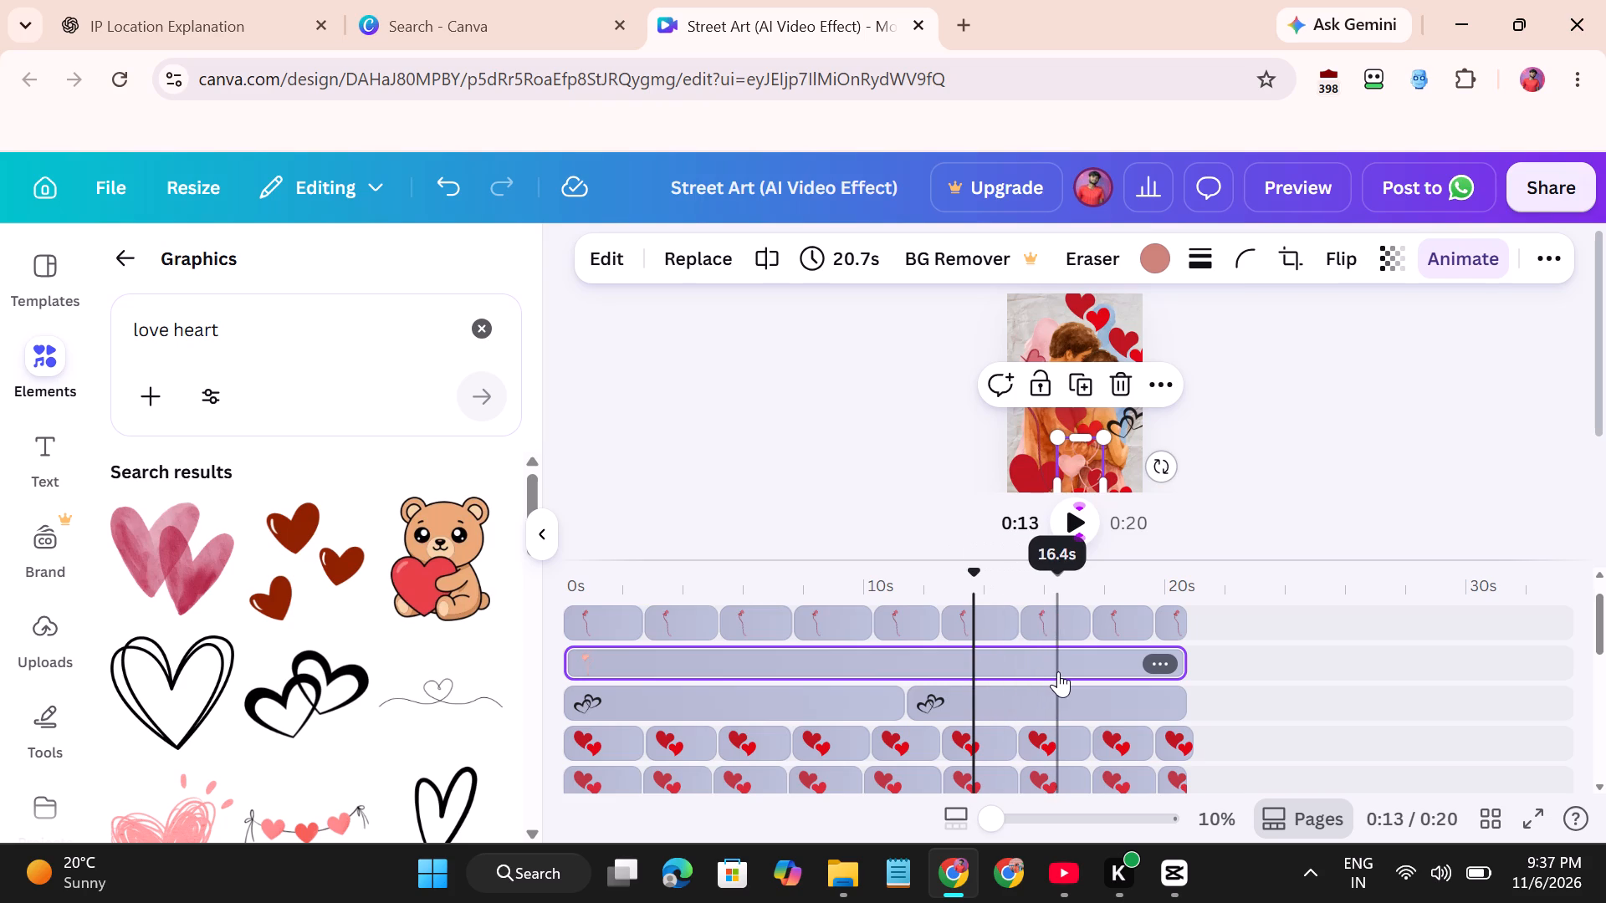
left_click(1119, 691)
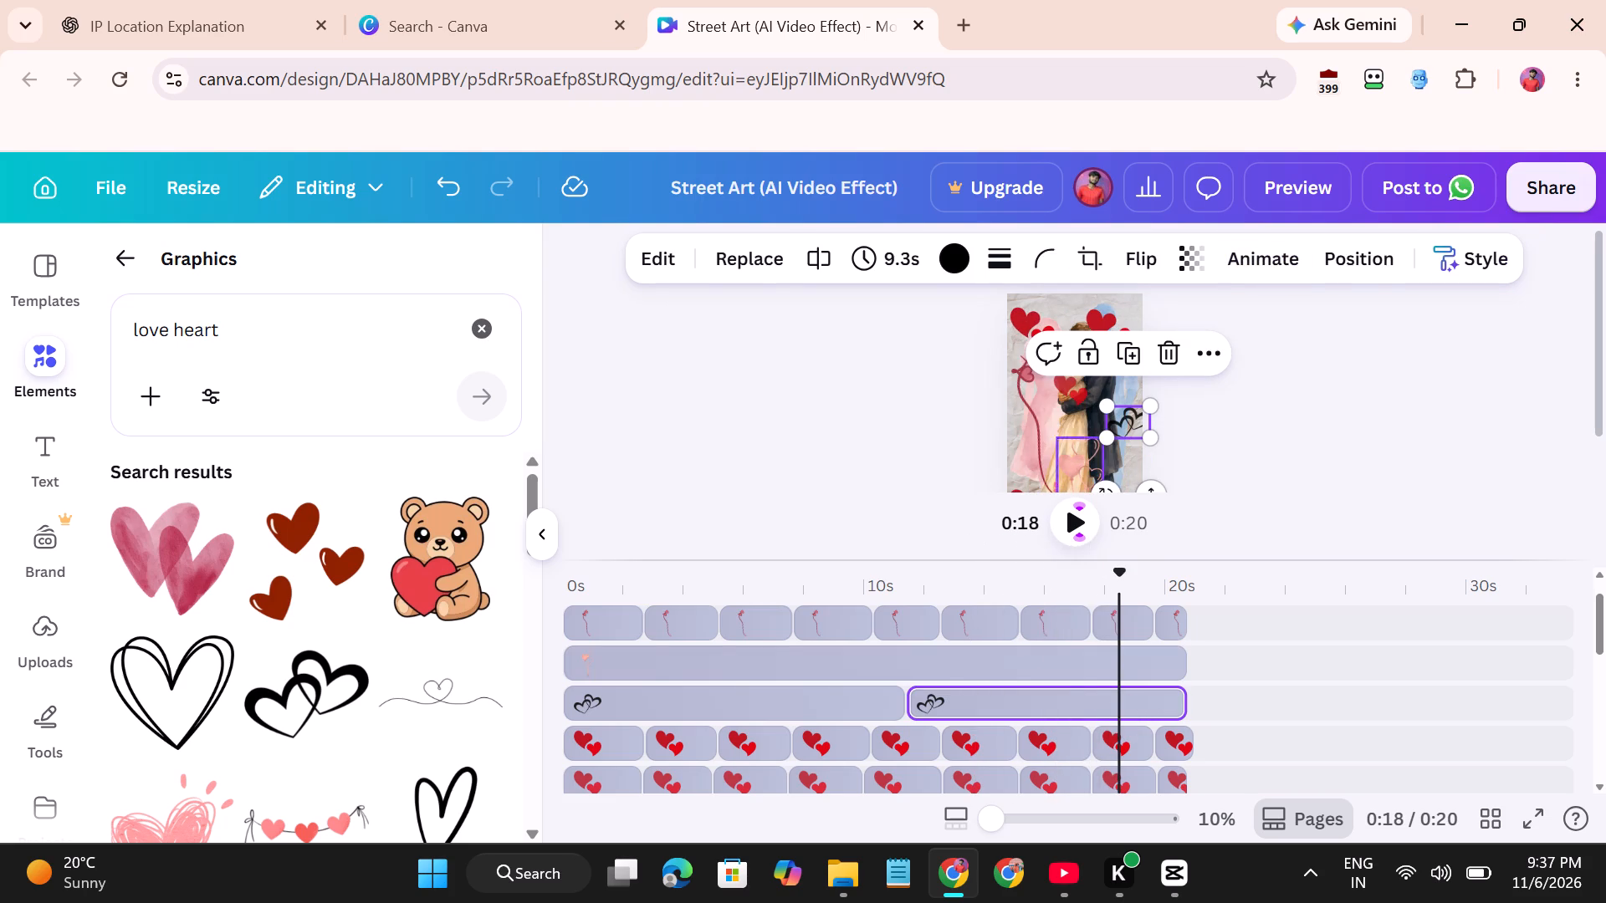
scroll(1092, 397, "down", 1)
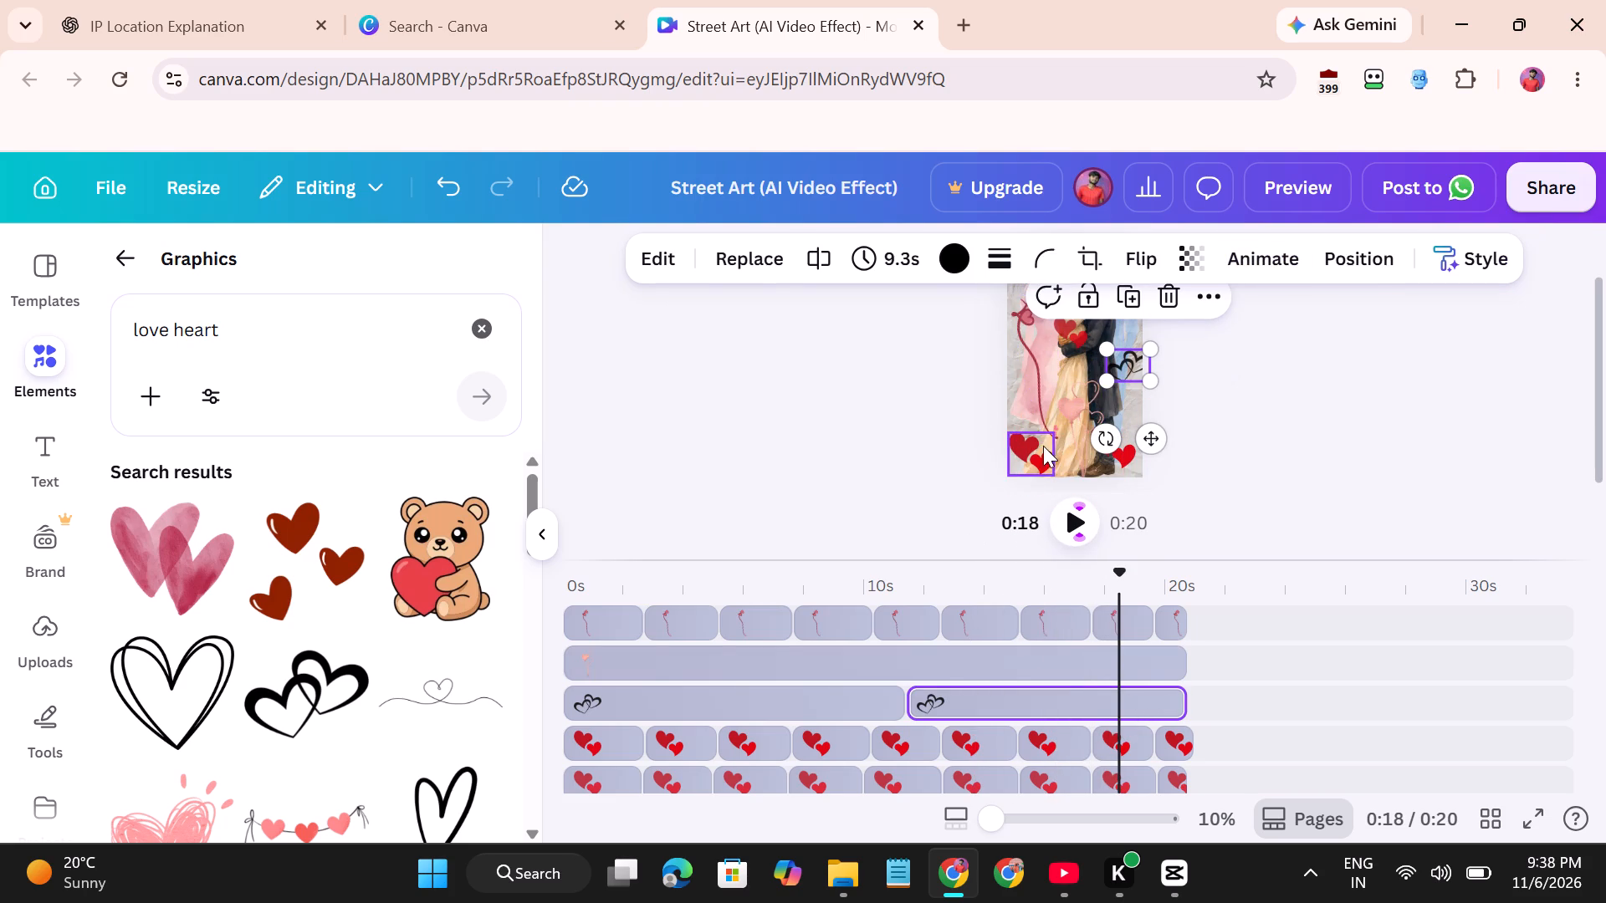
Enlarge the red double-heart graphic in the lower-left corner of the design in the 18 s scene.
left_click(1039, 449)
left_click_drag(1044, 429, 1075, 410)
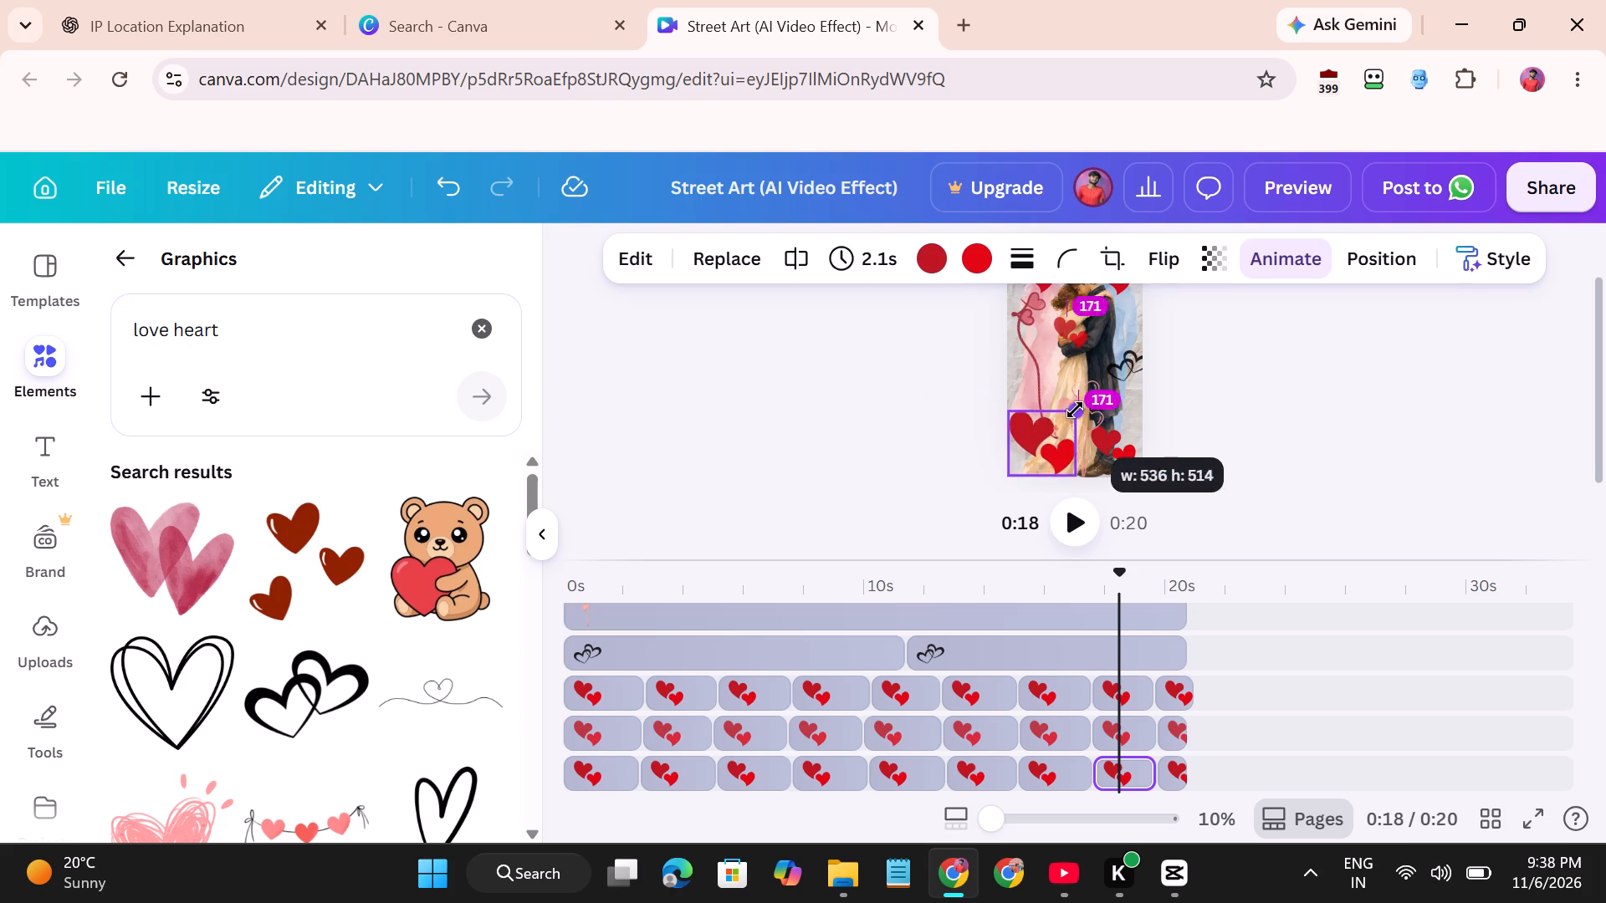
left_click_drag(1075, 410, 1082, 404)
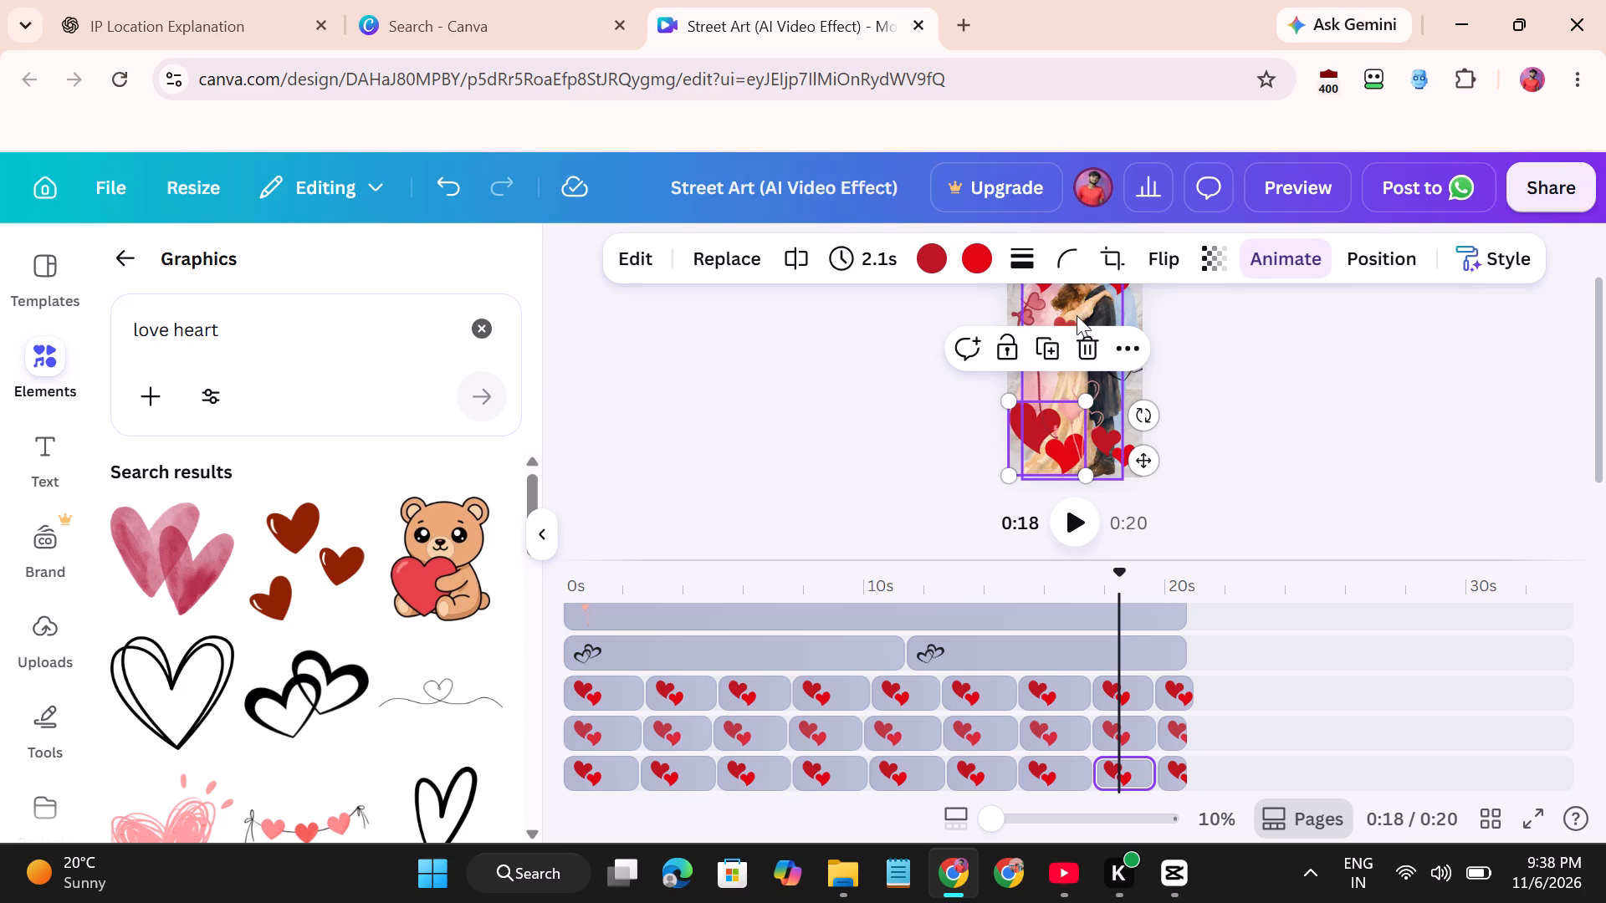
Move the central red double-heart graphic lower on the couple in the 18 s scene, keeping it small.
left_click(1059, 317)
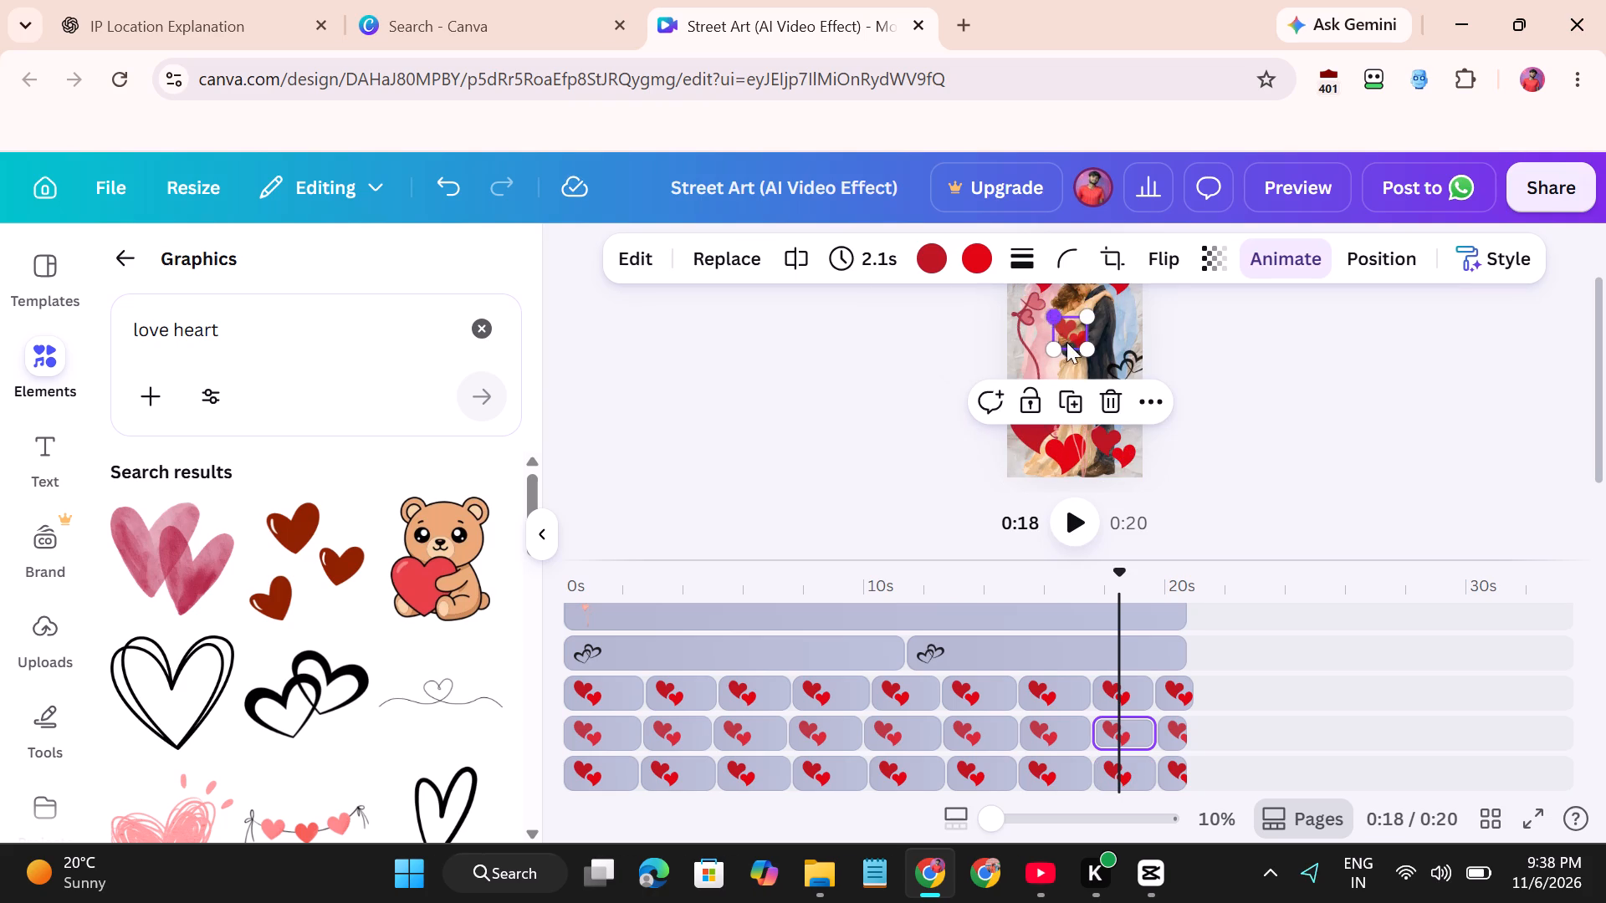
left_click_drag(1089, 347, 1112, 363)
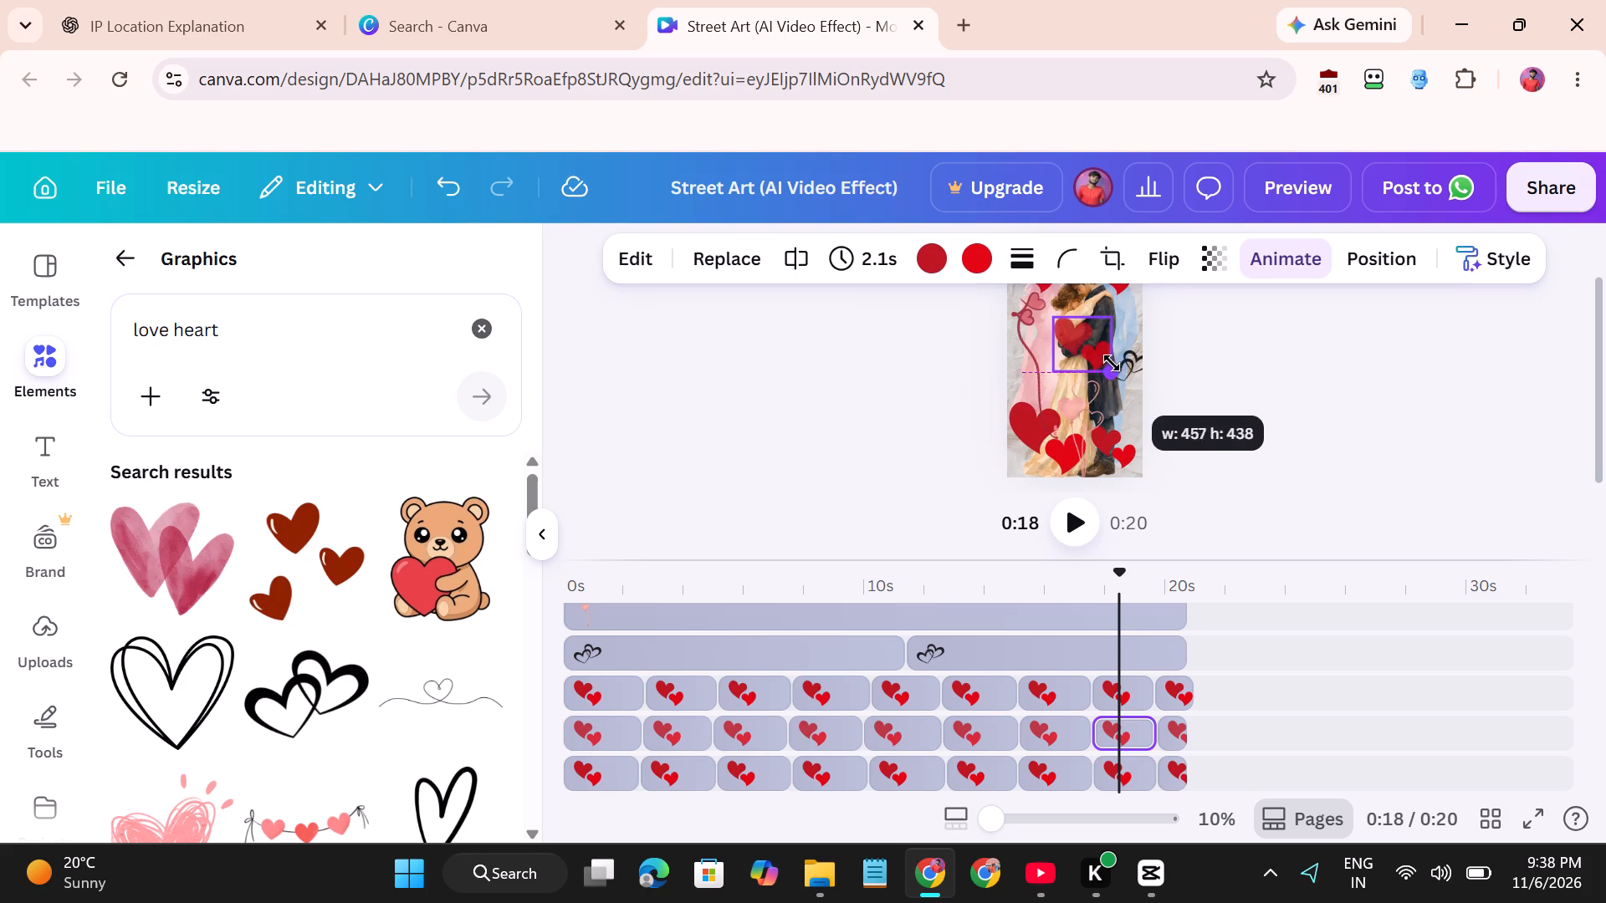
left_click_drag(1112, 363, 1094, 337)
left_click_drag(1072, 324, 1075, 336)
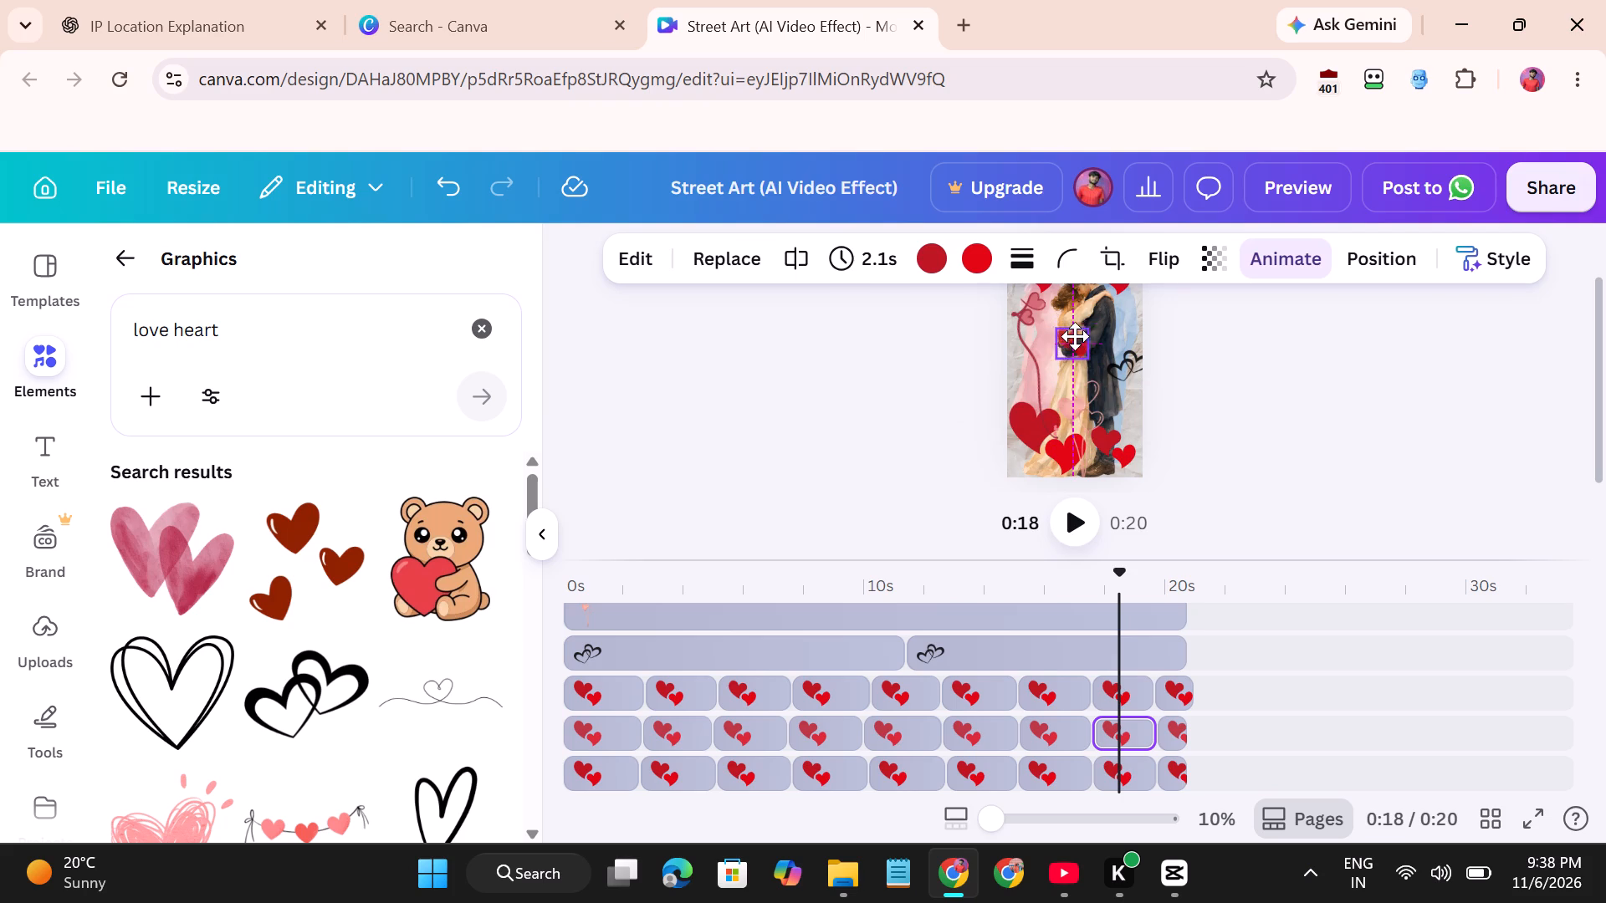
left_click_drag(1075, 336, 1084, 354)
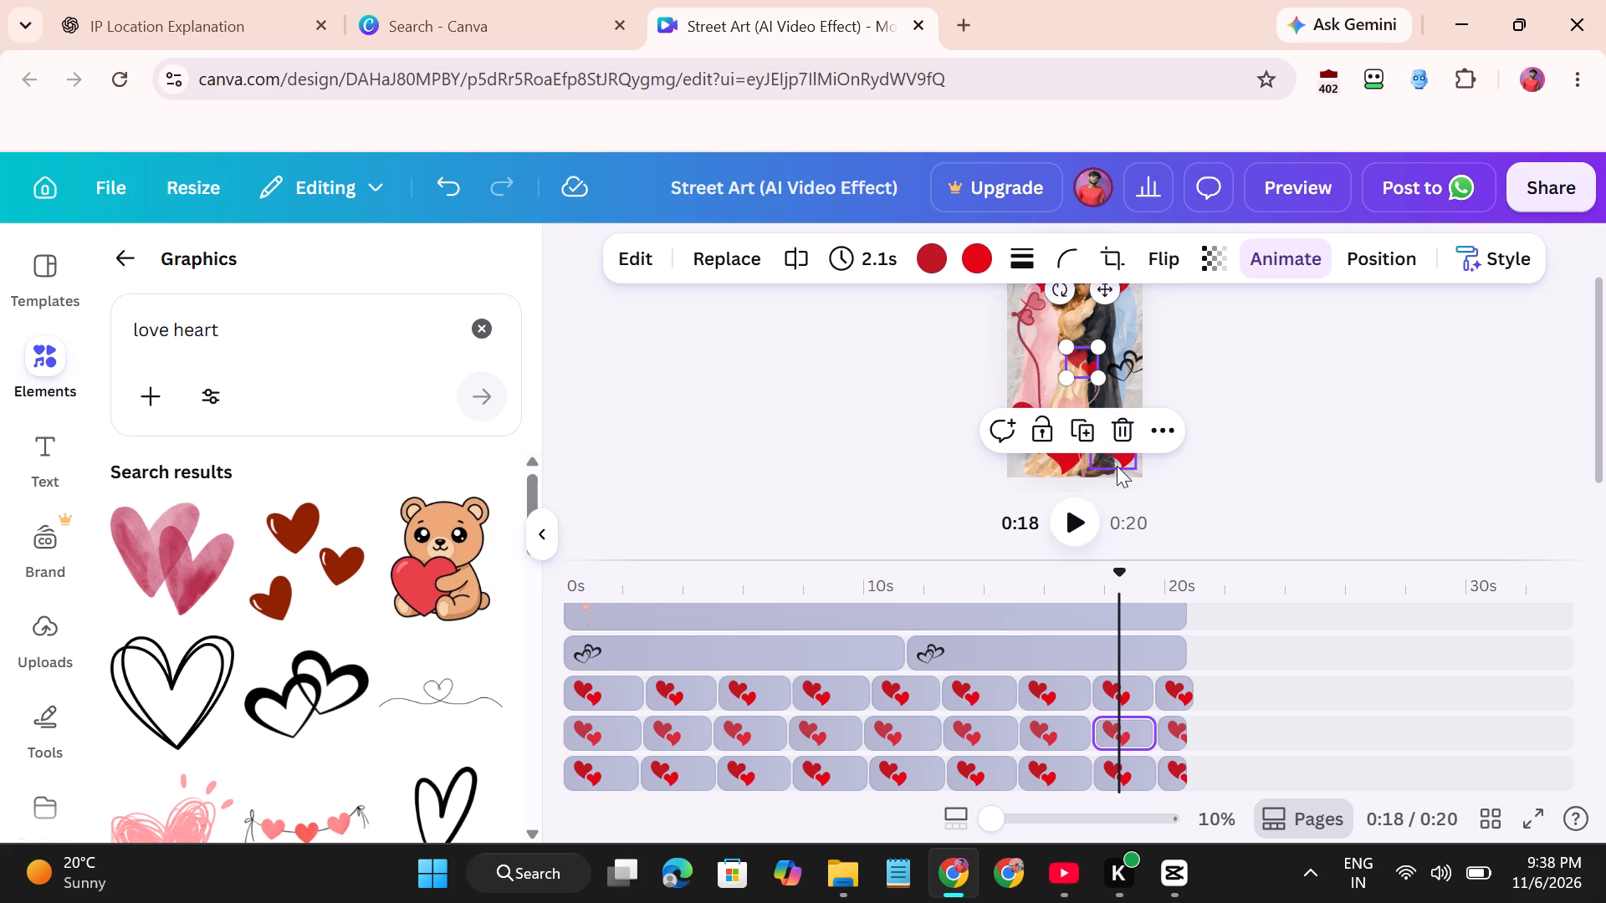
Shrink the lower-right red hearts, the pink heart graphic and the heart-string graphic in the 18 s scene.
left_click(1128, 462)
left_click_drag(1096, 423, 1099, 441)
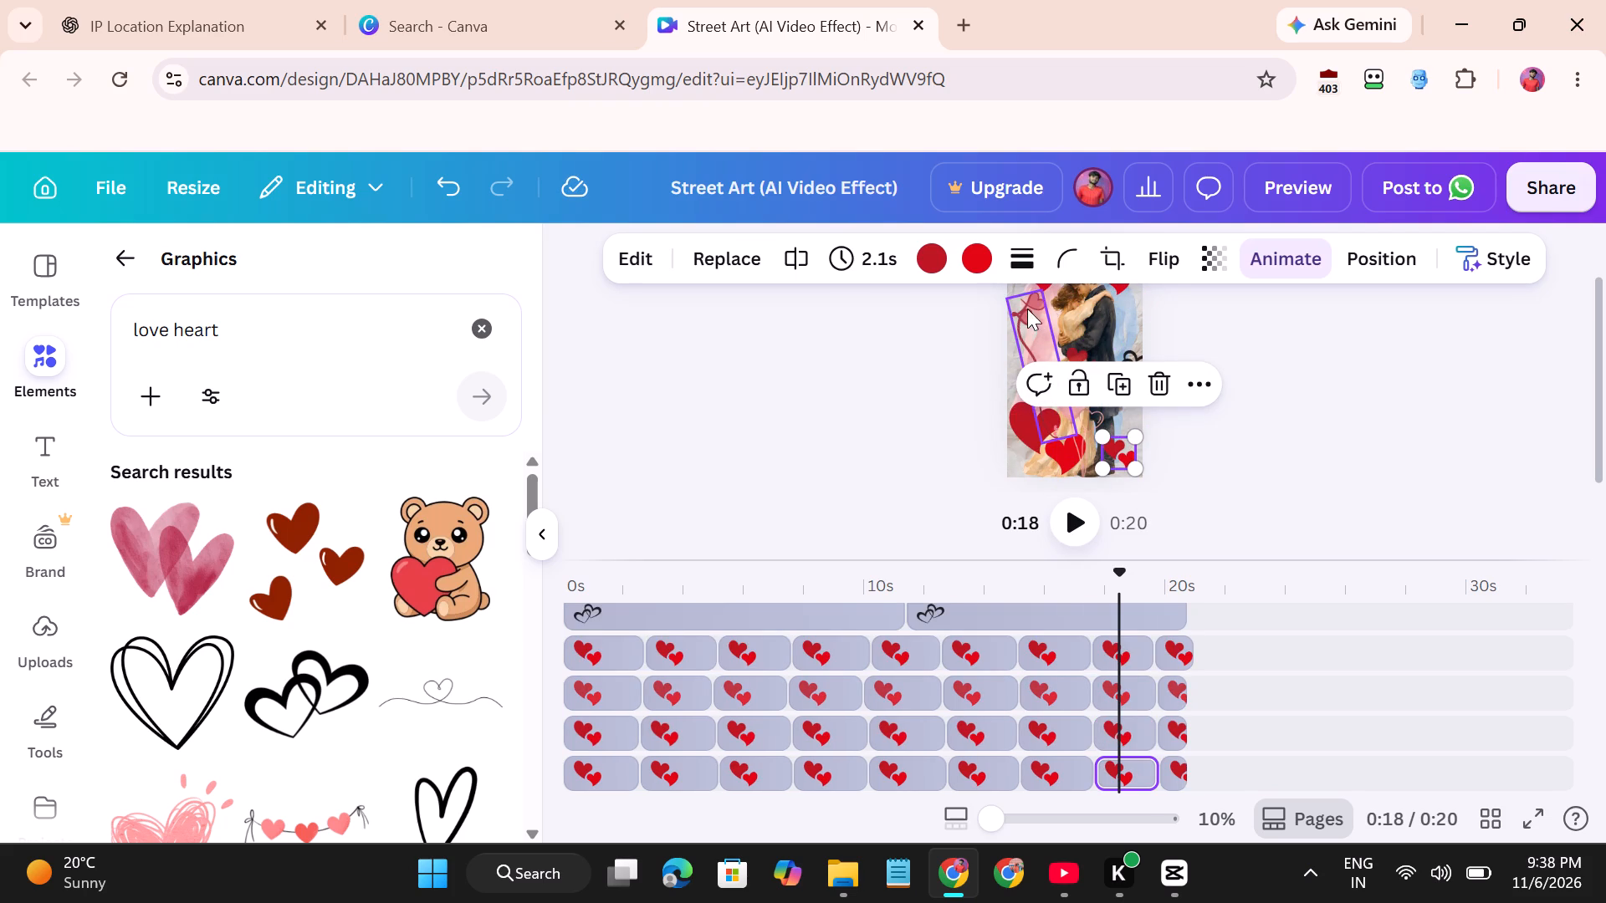
left_click(1084, 468)
left_click_drag(1097, 385, 1124, 367)
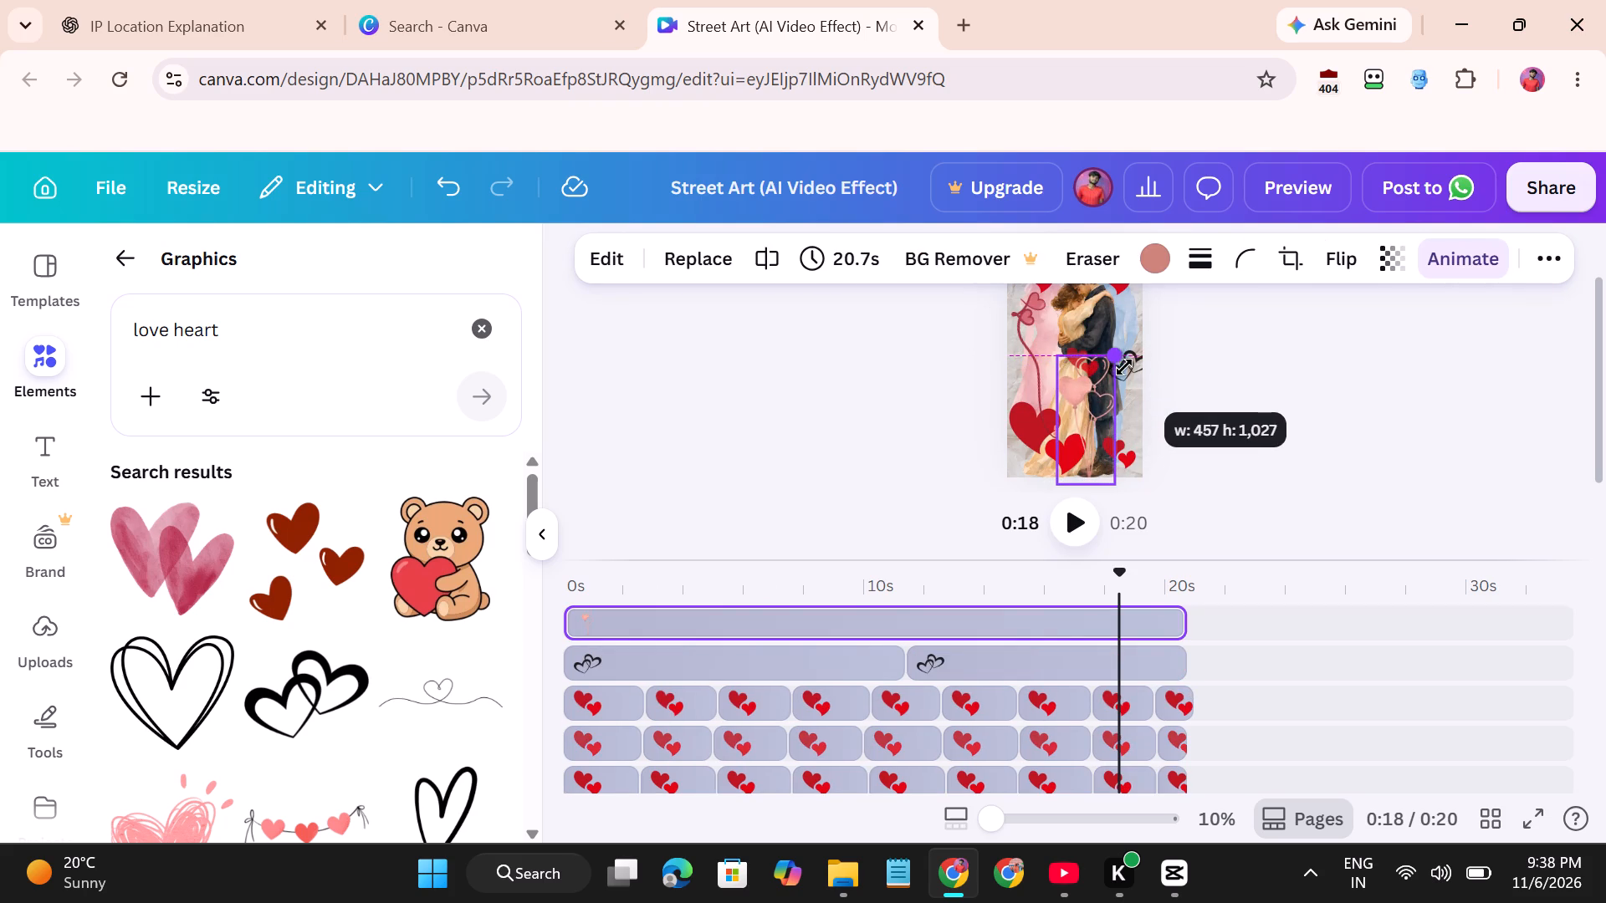
left_click_drag(1124, 367, 1104, 396)
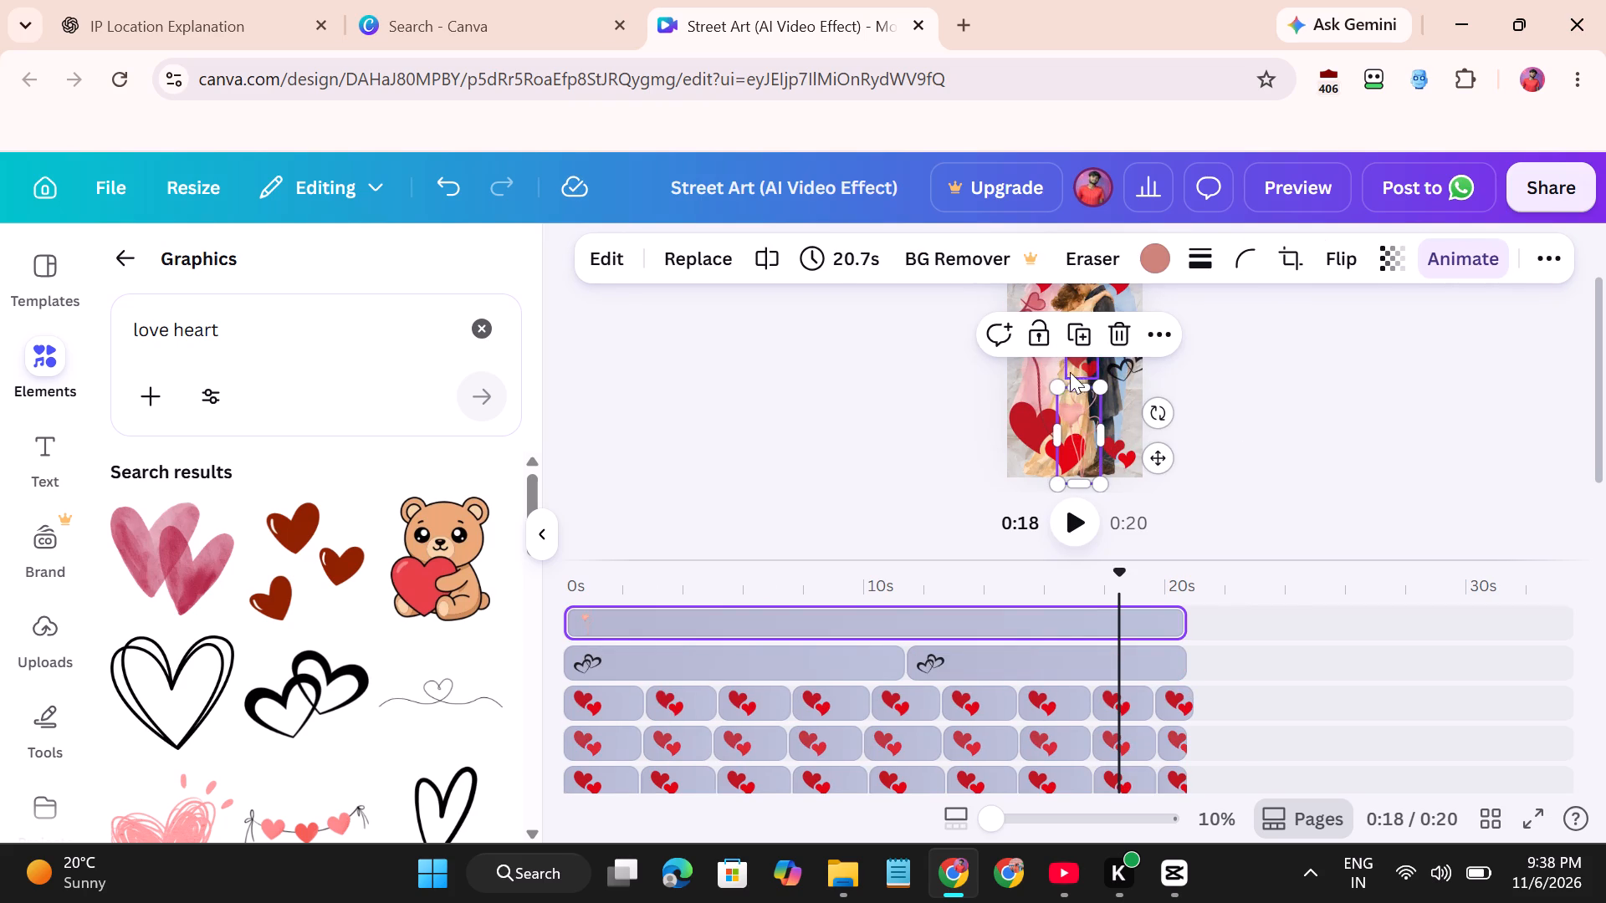
left_click(1042, 376)
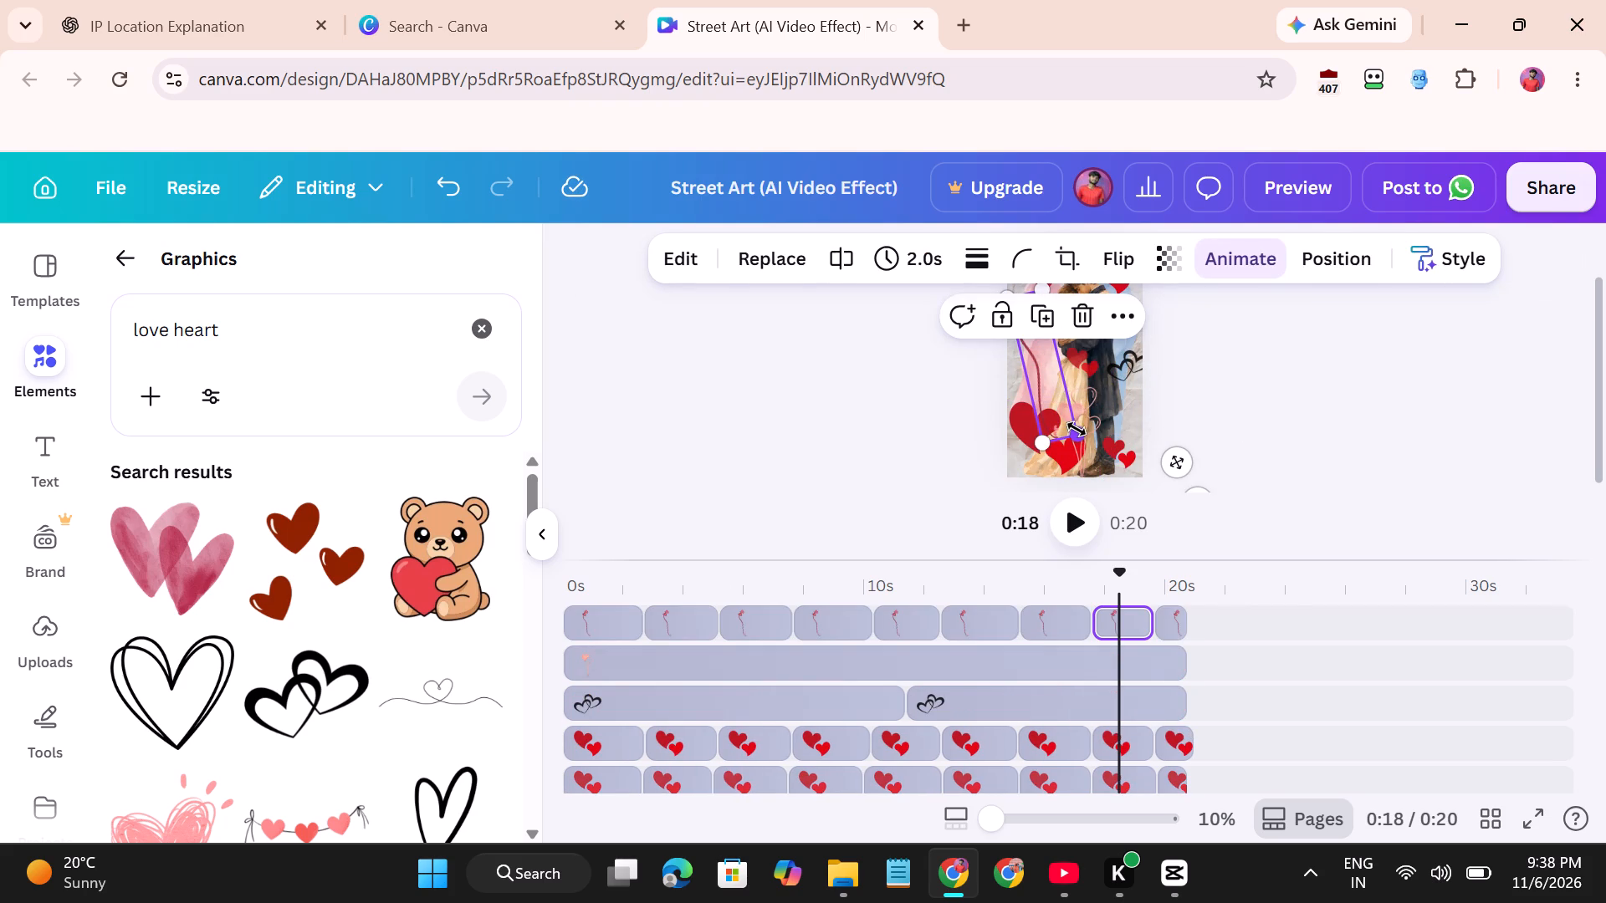
left_click_drag(1077, 429, 1038, 382)
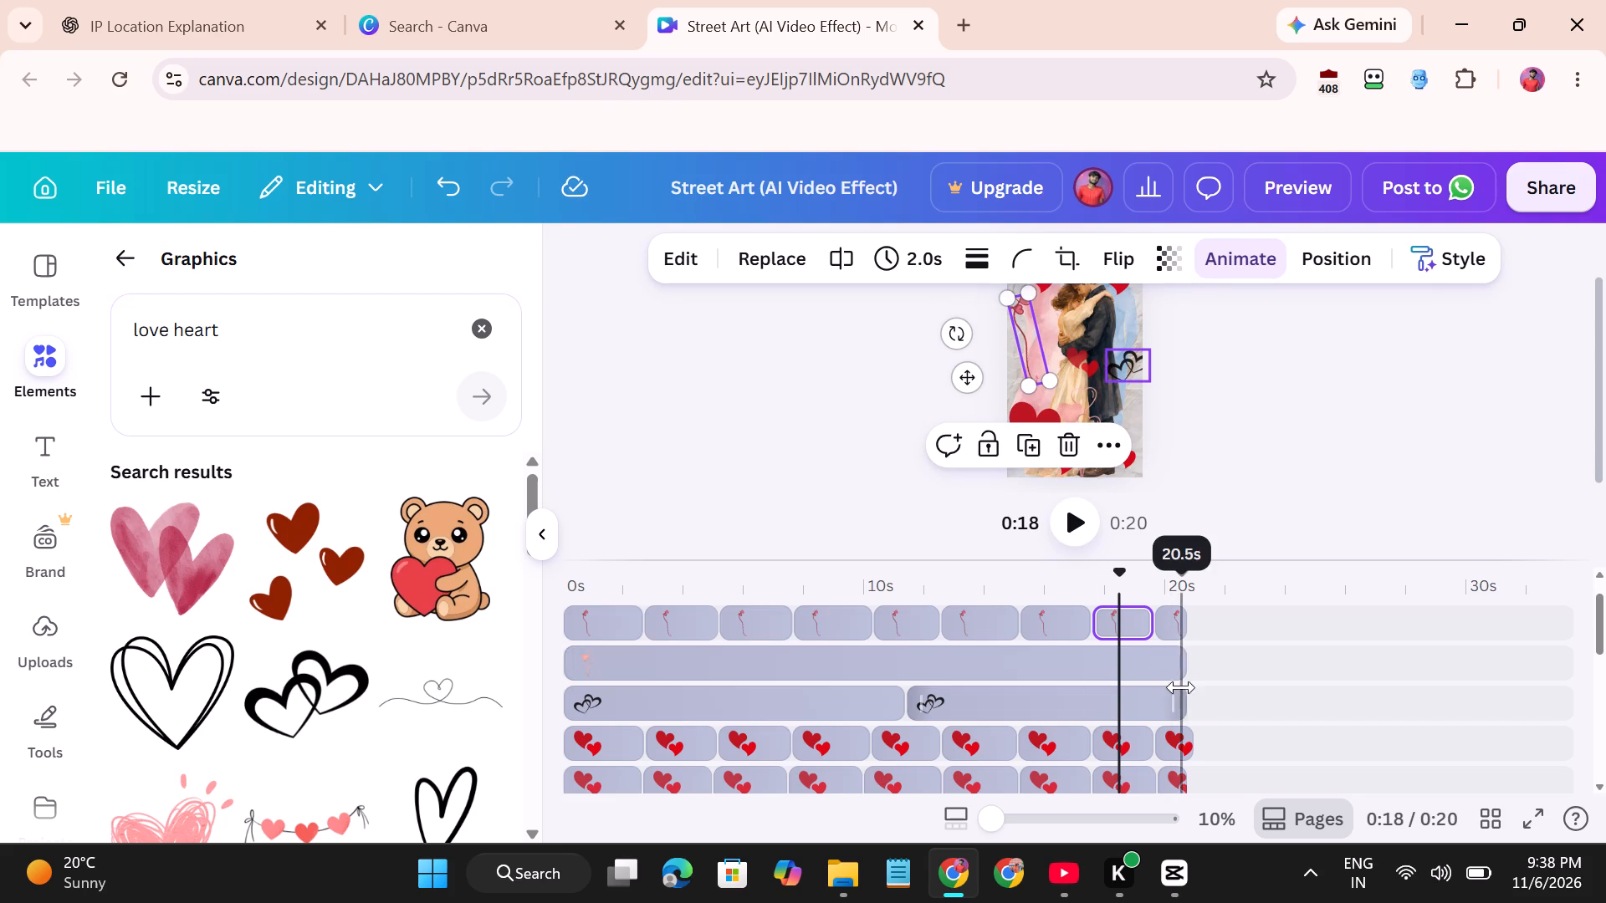
Move the lower-left red double hearts closer into the design's bottom corner in the 20 s scene.
left_click(1174, 695)
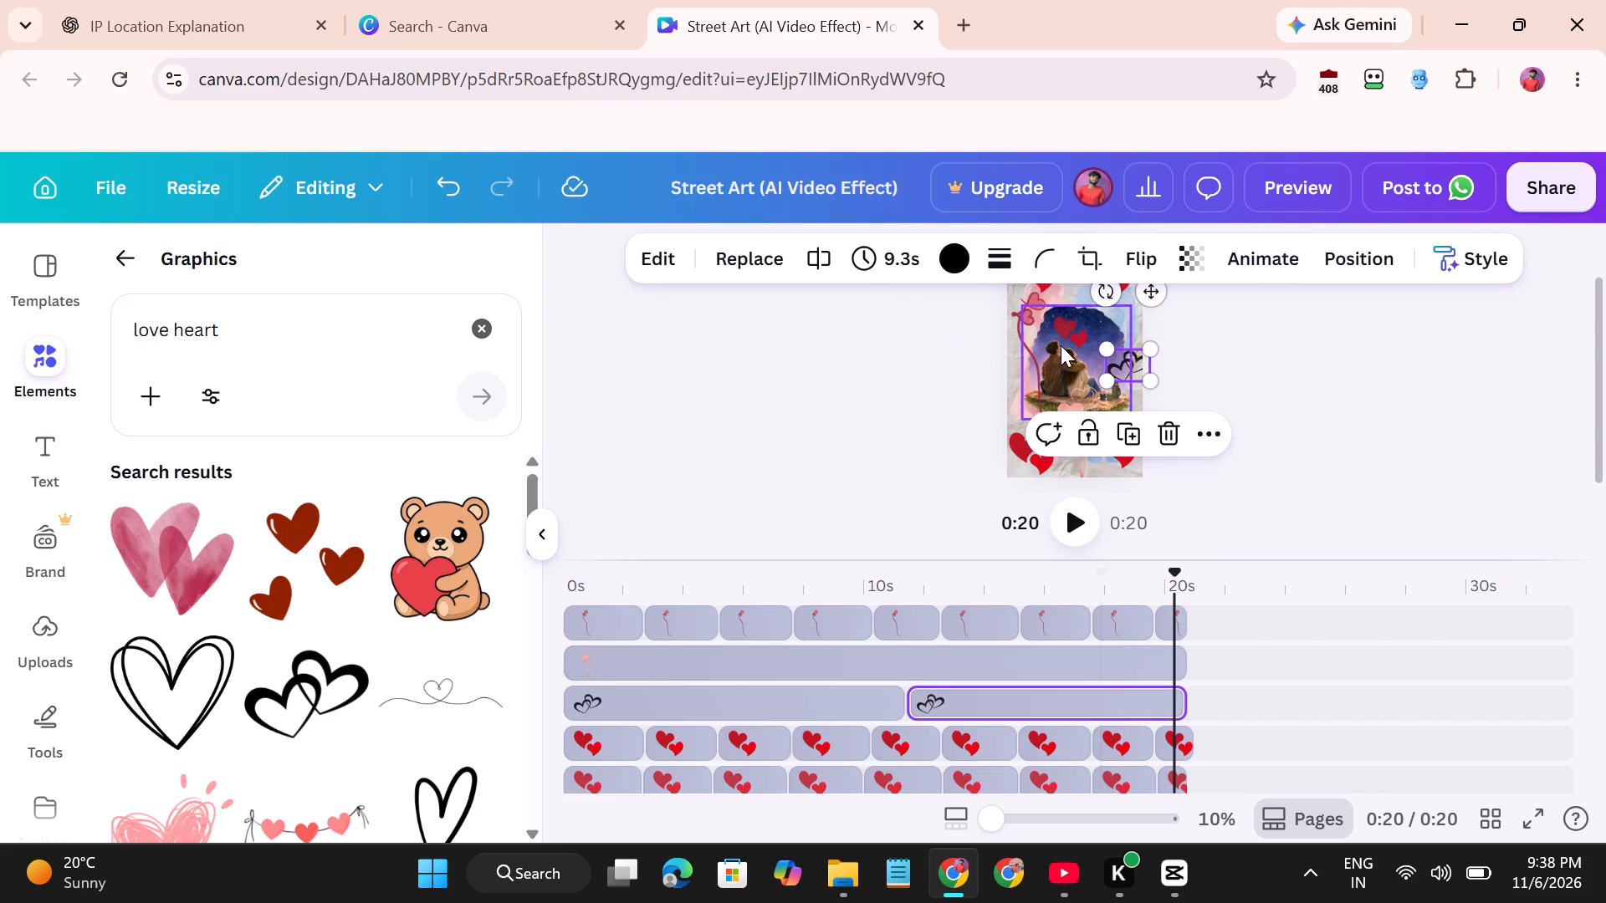
left_click(1035, 459)
left_click_drag(1040, 446, 1033, 458)
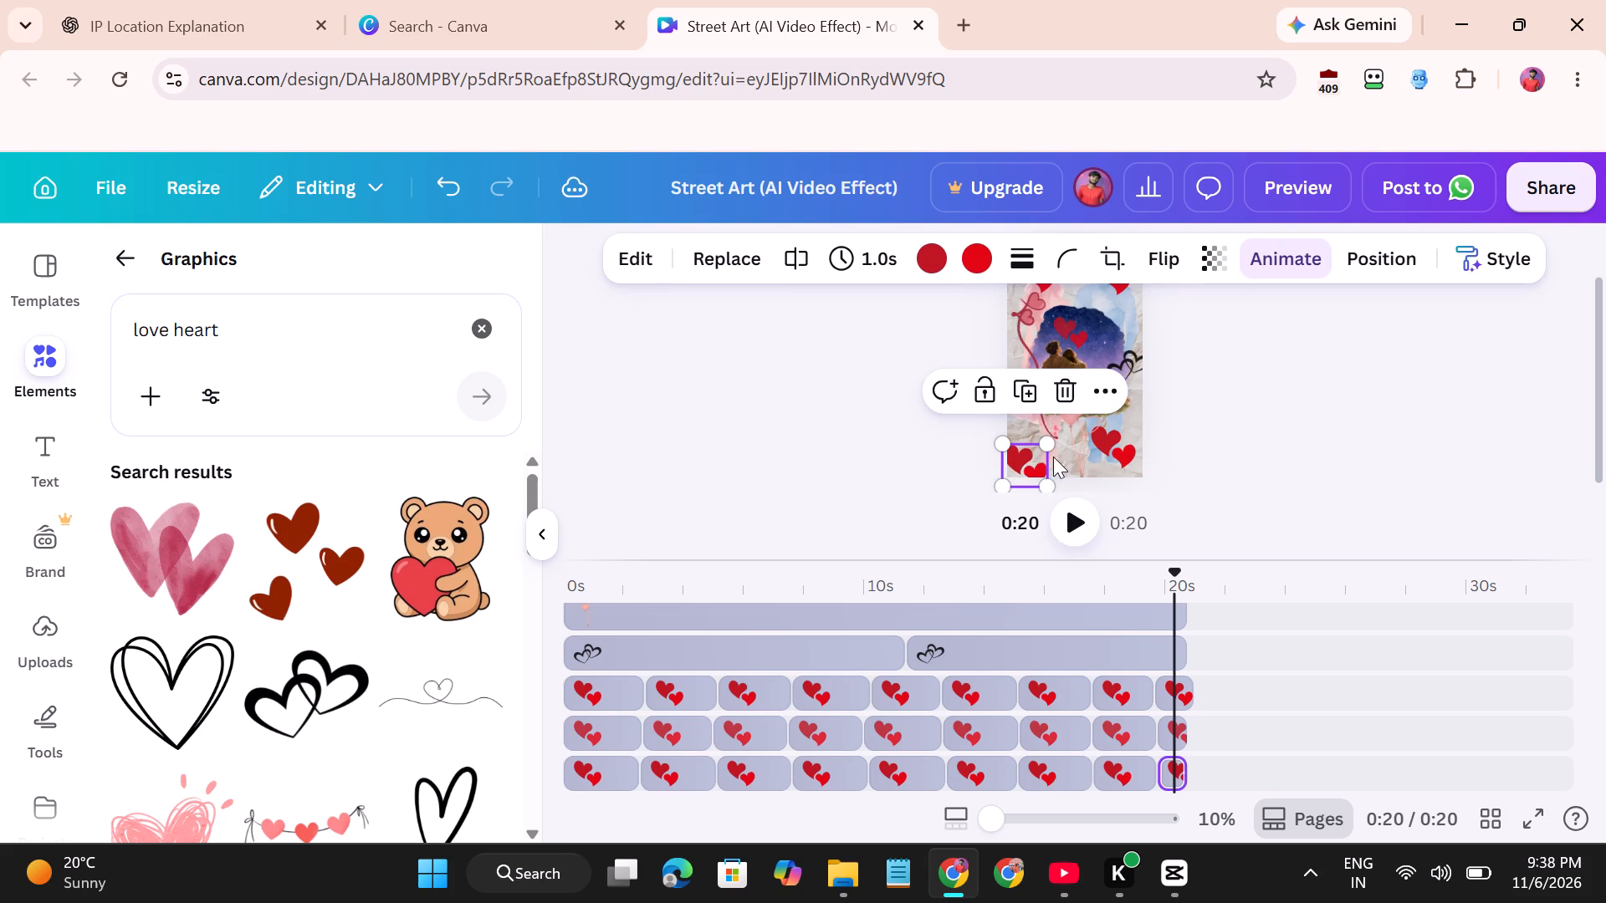
Enlarge the lower-right red double hearts to about 623 wide by 598 high in the 20 s scene.
left_click(1110, 462)
left_click_drag(1095, 431, 1056, 404)
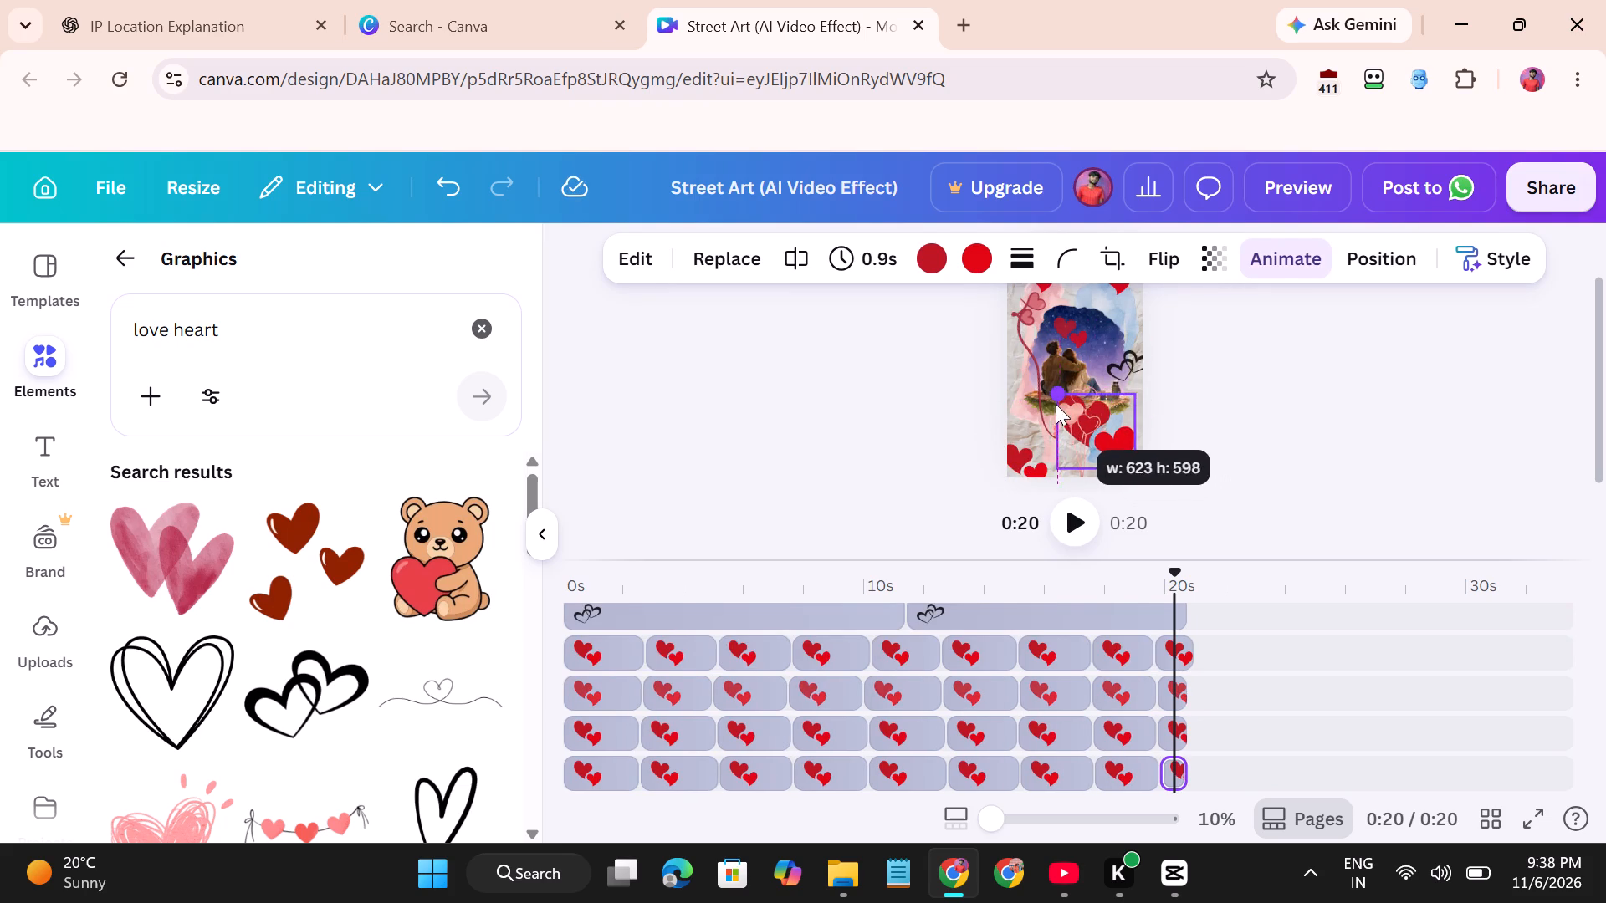
left_click_drag(1056, 404, 1054, 401)
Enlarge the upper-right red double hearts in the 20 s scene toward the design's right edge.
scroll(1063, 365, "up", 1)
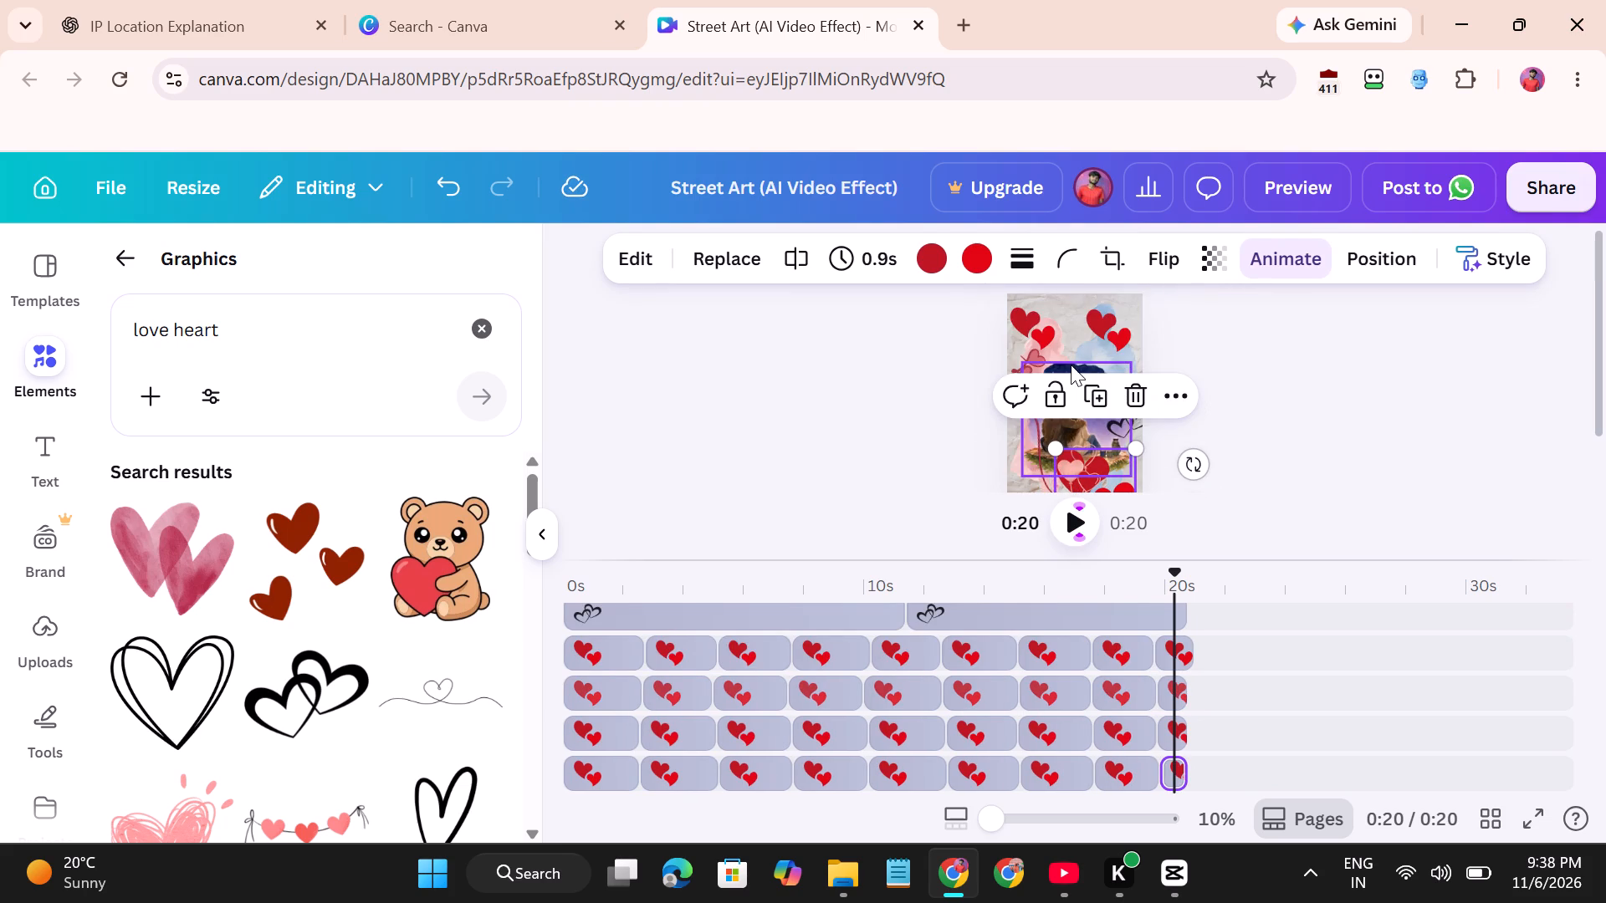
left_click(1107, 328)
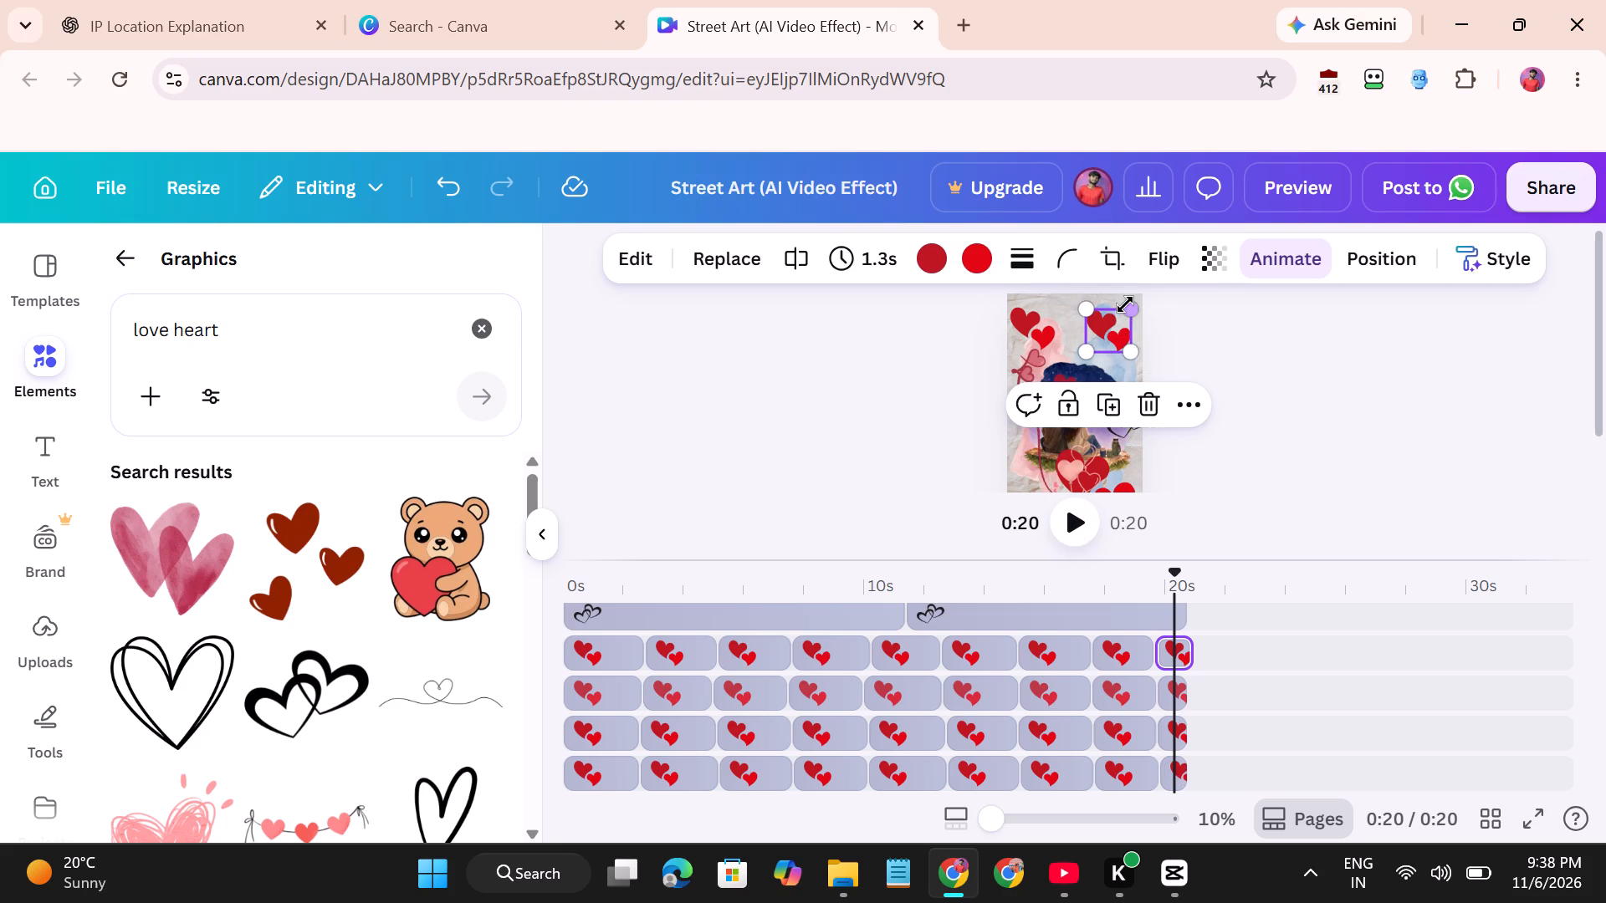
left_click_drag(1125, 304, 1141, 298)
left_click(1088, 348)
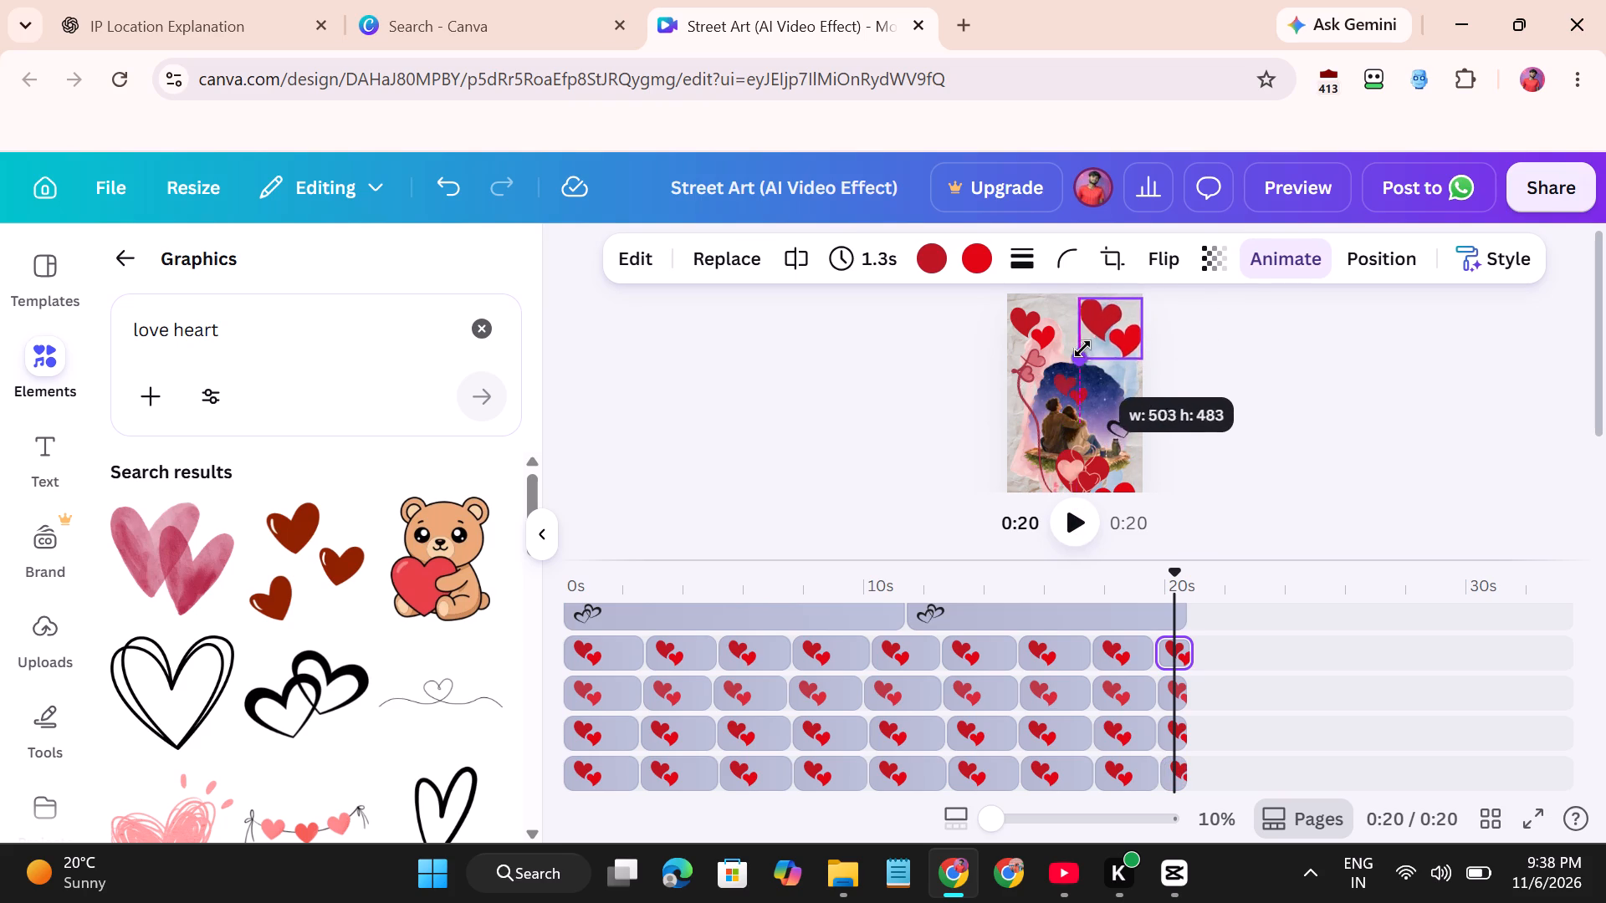
Move the upper-left red double hearts slightly lower in the 20 s scene.
left_click_drag(1036, 331, 1036, 340)
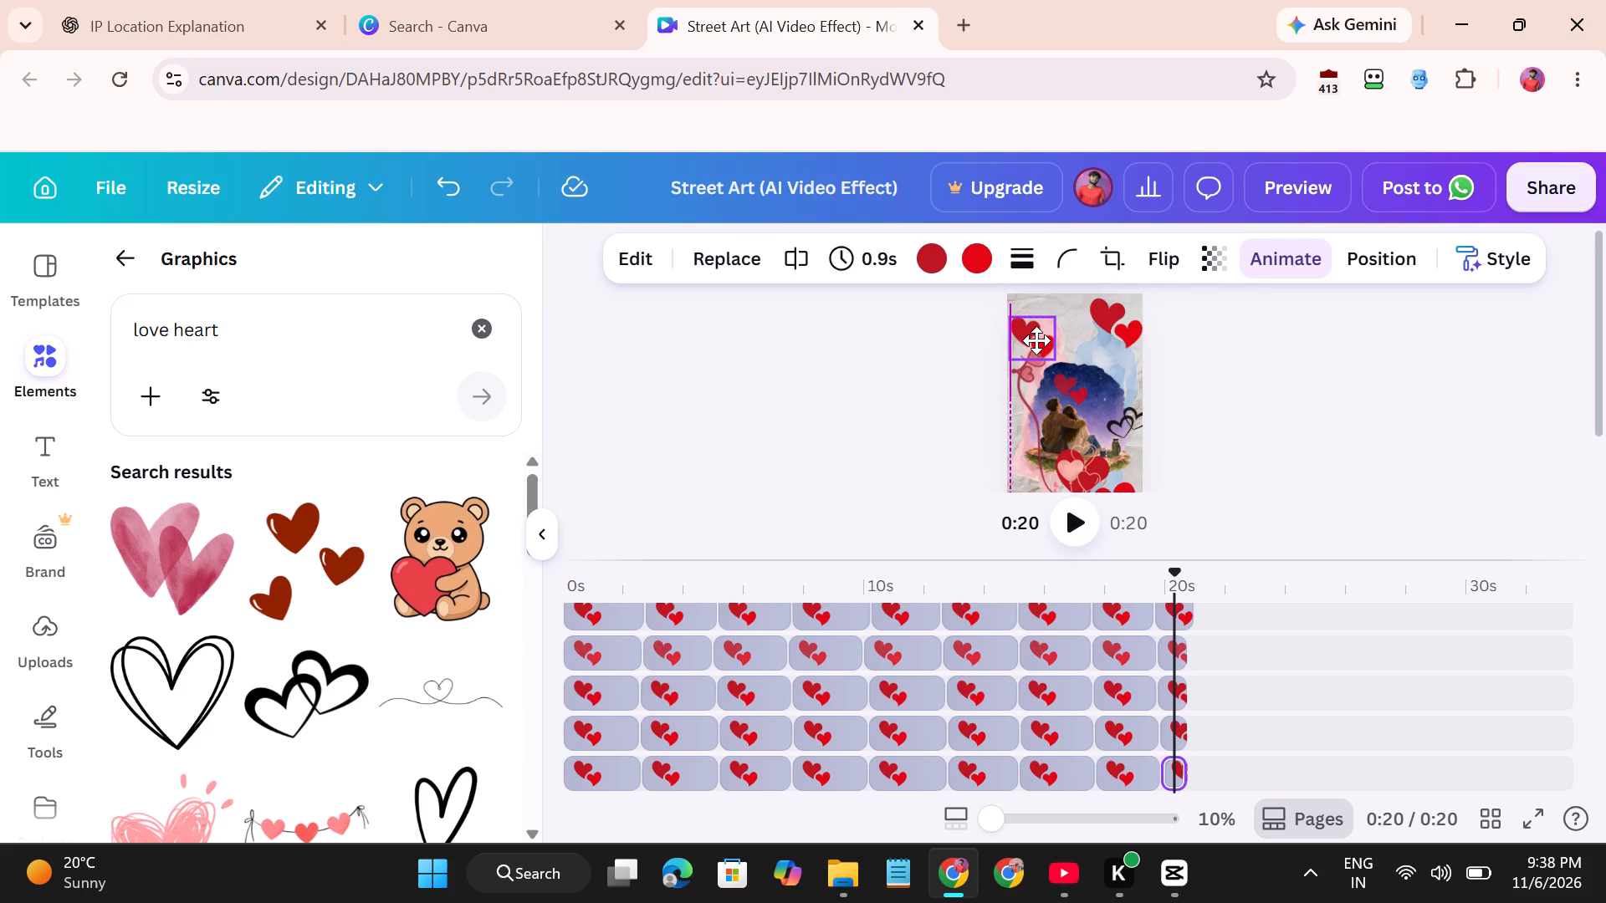
left_click_drag(1036, 340, 1035, 344)
Delete the upper-right red double hearts from the 20 s scene.
left_click_drag(1117, 319, 1109, 317)
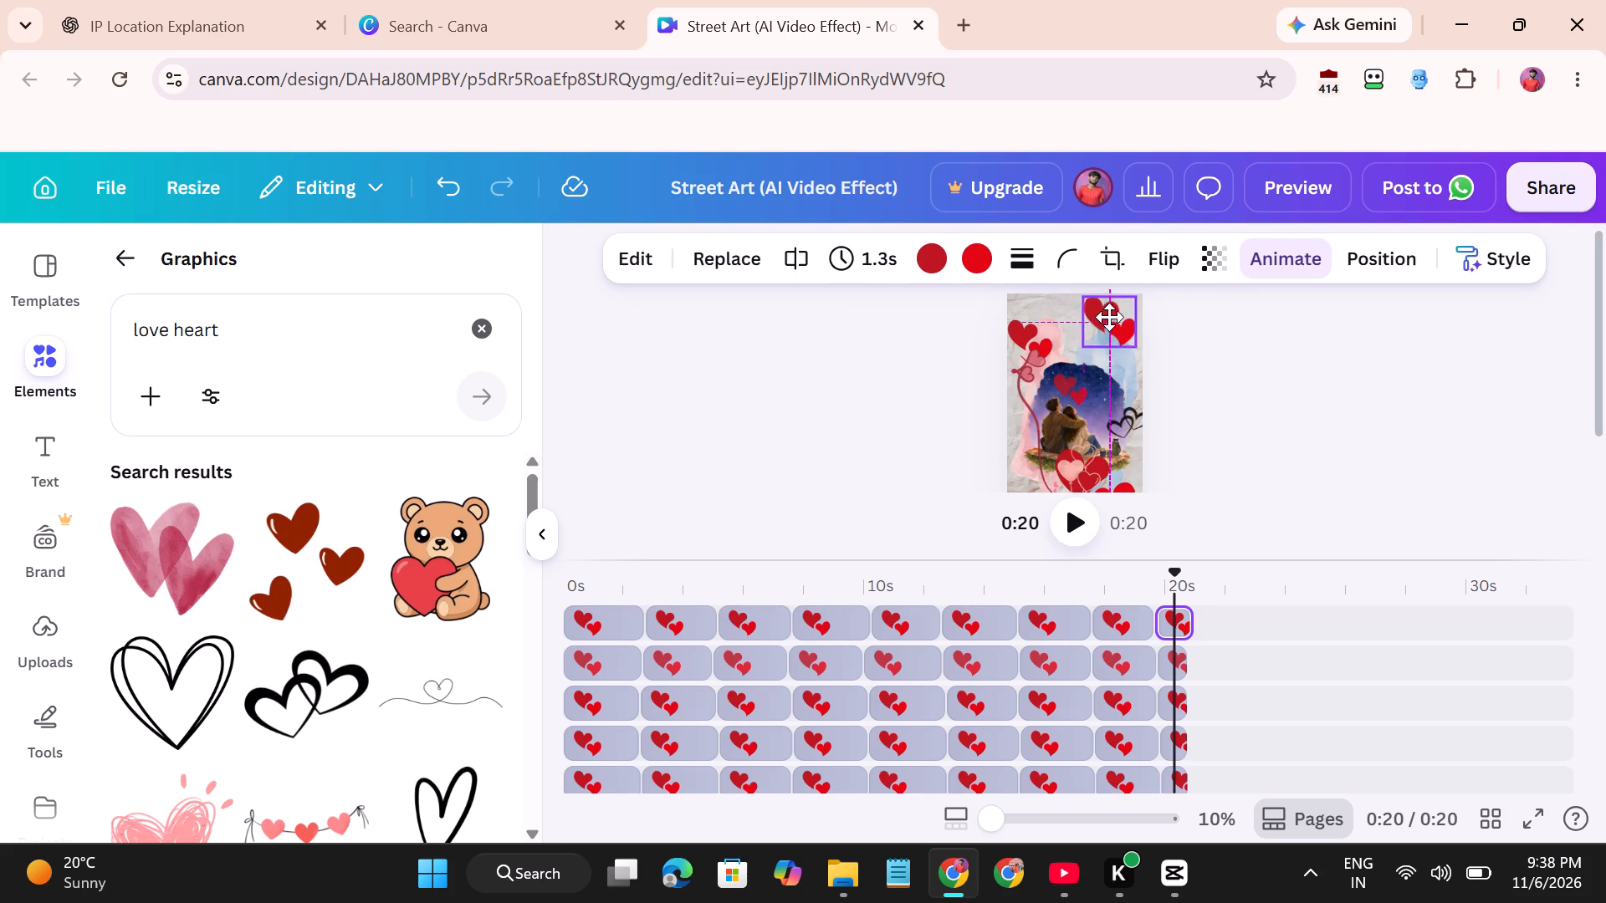
left_click_drag(1109, 317, 1097, 313)
left_click(1137, 391)
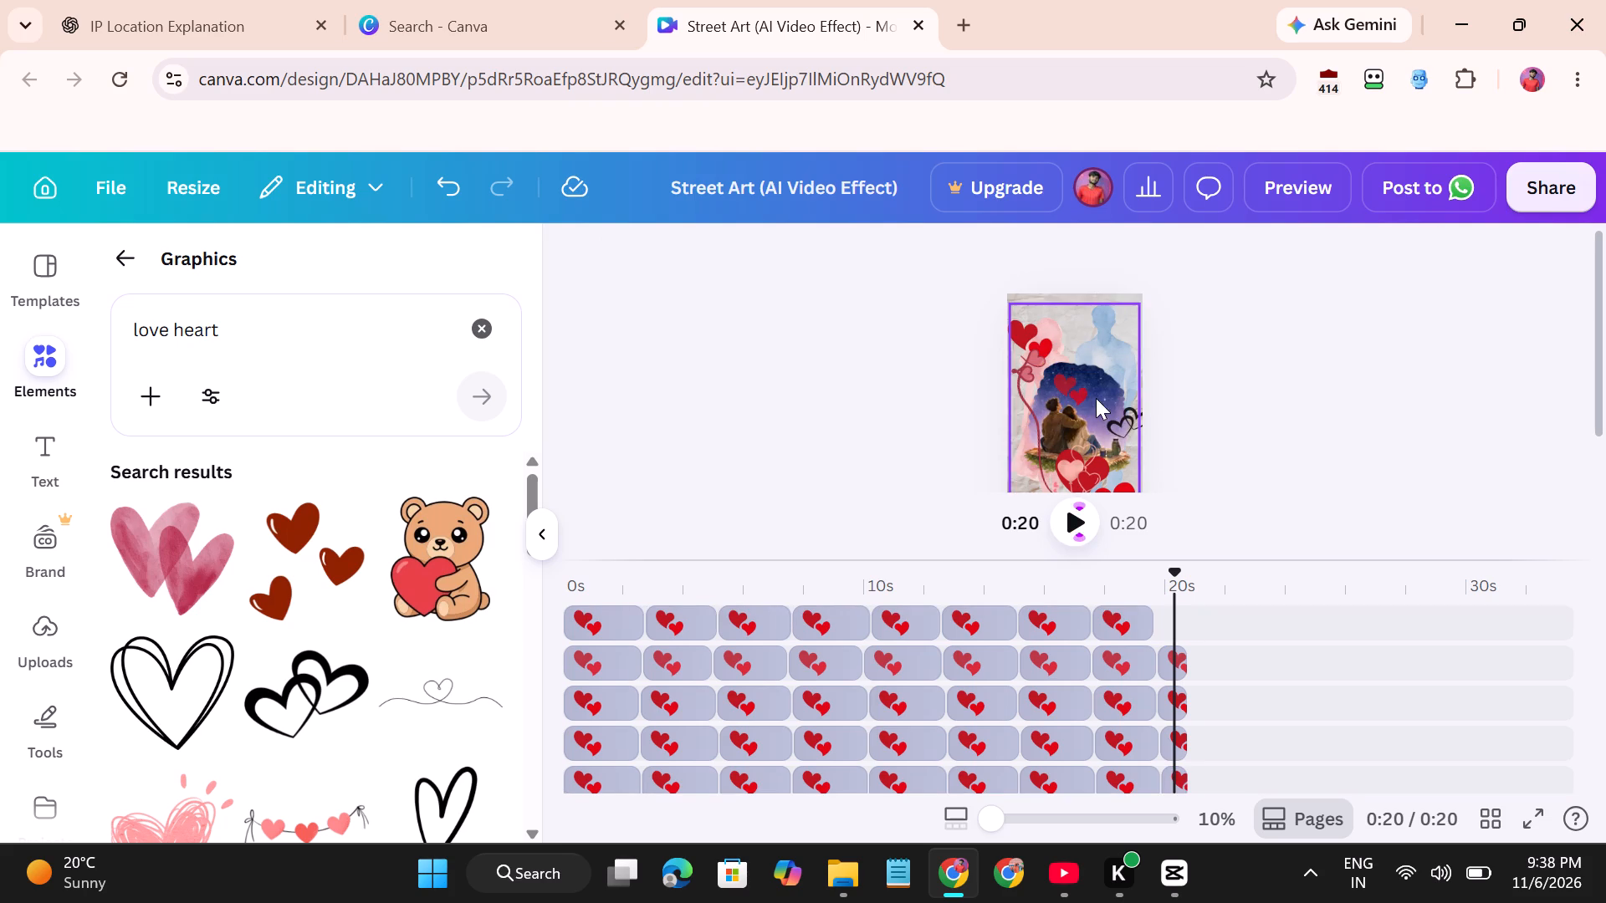
Search the graphics library for "moon" in place of the current search.
left_click(489, 331)
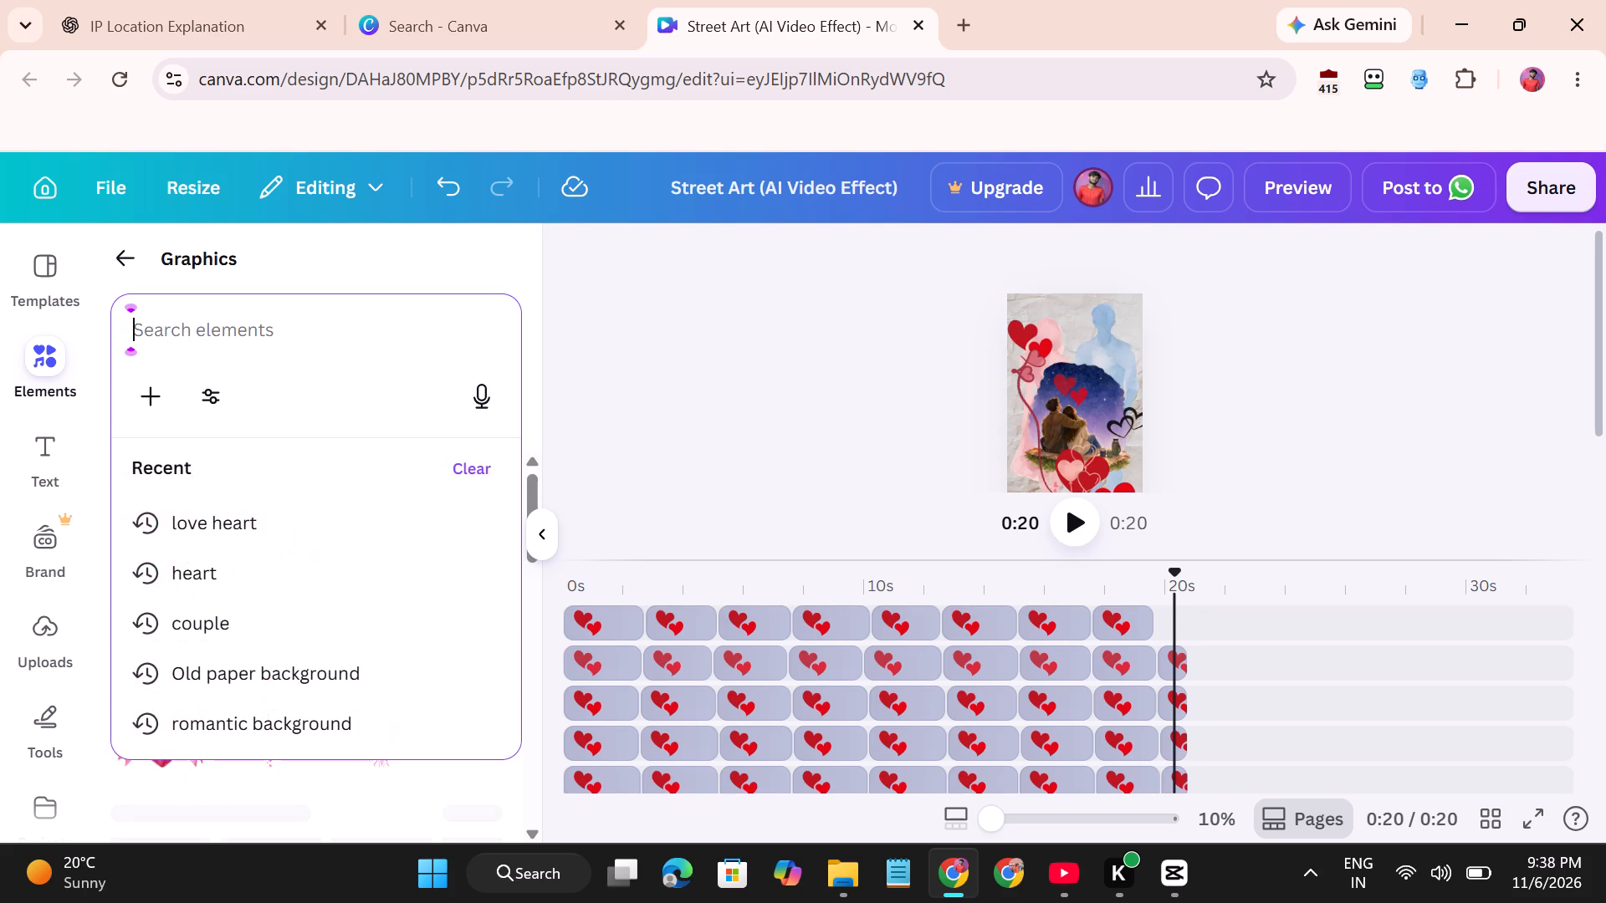
key("m")
type("oo")
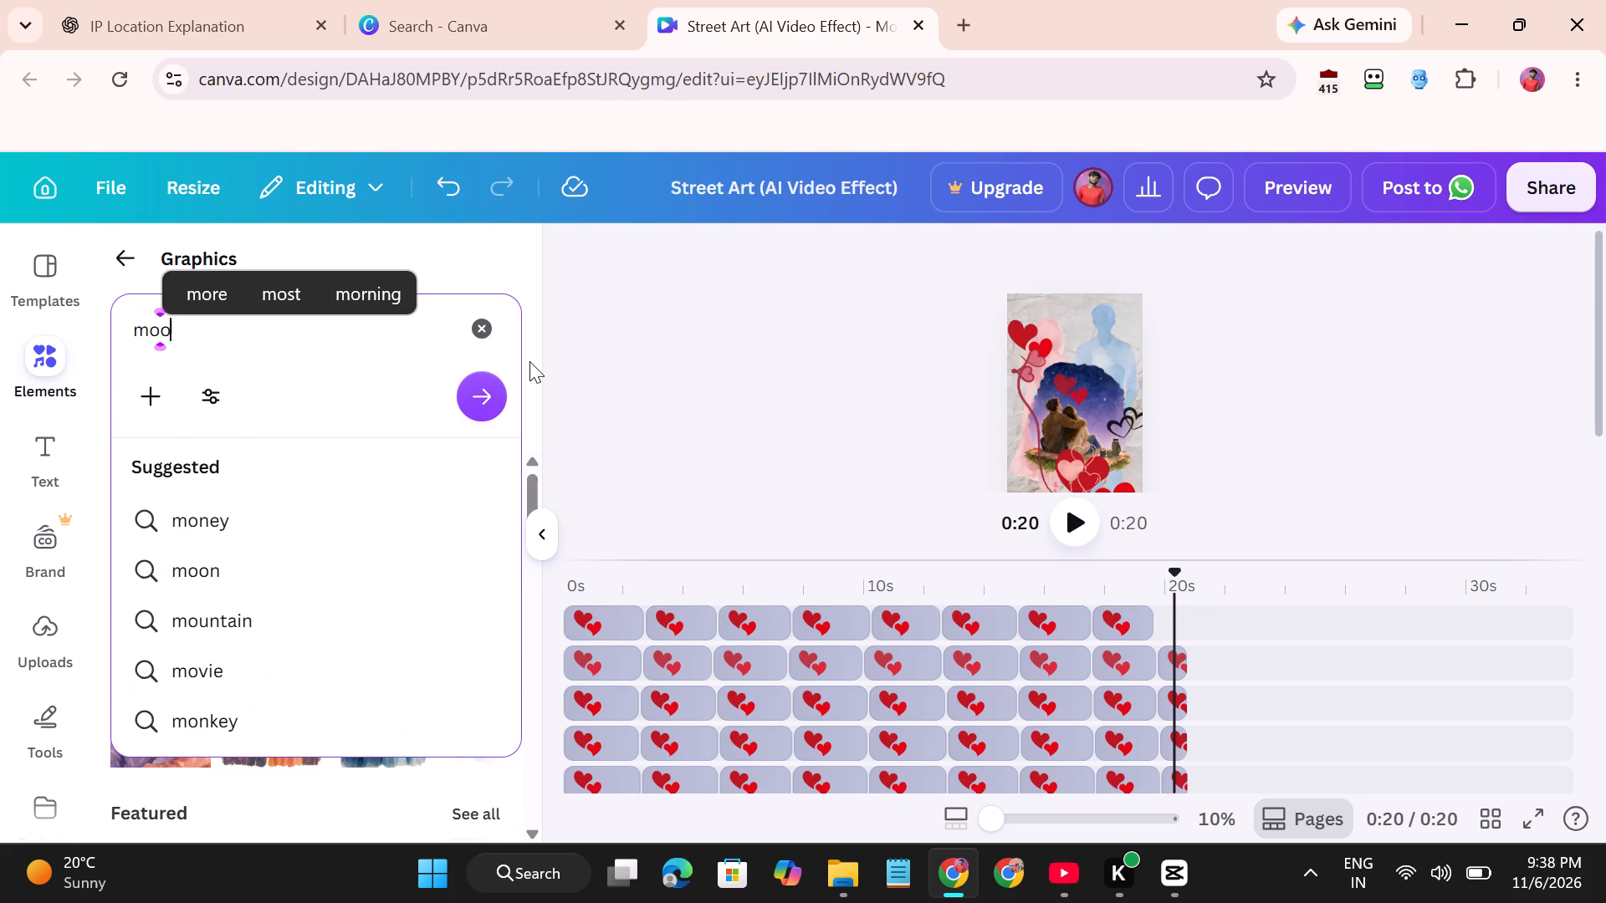
key("n")
key("Return")
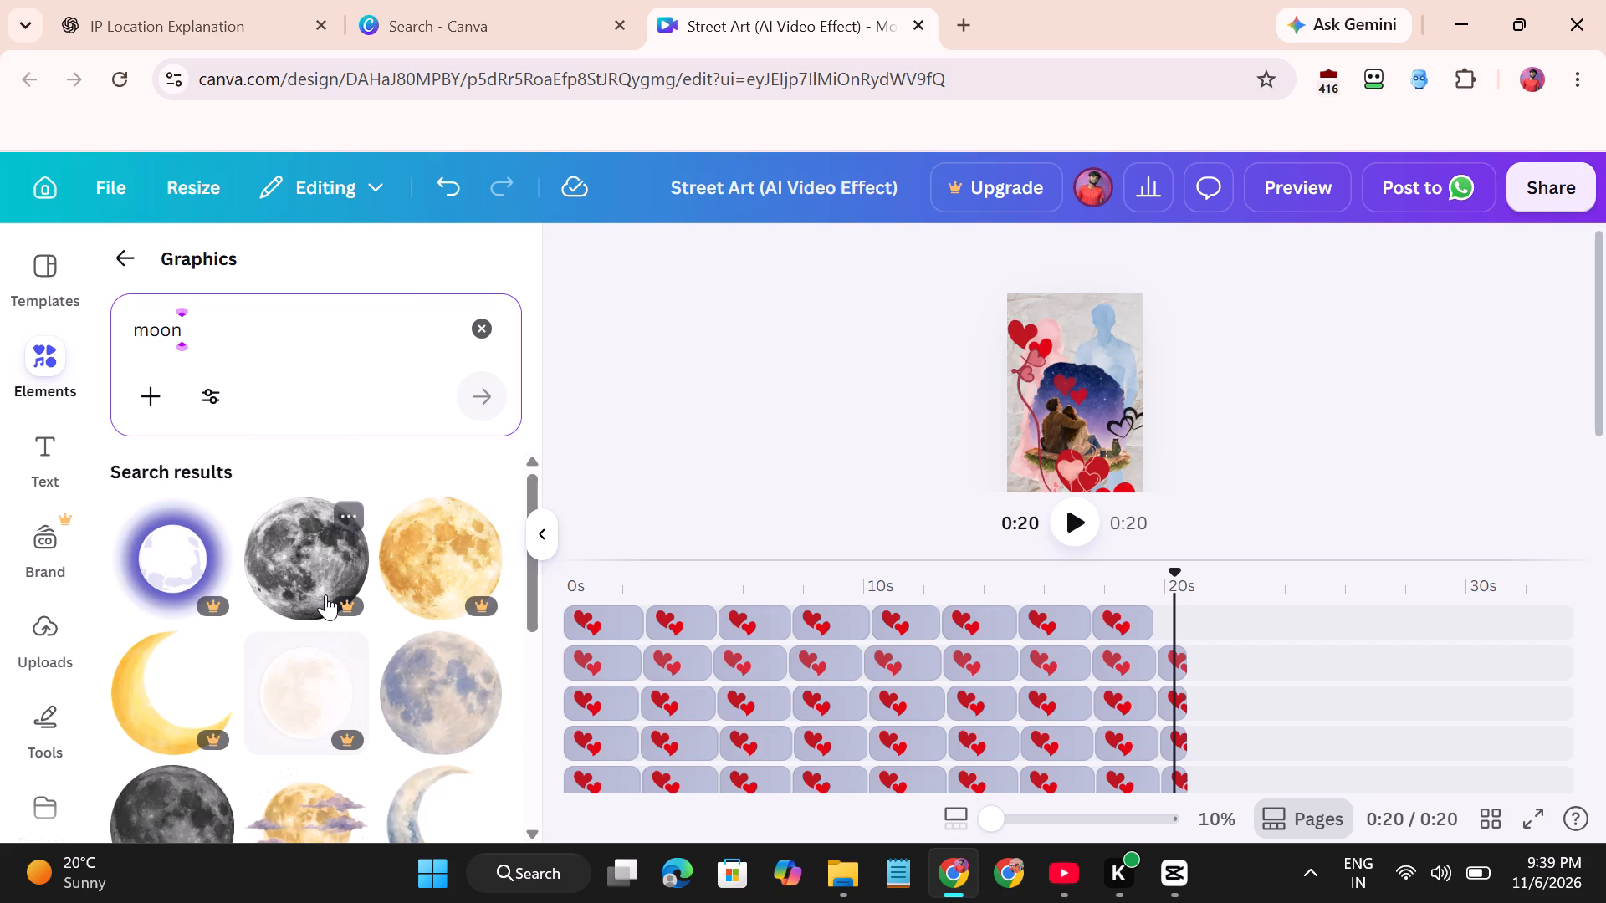
Add the blue-and-beige full moon graphic to the 20 s scene, shrunk and placed in the design's upper-right area.
left_click_drag(422, 704, 1010, 369)
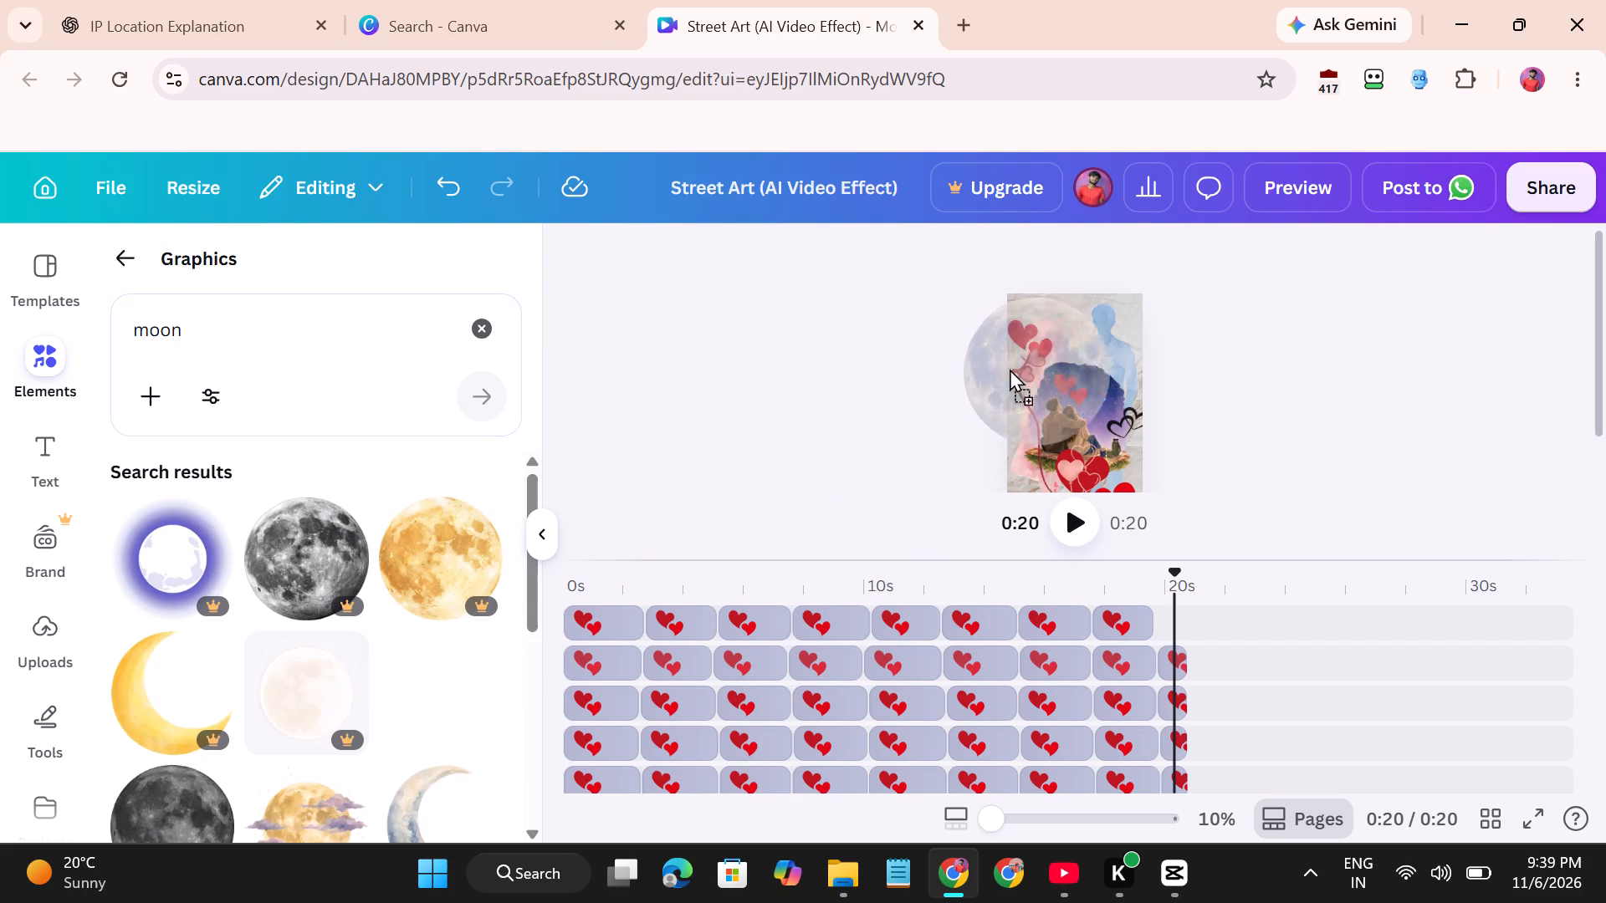
left_click_drag(1010, 369, 1071, 382)
left_click_drag(1030, 419, 1059, 389)
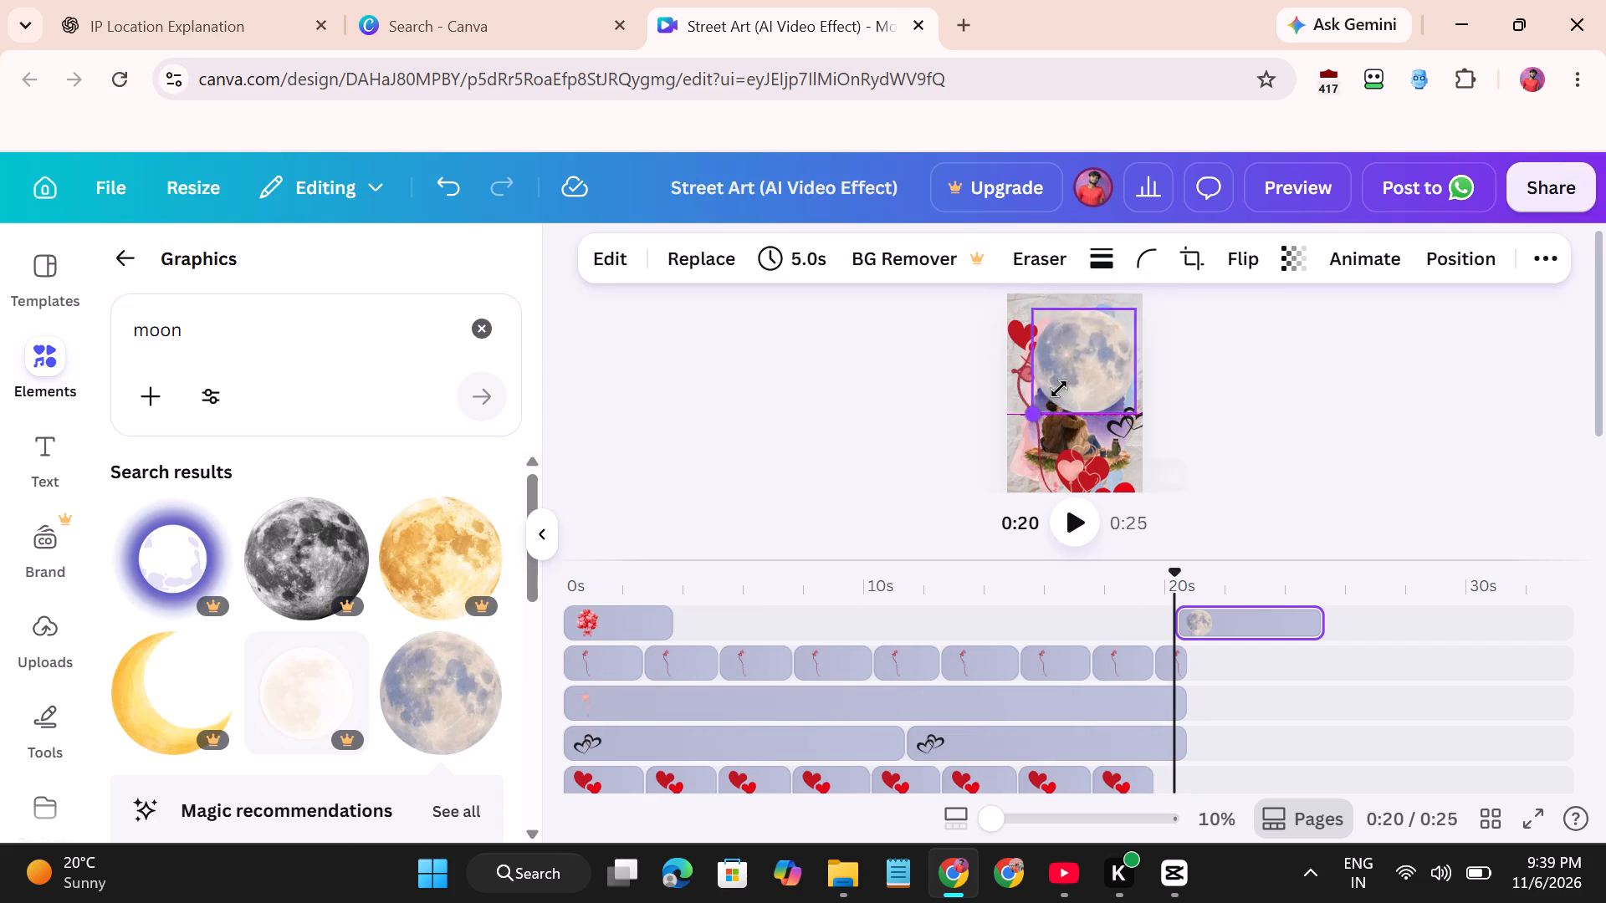
left_click_drag(1059, 389, 1089, 350)
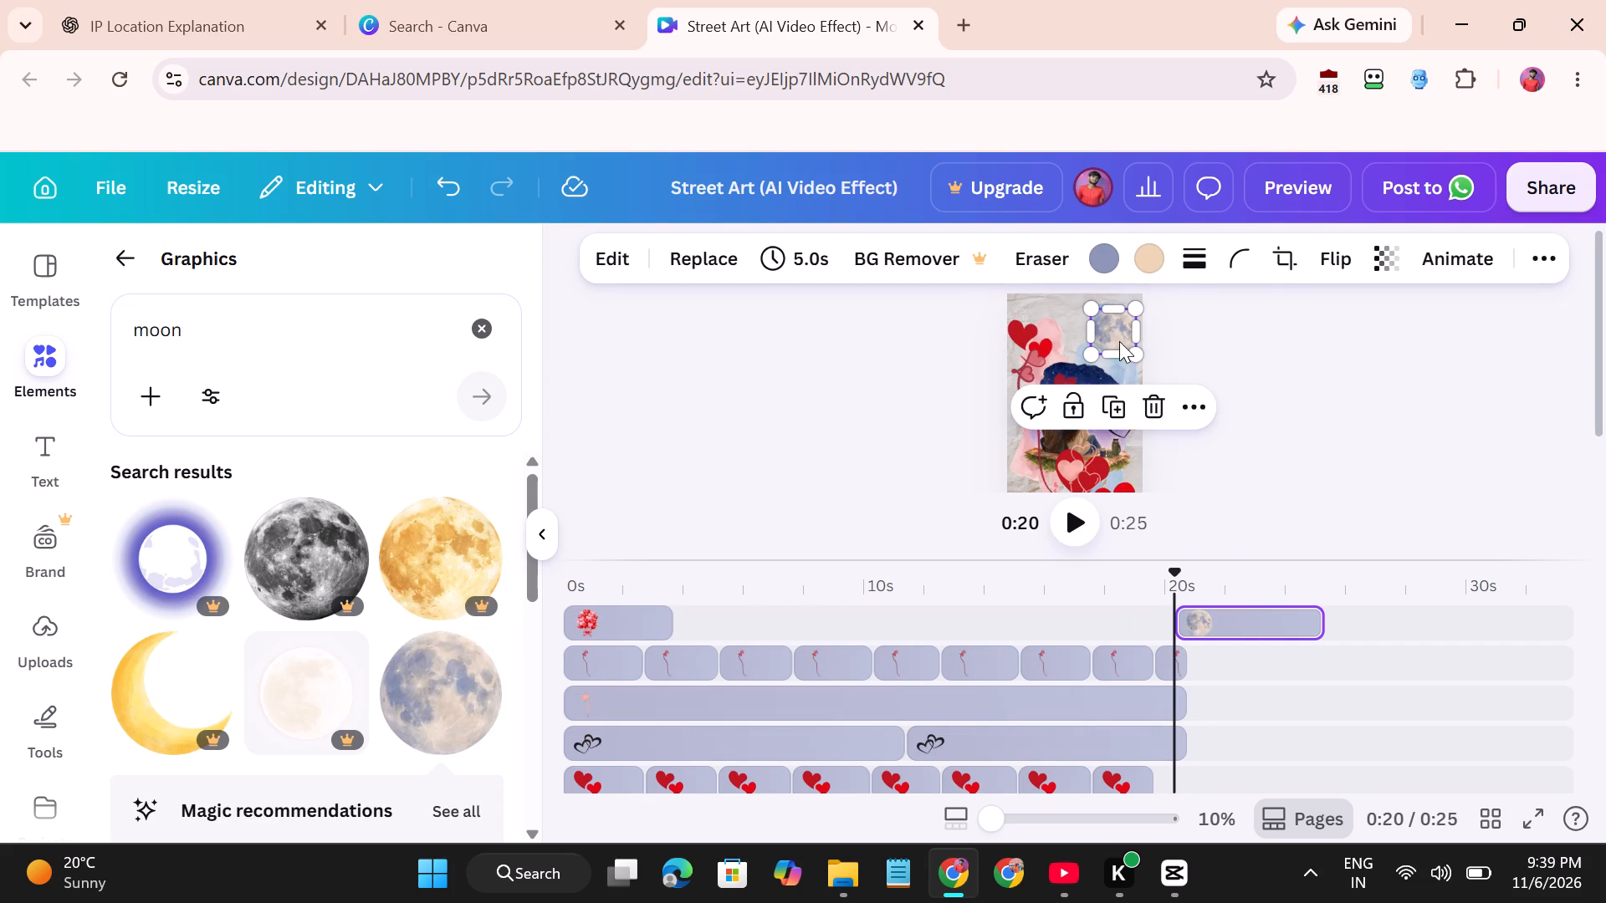
left_click(1119, 341)
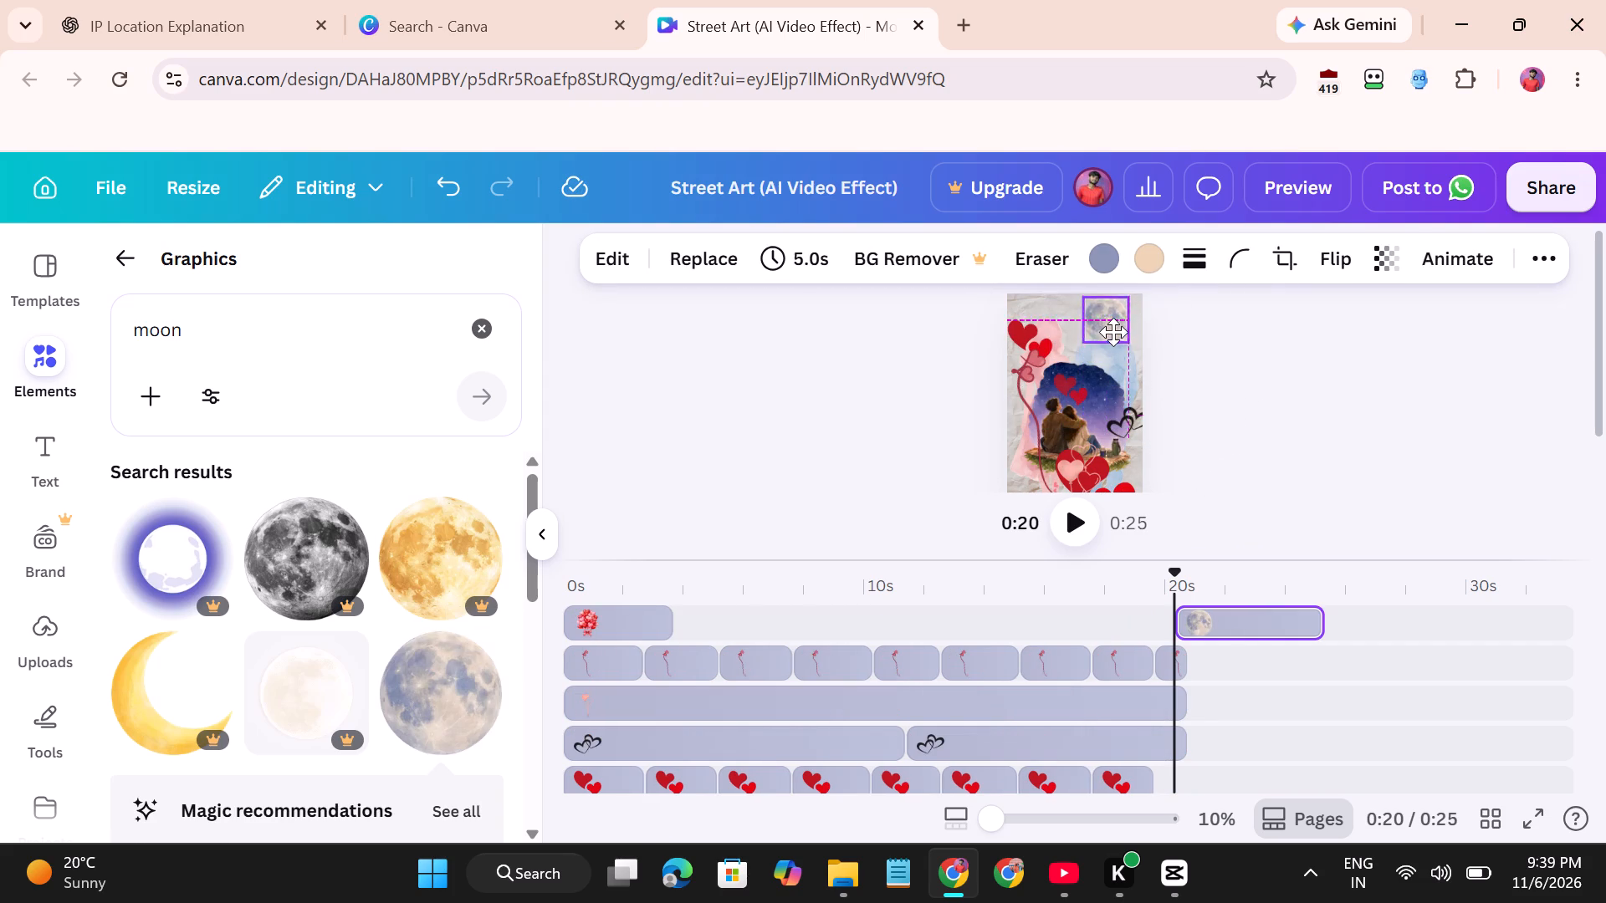
Review the earlier scenes along the timeline, from about 13.9 s back to about 1.4 s.
scroll(196, 602, "down", 1)
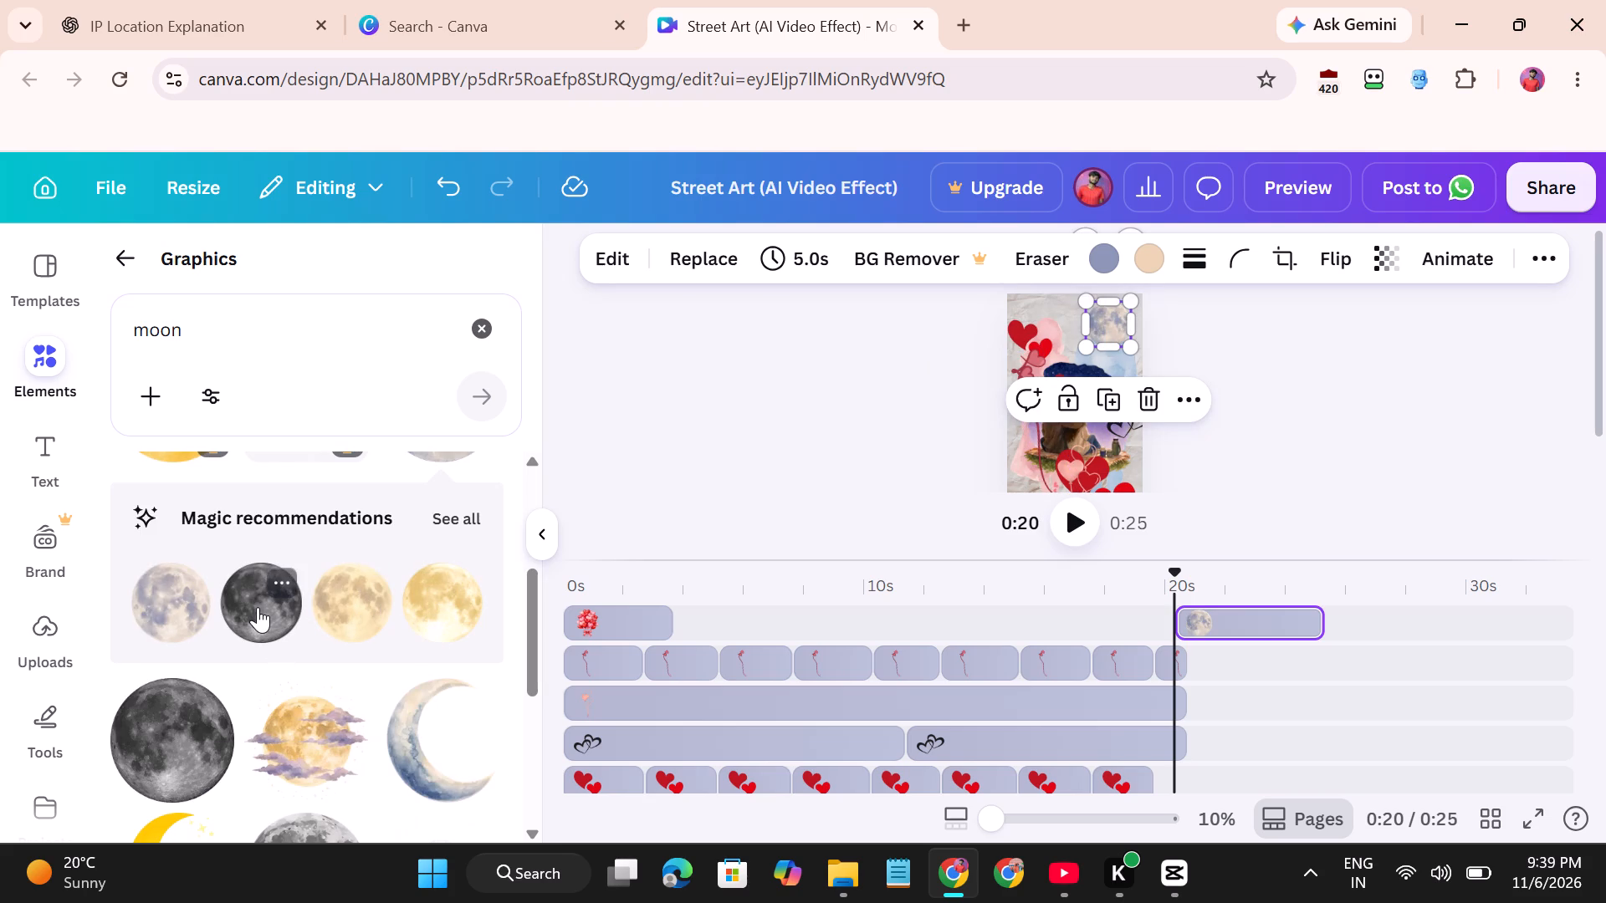
left_click(981, 608)
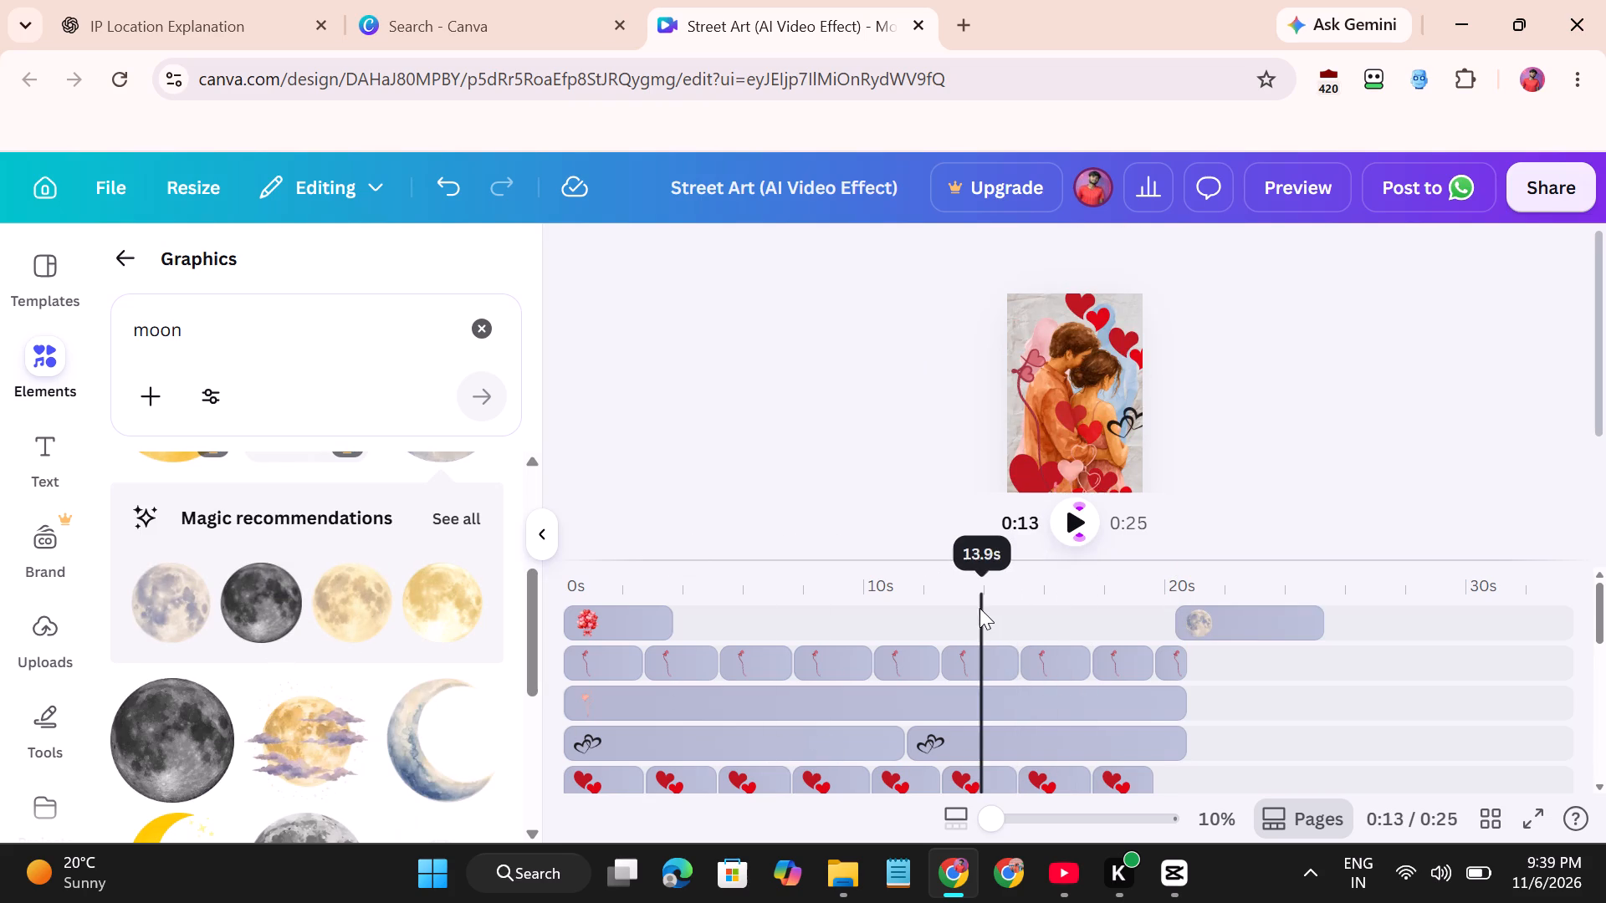
left_click(869, 625)
left_click(826, 618)
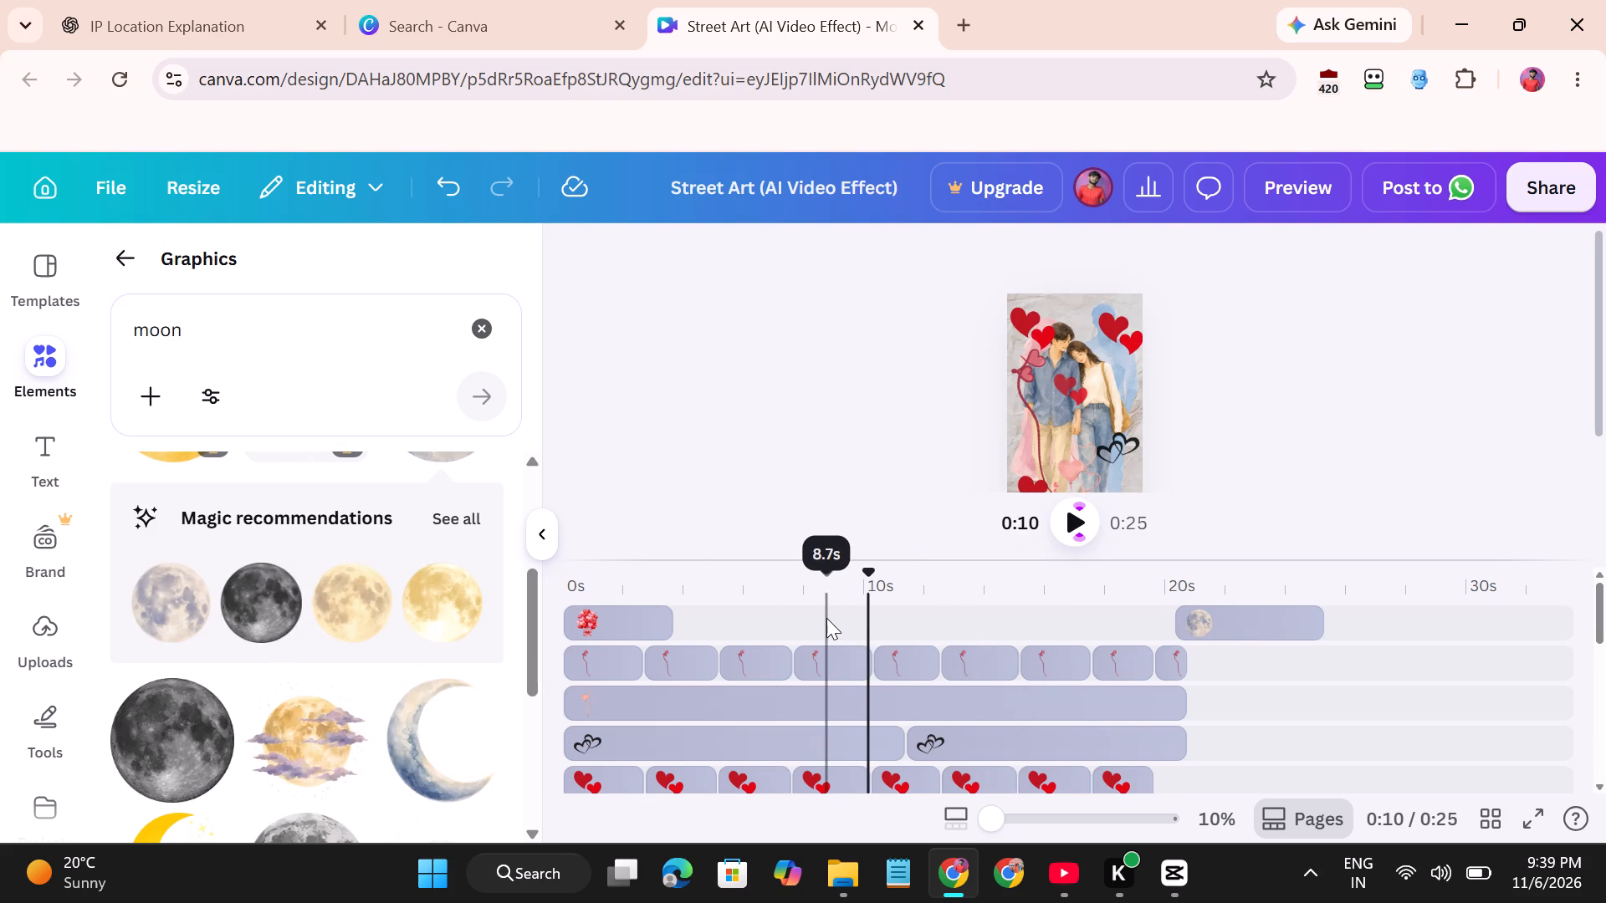
left_click(748, 613)
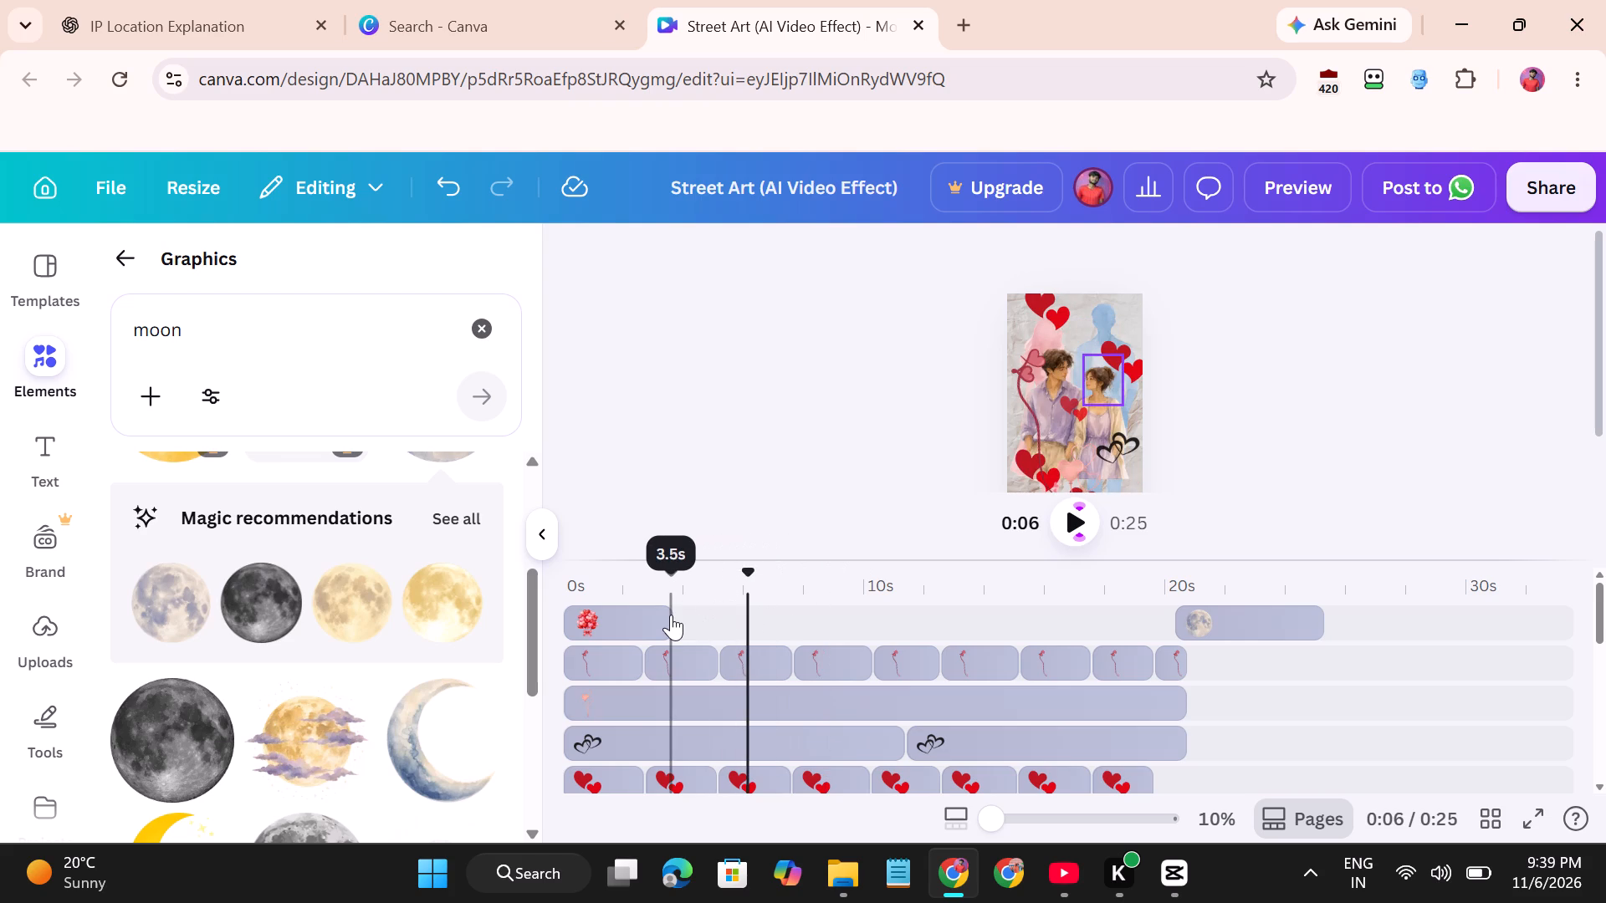
left_click(673, 615)
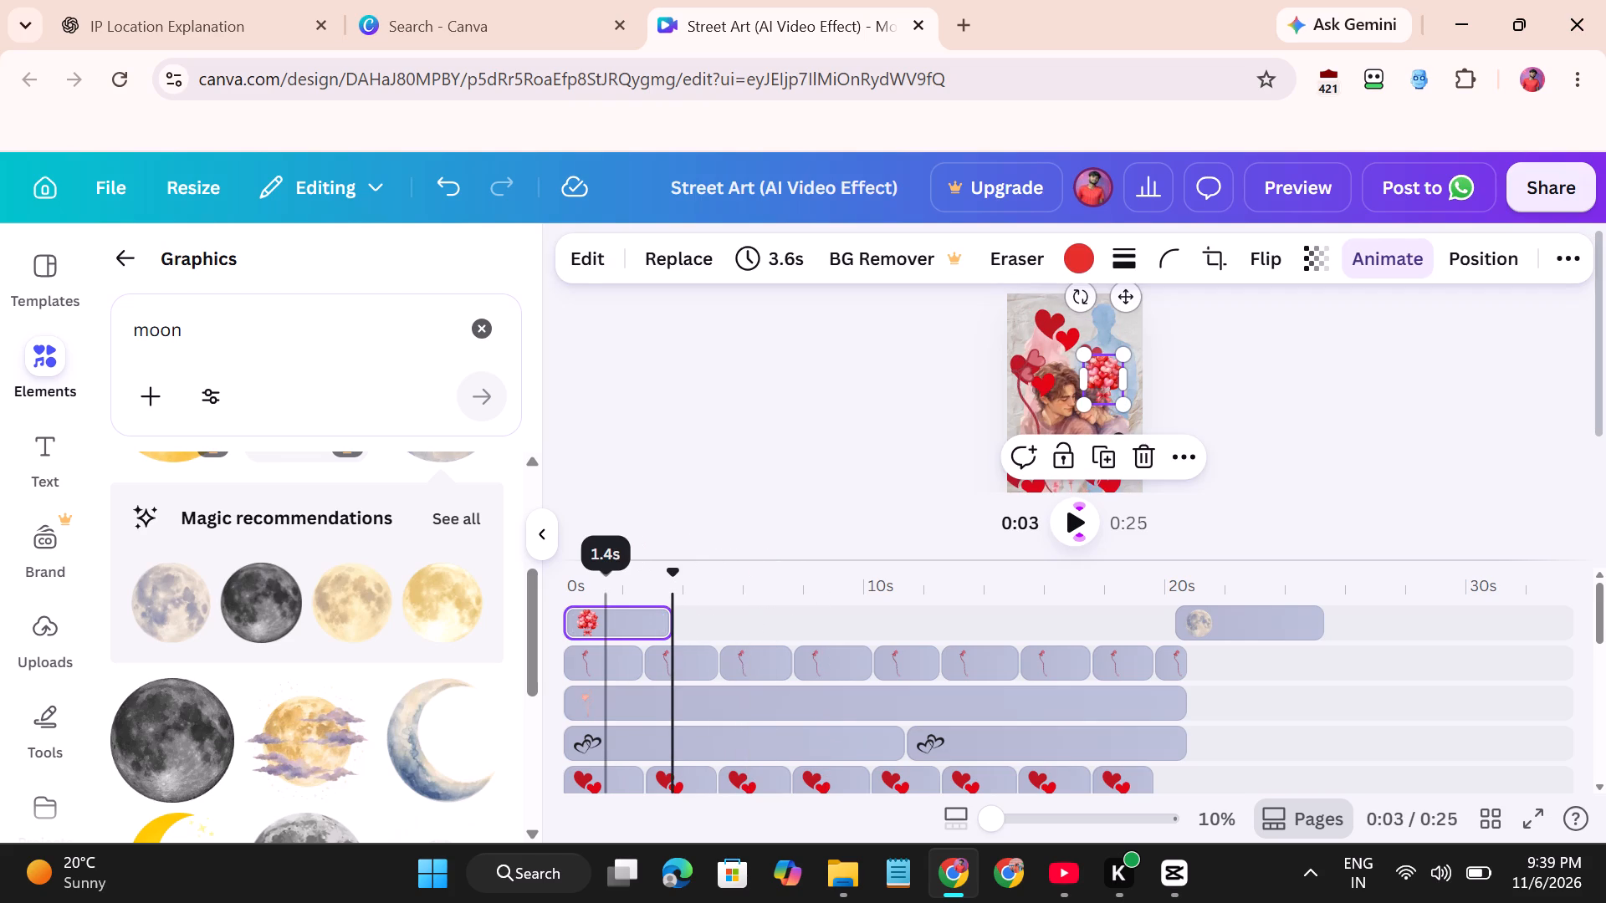
left_click(606, 589)
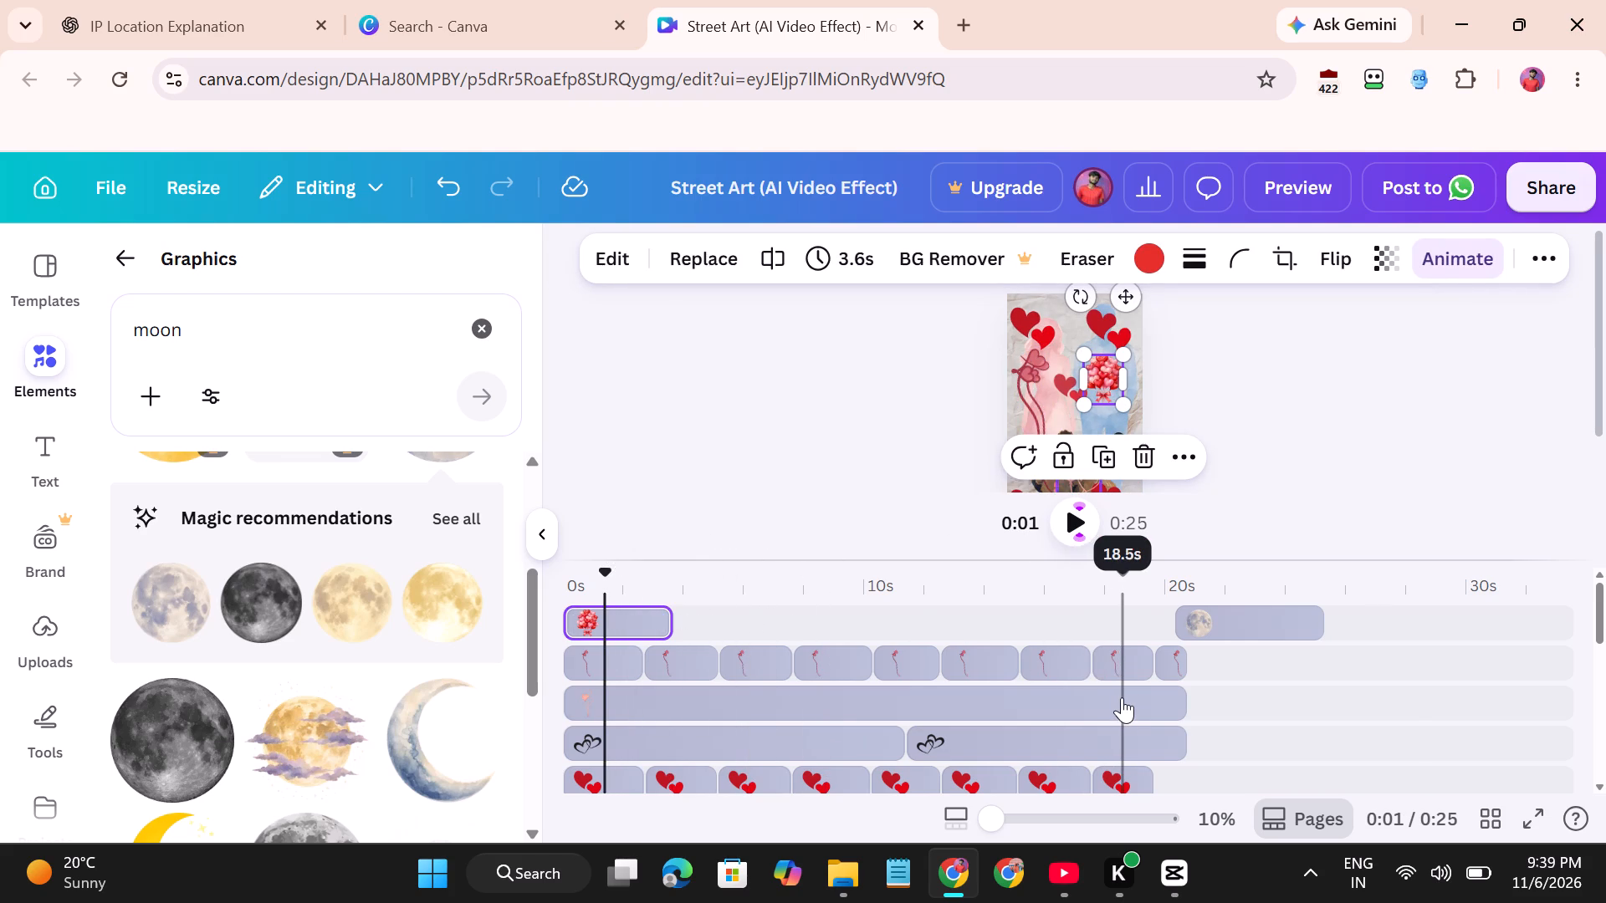
Adjust the moon's clip to last 3.1 s, starting at about 17.6 s and ending with the other graphics' clips.
left_click_drag(1189, 619, 1158, 617)
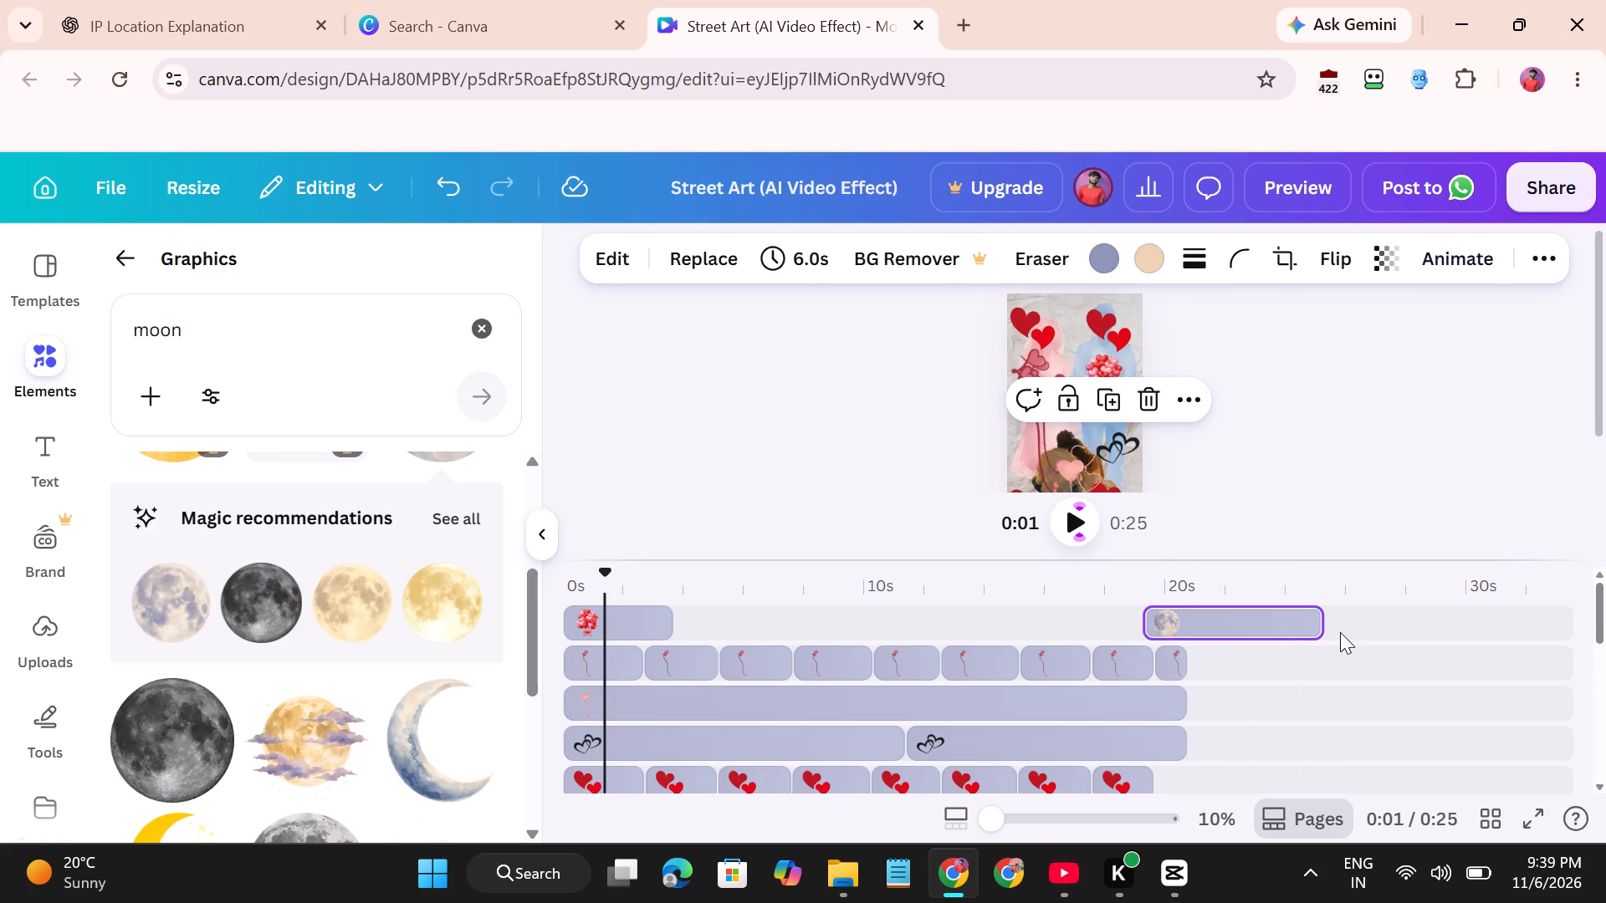
left_click_drag(1318, 630, 1187, 613)
left_click_drag(1145, 626, 1097, 623)
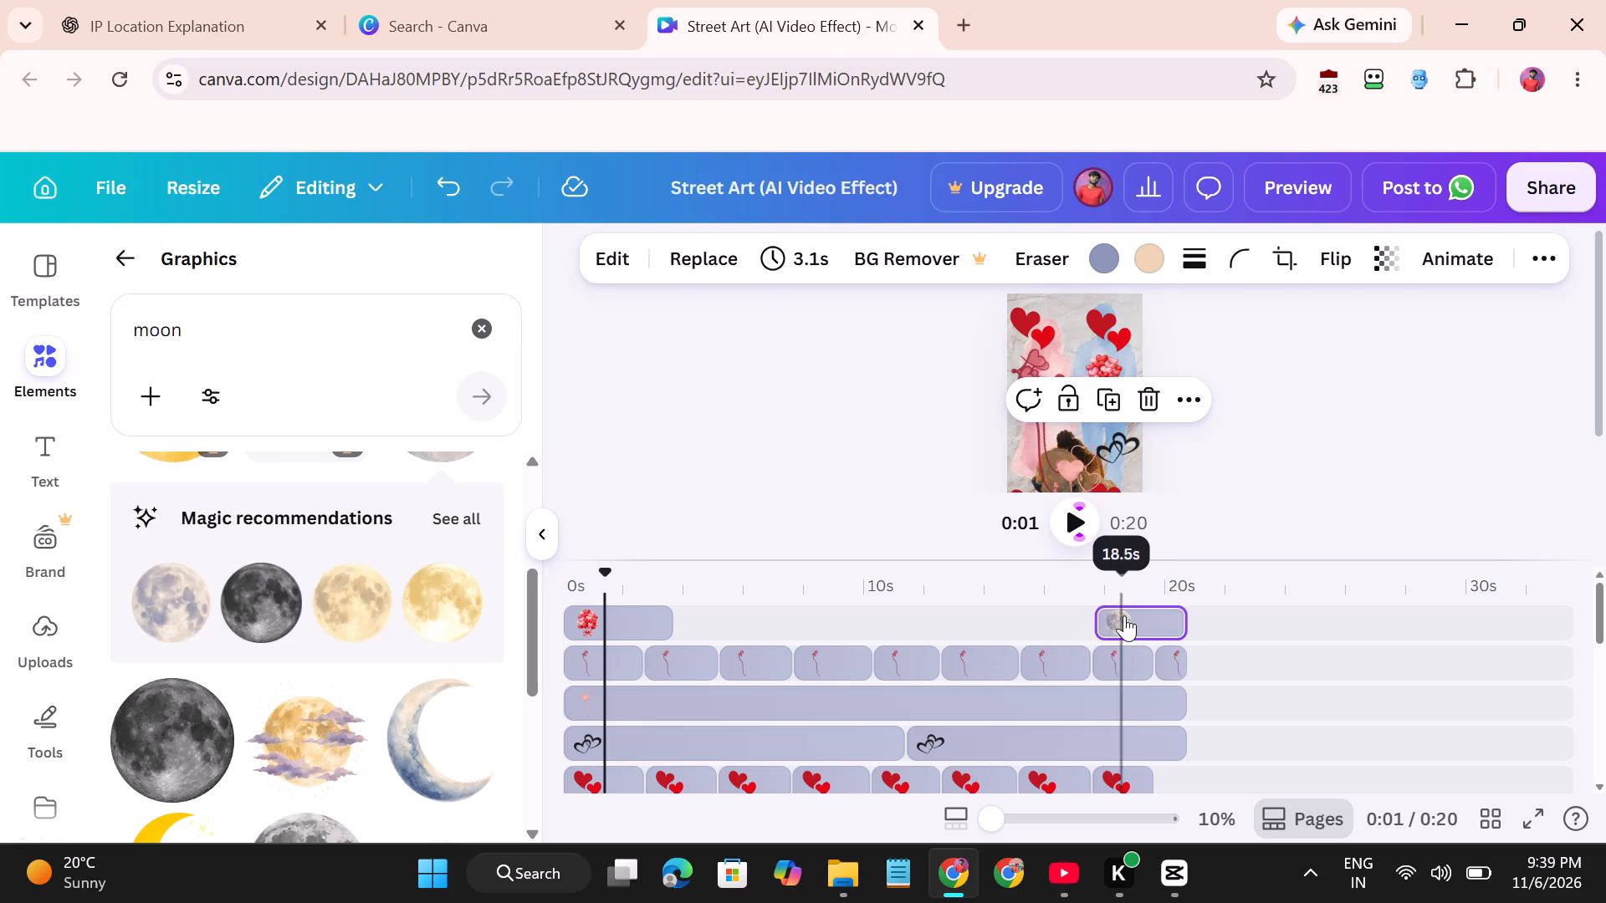
Shrink the moon graphic in the 18 s scene, keeping it in the design's upper-right corner.
left_click(1115, 580)
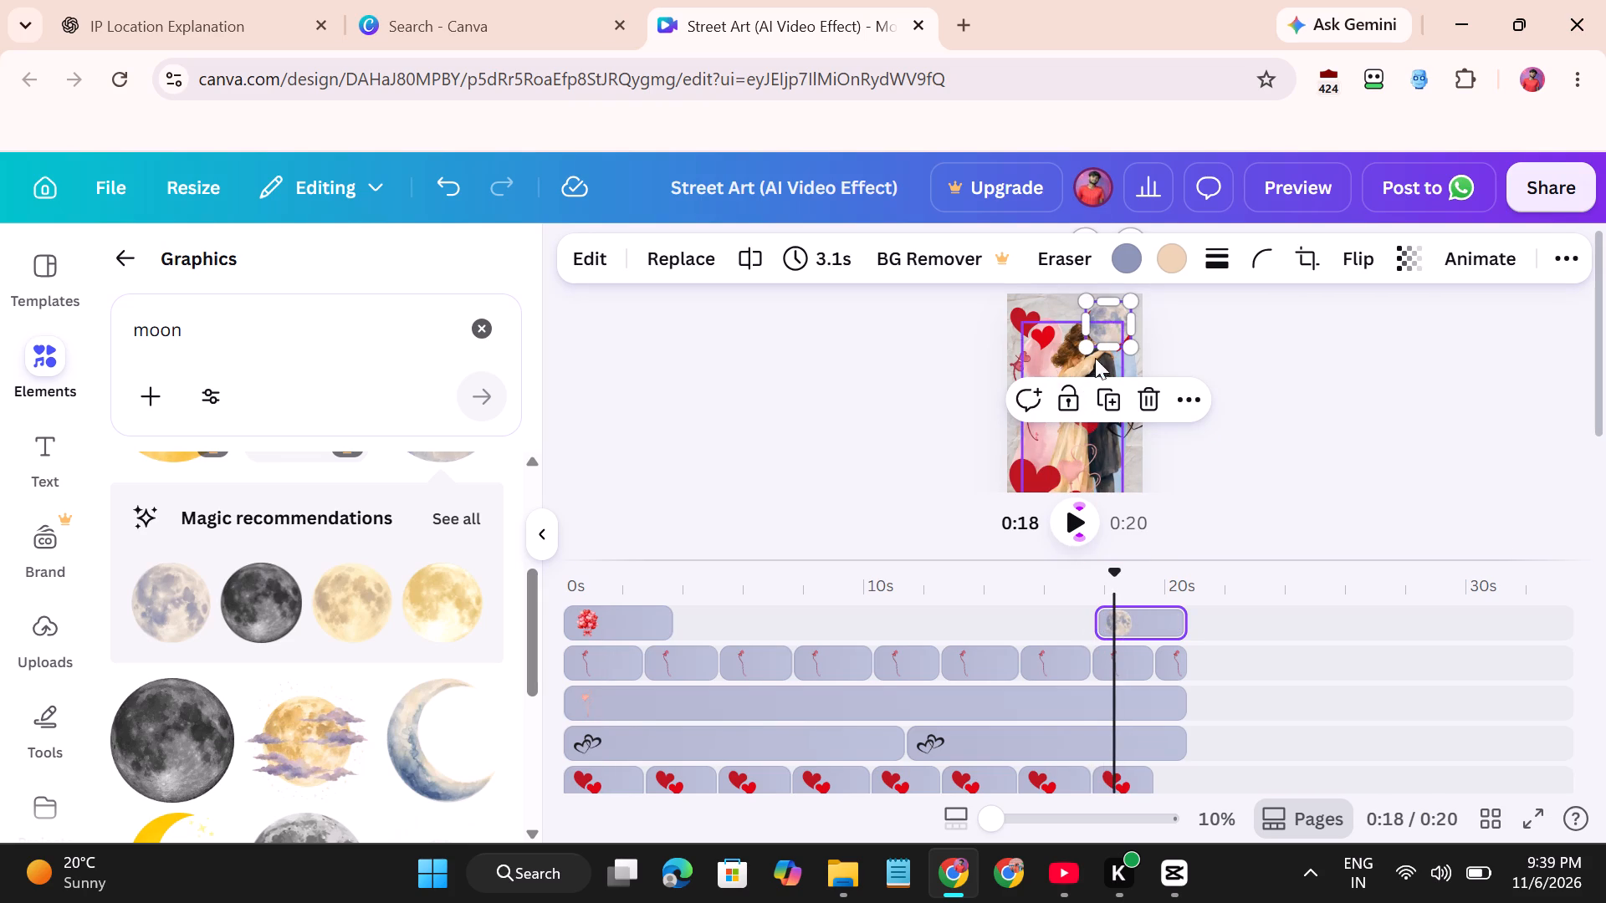
left_click_drag(1093, 347, 1107, 339)
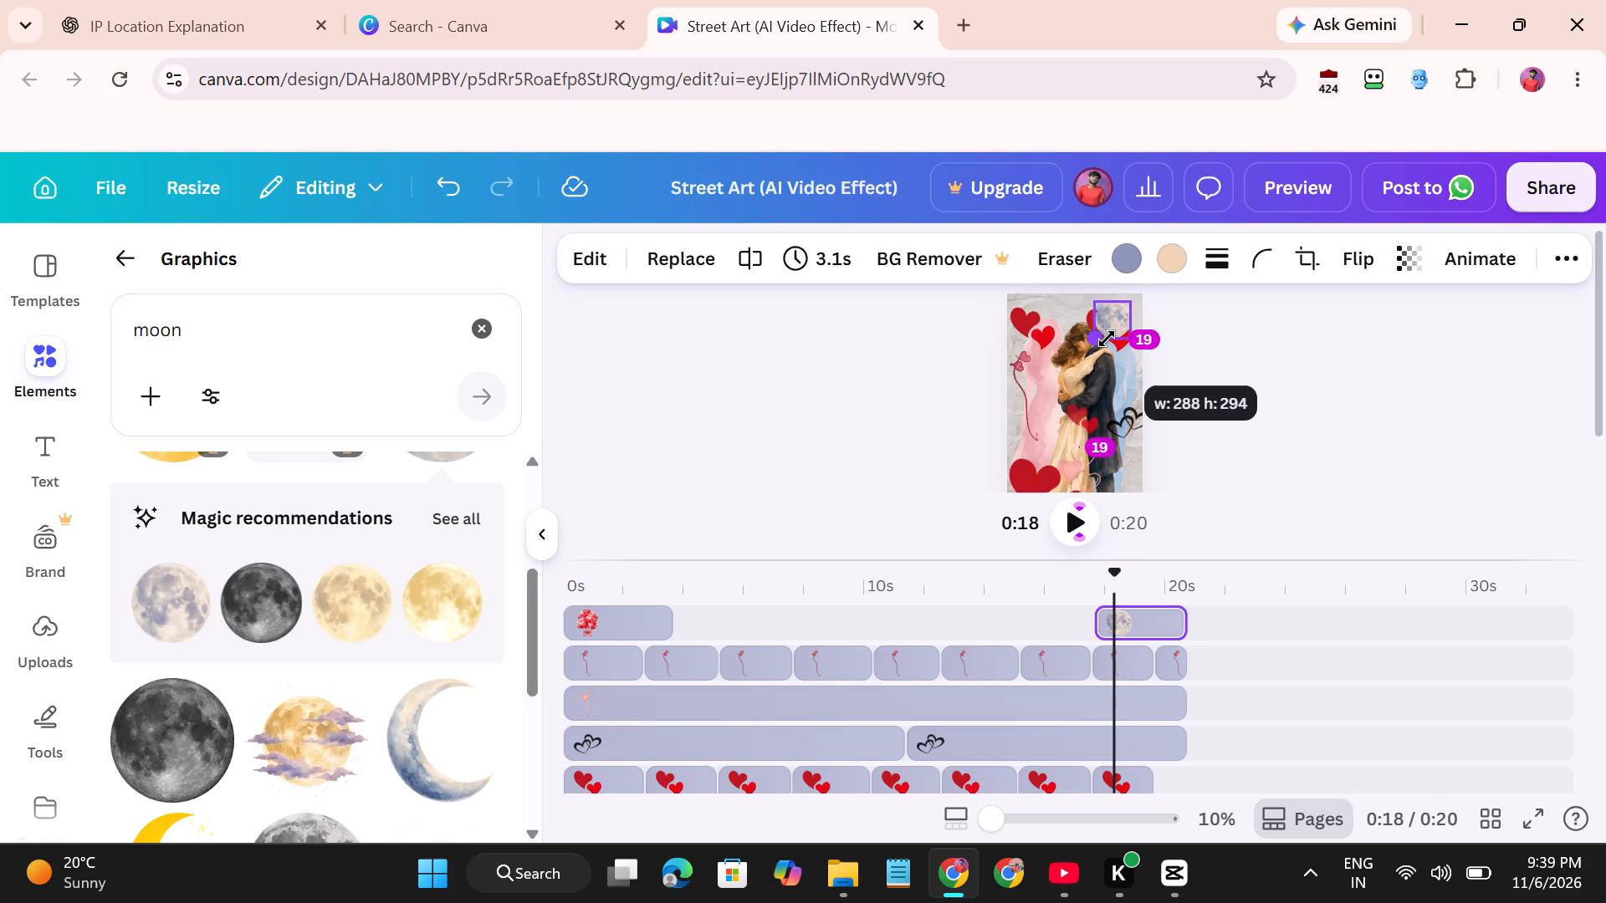
left_click_drag(1107, 339, 1112, 334)
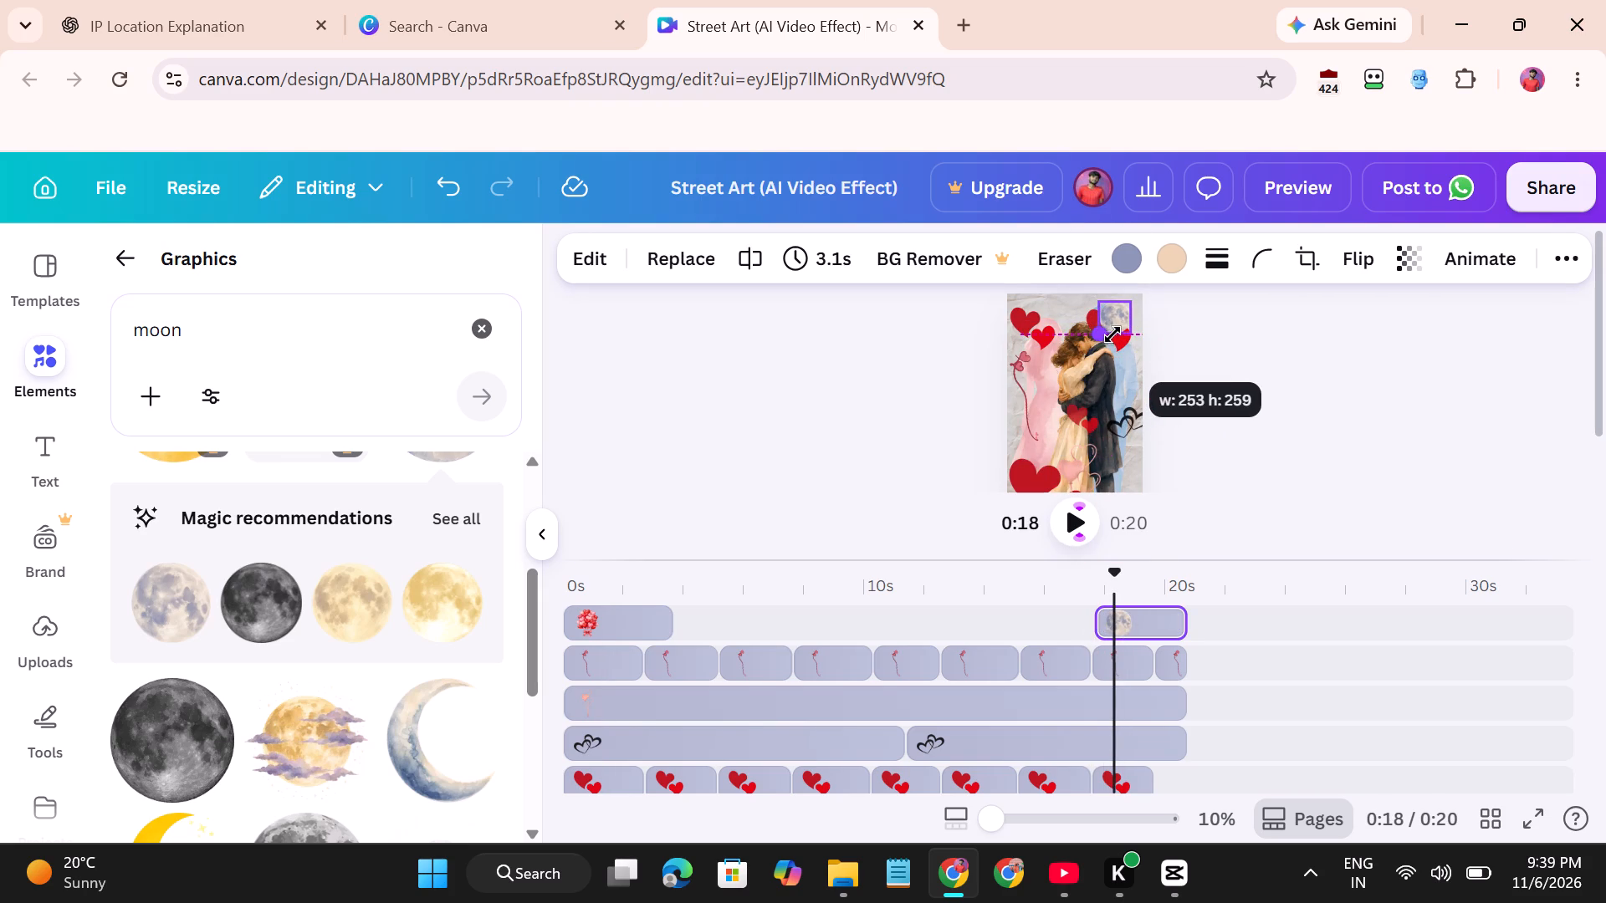
left_click_drag(1112, 334, 1114, 333)
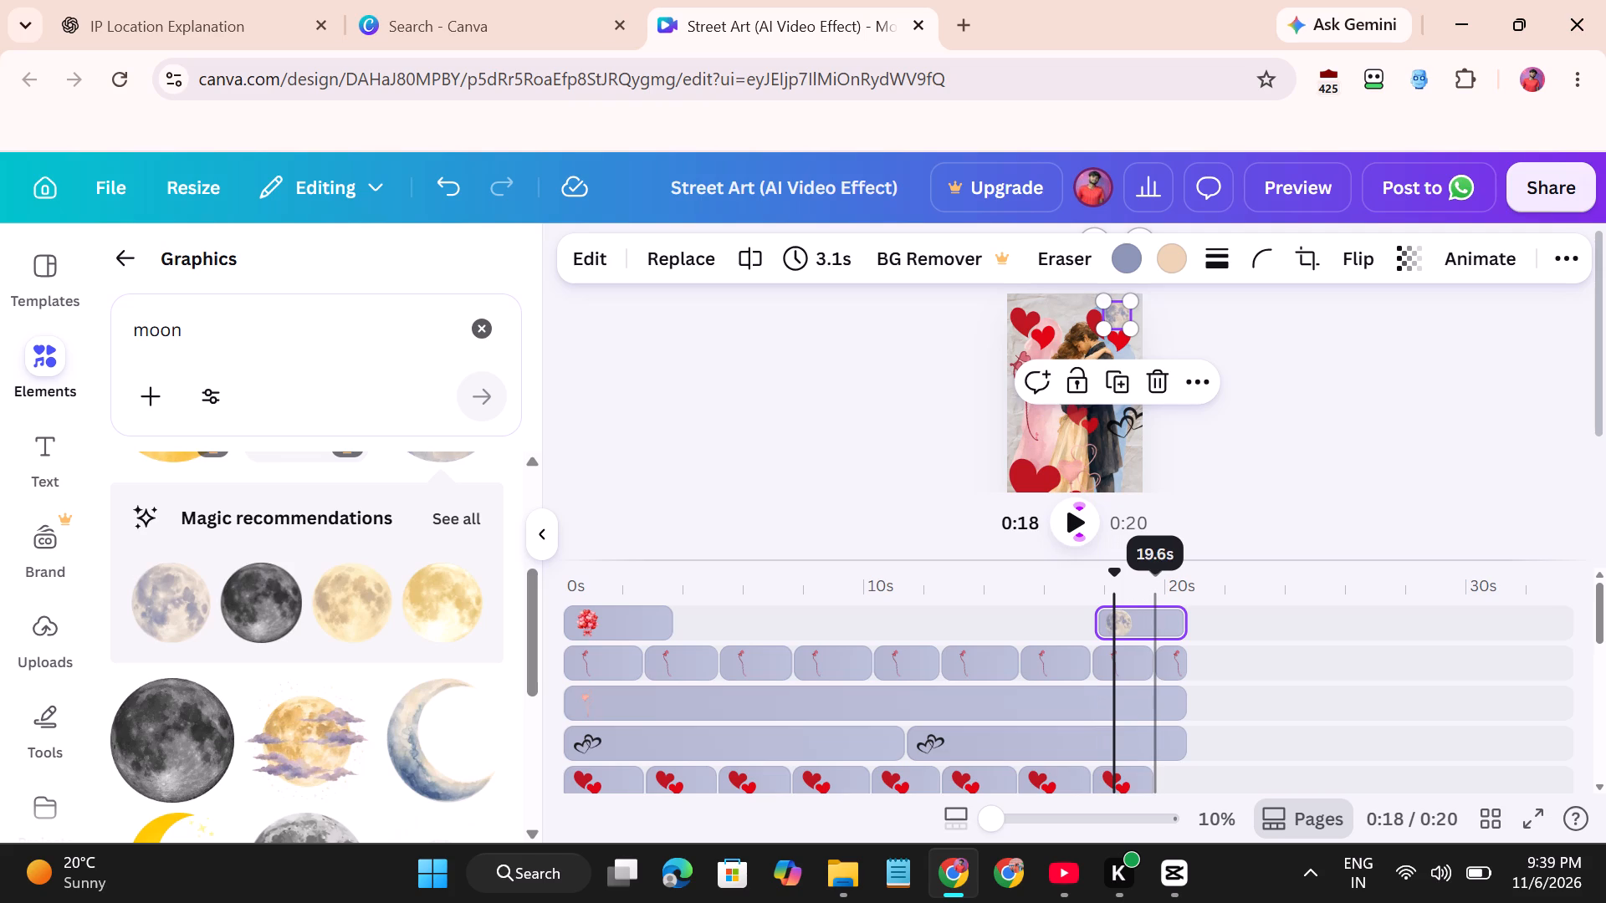
Split the moon's clip at about 19.6 s, where the final scene begins.
left_click(1155, 598)
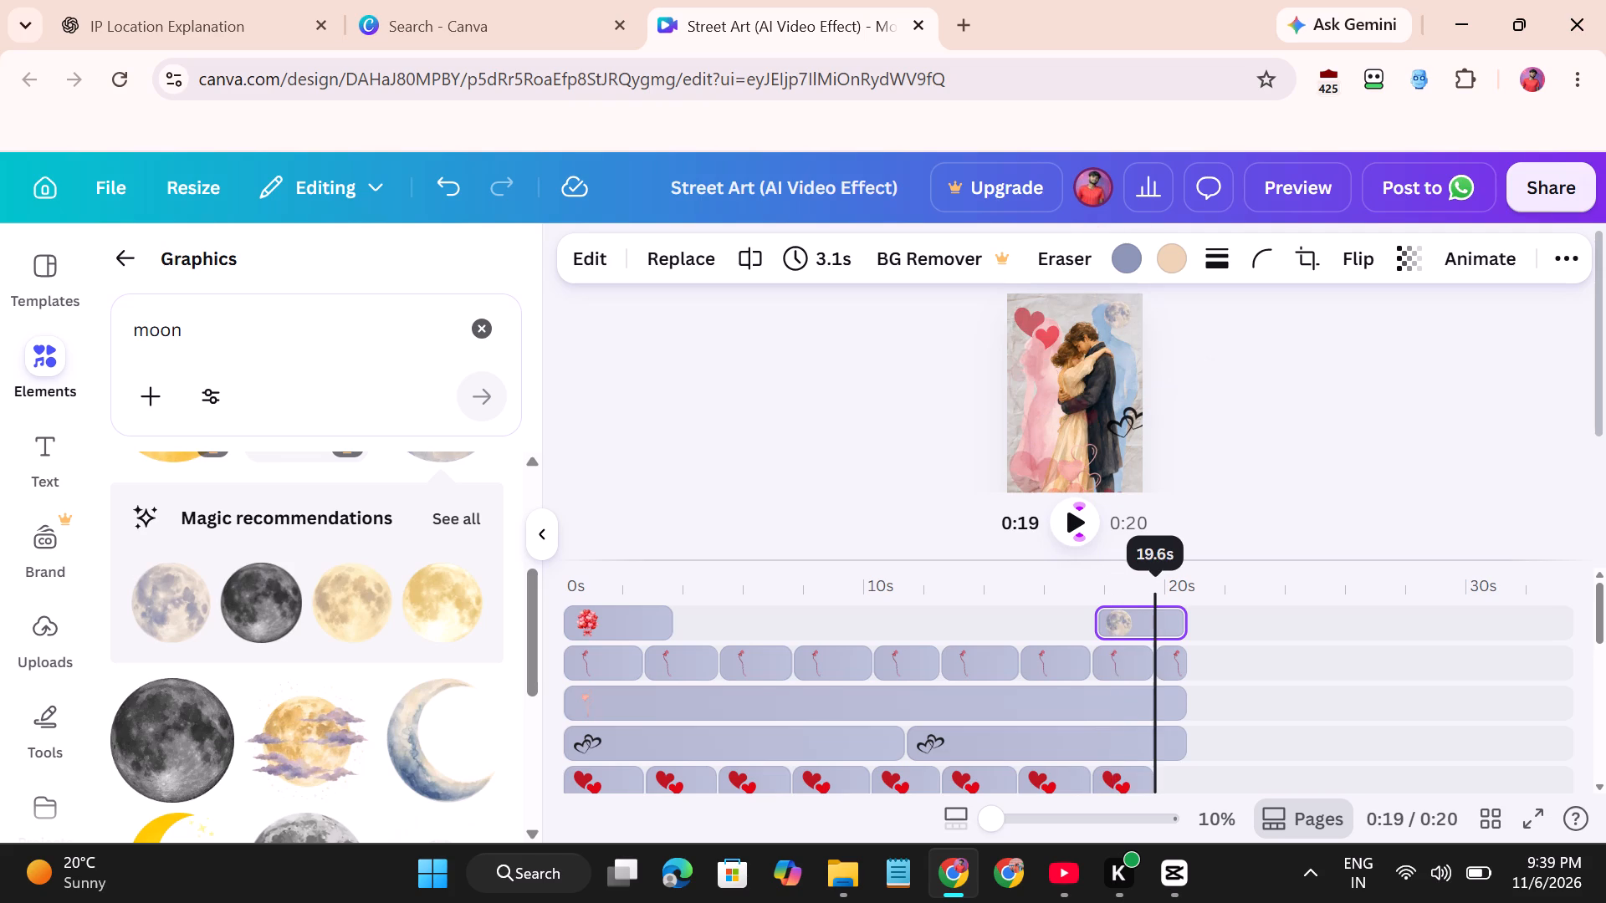
scroll(1155, 598, "down", 1)
scroll(1160, 680, "up", 1)
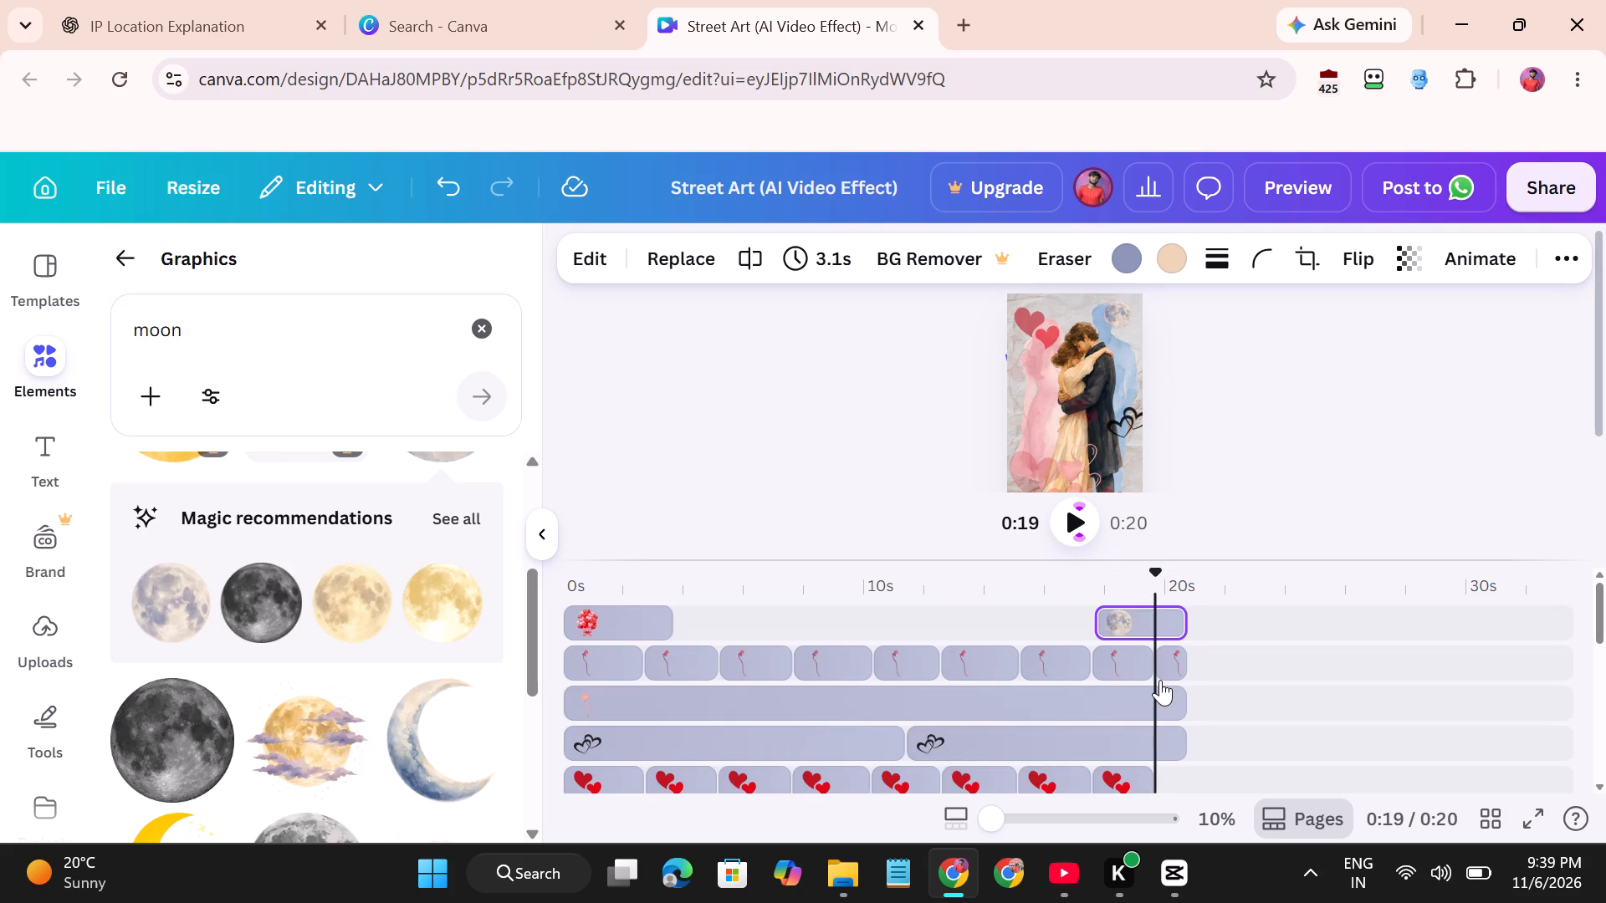
left_click_drag(1605, 599, 1605, 615)
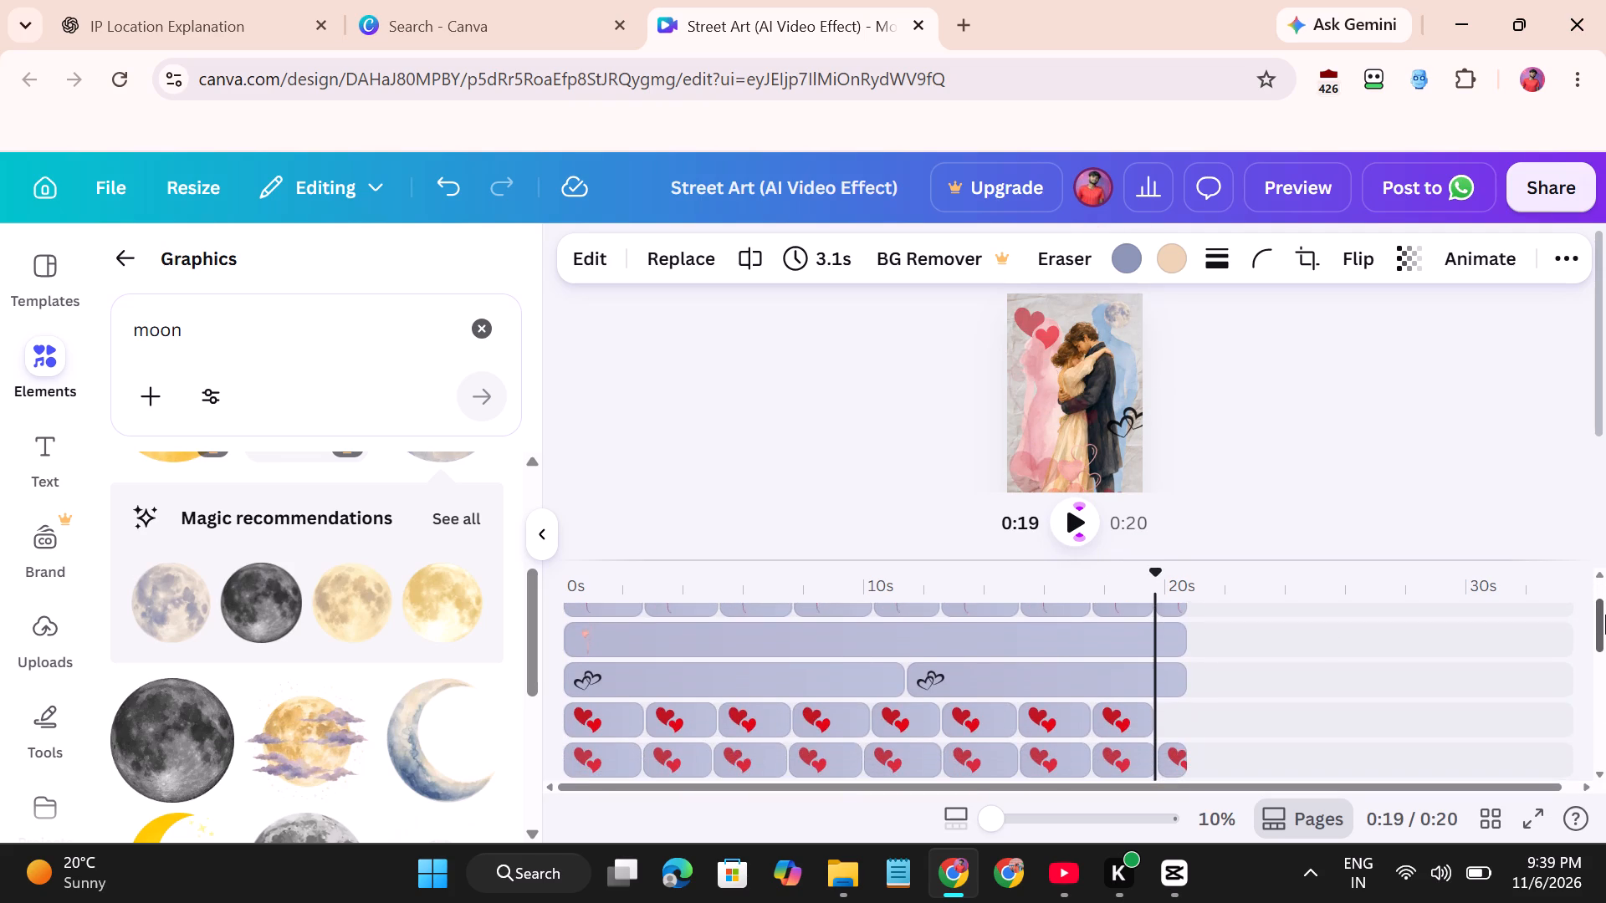
left_click_drag(1605, 615, 1605, 623)
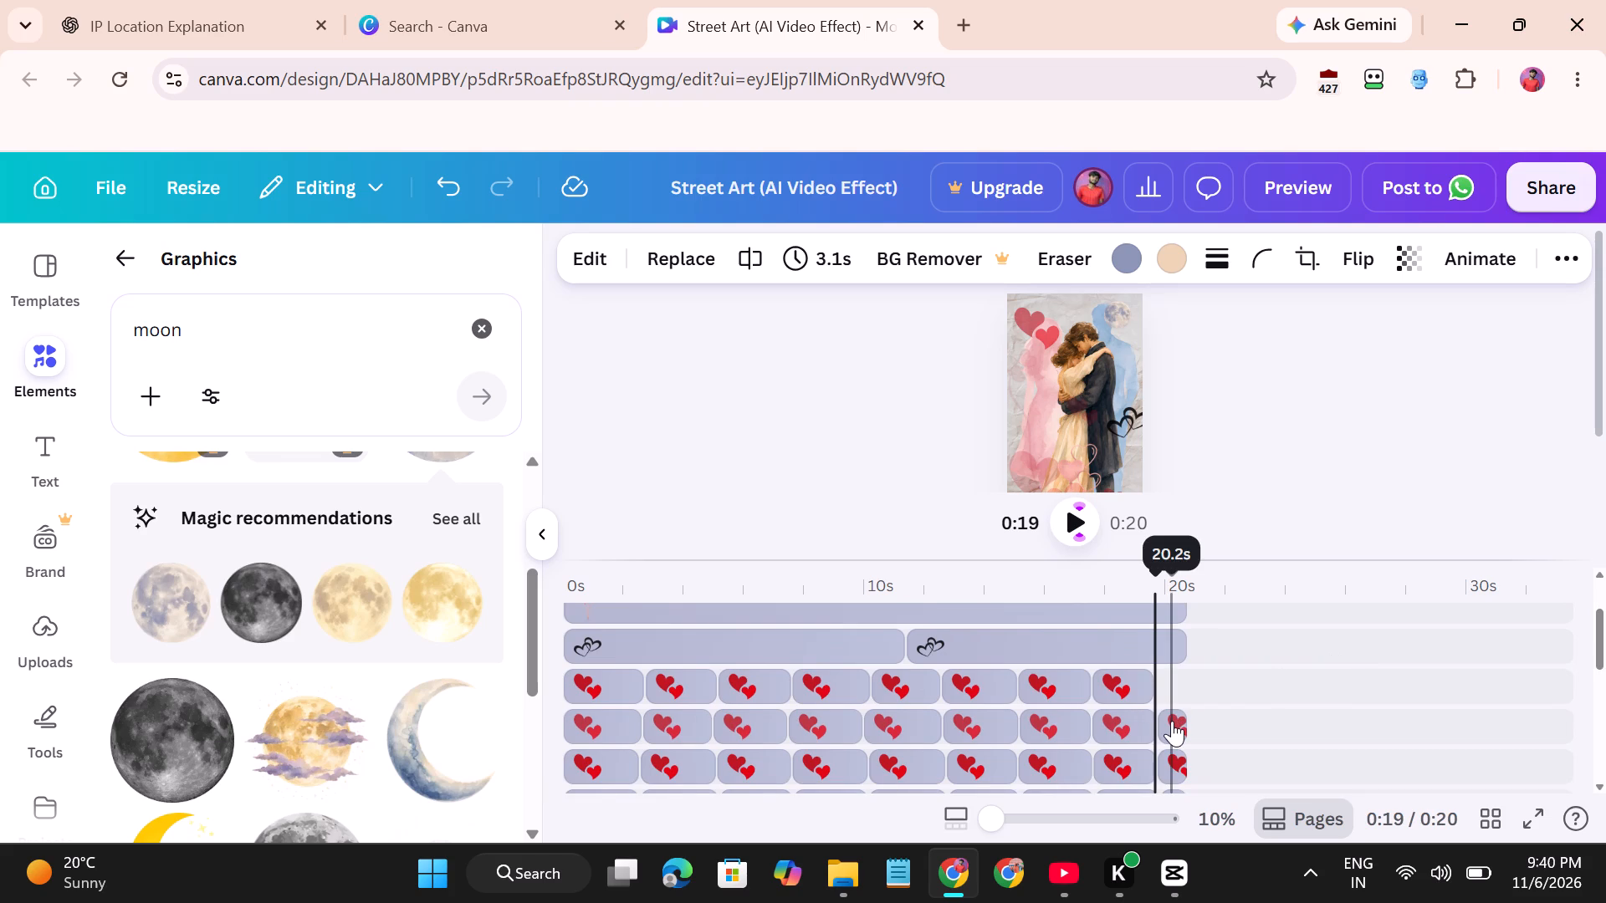
scroll(1162, 691, "up", 1)
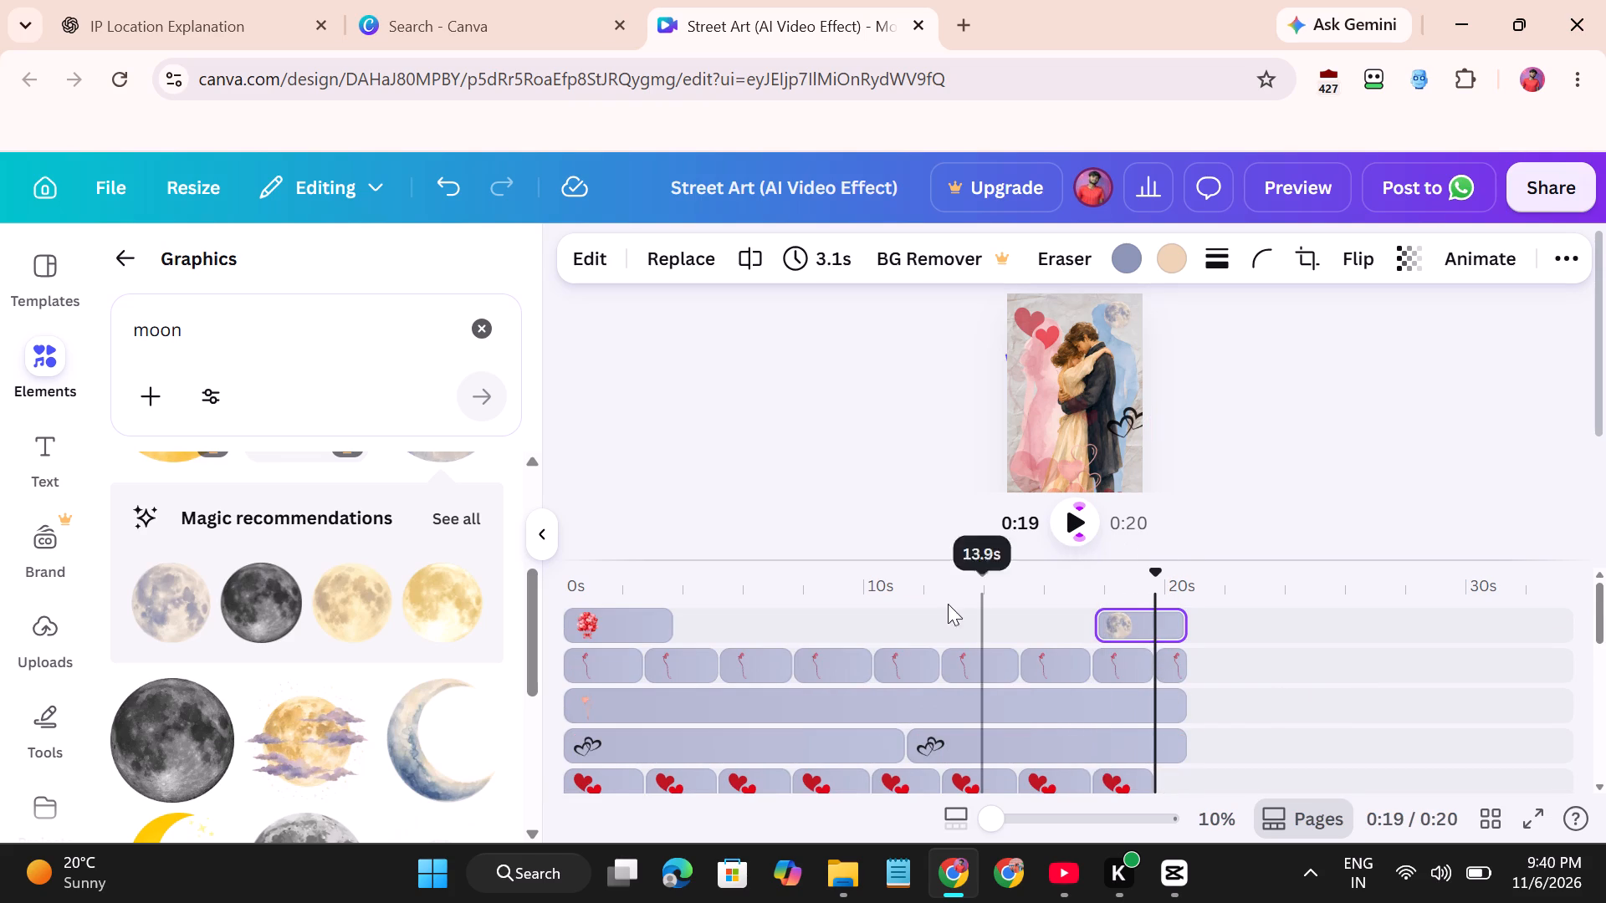
left_click(744, 254)
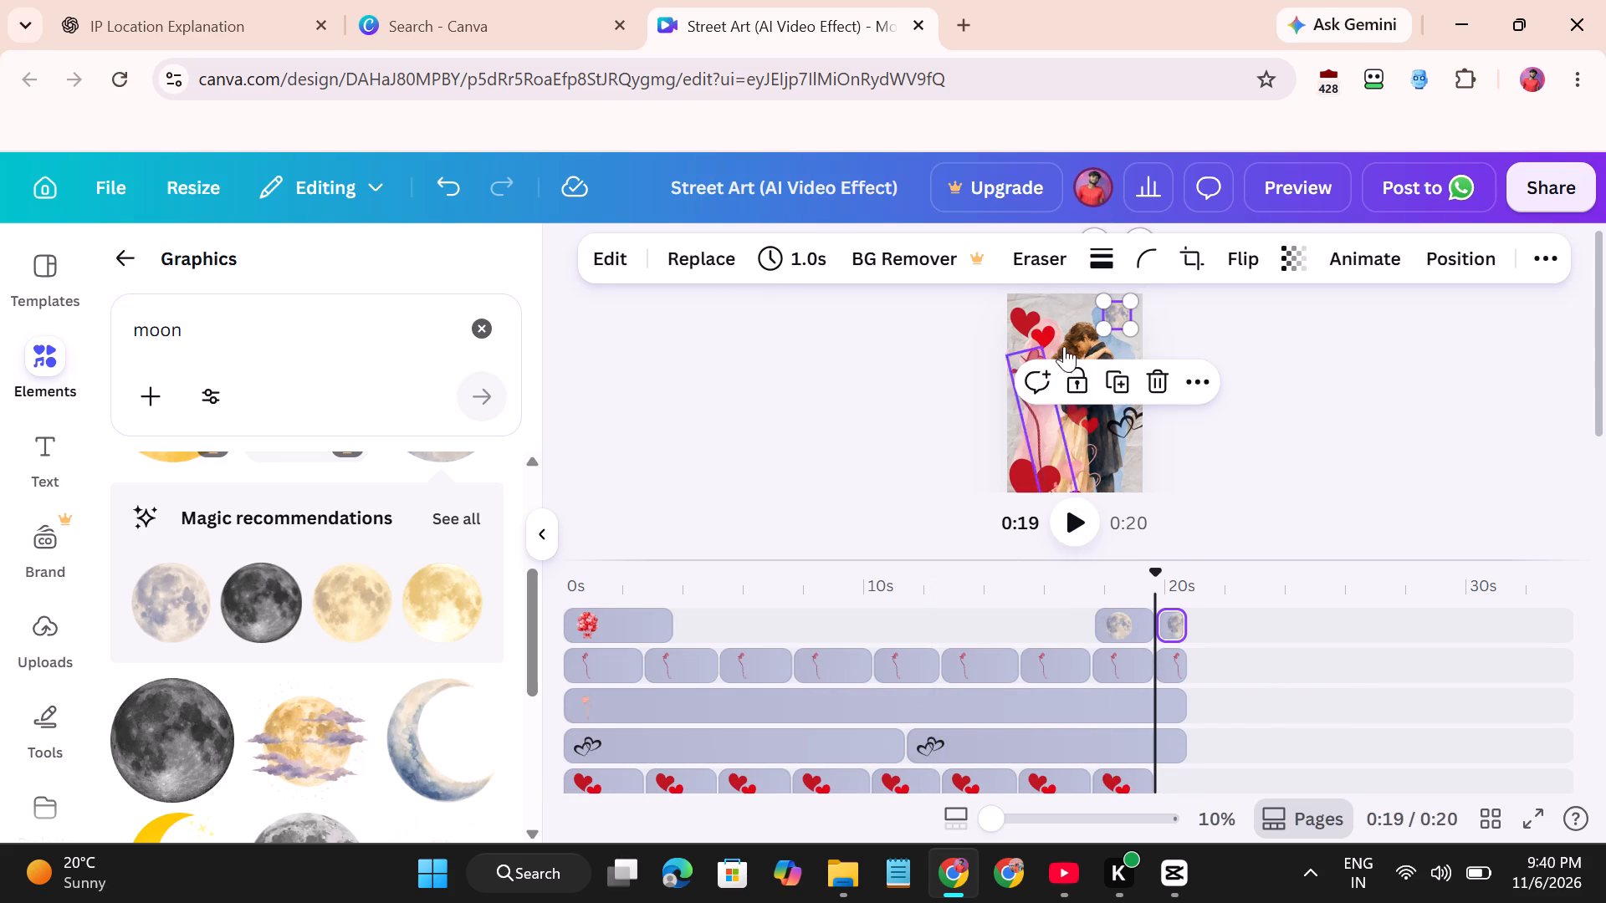
Enlarge the moon of the second, 1.0 s clip in the 20 s scene, extending it toward the design's centre.
left_click(1173, 596)
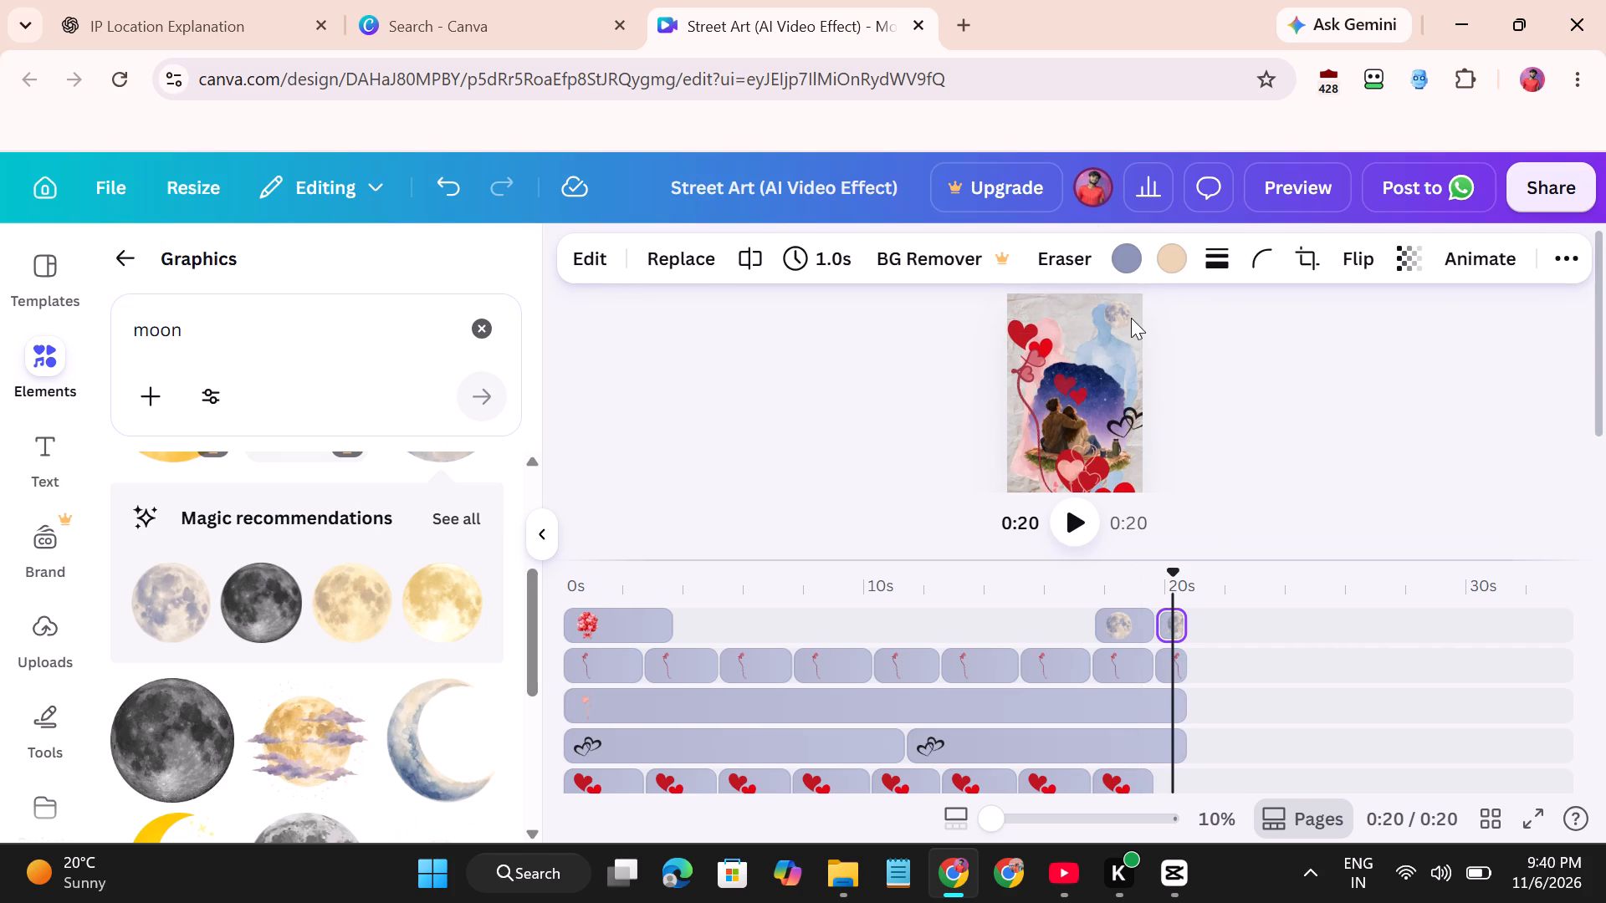
left_click(1123, 316)
left_click_drag(1103, 325, 1095, 334)
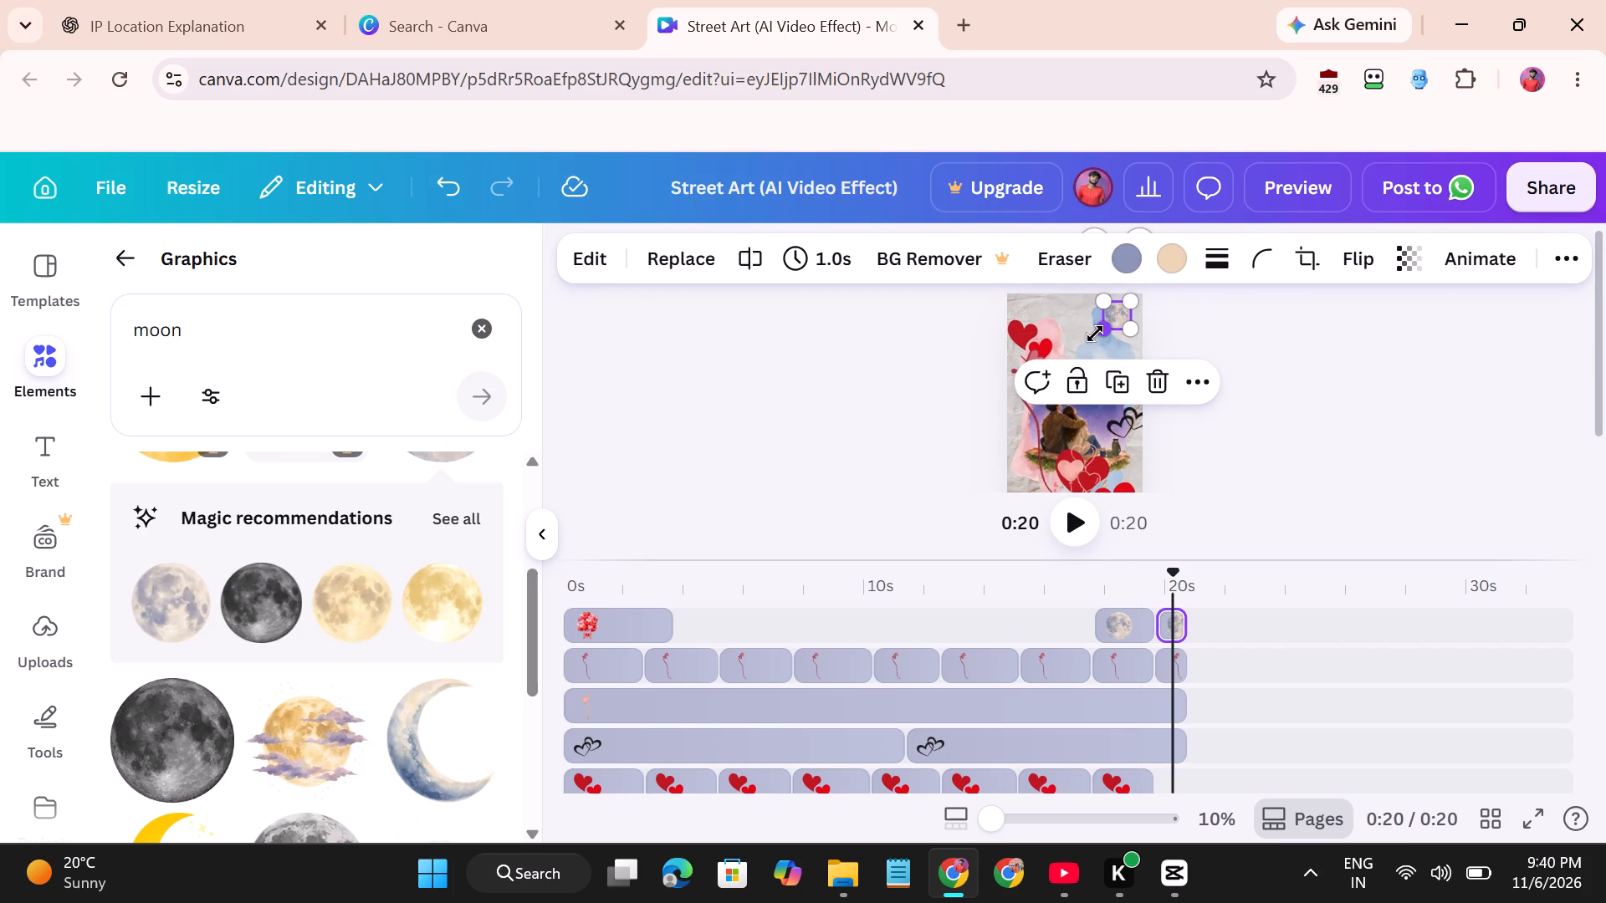
left_click_drag(1095, 334, 1086, 348)
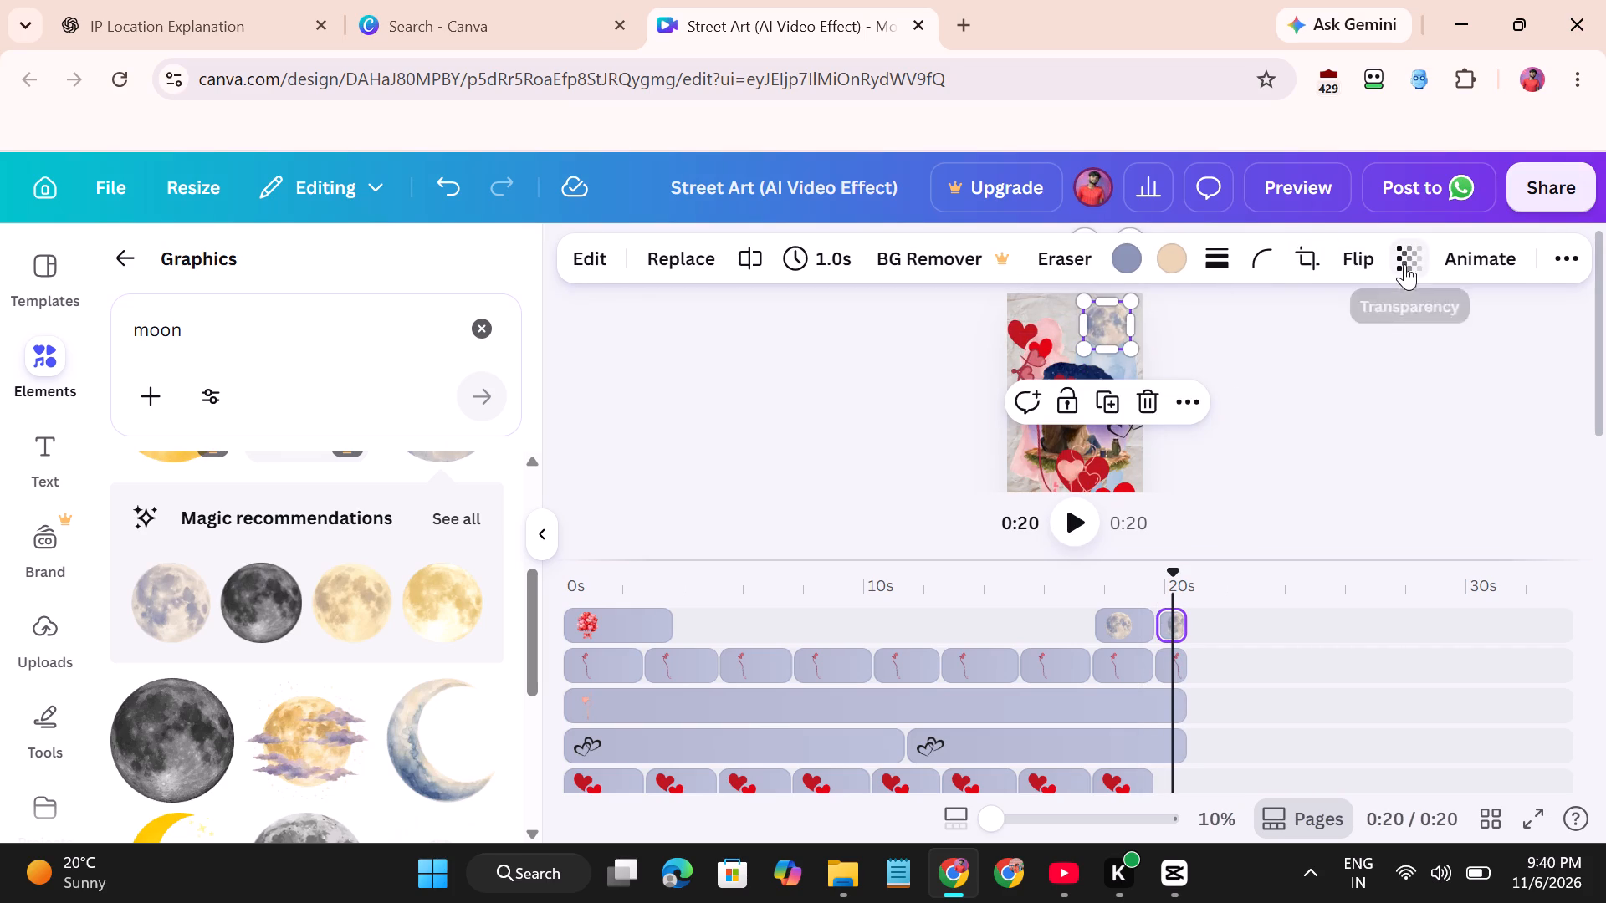
Apply the Rise animation to the moon in the 20 s scene.
left_click(1474, 253)
scroll(335, 579, "down", 1)
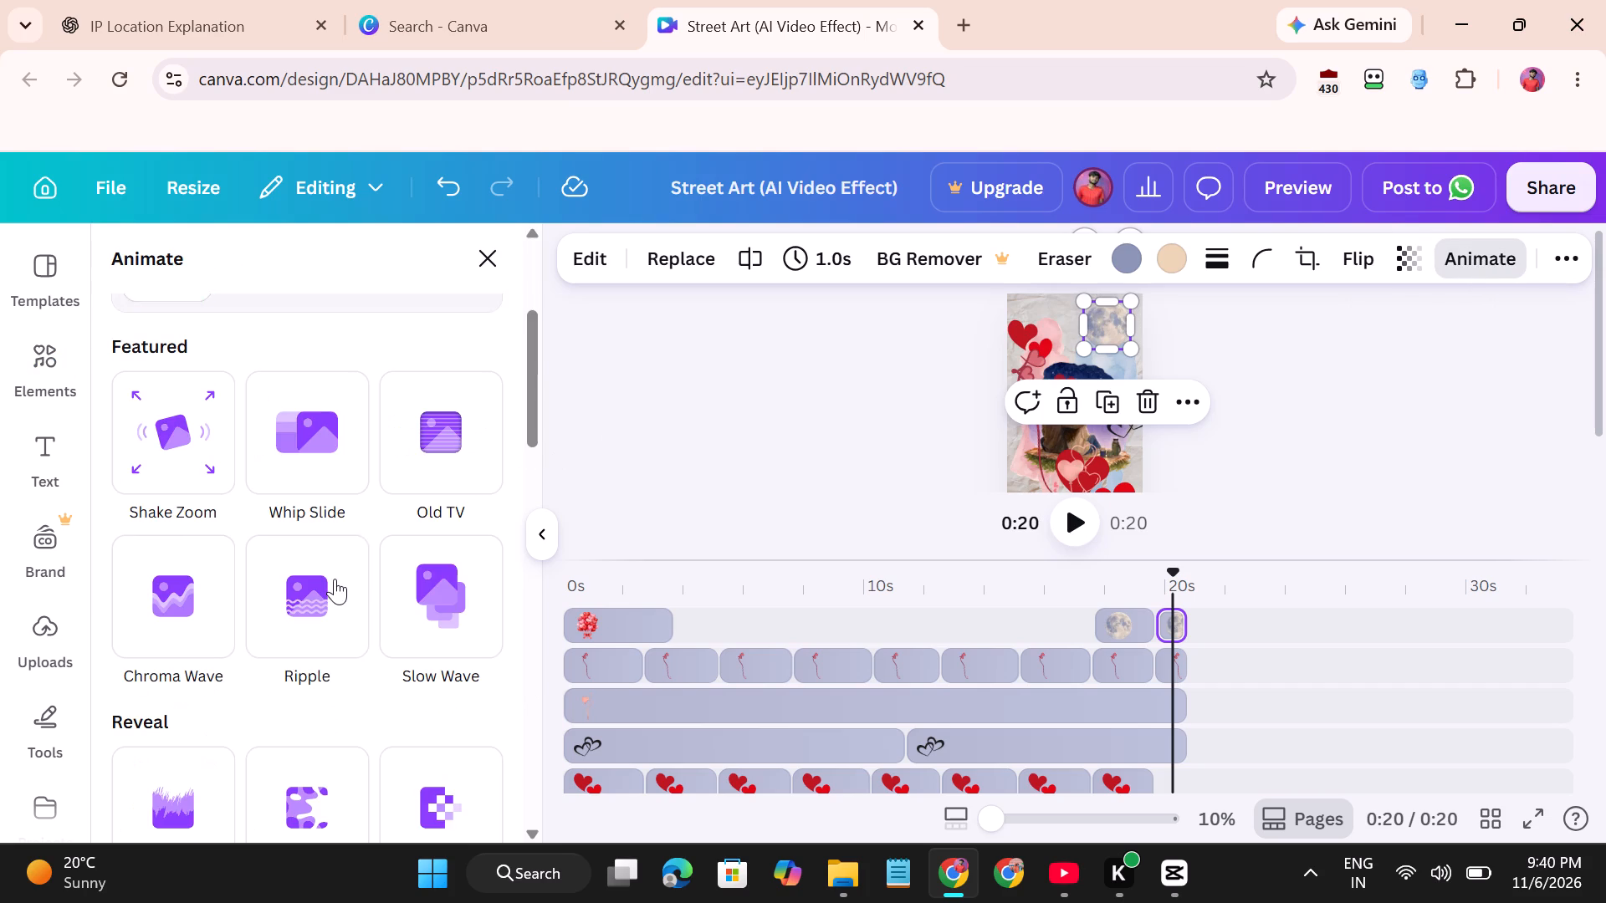
scroll(335, 579, "down", 2)
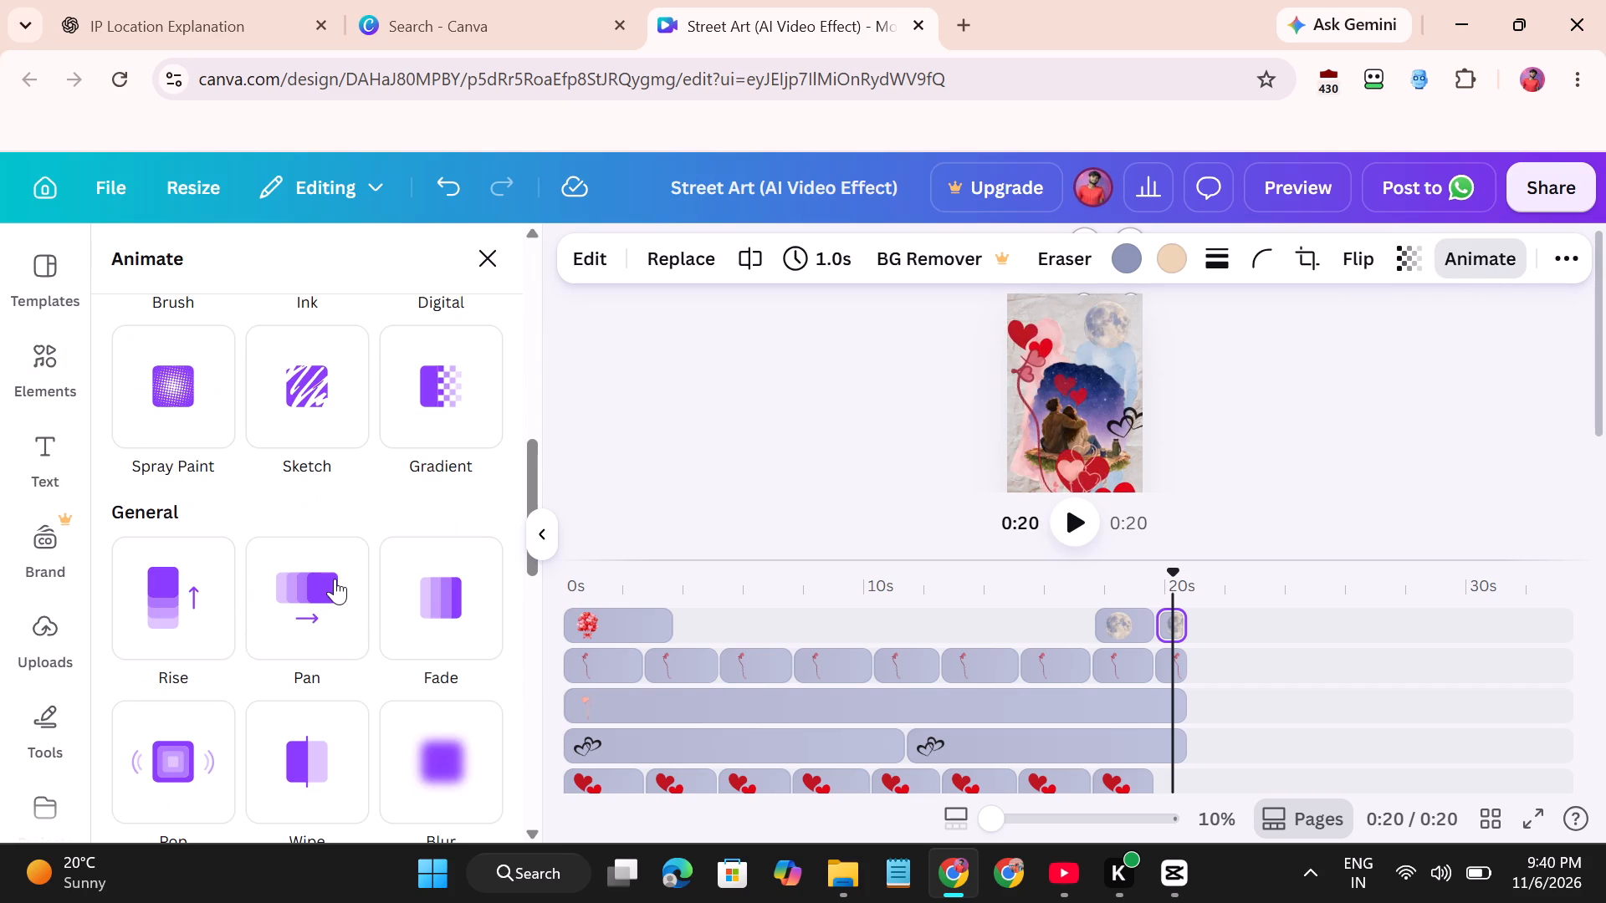
left_click(123, 594)
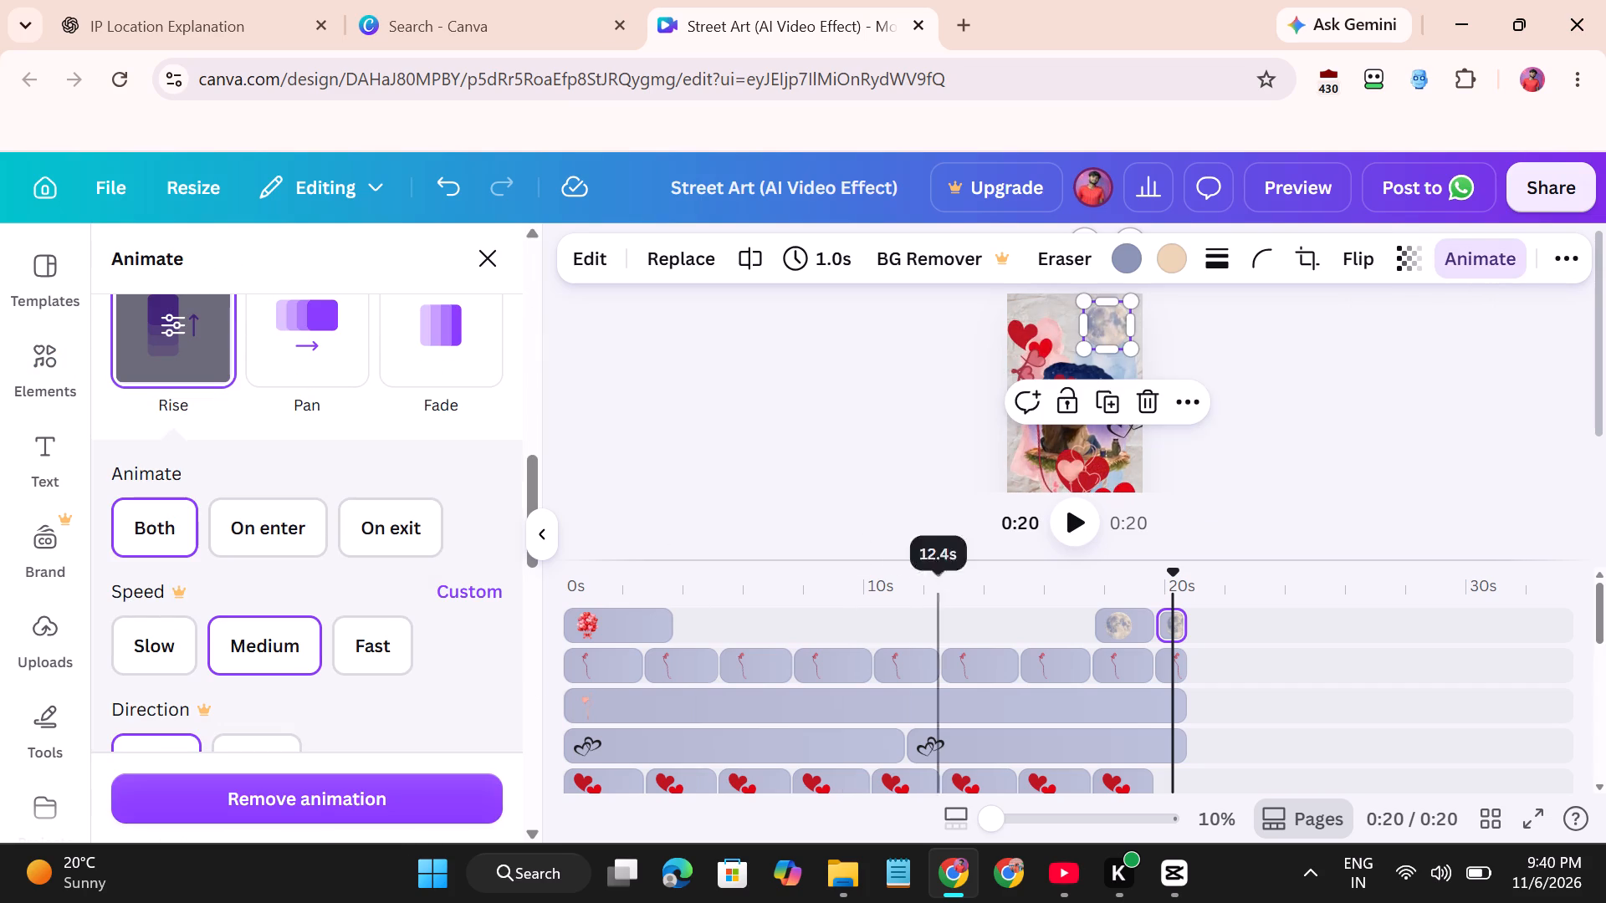
Apply the Tectonic animation to the moon clip in the 18 s scene.
left_click(1130, 596)
left_click(1127, 628)
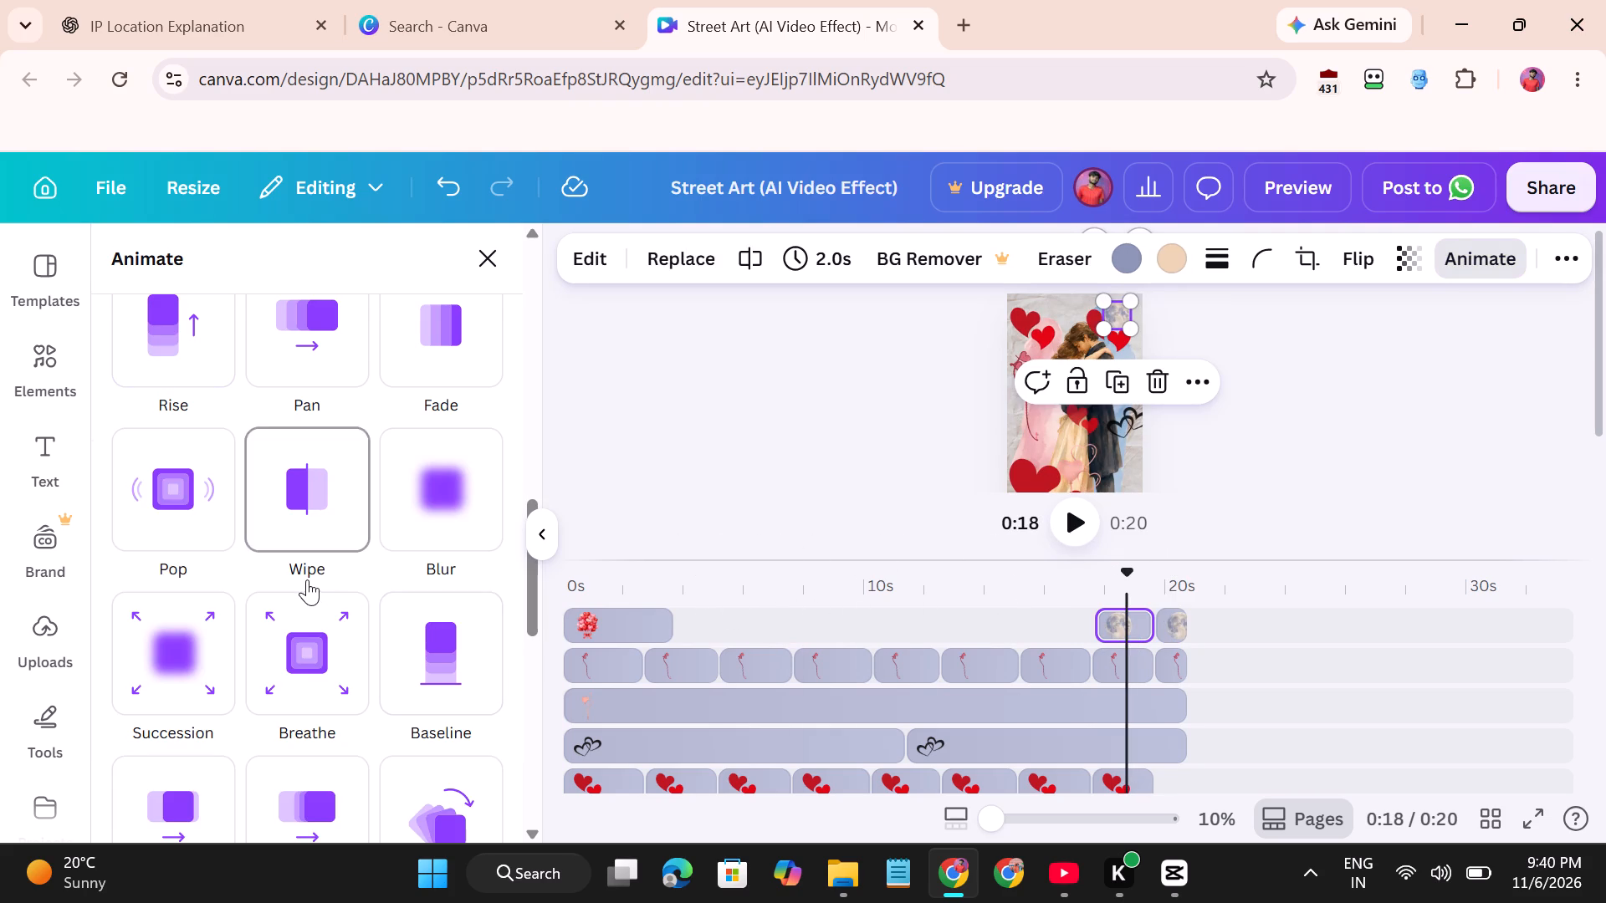
scroll(307, 579, "down", 1)
left_click(313, 550)
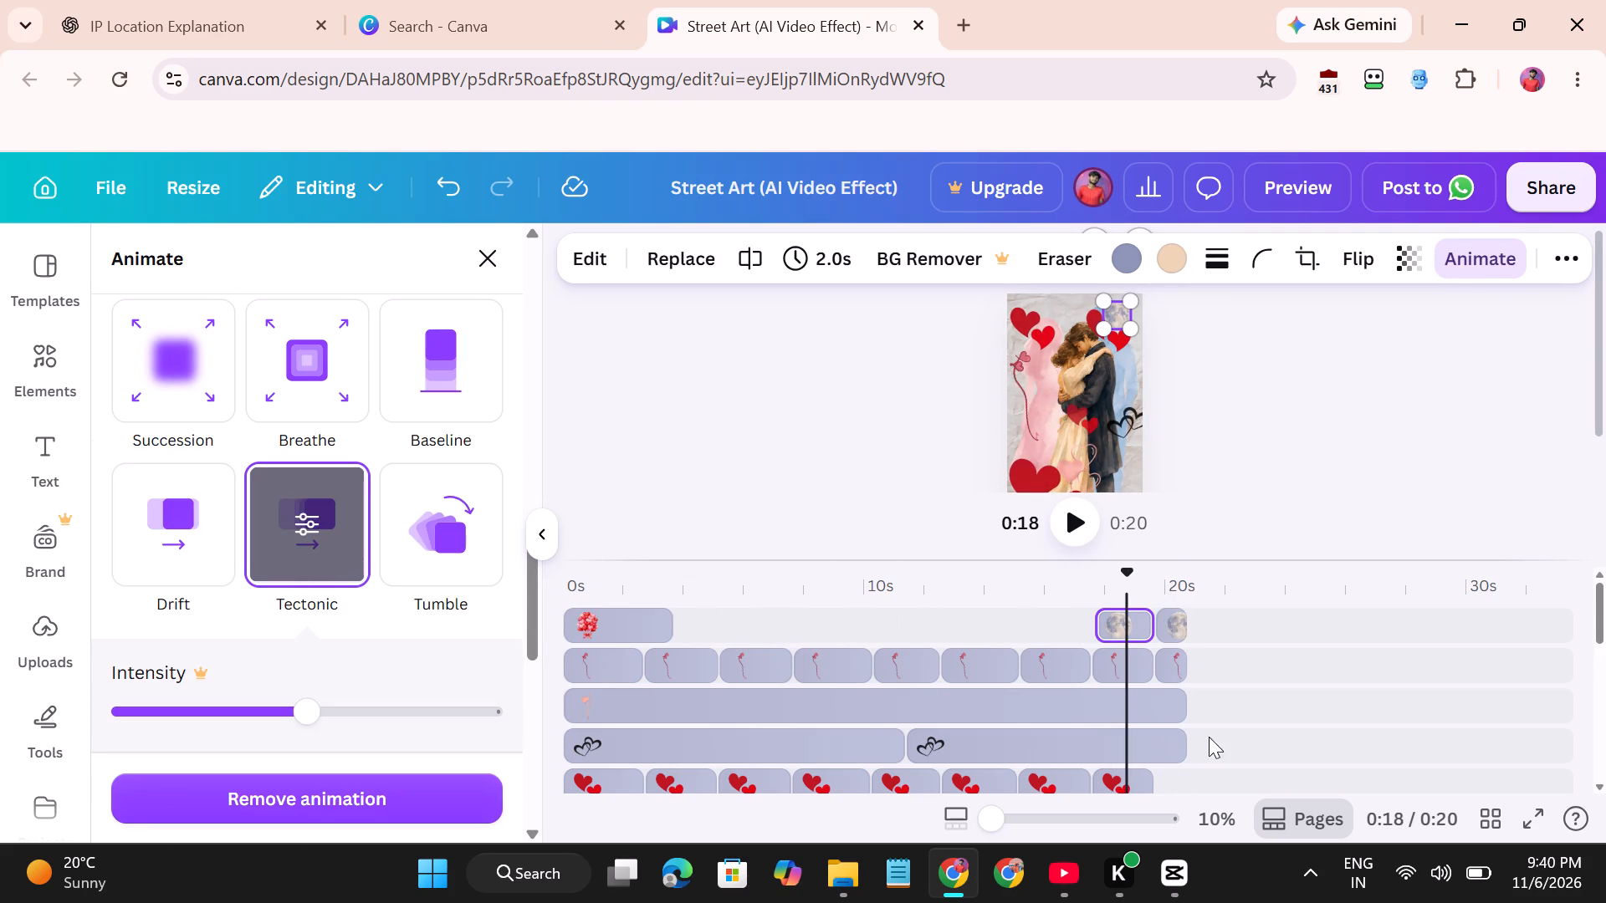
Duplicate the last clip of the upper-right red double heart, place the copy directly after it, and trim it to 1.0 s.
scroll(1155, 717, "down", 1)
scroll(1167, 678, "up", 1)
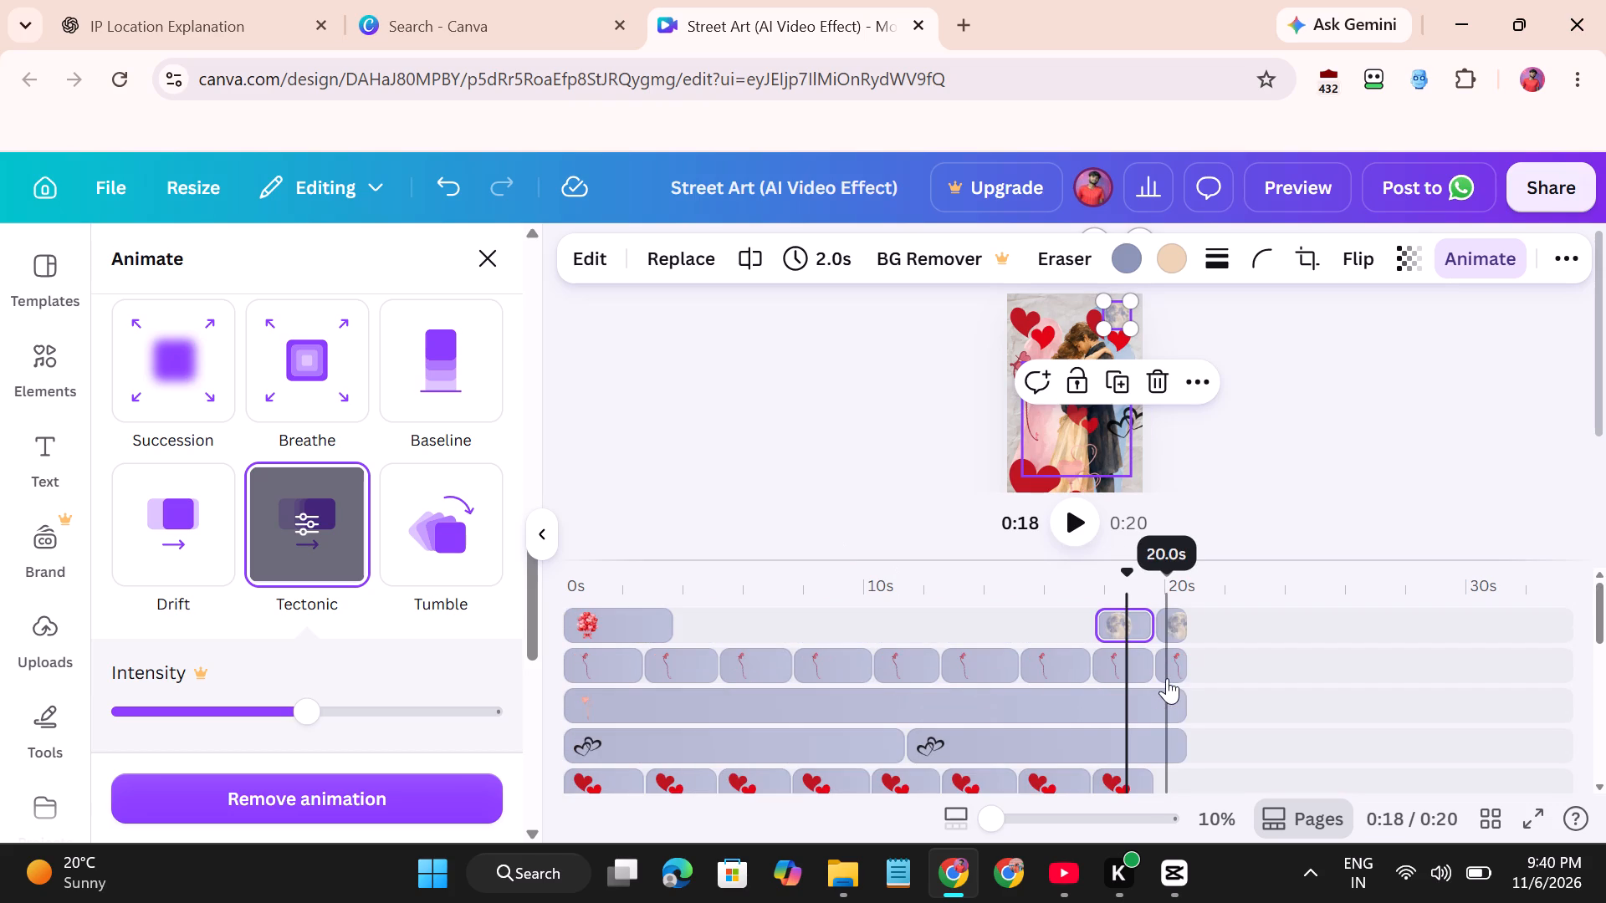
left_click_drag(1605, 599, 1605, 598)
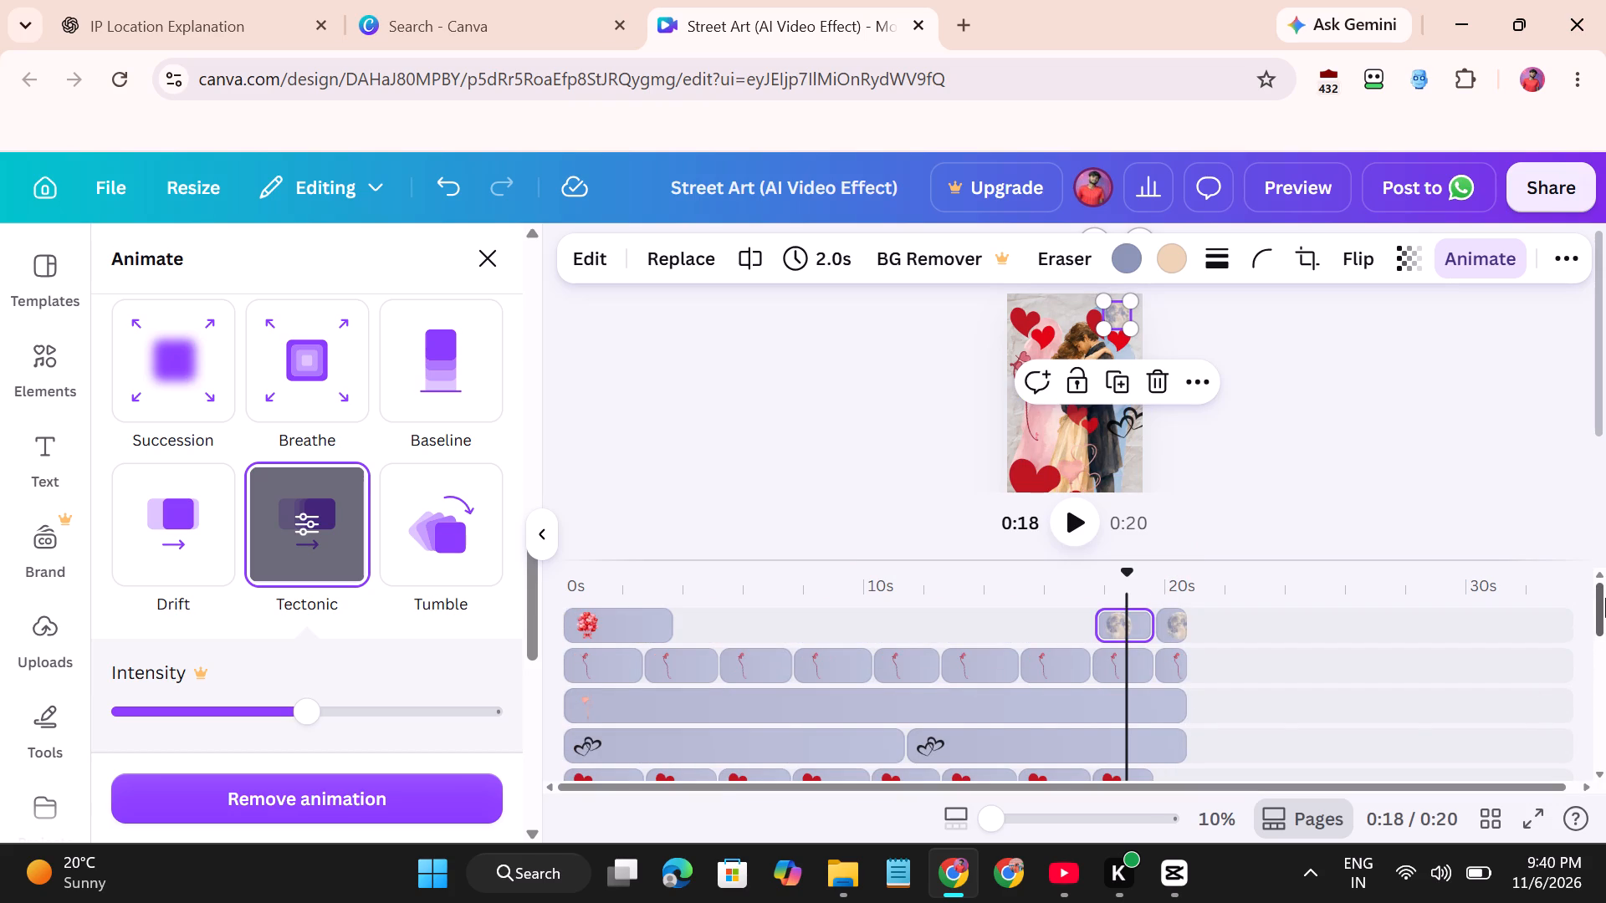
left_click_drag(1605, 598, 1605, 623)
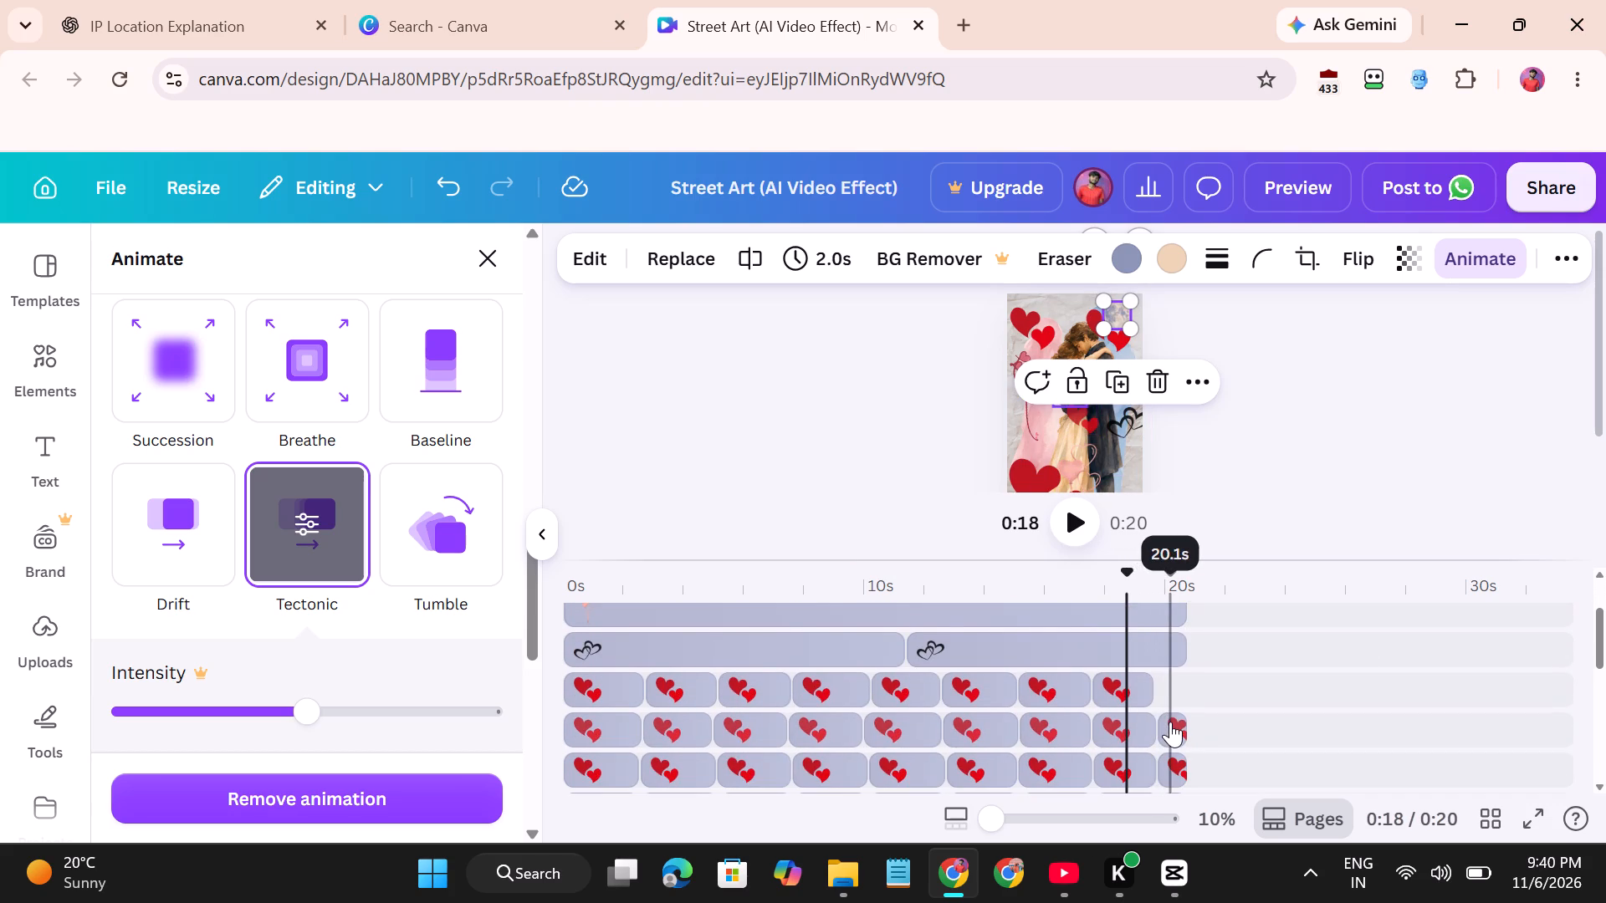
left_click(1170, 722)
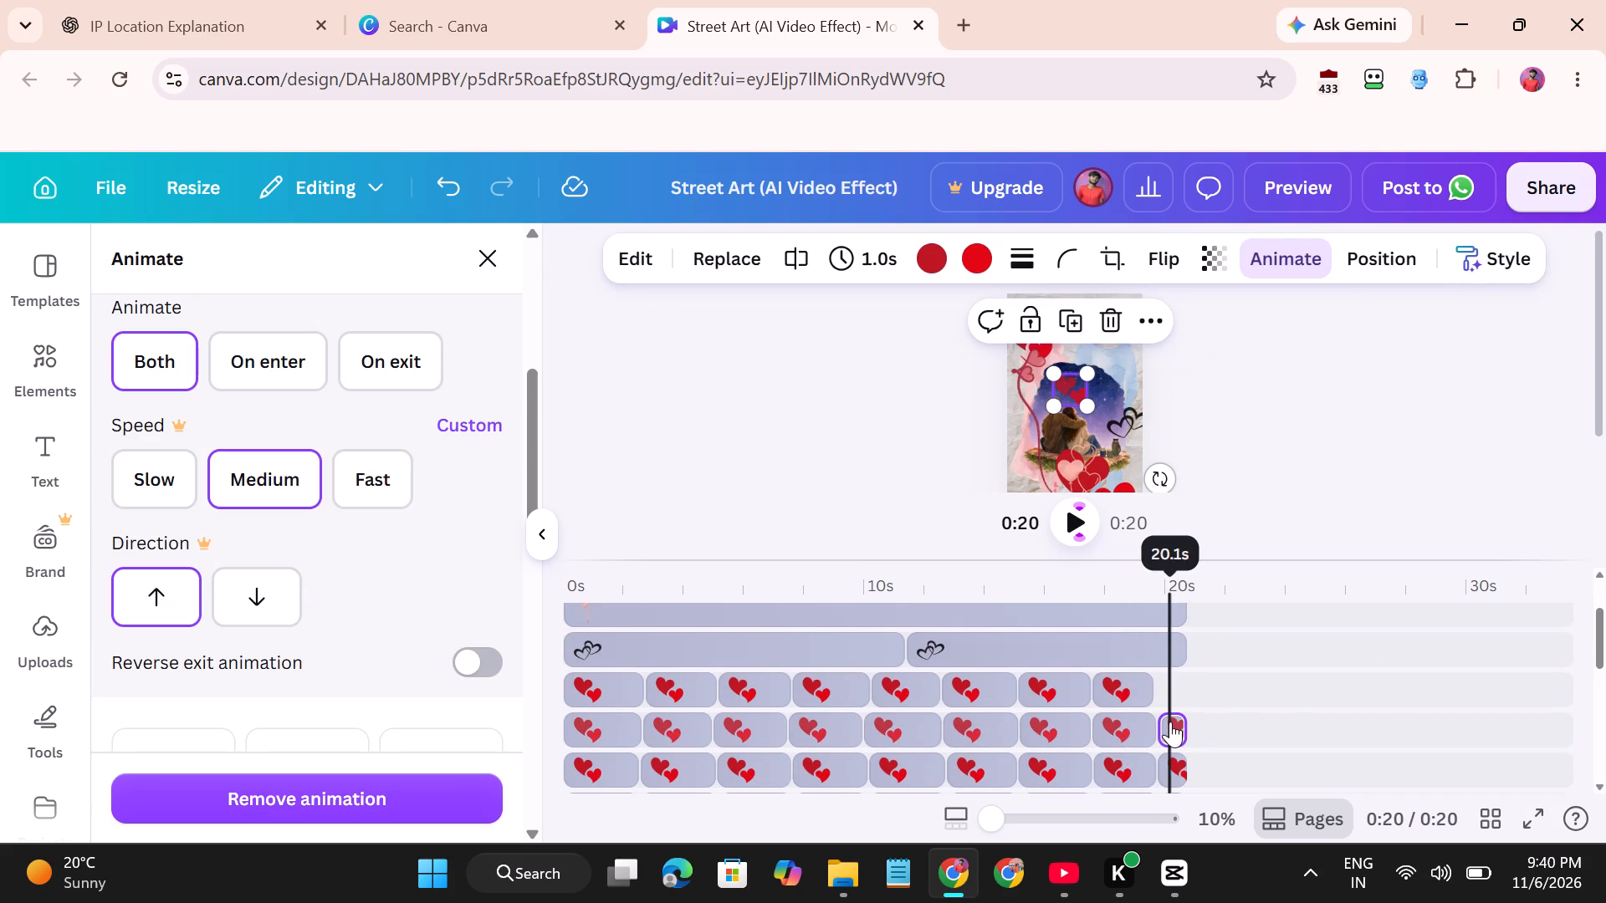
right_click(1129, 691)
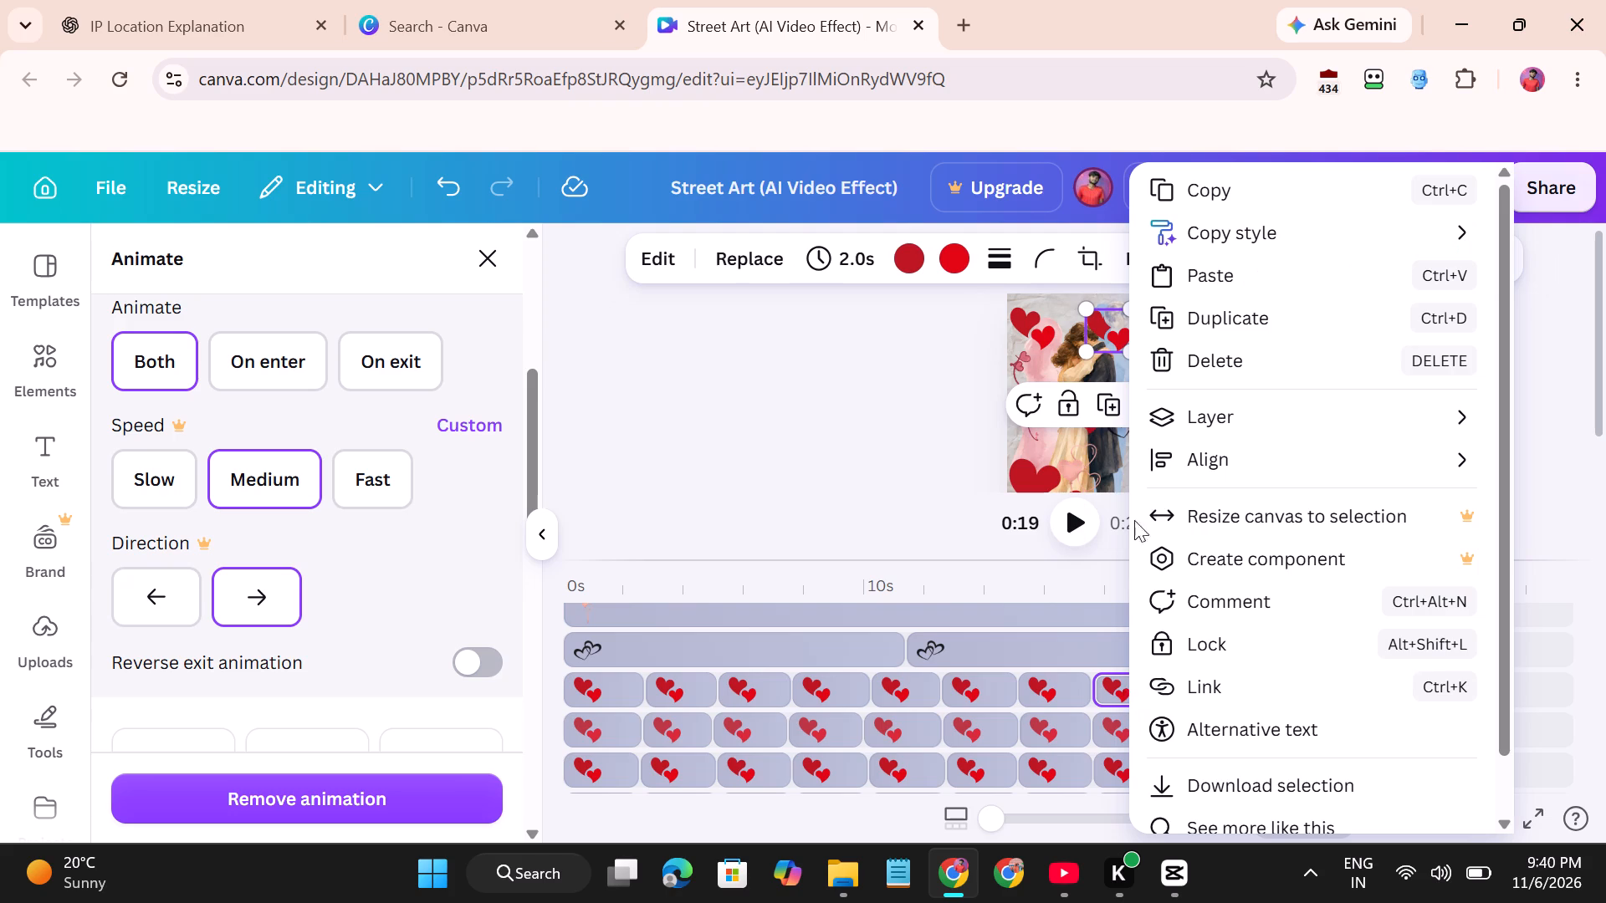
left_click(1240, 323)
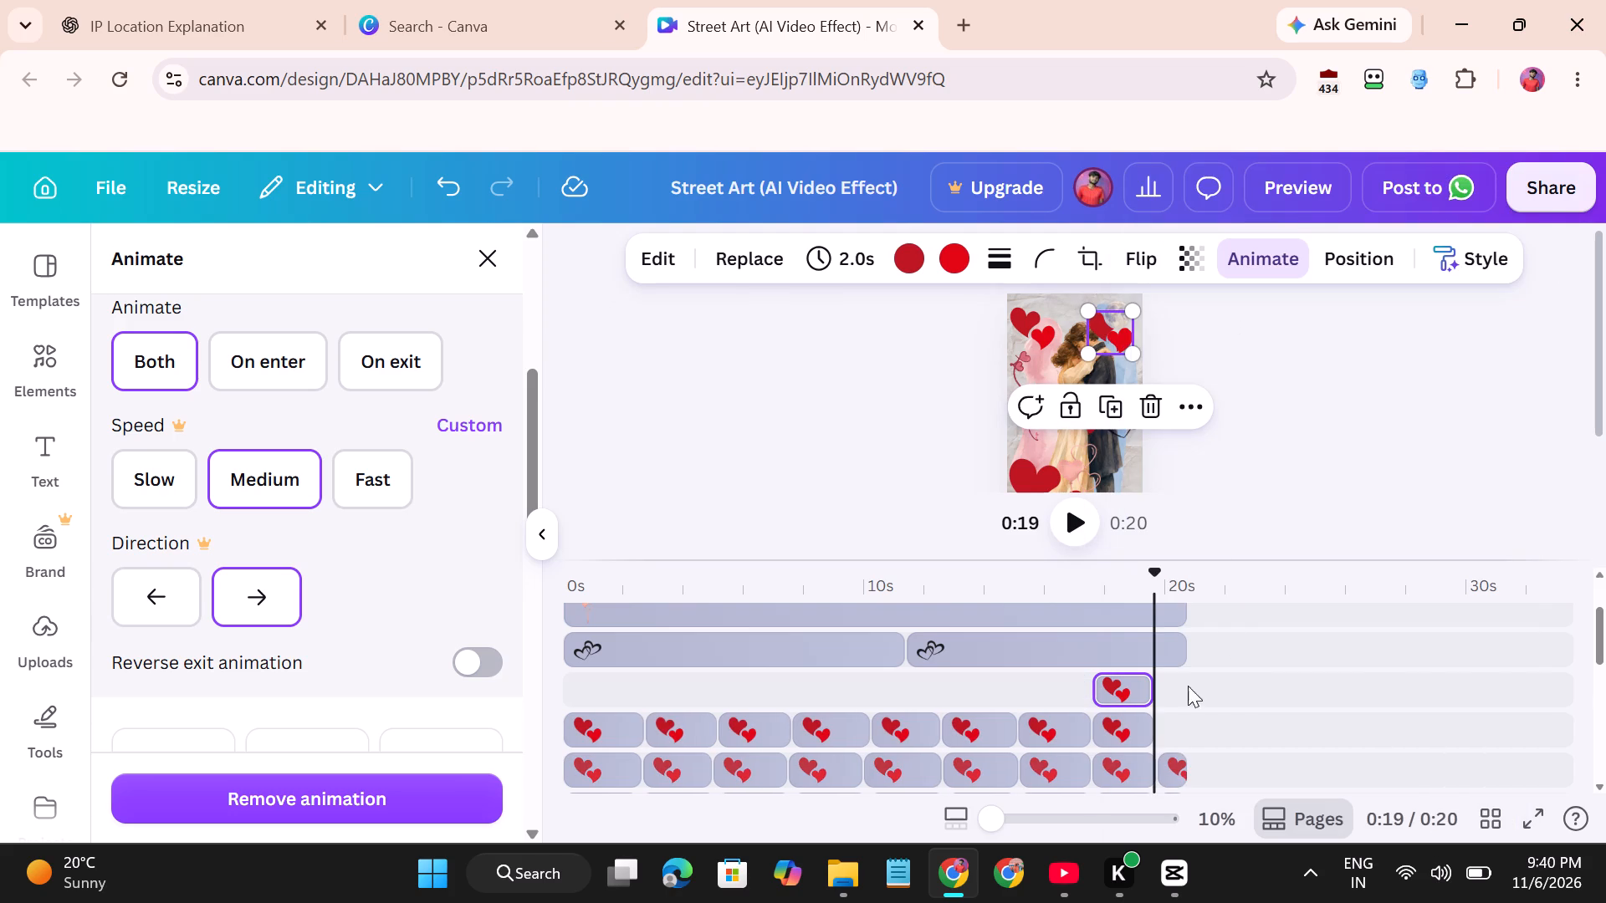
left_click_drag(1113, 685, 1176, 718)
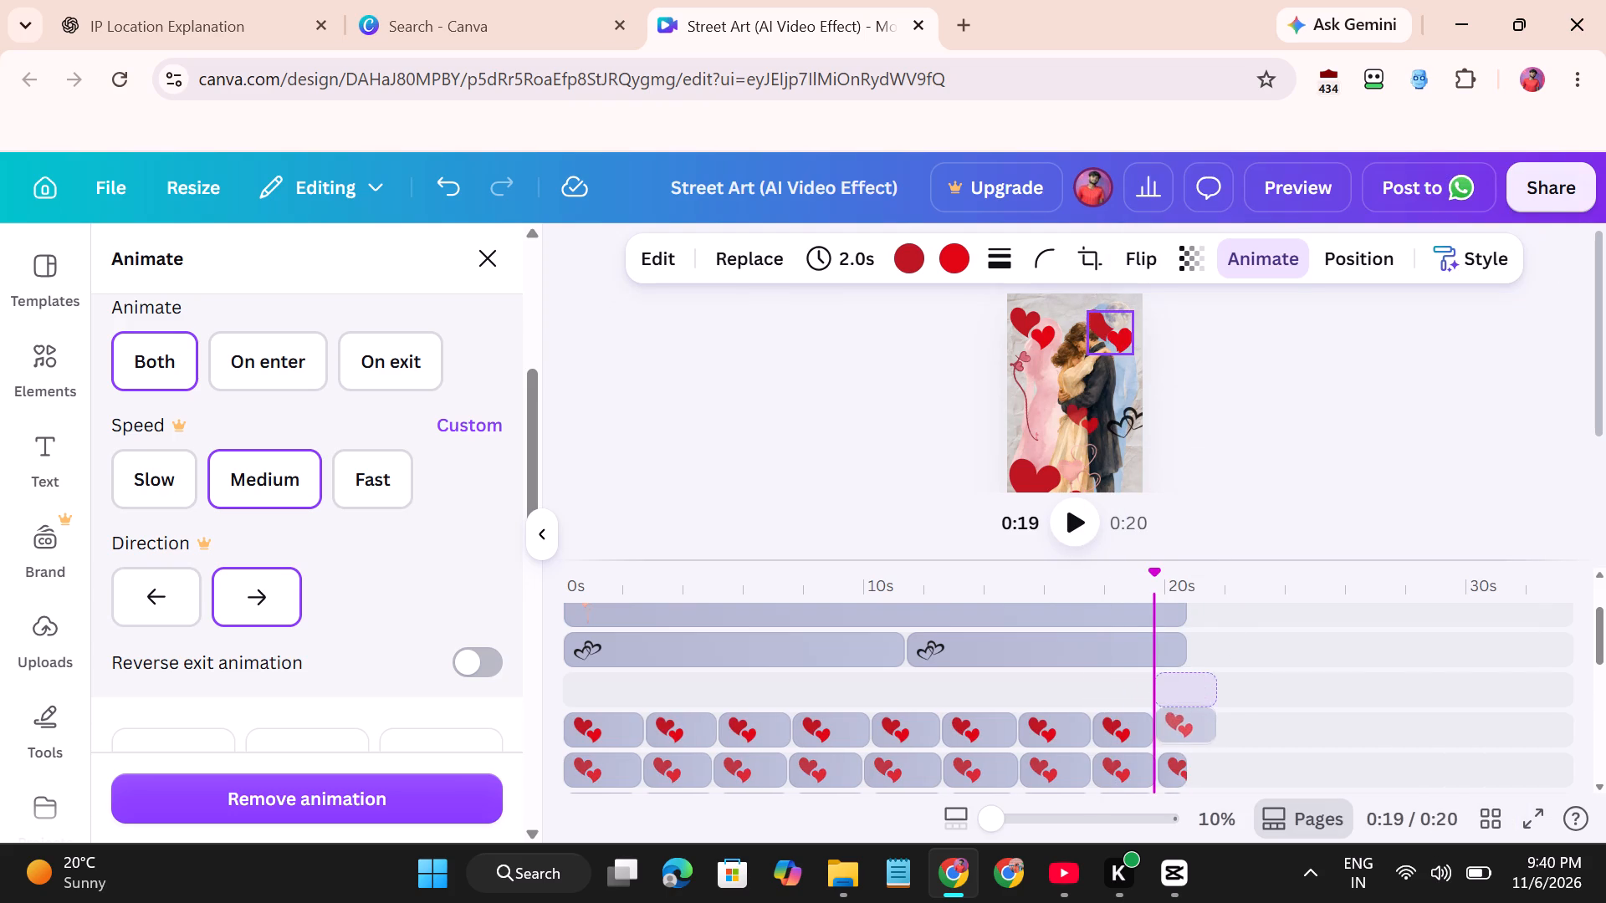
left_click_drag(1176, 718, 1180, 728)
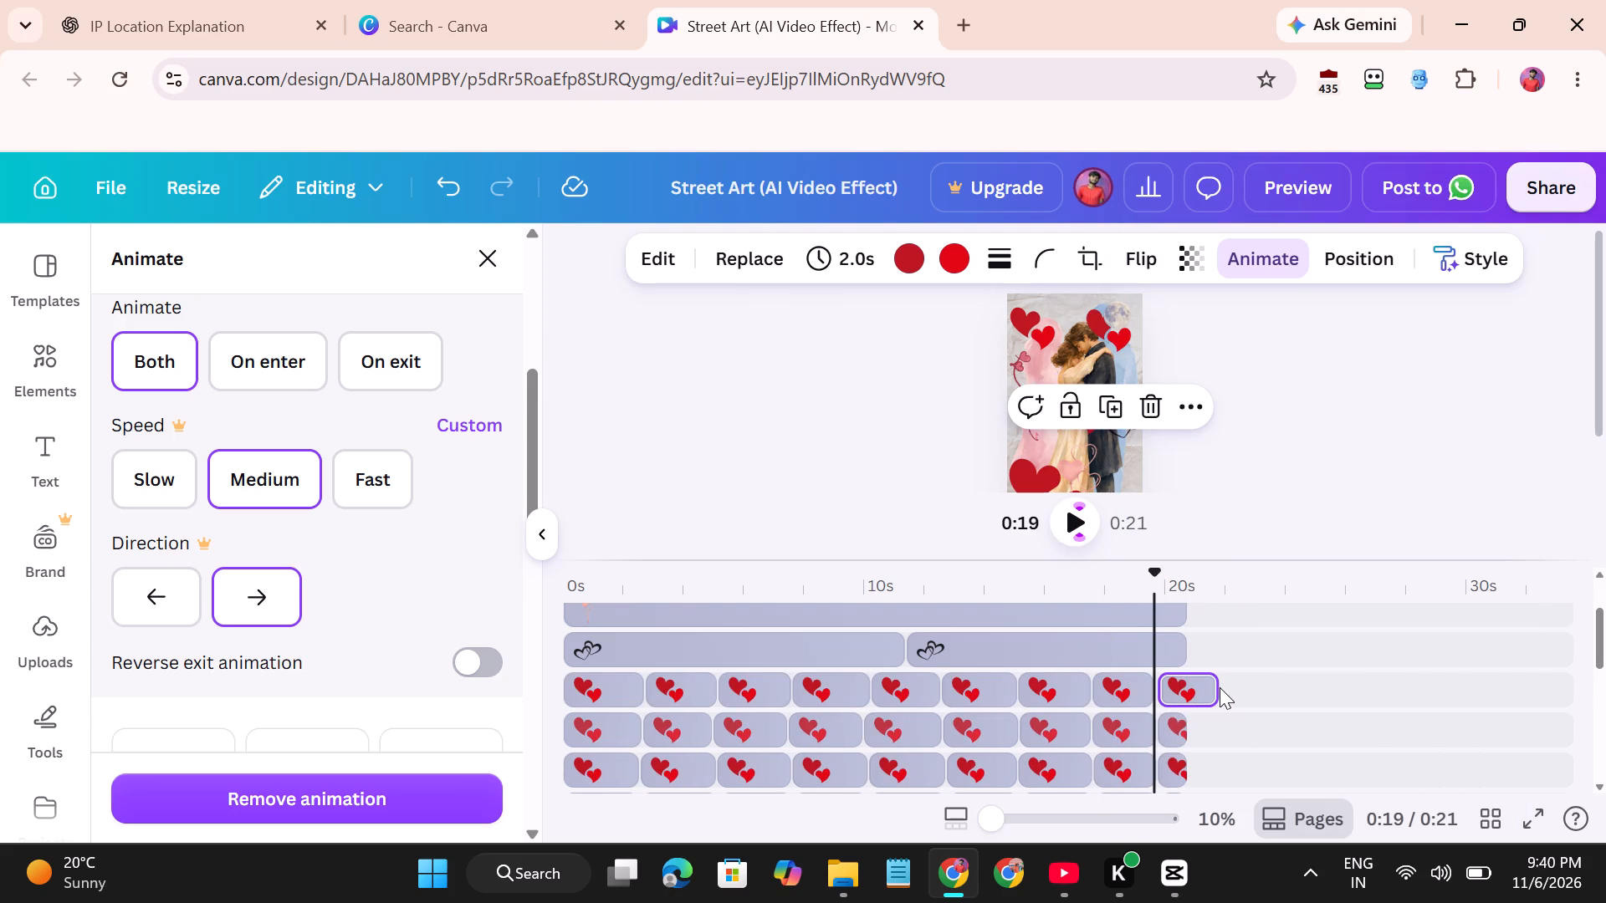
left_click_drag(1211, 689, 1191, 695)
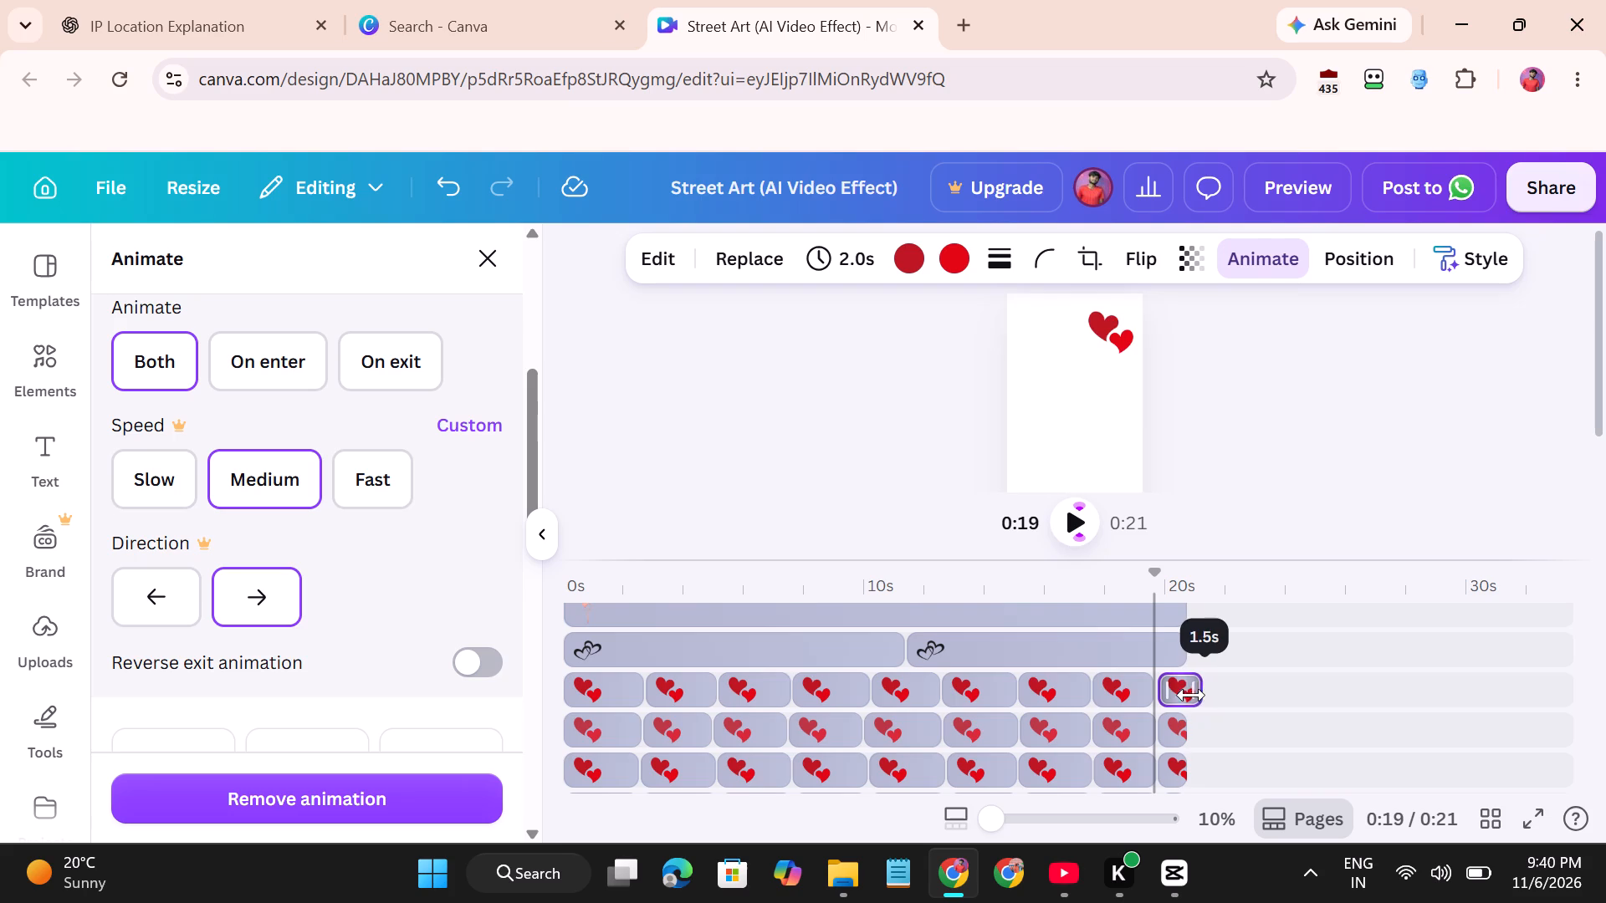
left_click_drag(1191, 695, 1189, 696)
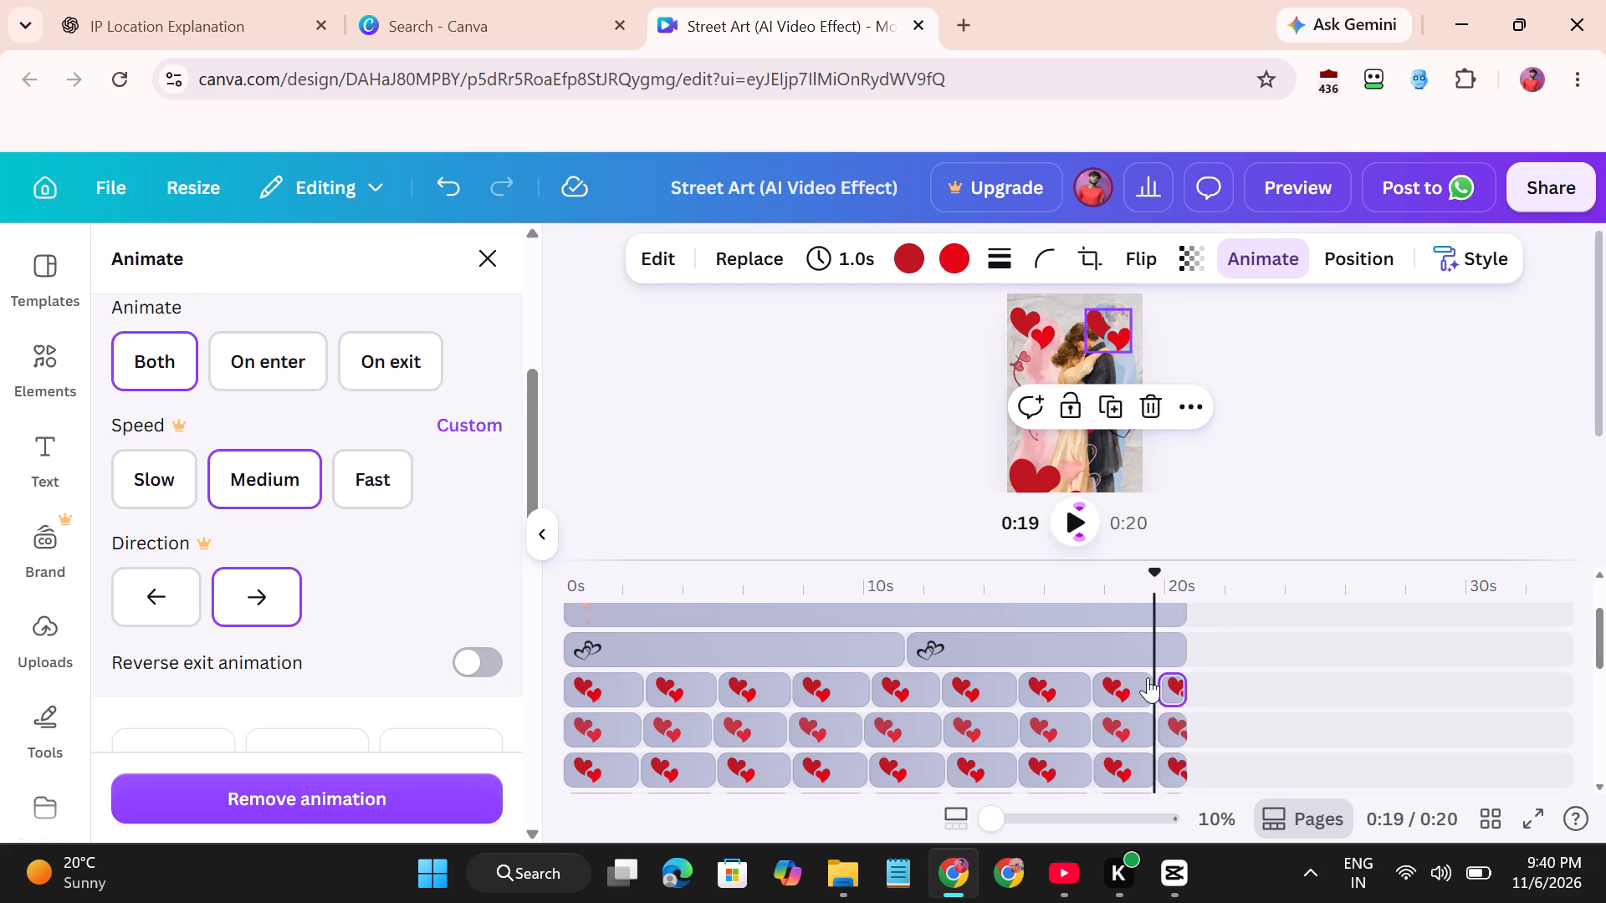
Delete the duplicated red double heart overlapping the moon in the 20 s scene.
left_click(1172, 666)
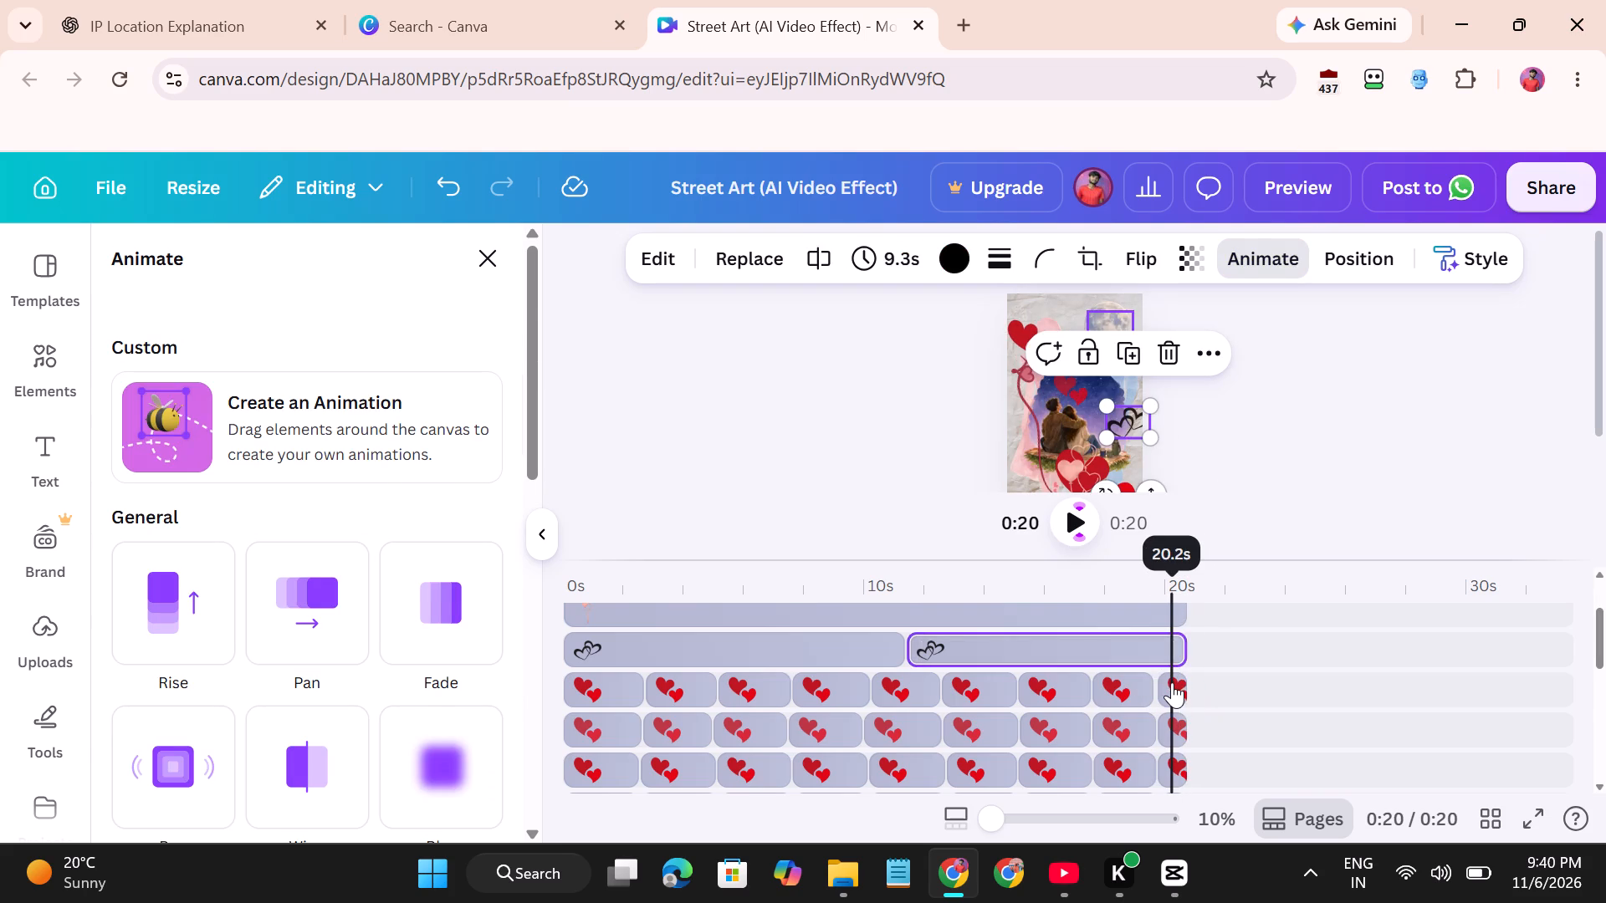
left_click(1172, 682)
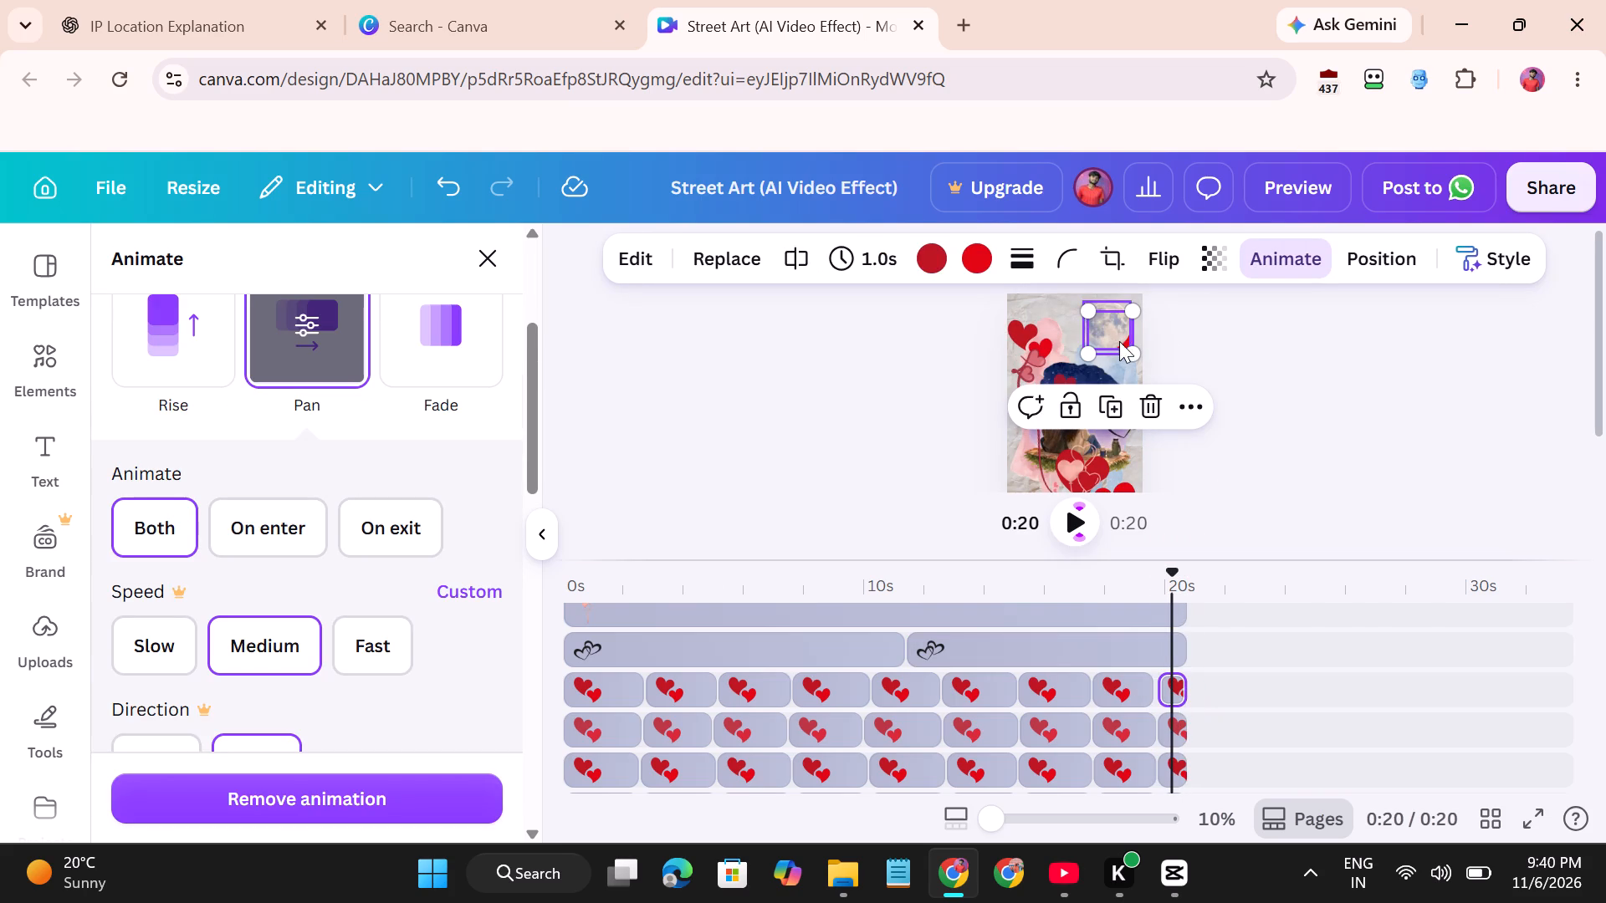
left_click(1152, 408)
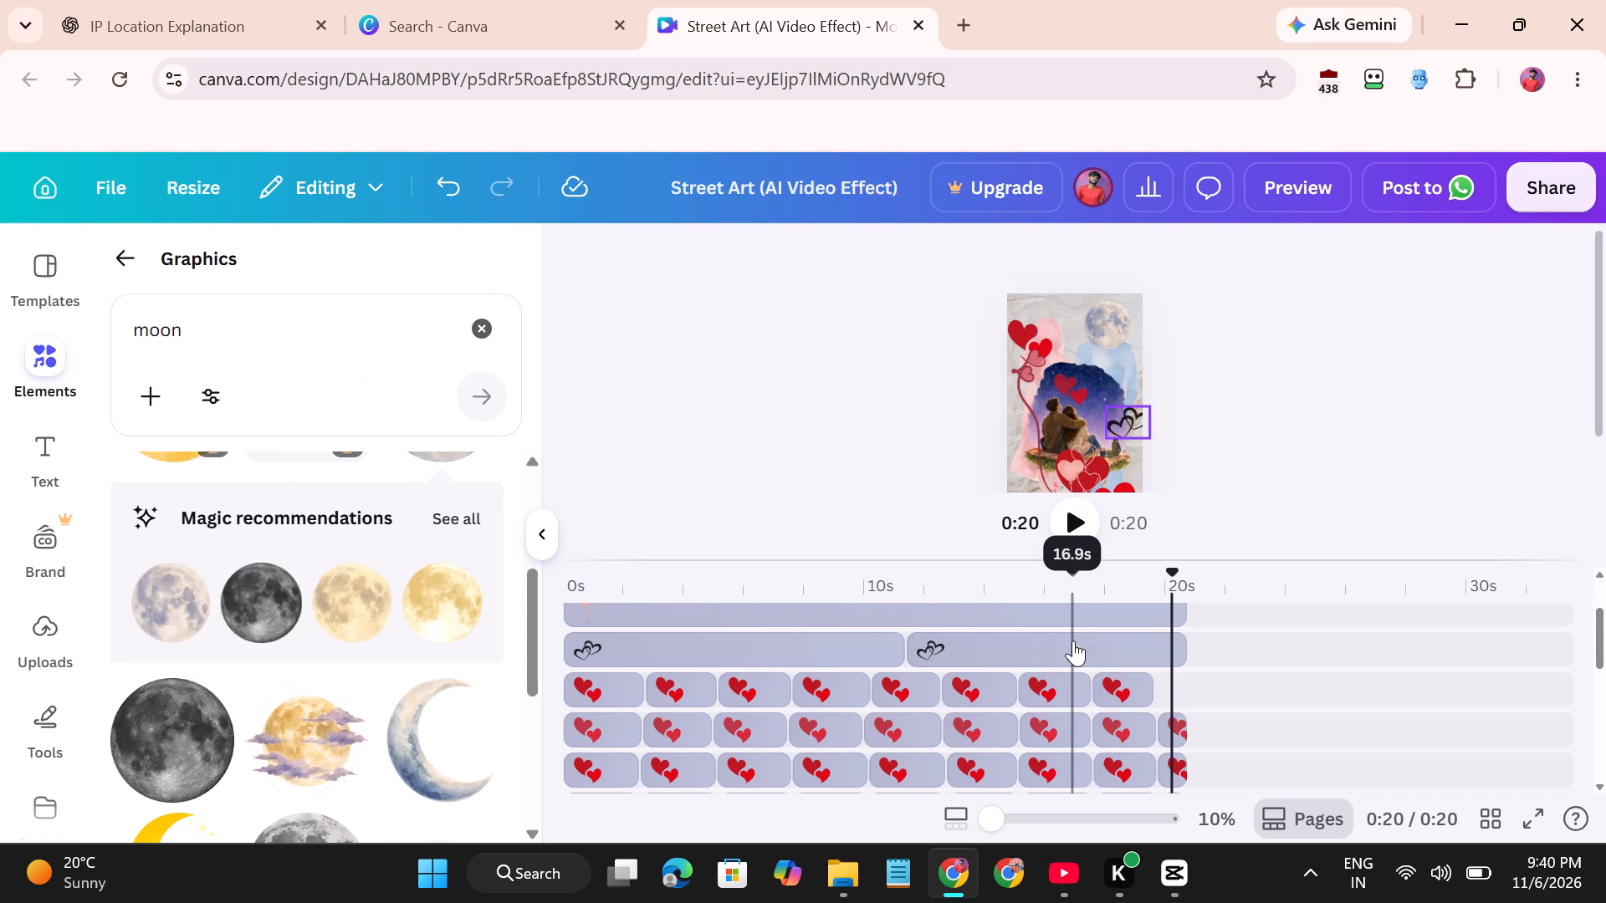
Split the first black double-heart outline clip at about 2.7 s.
scroll(1073, 640, "up", 1)
scroll(1073, 640, "down", 2)
scroll(1073, 640, "up", 1)
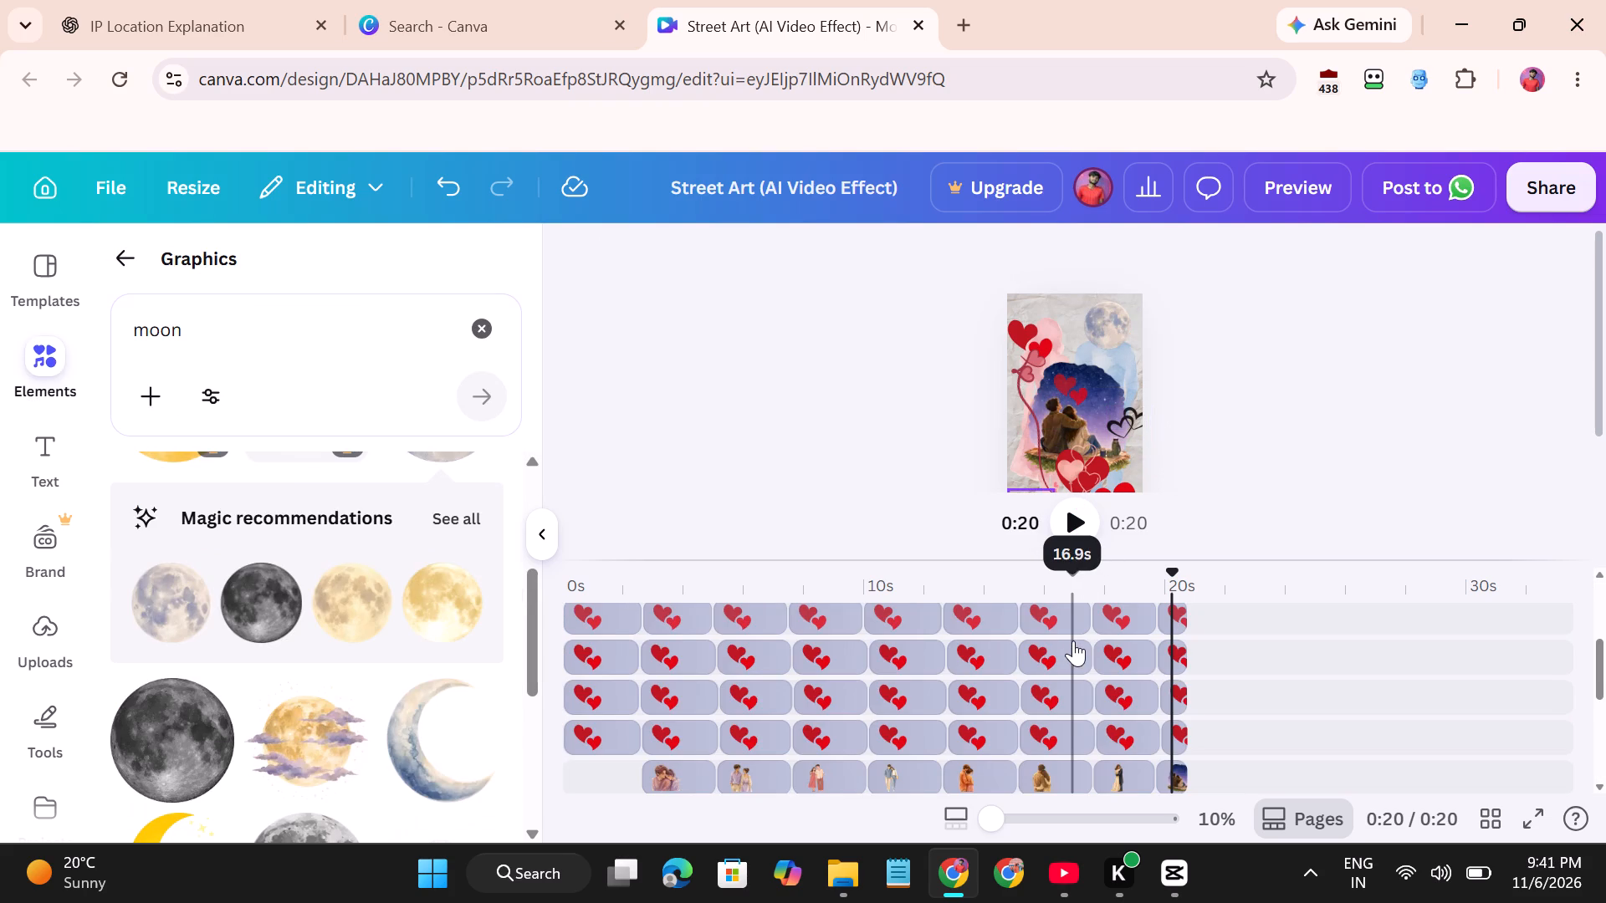
scroll(1073, 640, "up", 1)
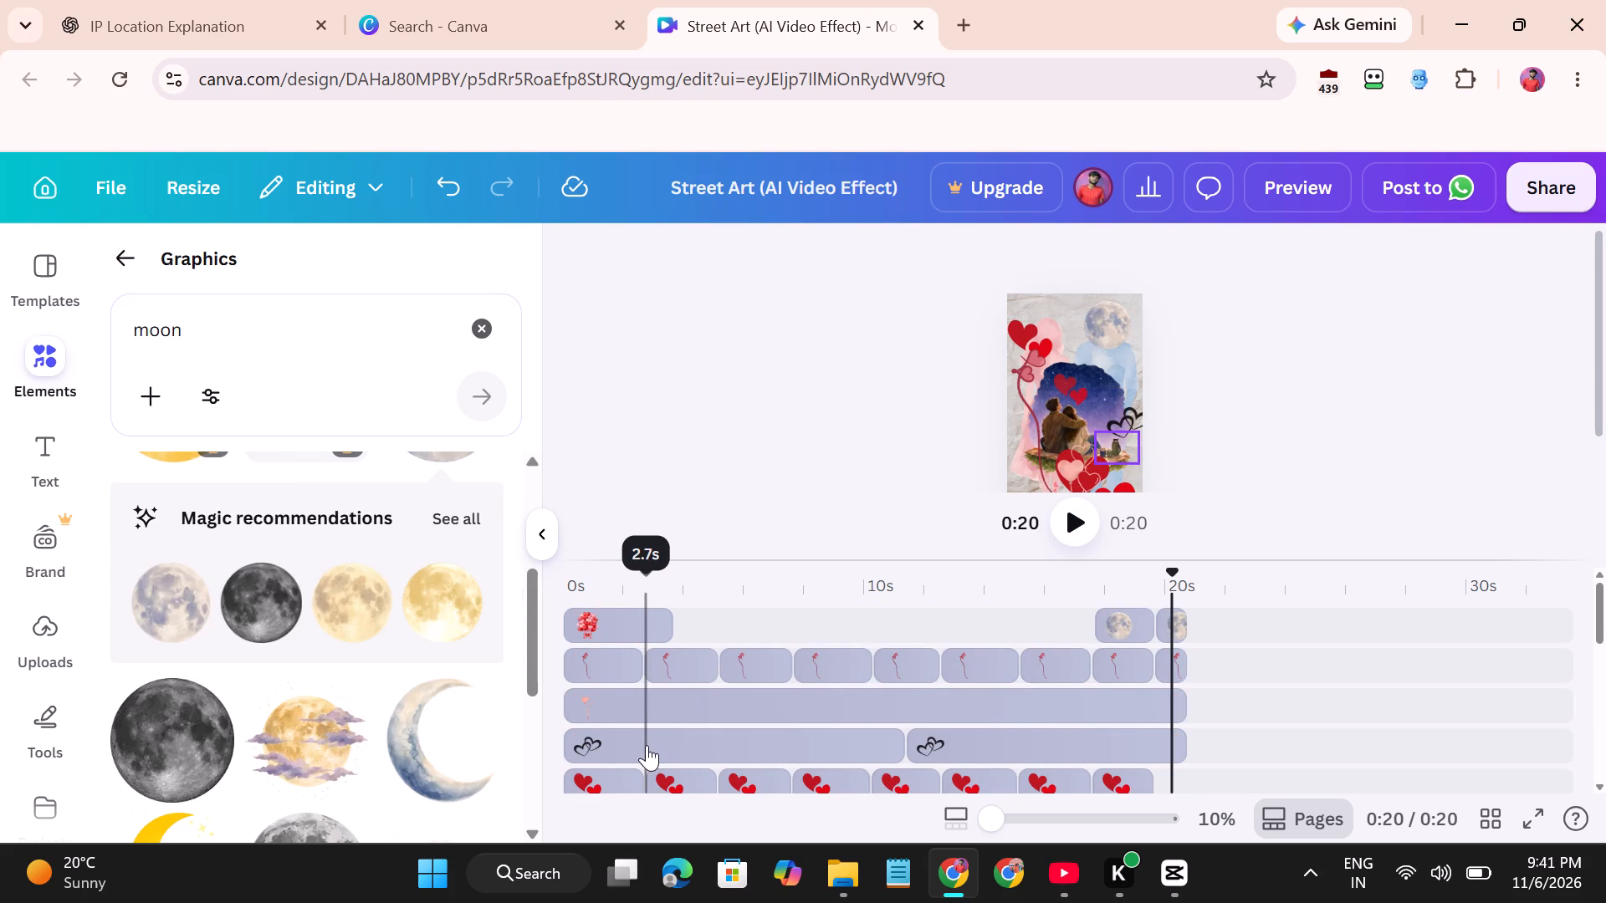
left_click(647, 745)
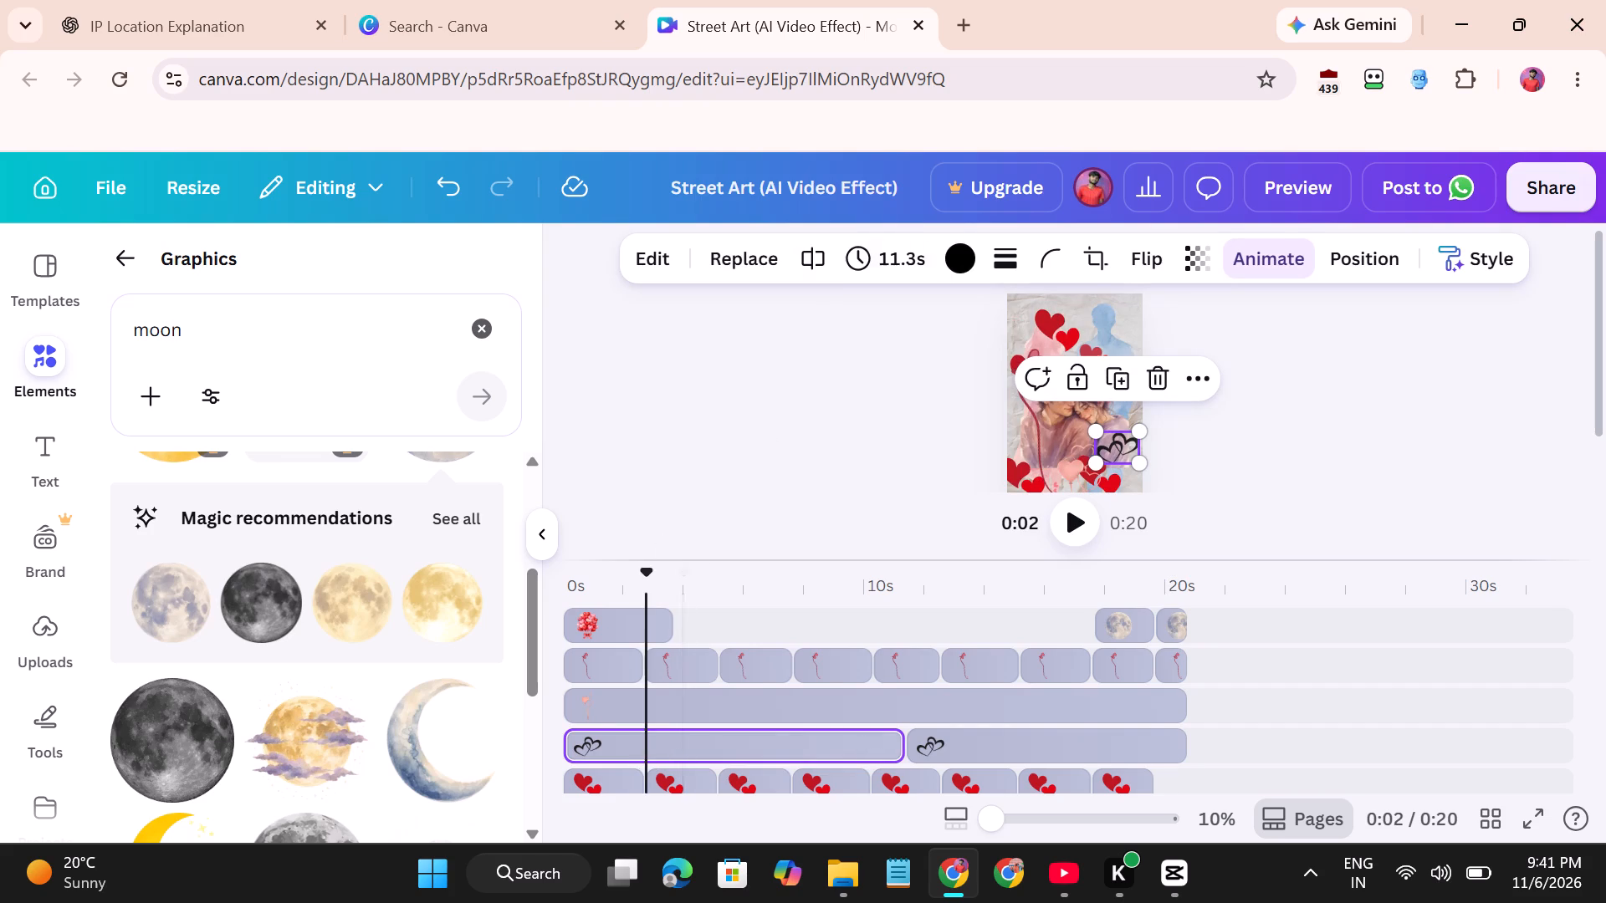
left_click(814, 263)
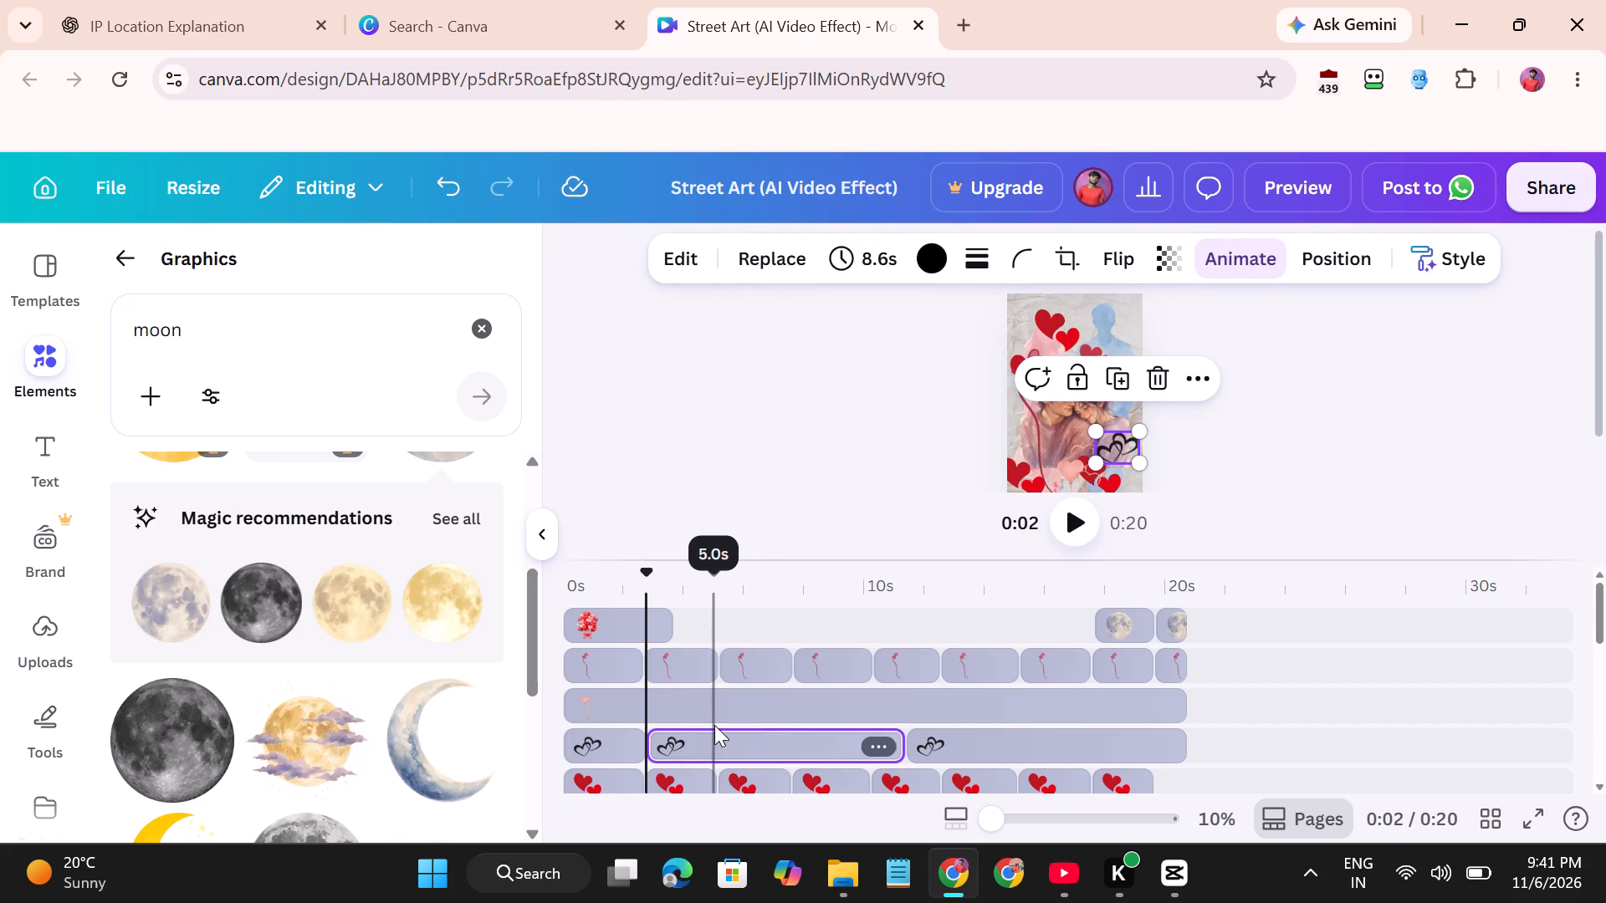
Split the second black double-heart outline clip at about 5.1 s, 7.6 s and 10.1 s to match the scene changes.
left_click(719, 705)
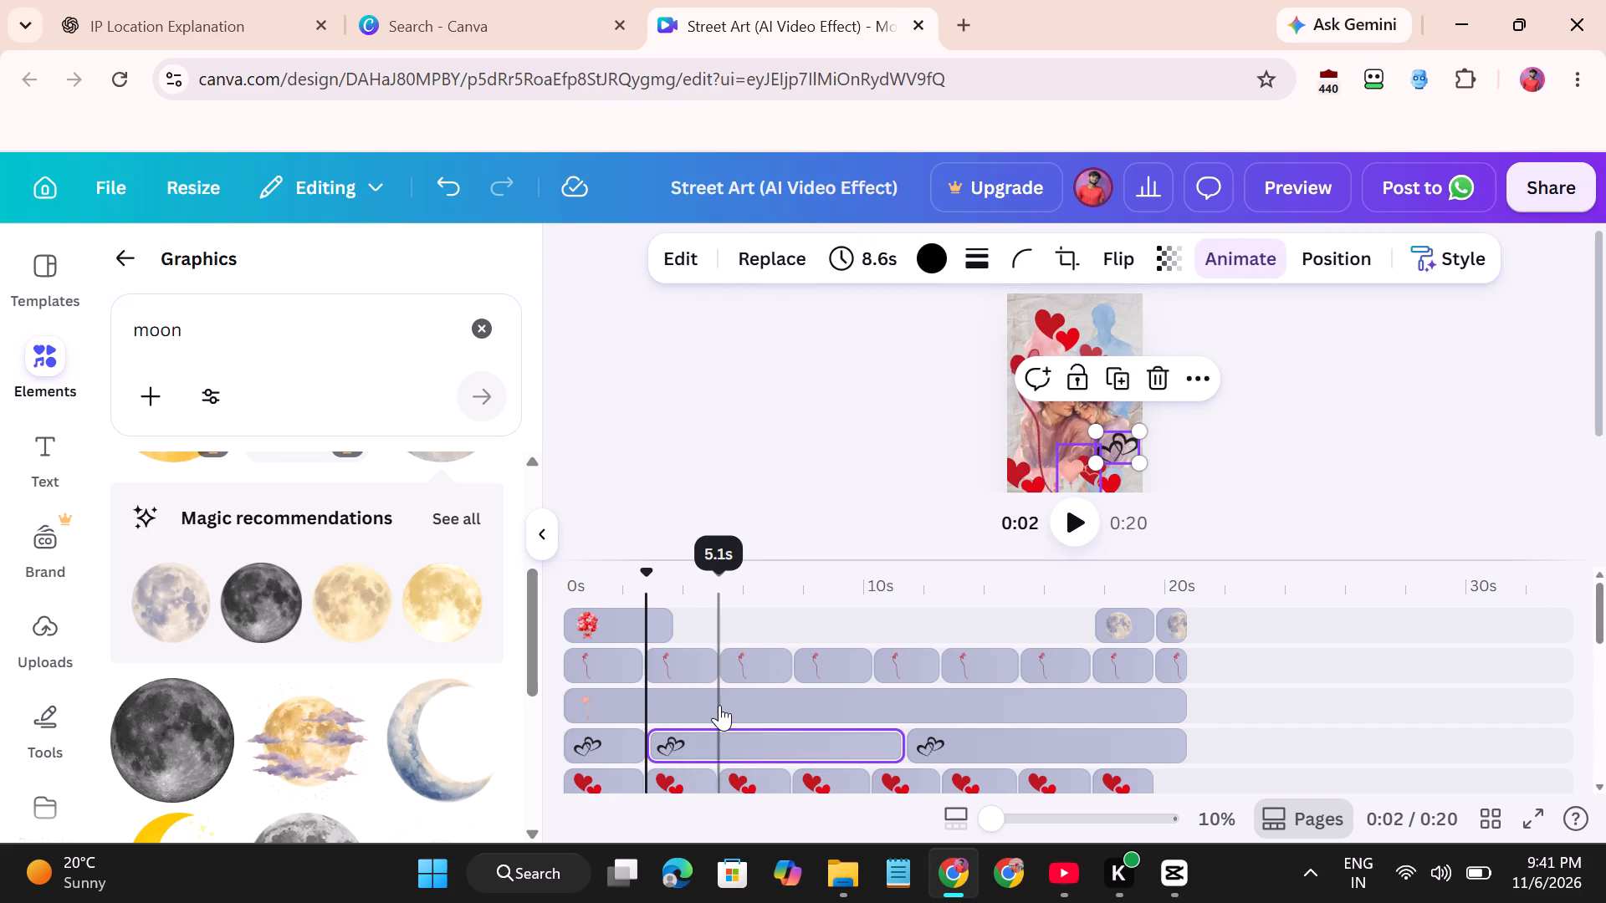
left_click(716, 743)
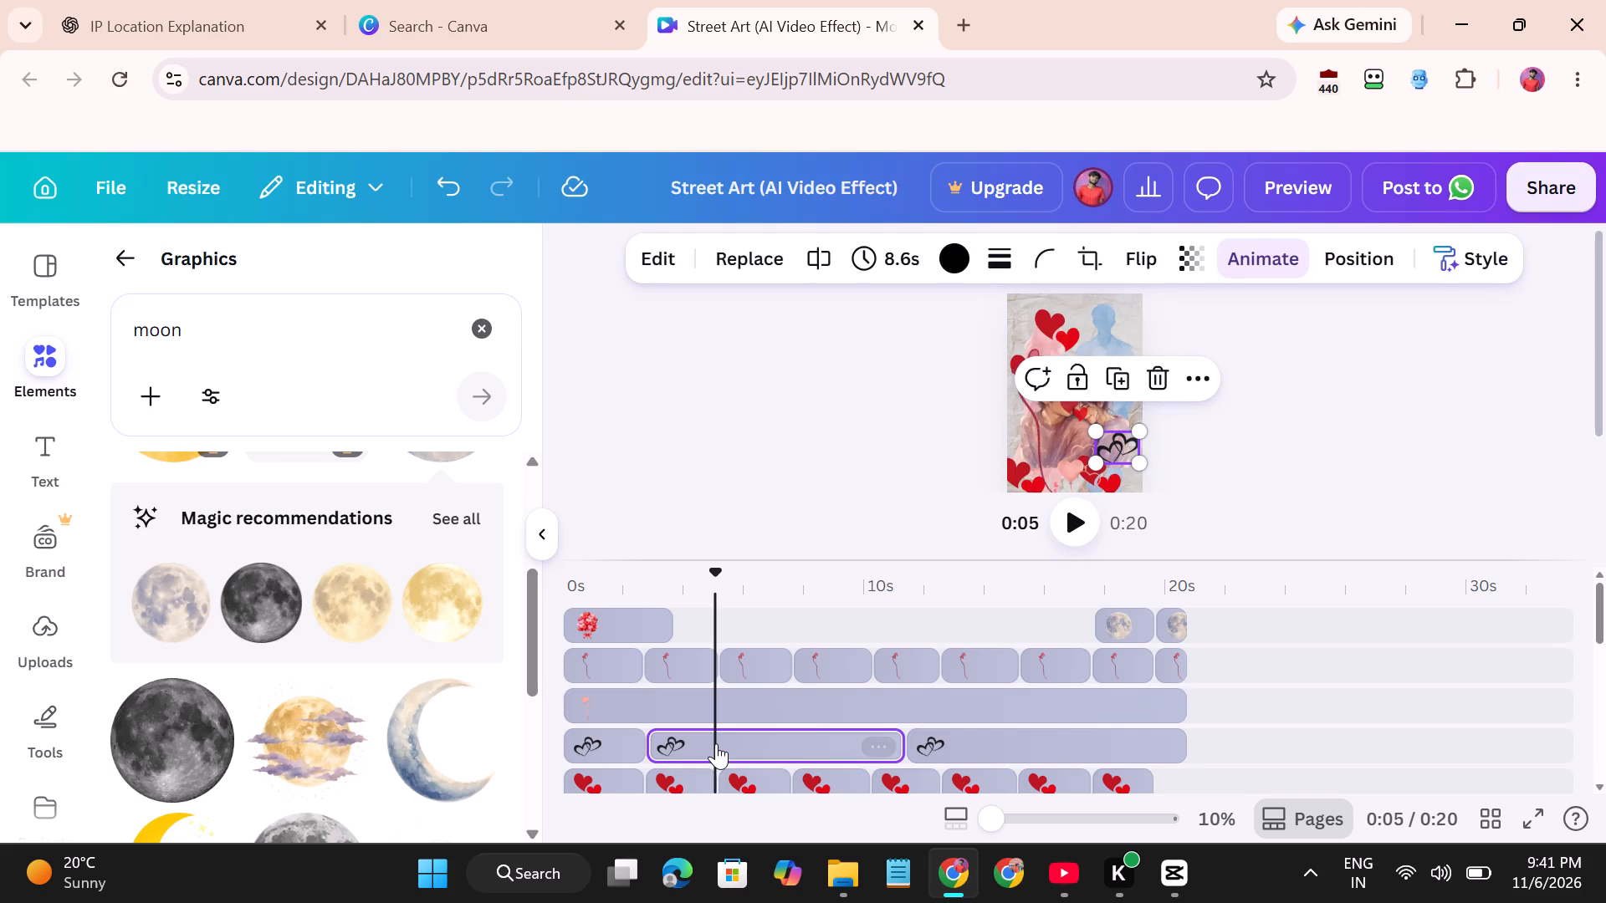
left_click(719, 737)
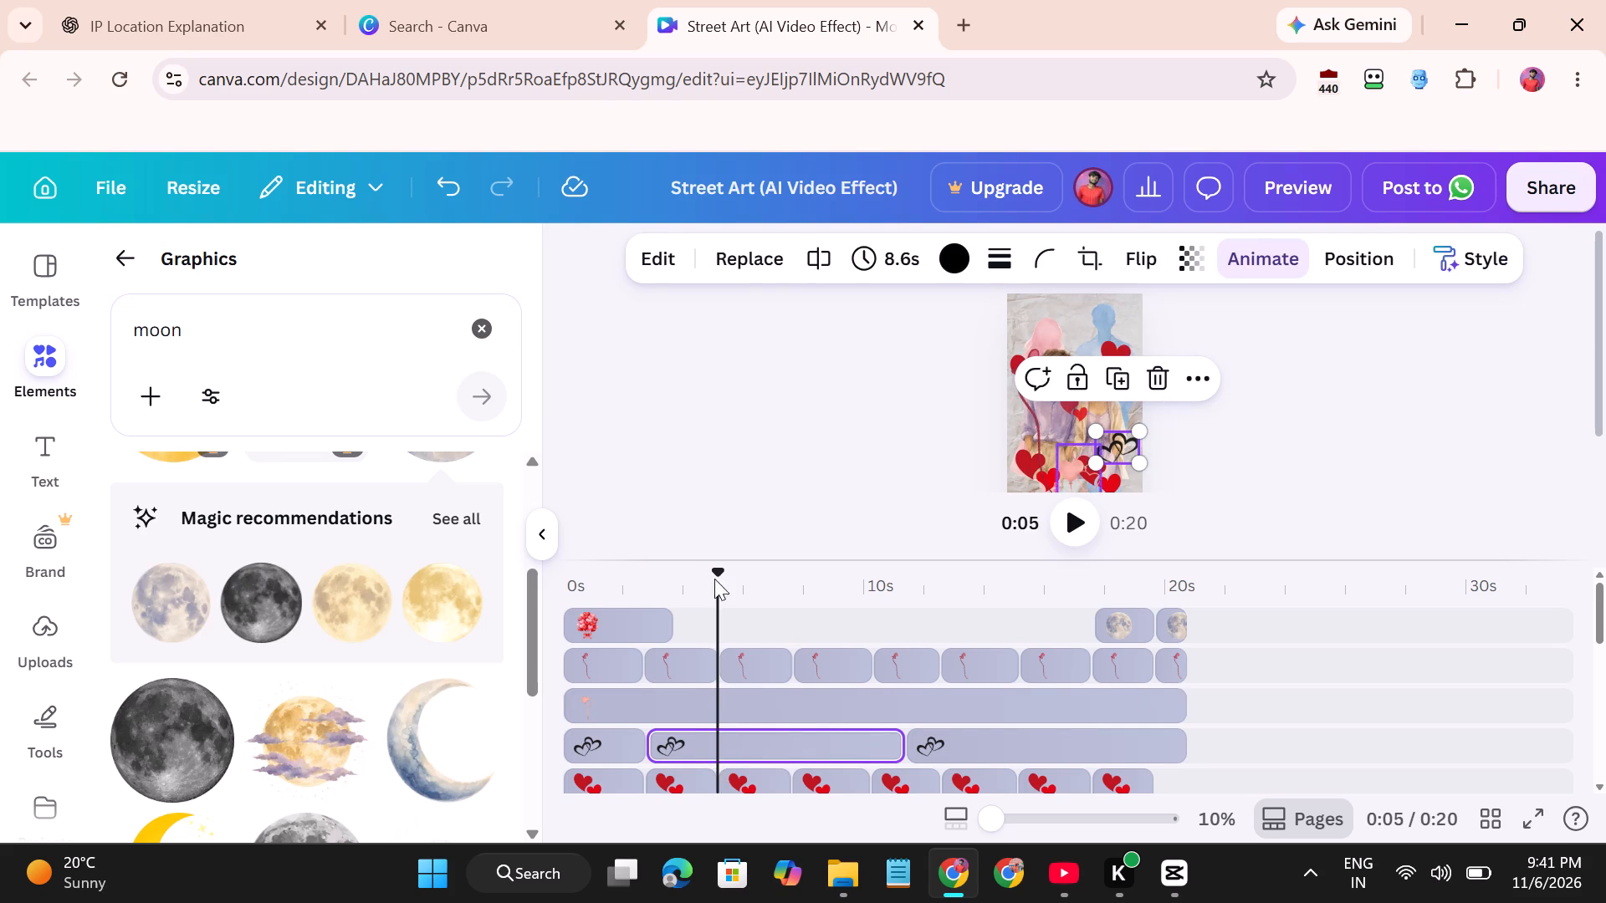
left_click(820, 258)
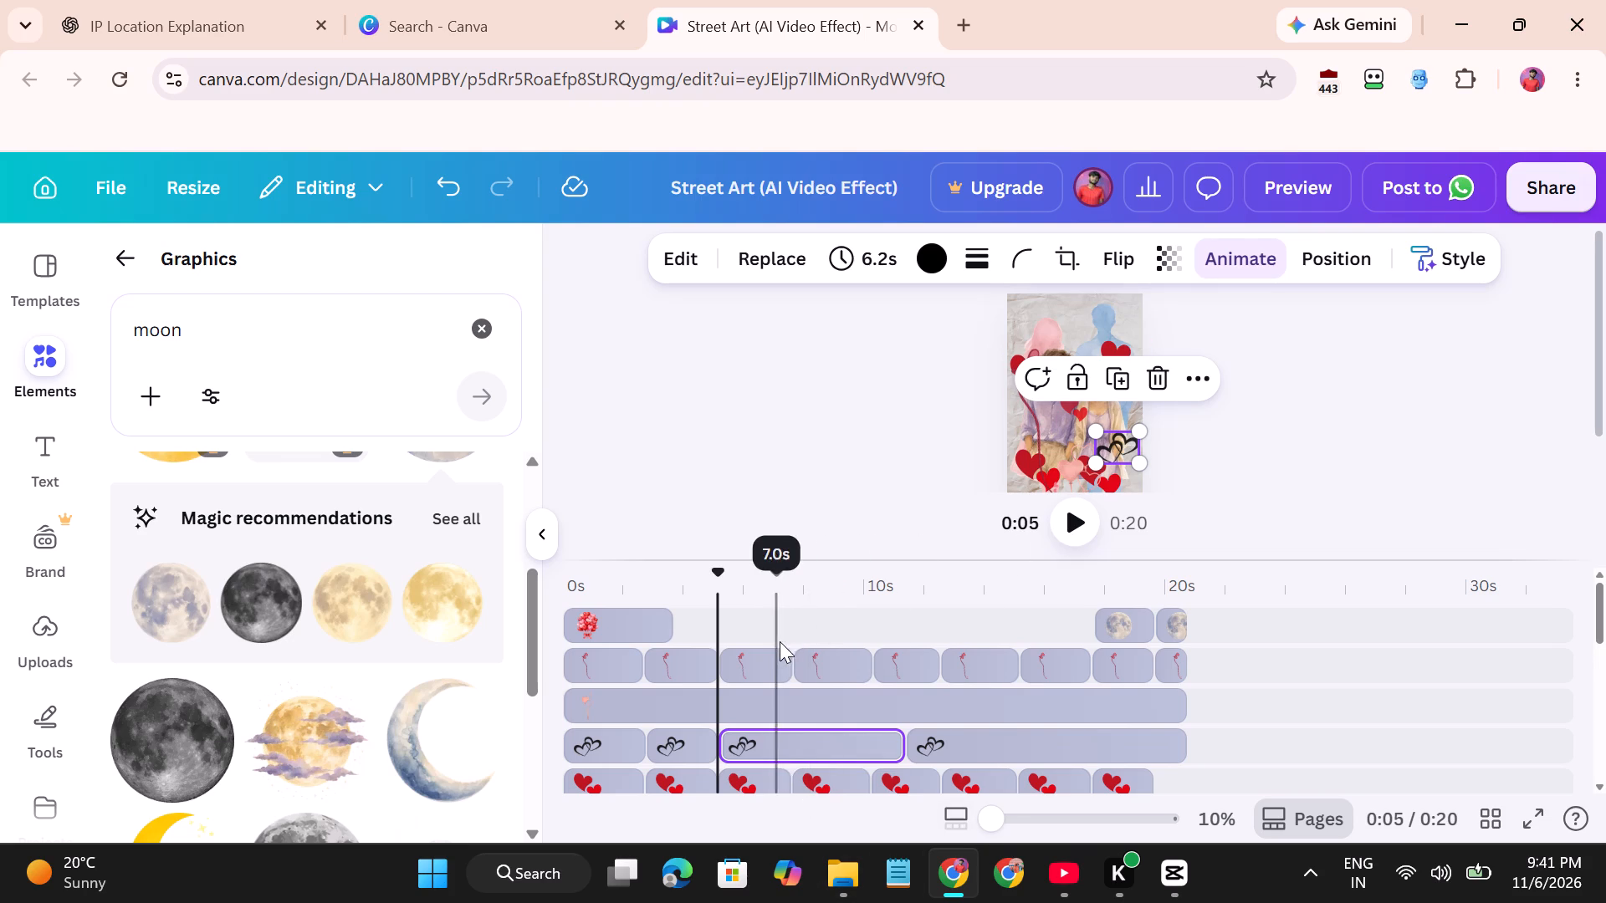
left_click(794, 750)
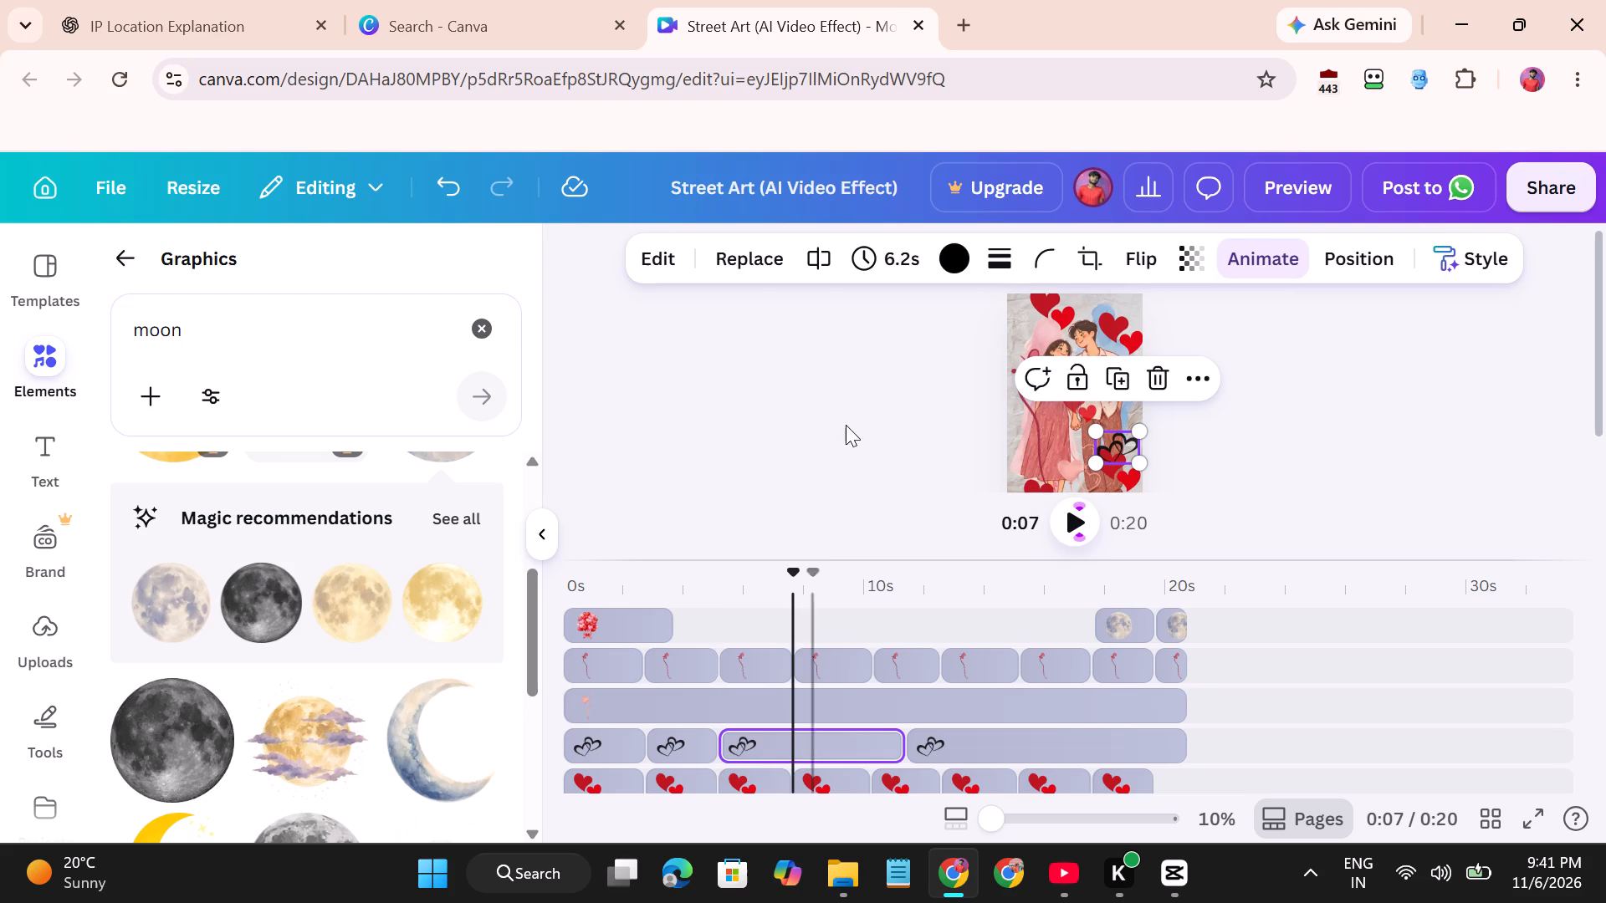
left_click(814, 251)
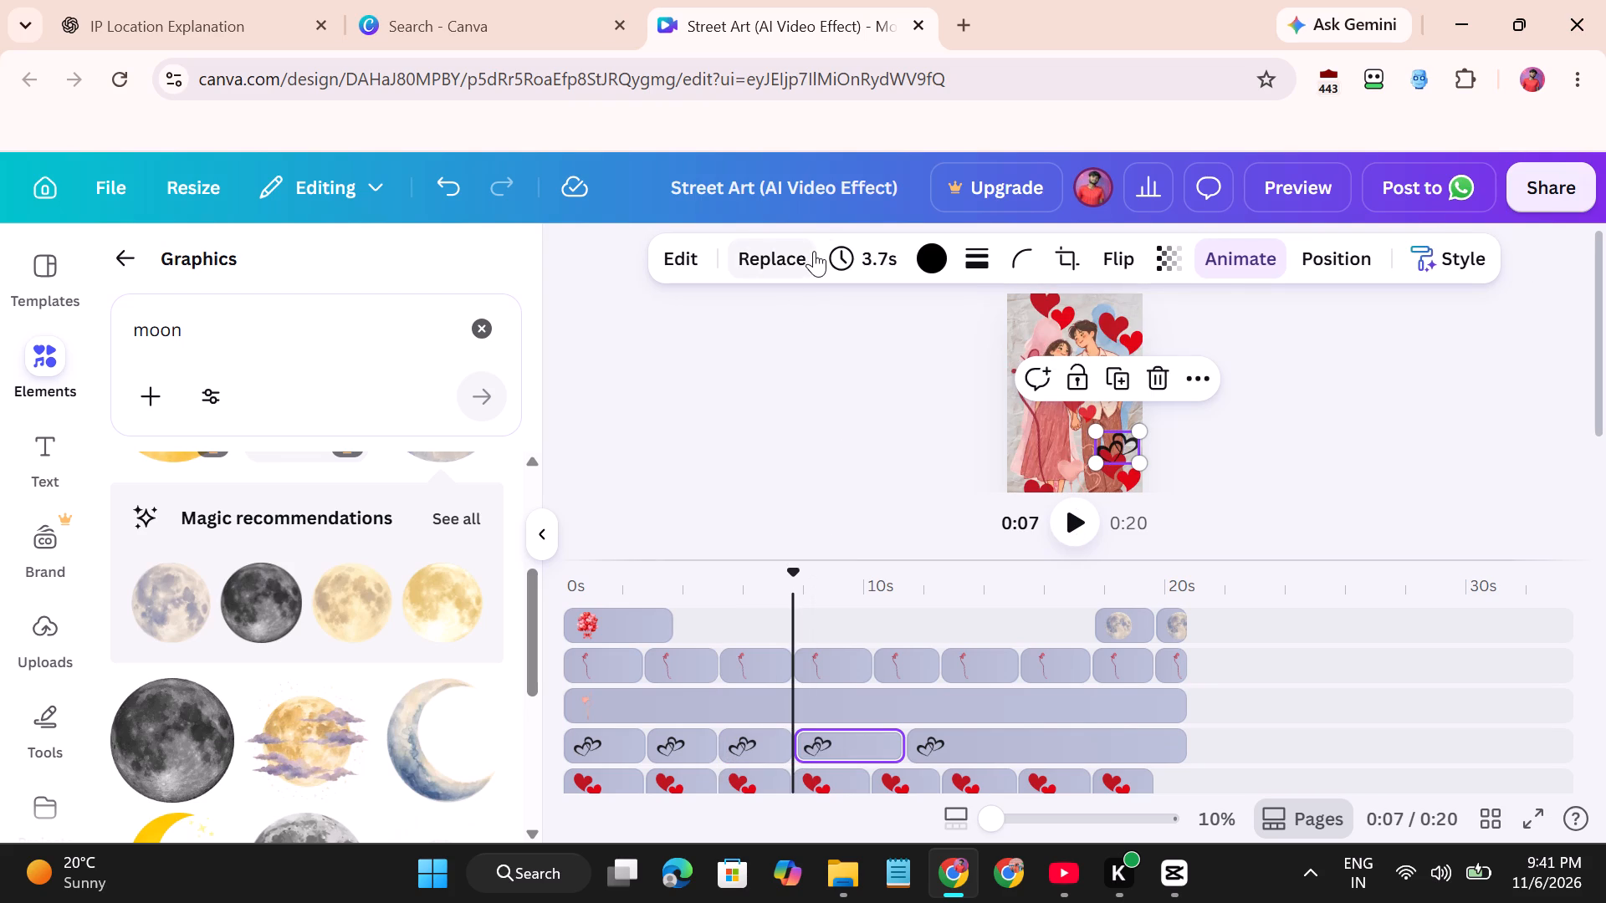
left_click(872, 732)
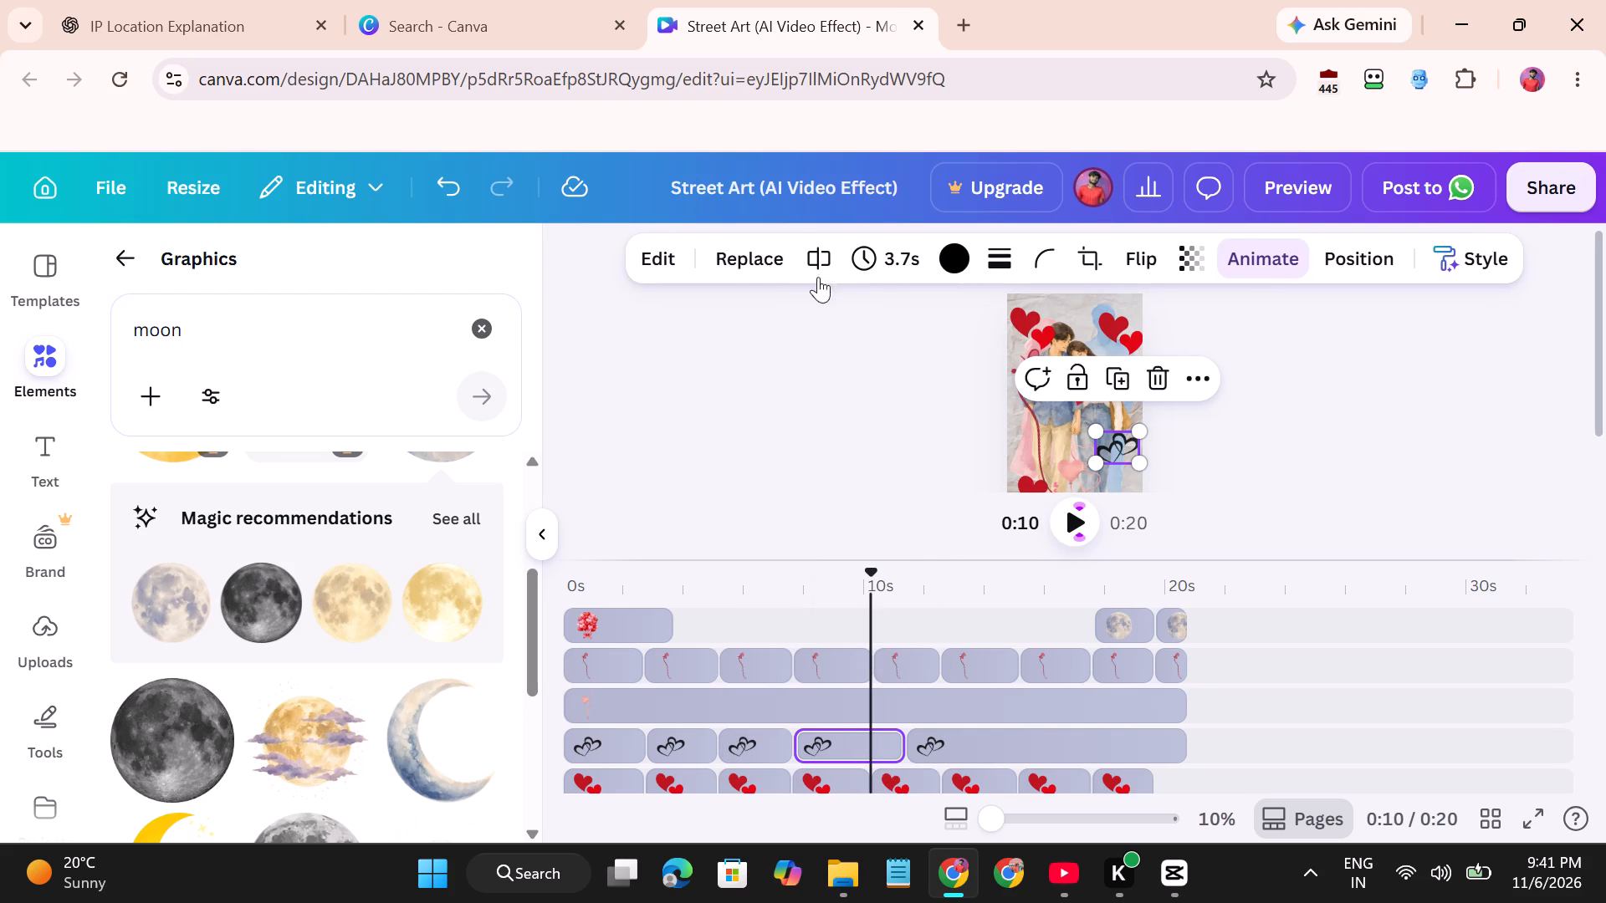
left_click(819, 257)
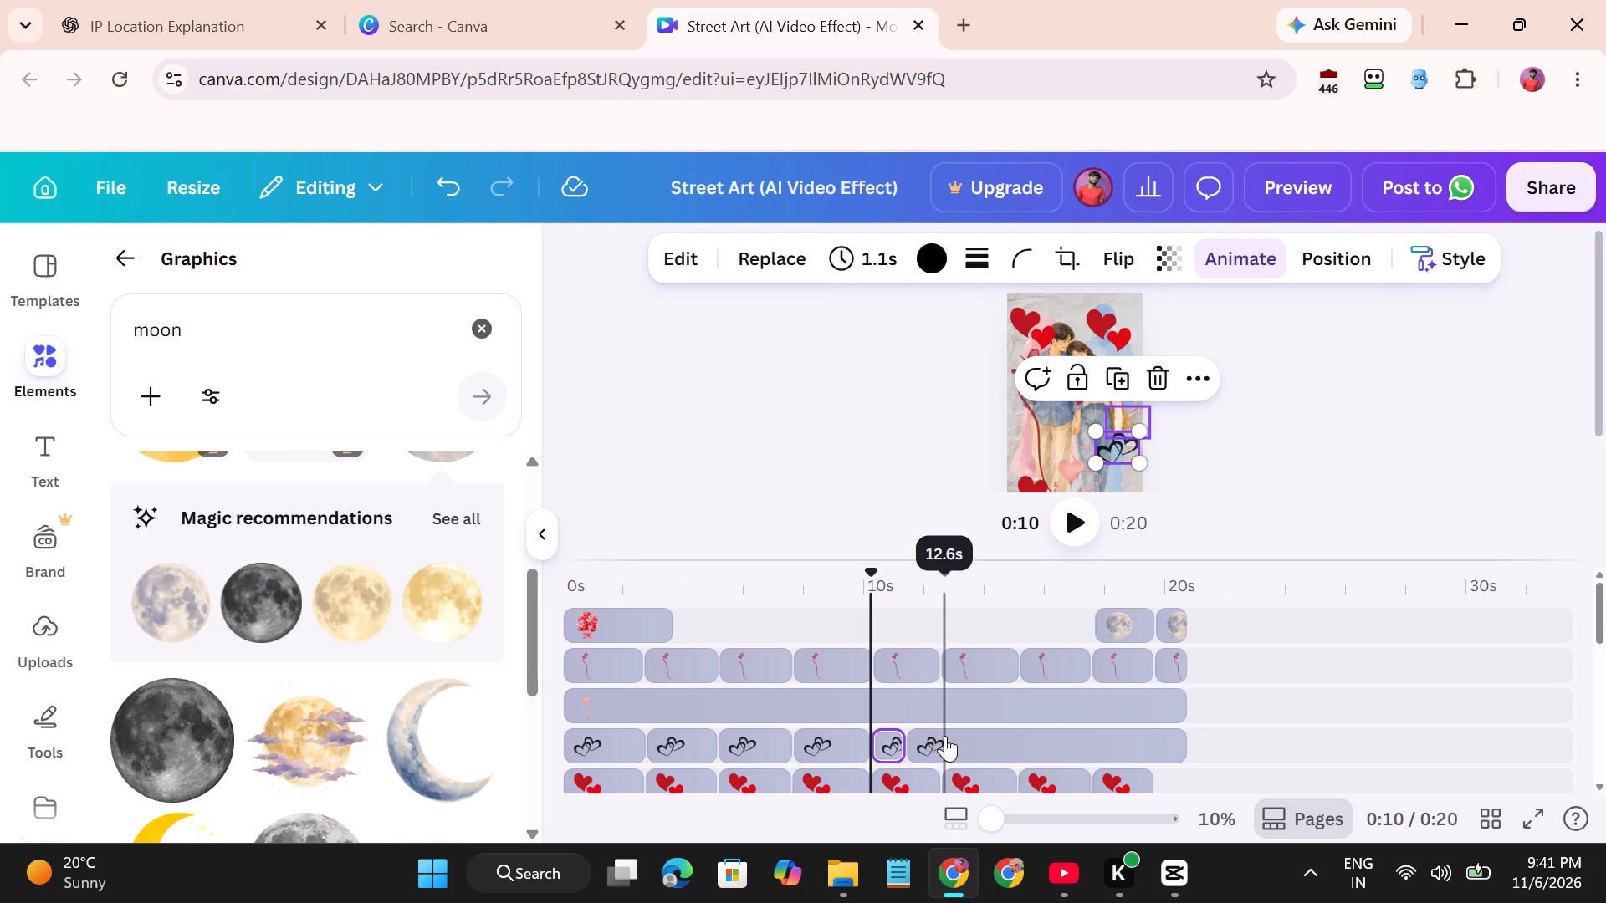
Split the last black double-heart outline clip at about 12.6 s, 15.1 s and 17.5 s.
left_click(943, 742)
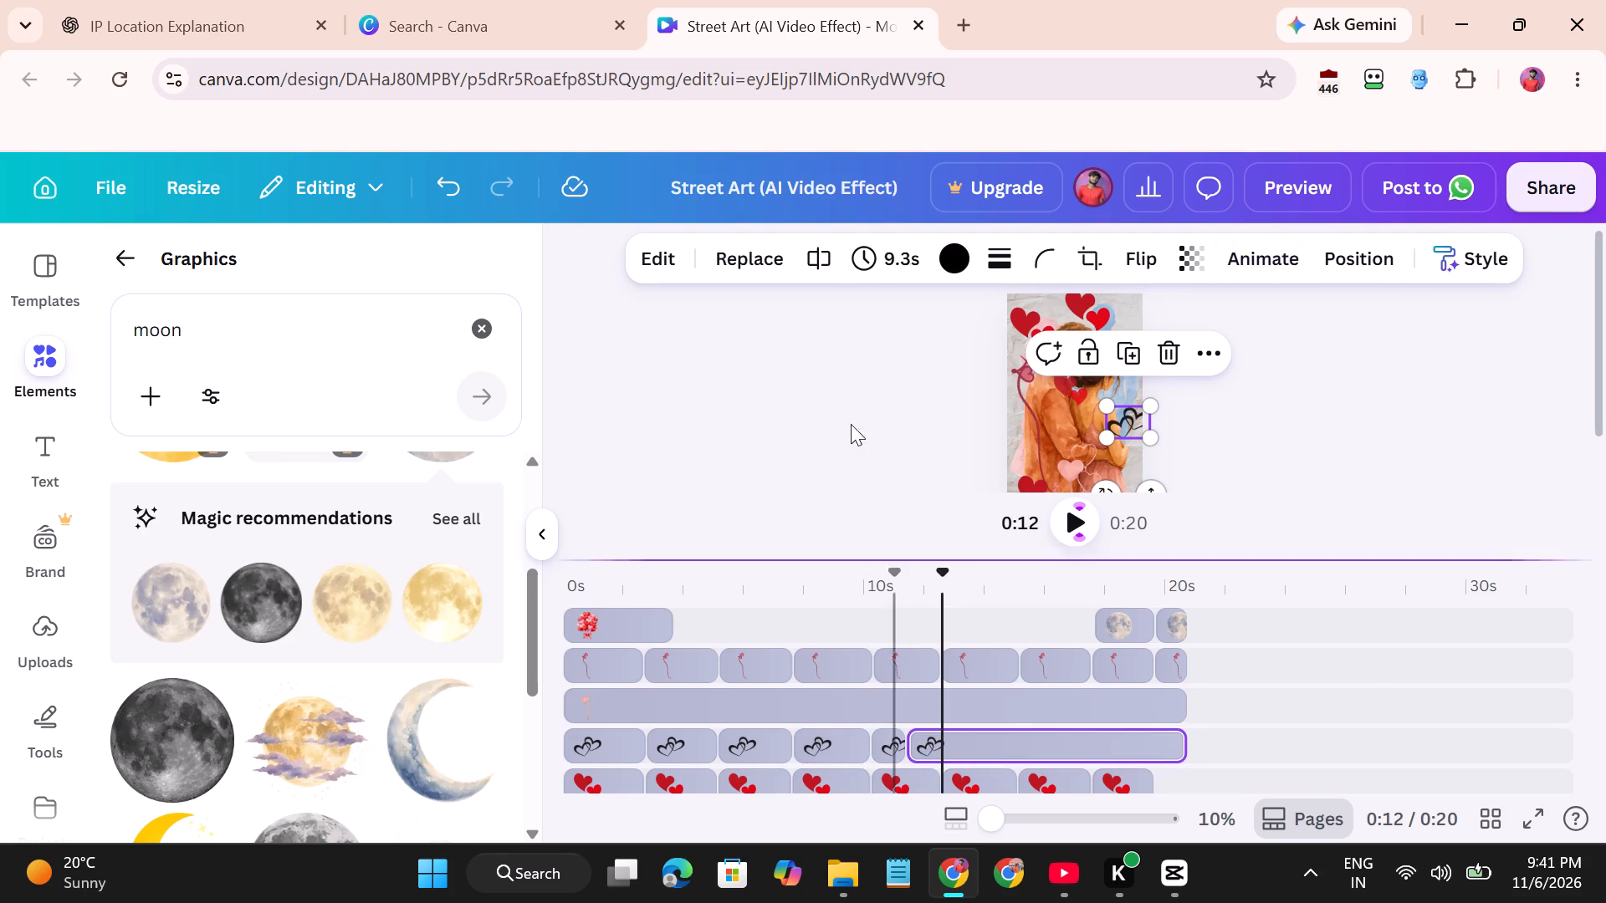
left_click(823, 249)
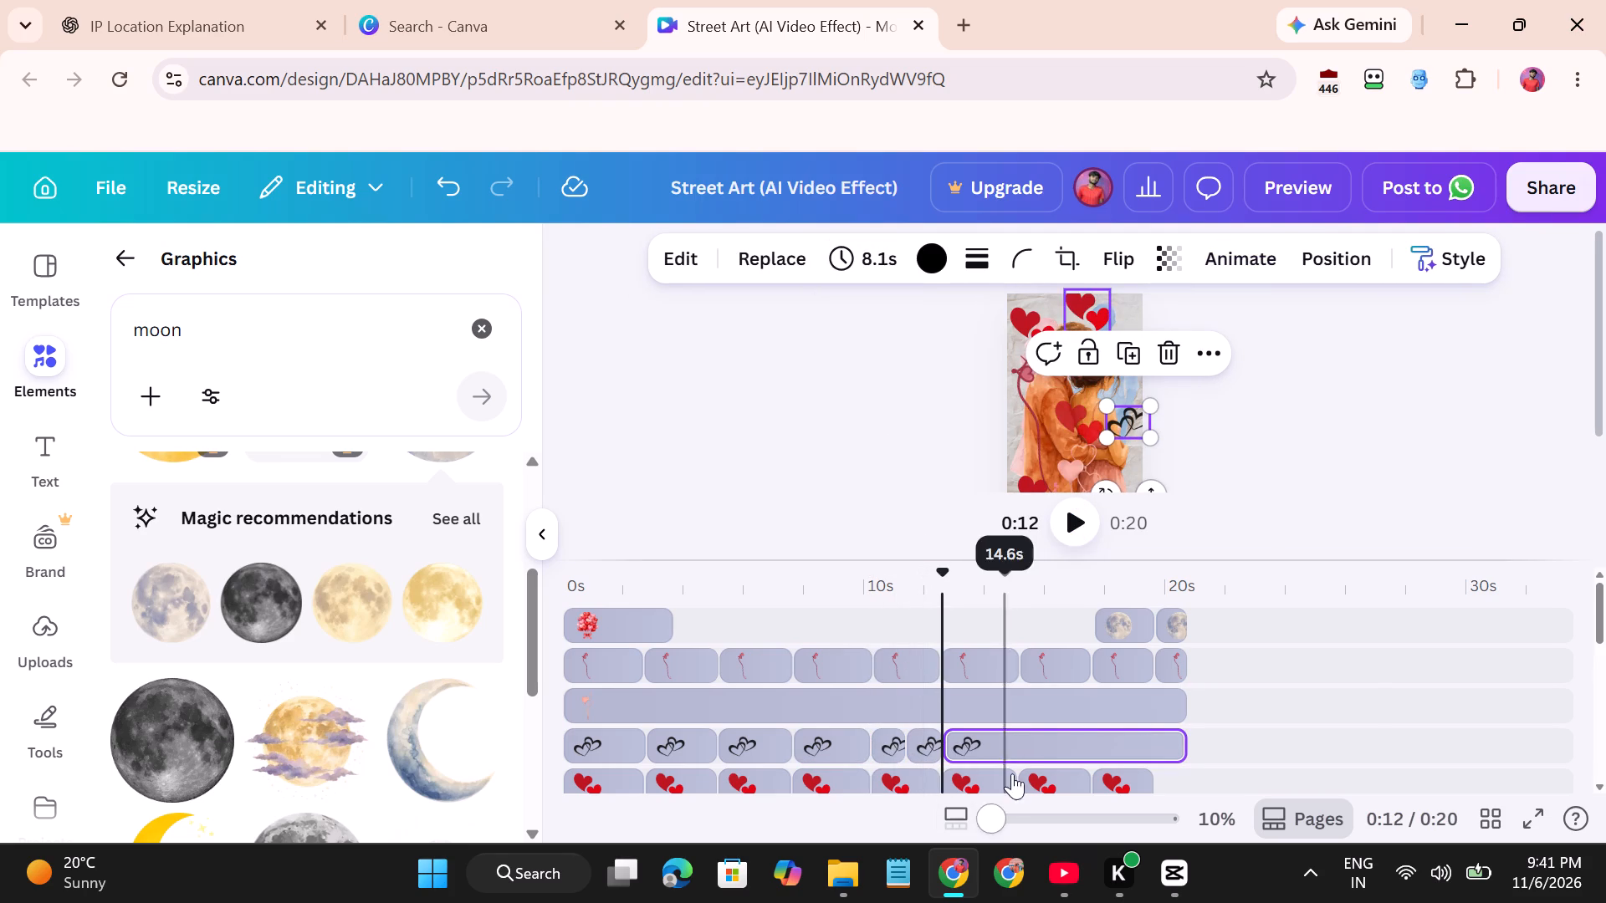
left_click(1019, 744)
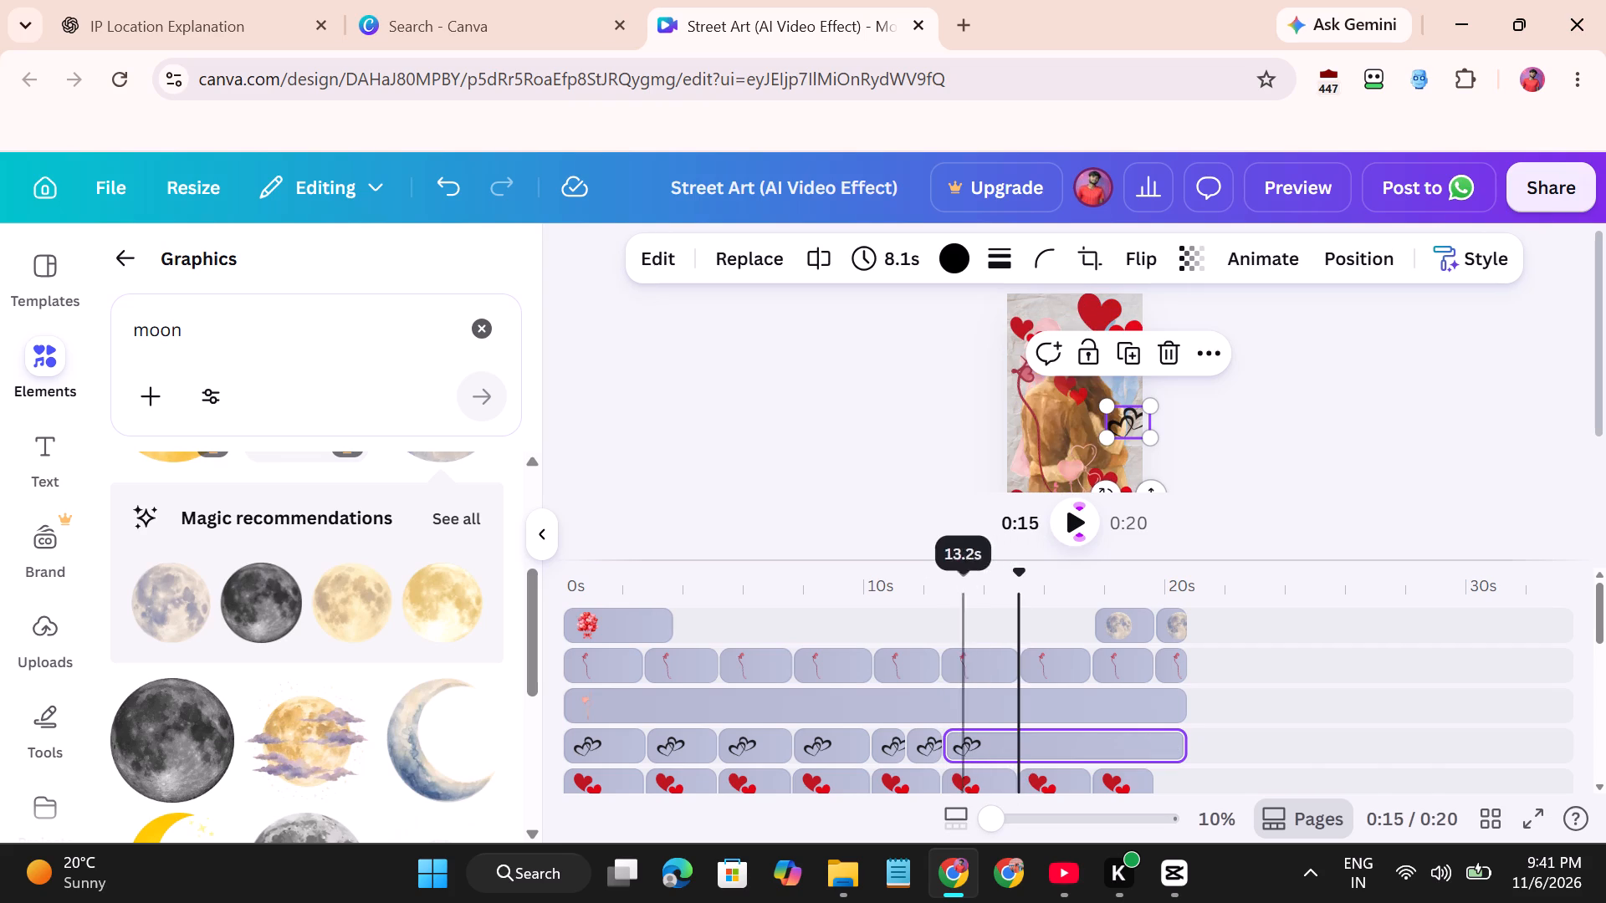
left_click(821, 263)
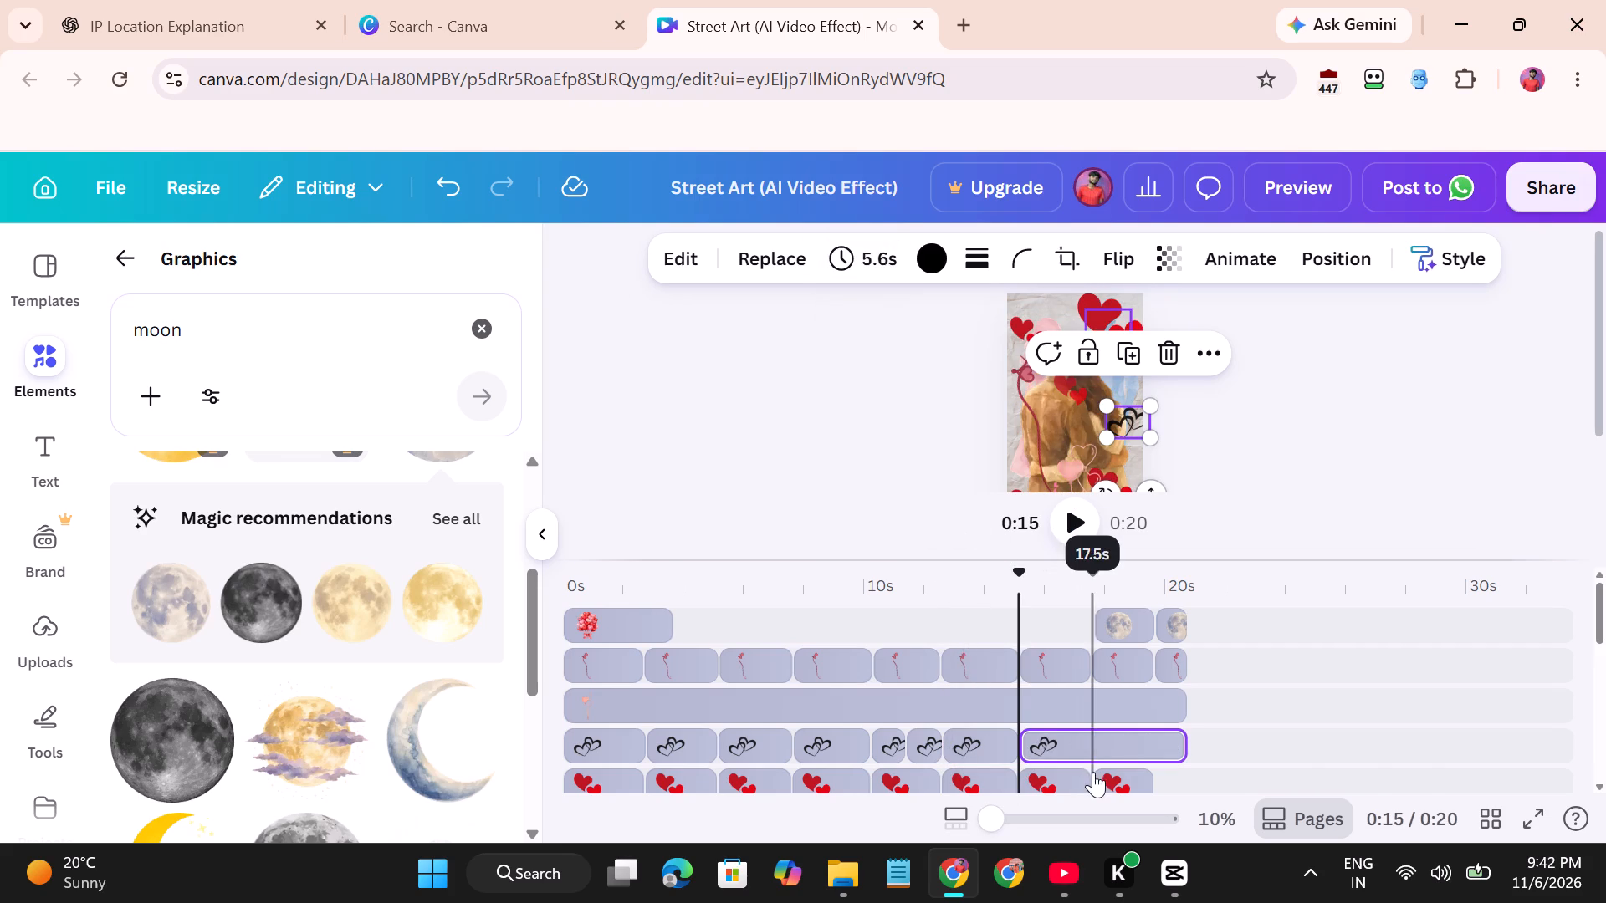
left_click(1093, 760)
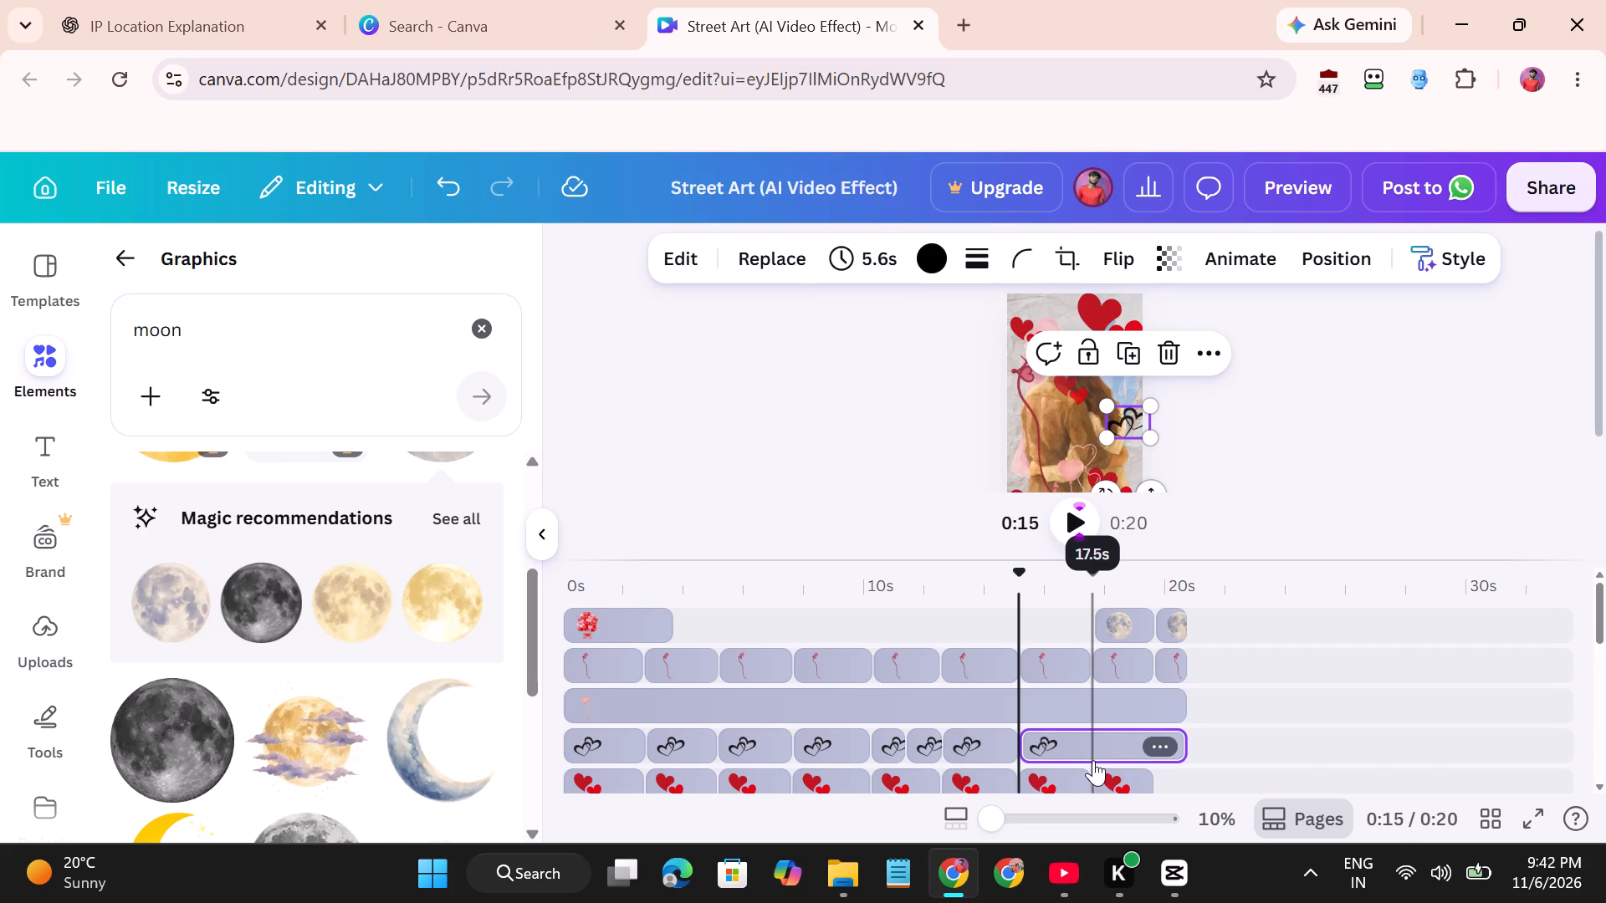
left_click(811, 255)
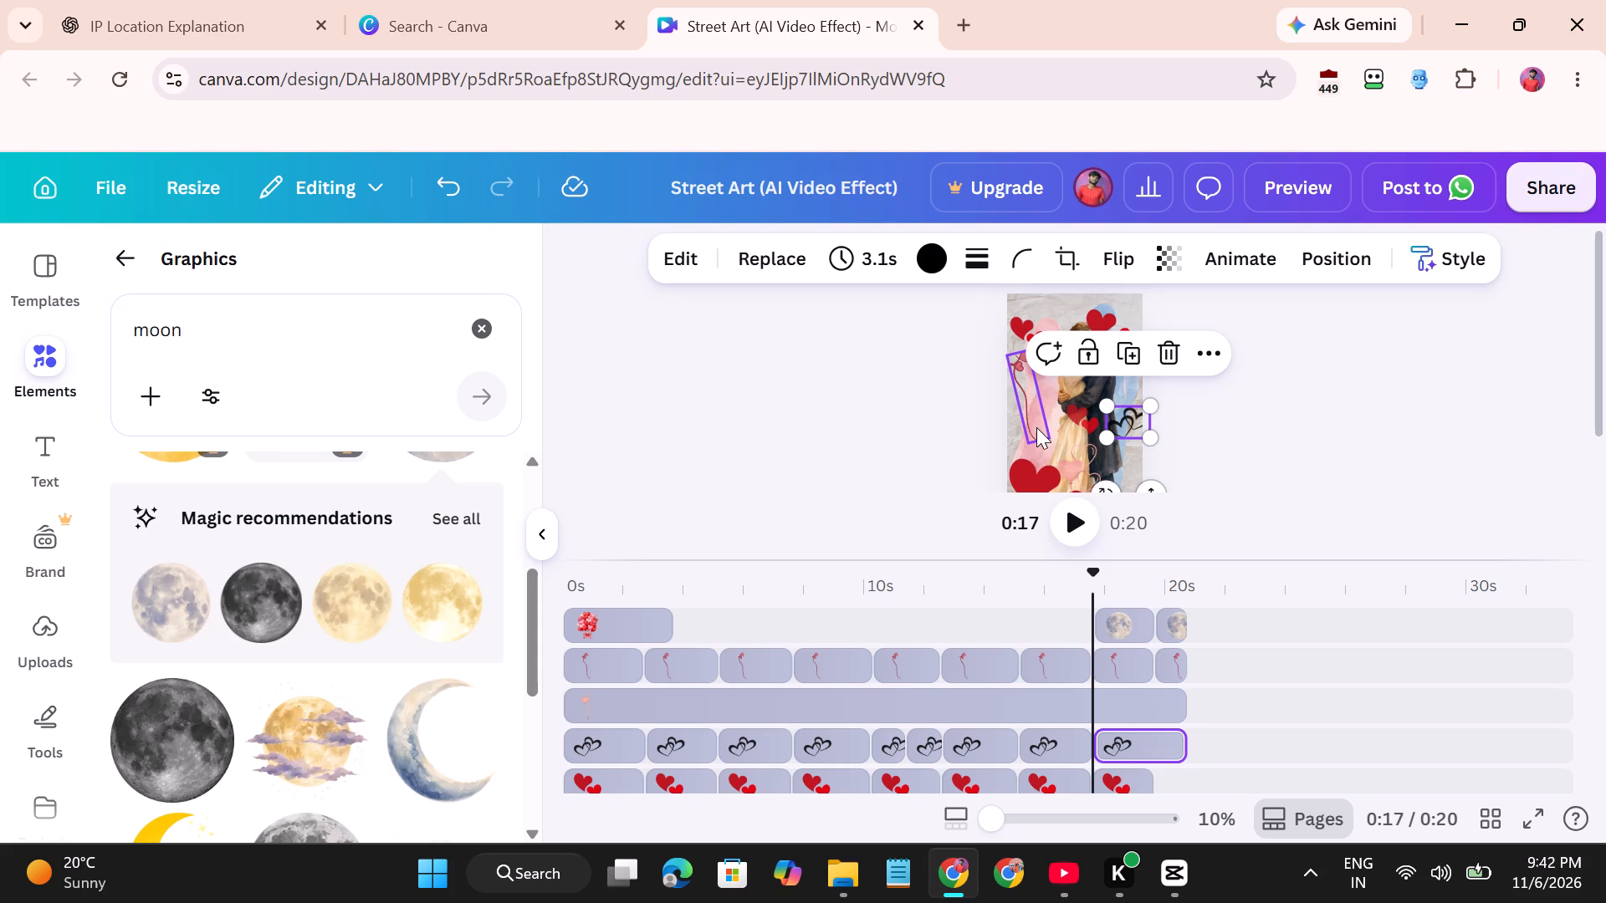
Split the full-length pink heart clip at about 19.6 s.
scroll(1148, 656, "down", 1)
left_click(1160, 632)
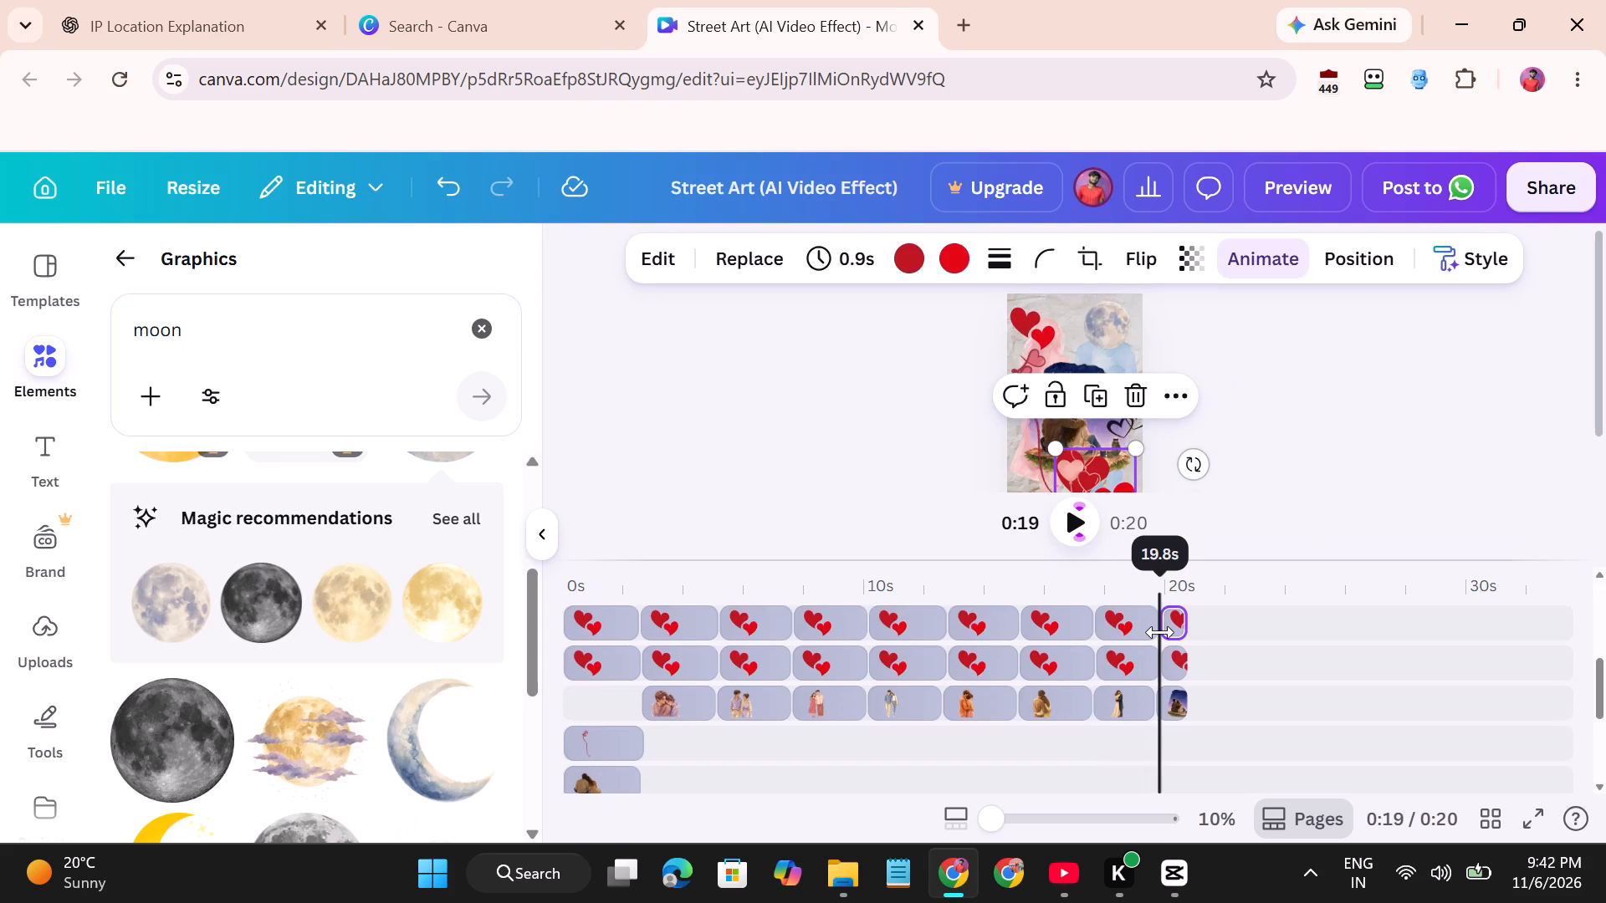
scroll(1160, 632, "up", 1)
left_click(1164, 741)
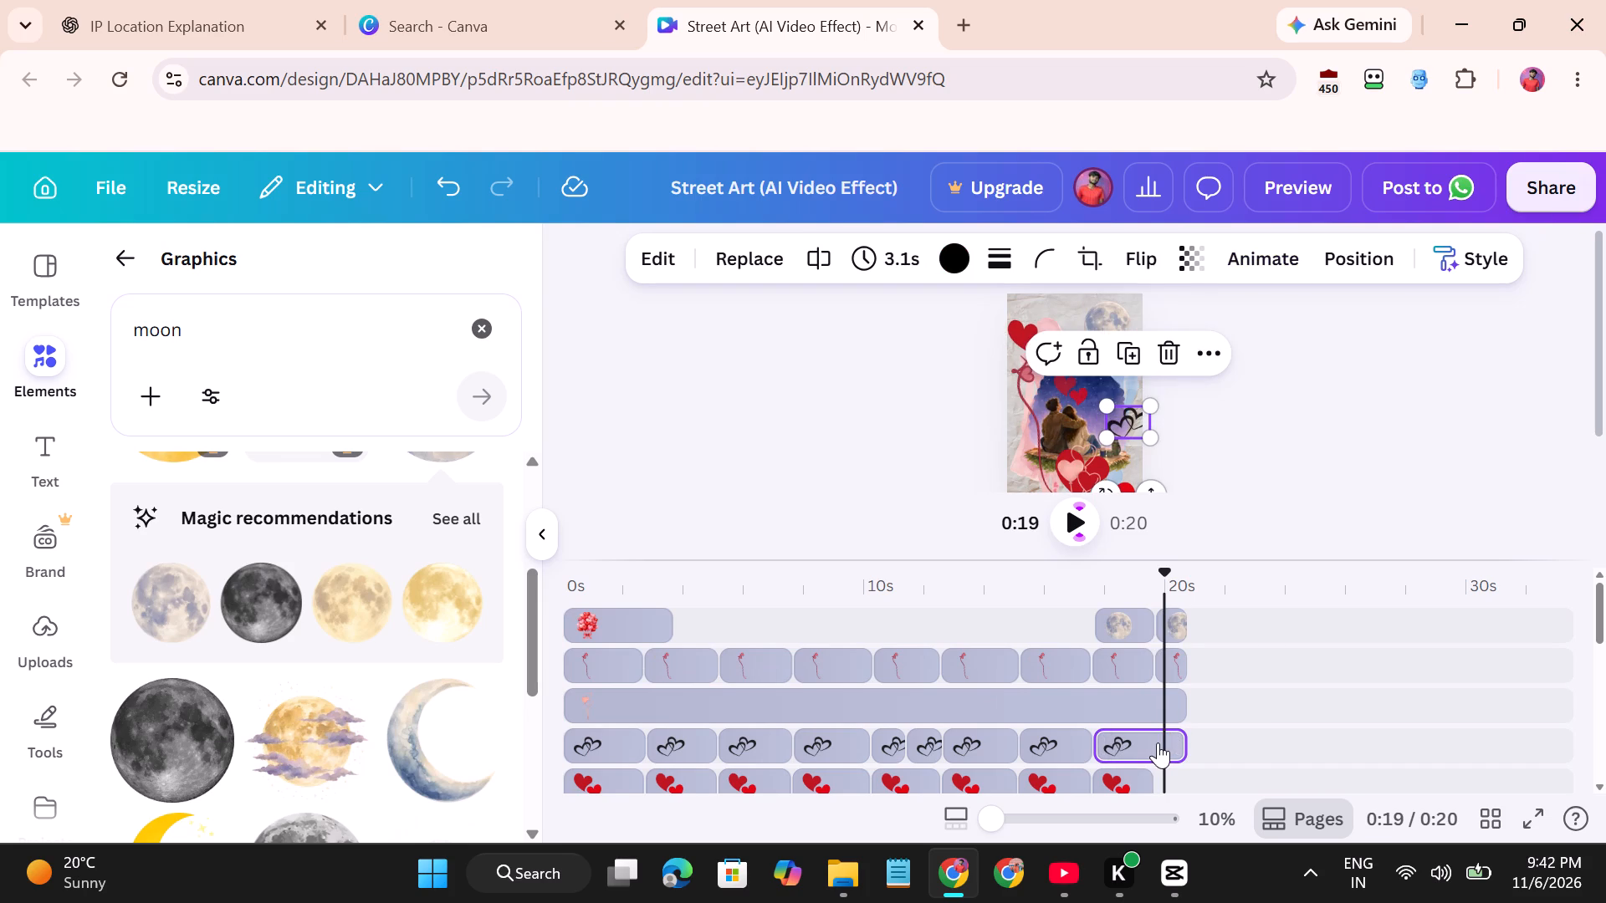
left_click(1153, 722)
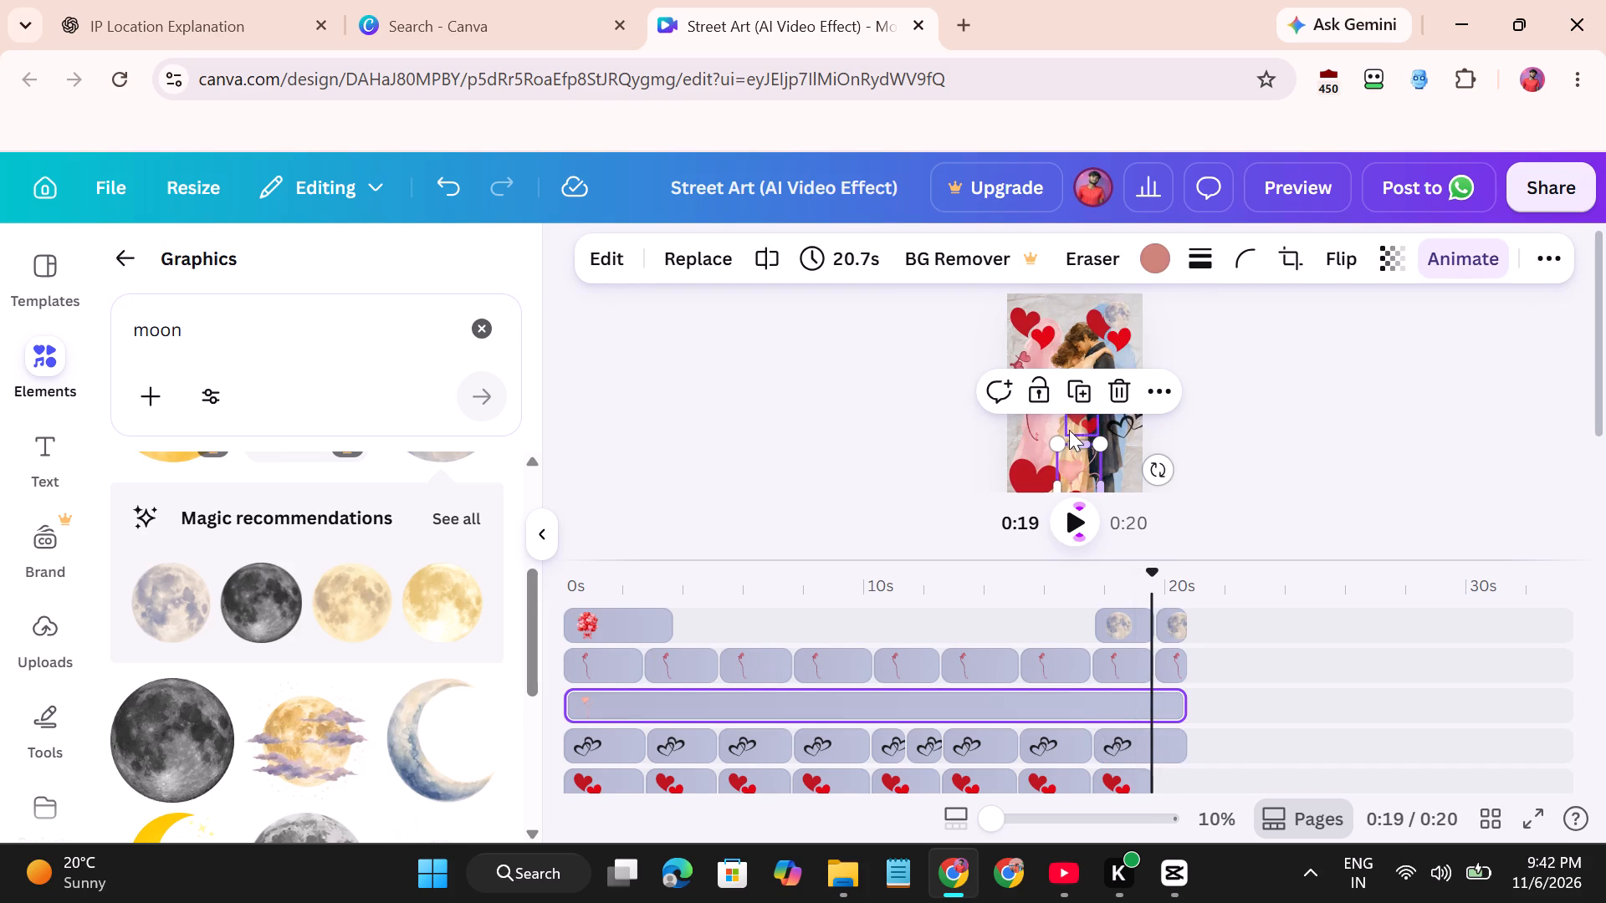
left_click(767, 245)
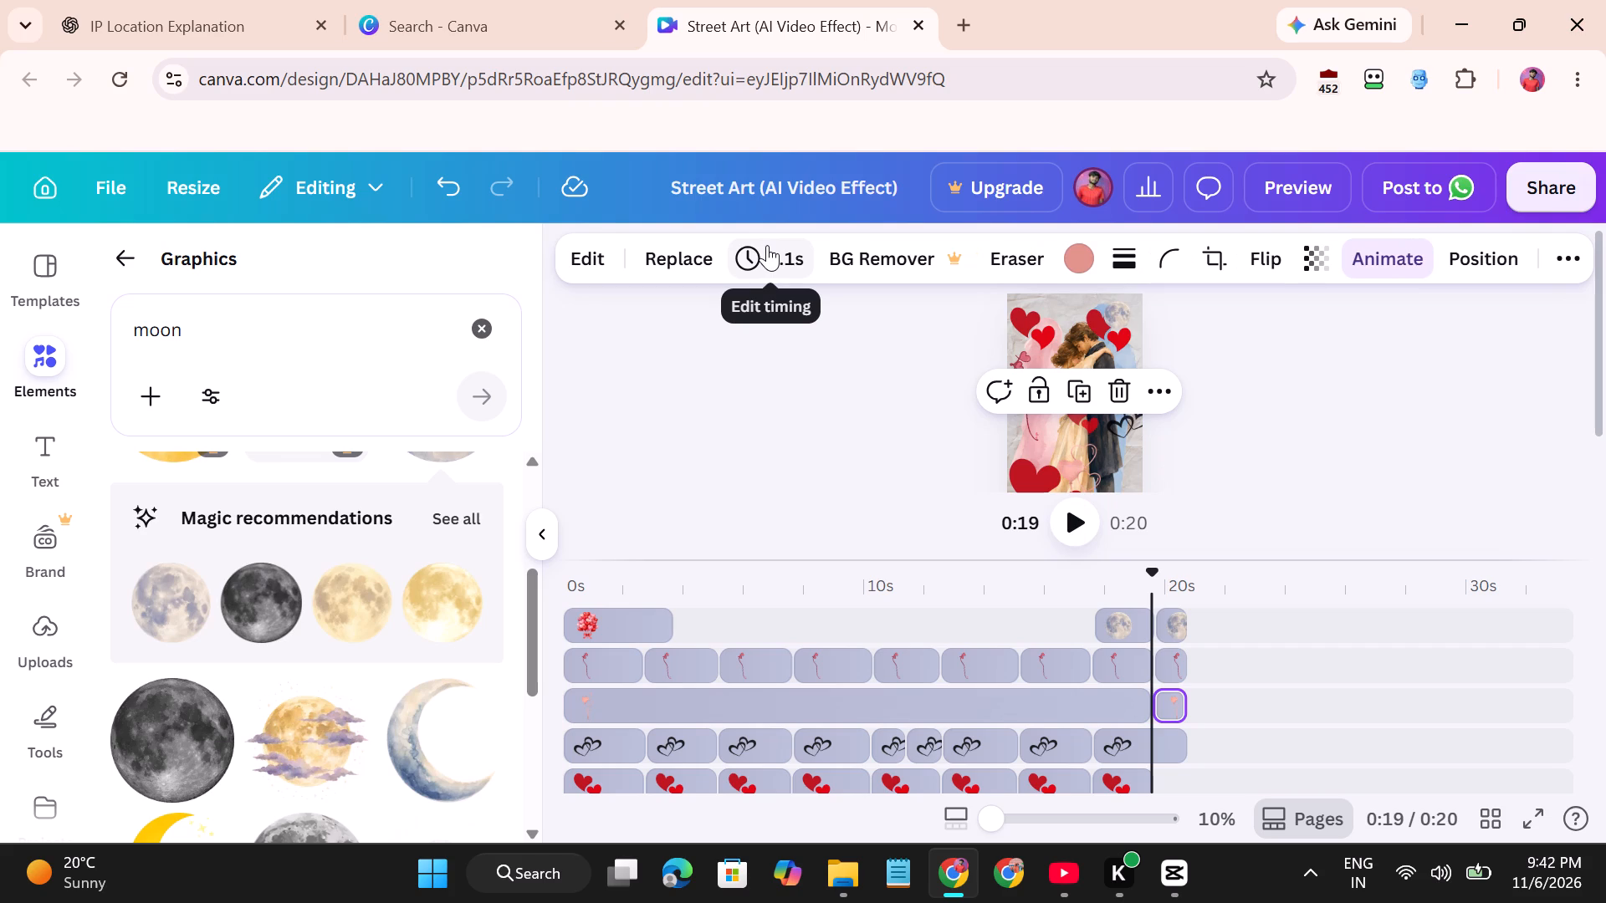
Split the long pink heart clip at about 2.8 s, 5.1 s, 7.6 s and 10.1 s, in line with the scene changes.
left_click(667, 624)
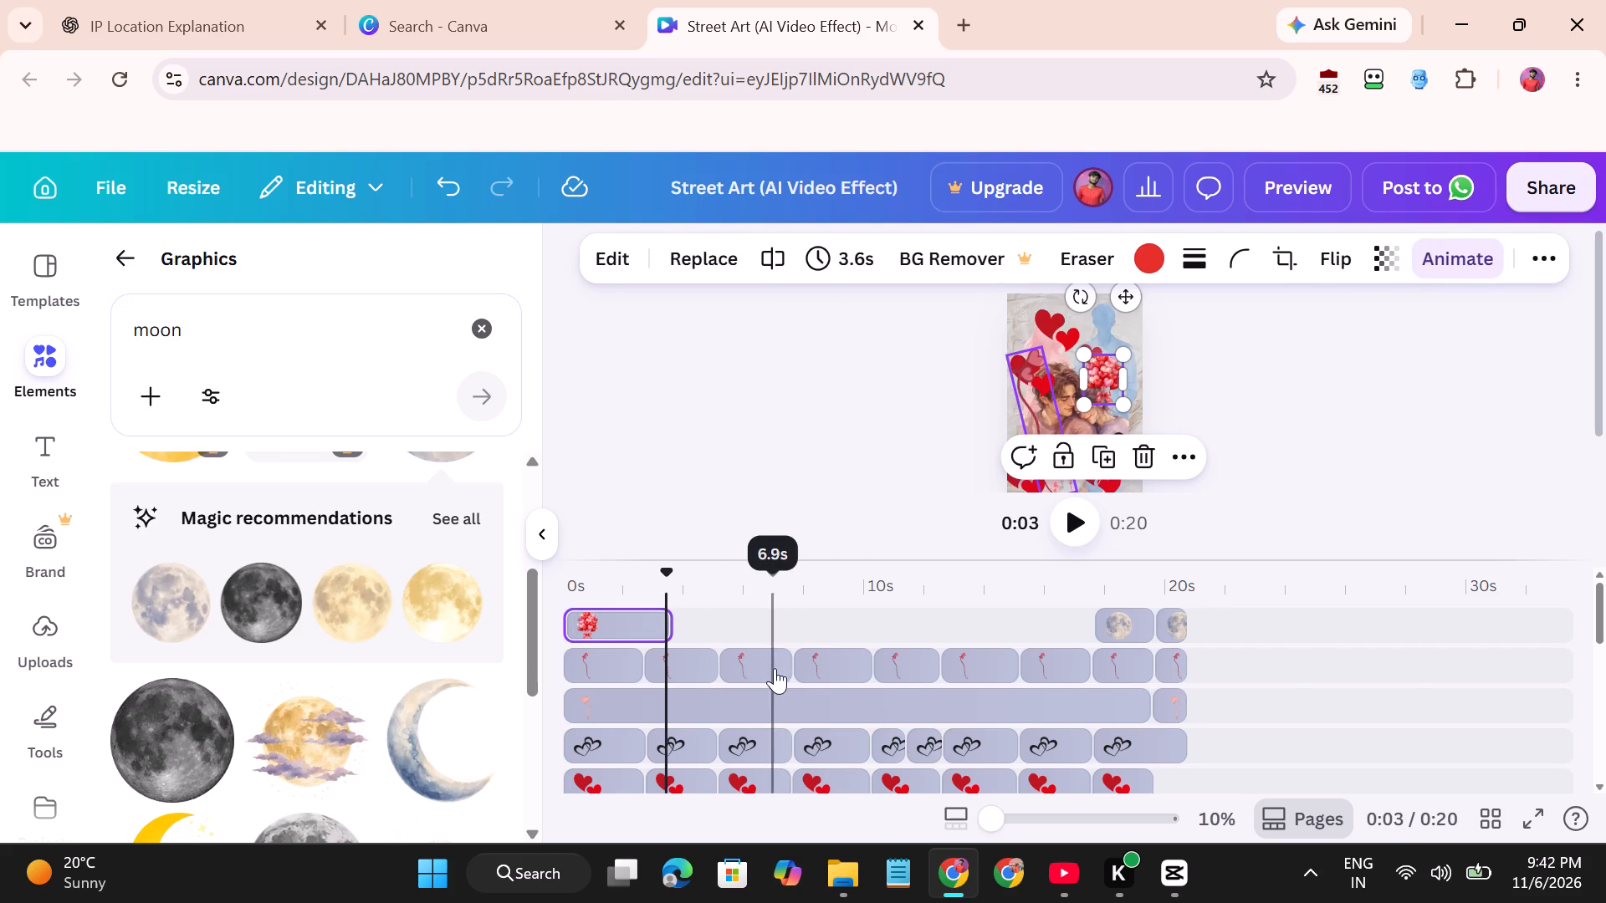
left_click(648, 705)
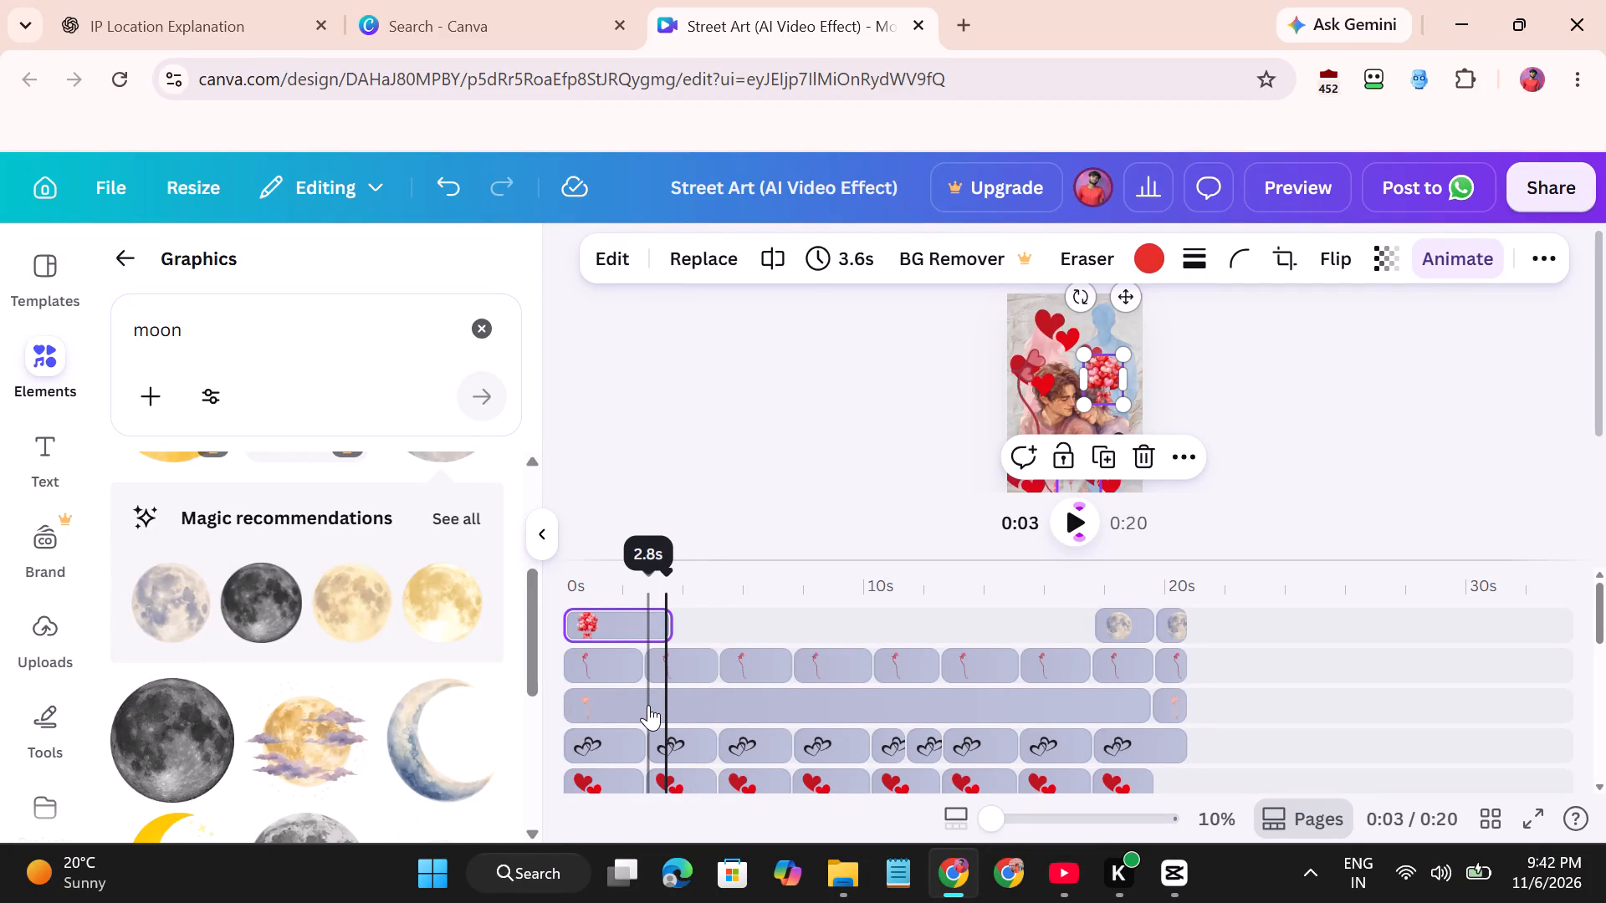
left_click(775, 264)
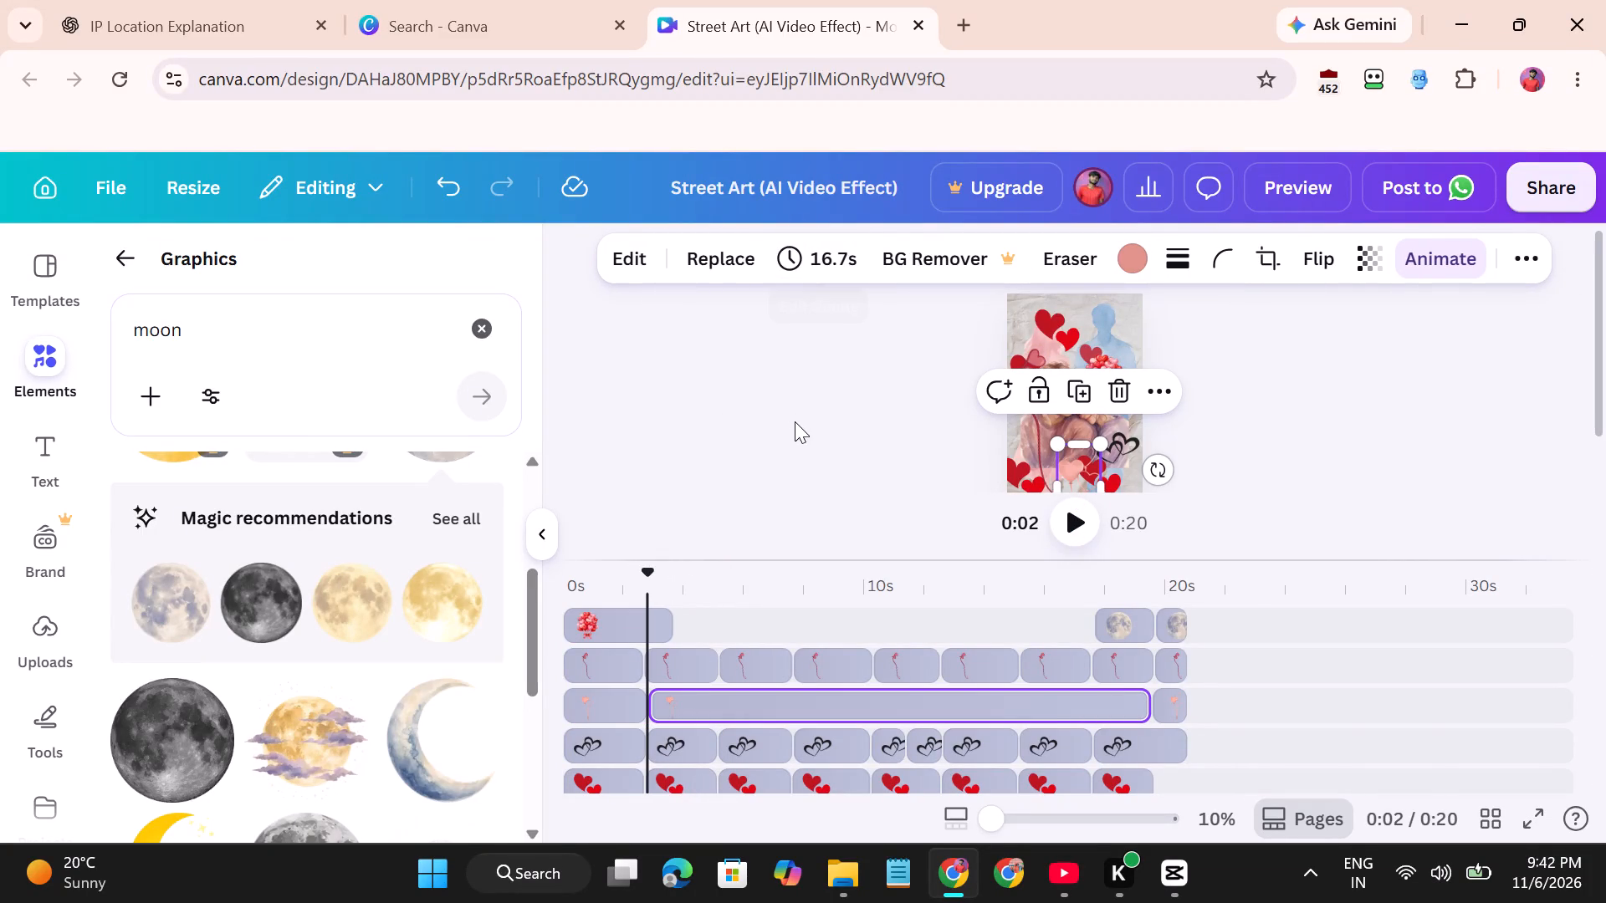
left_click(719, 705)
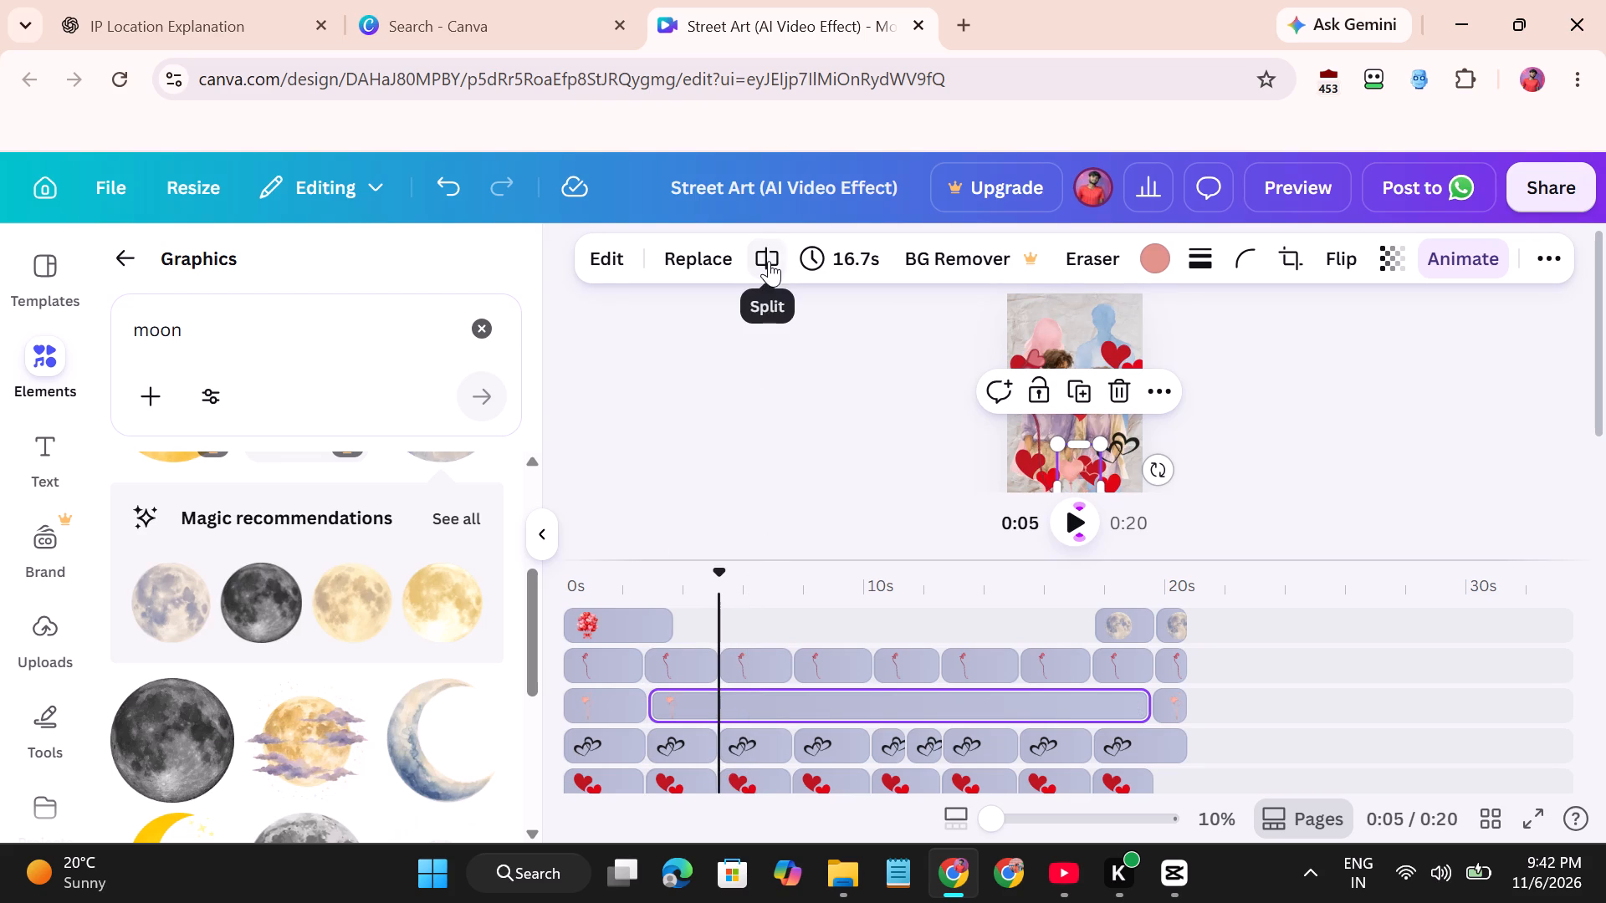
left_click(769, 261)
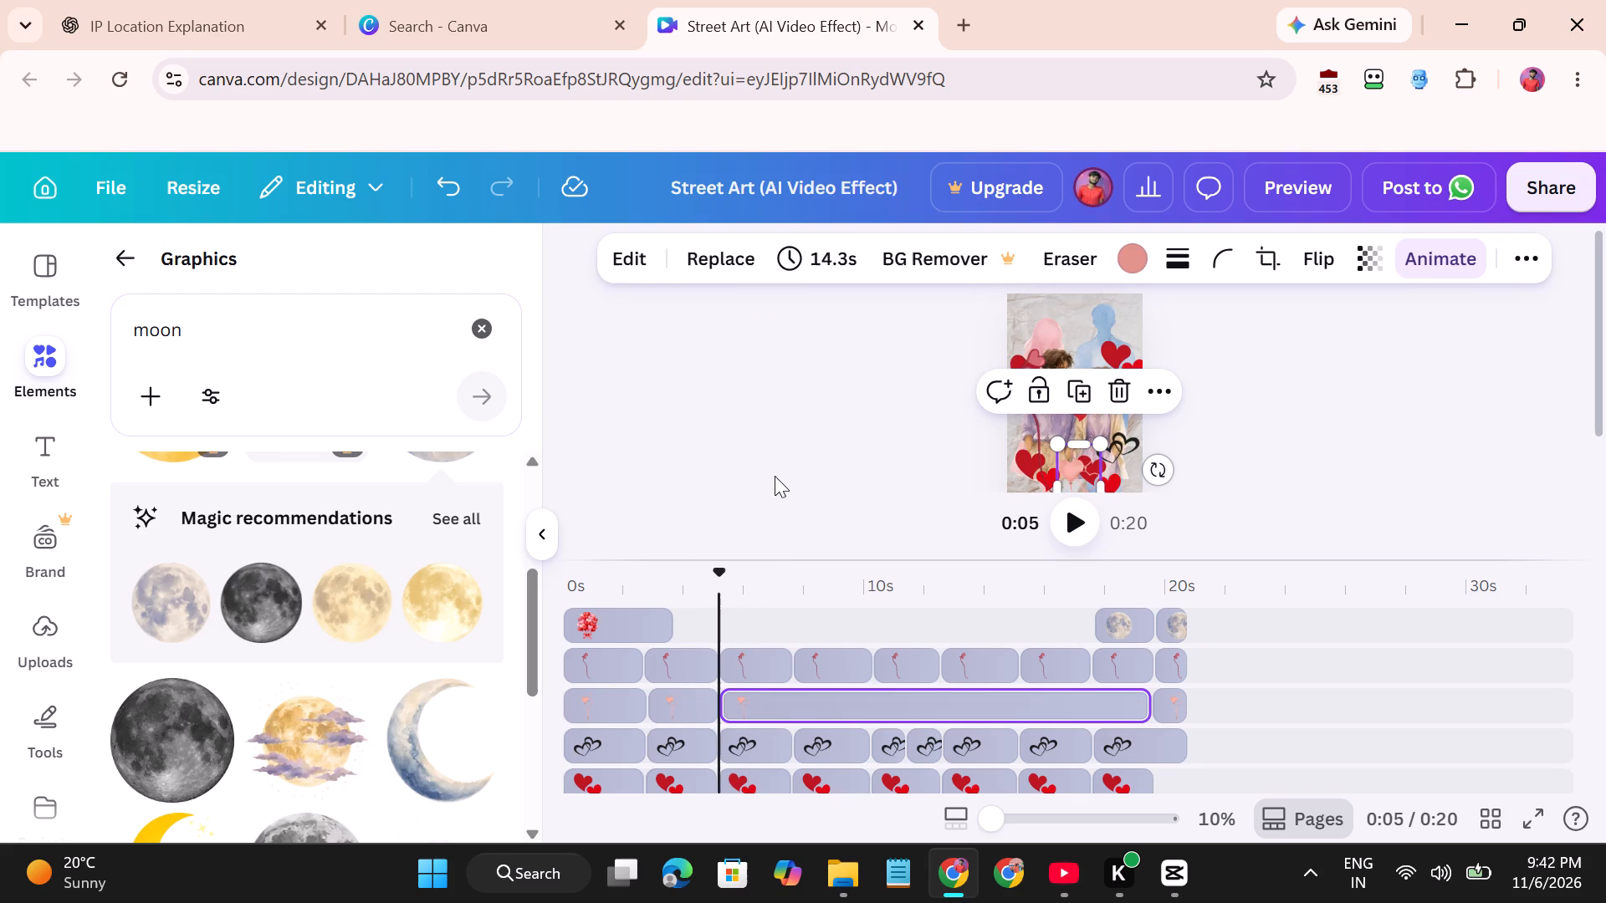
left_click(775, 476)
left_click(796, 671)
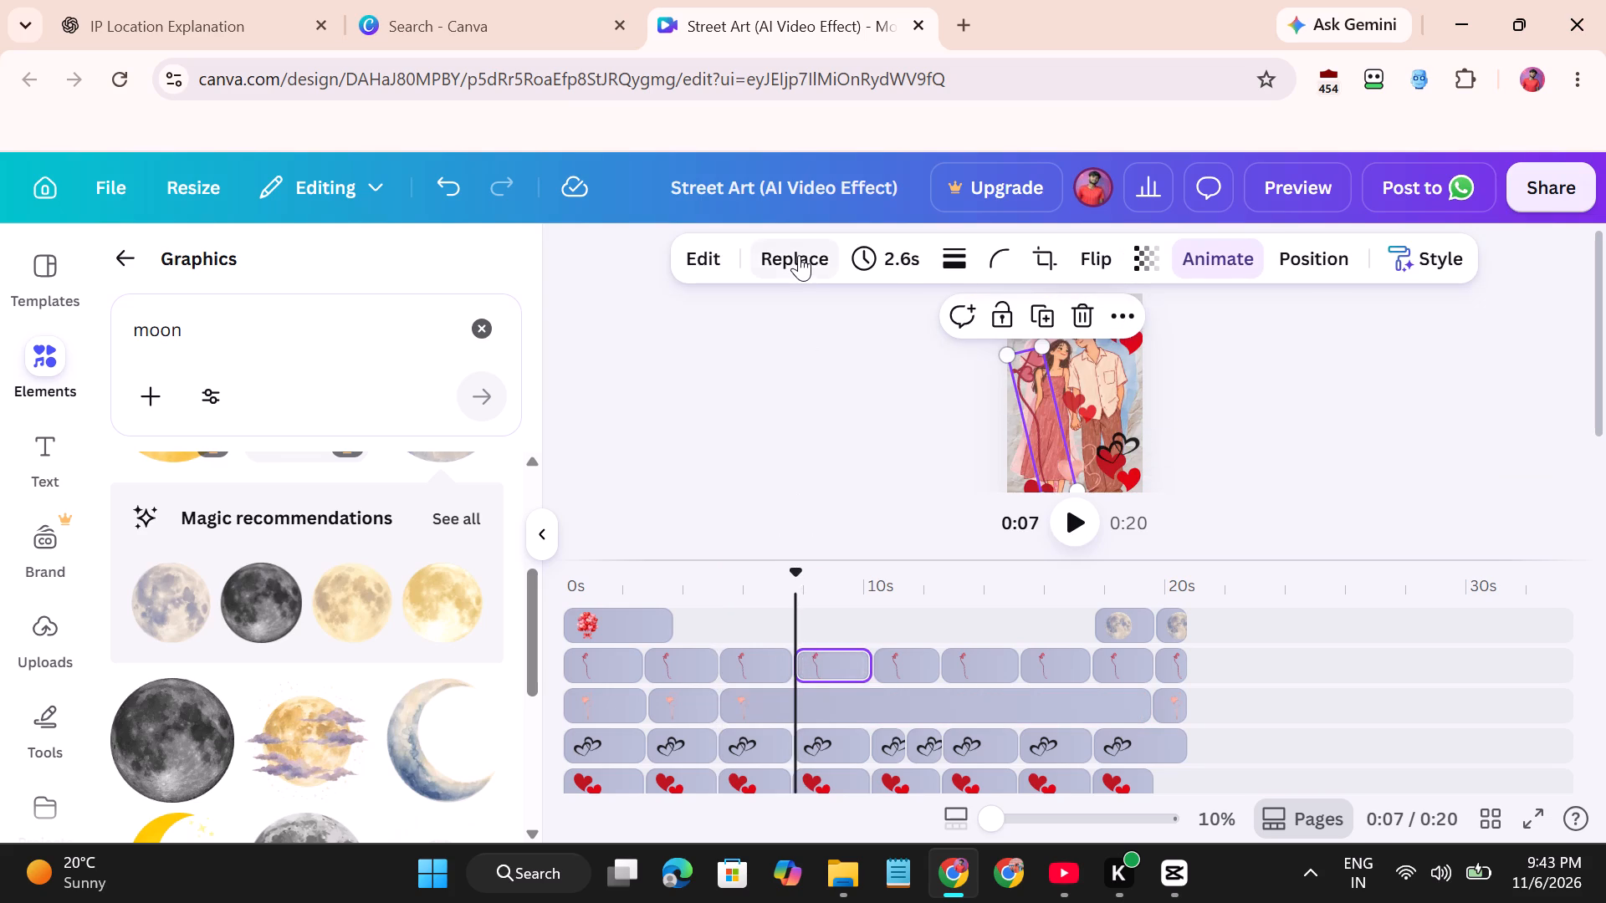
left_click(799, 703)
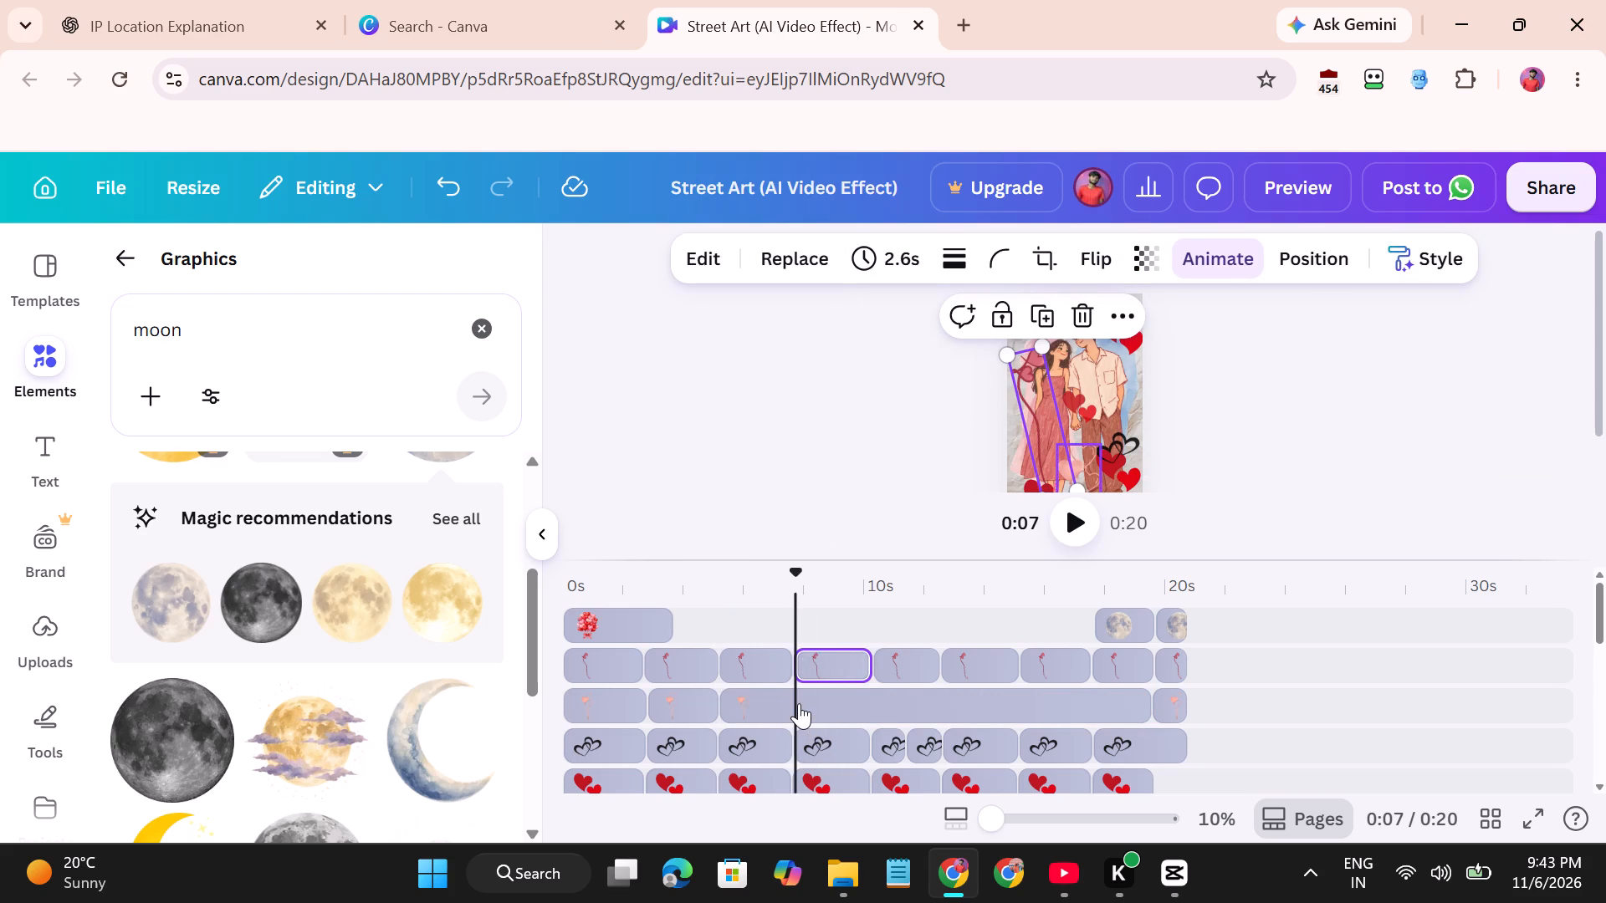
left_click(794, 700)
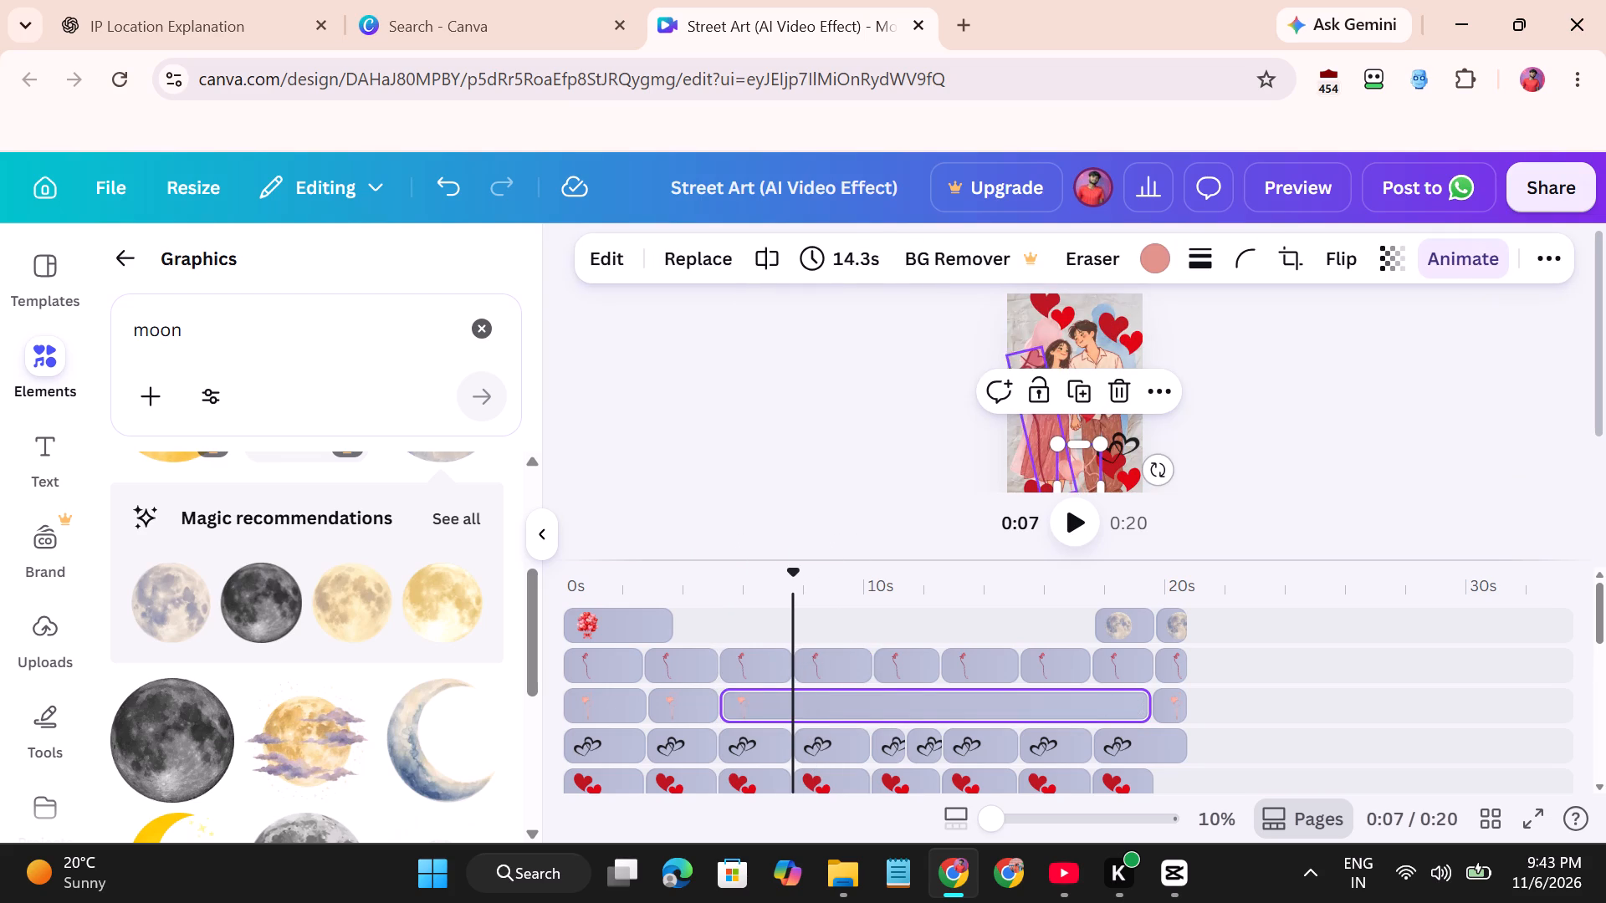
left_click(773, 249)
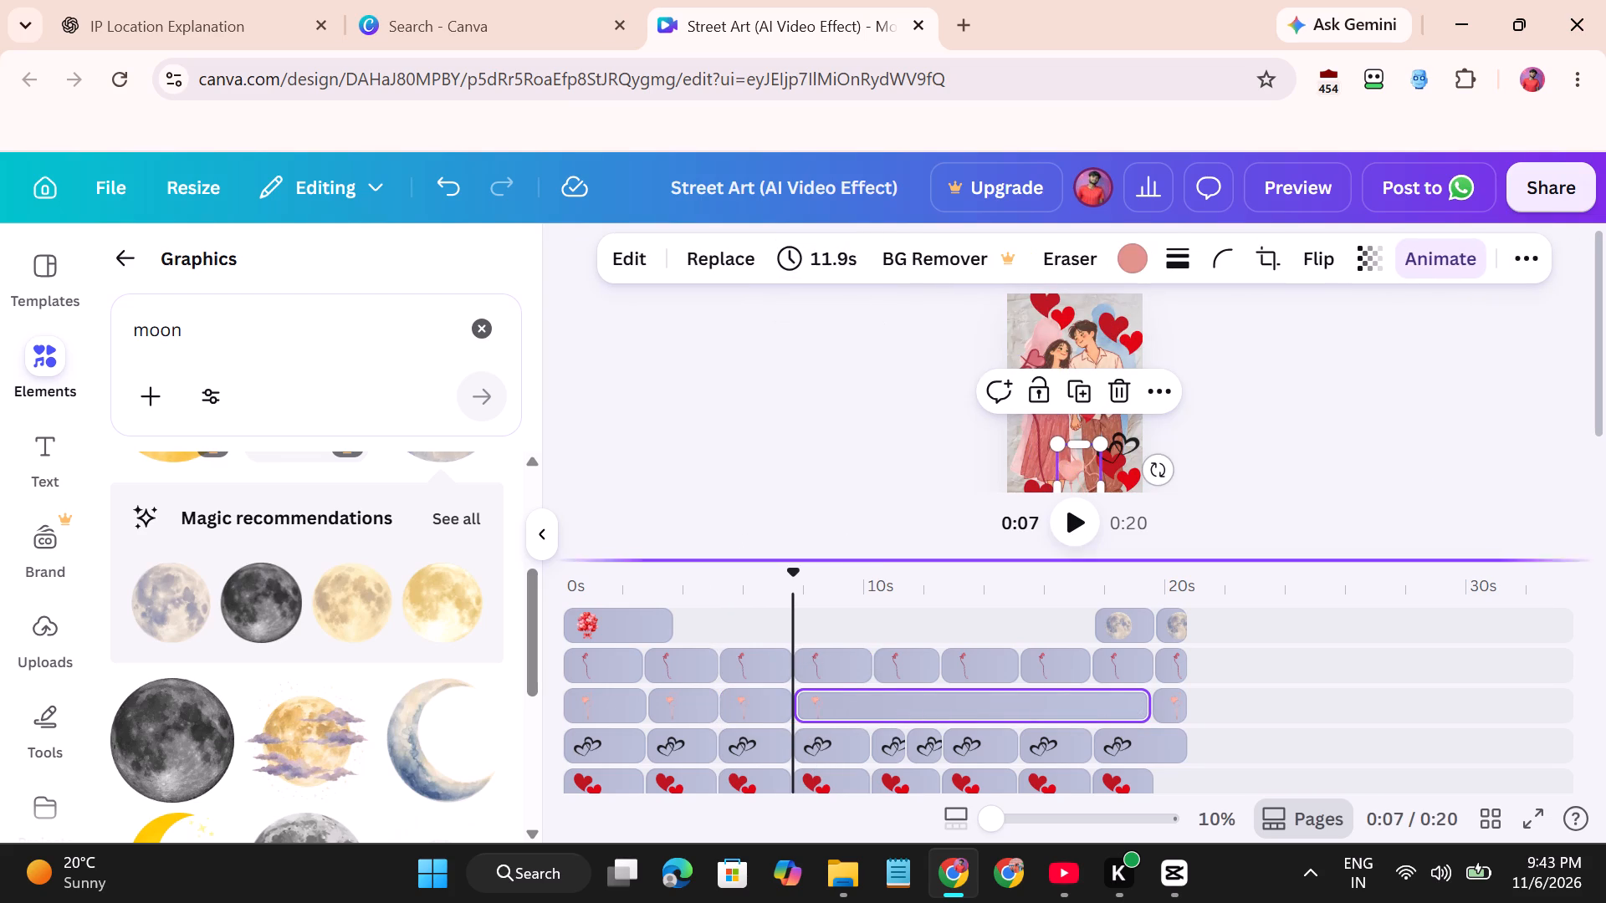
left_click(871, 706)
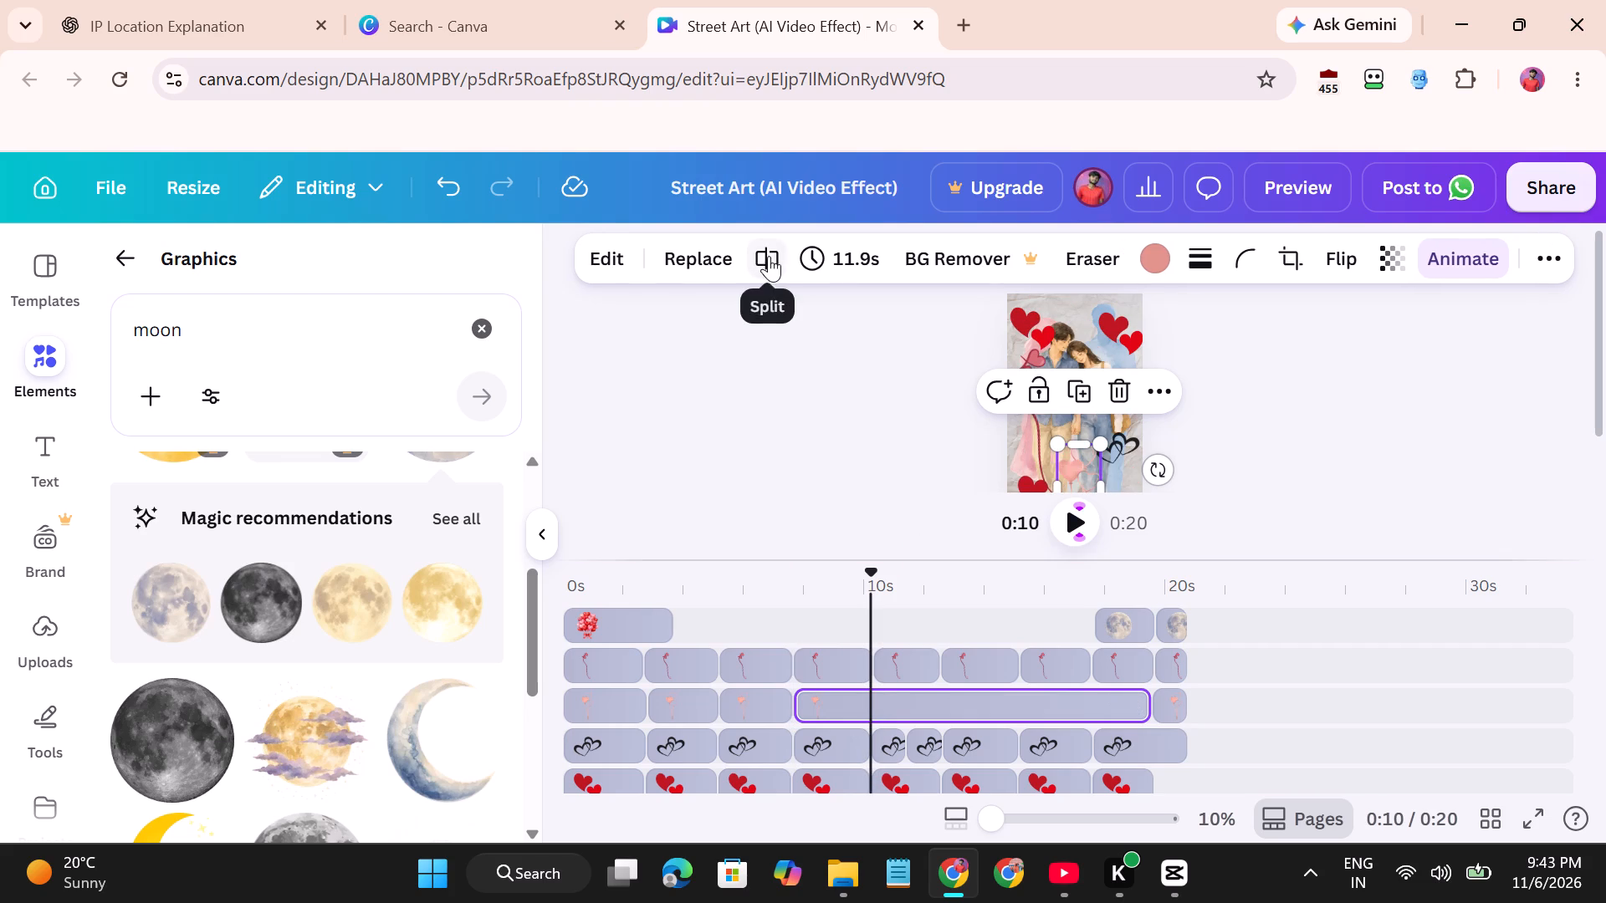
left_click(769, 256)
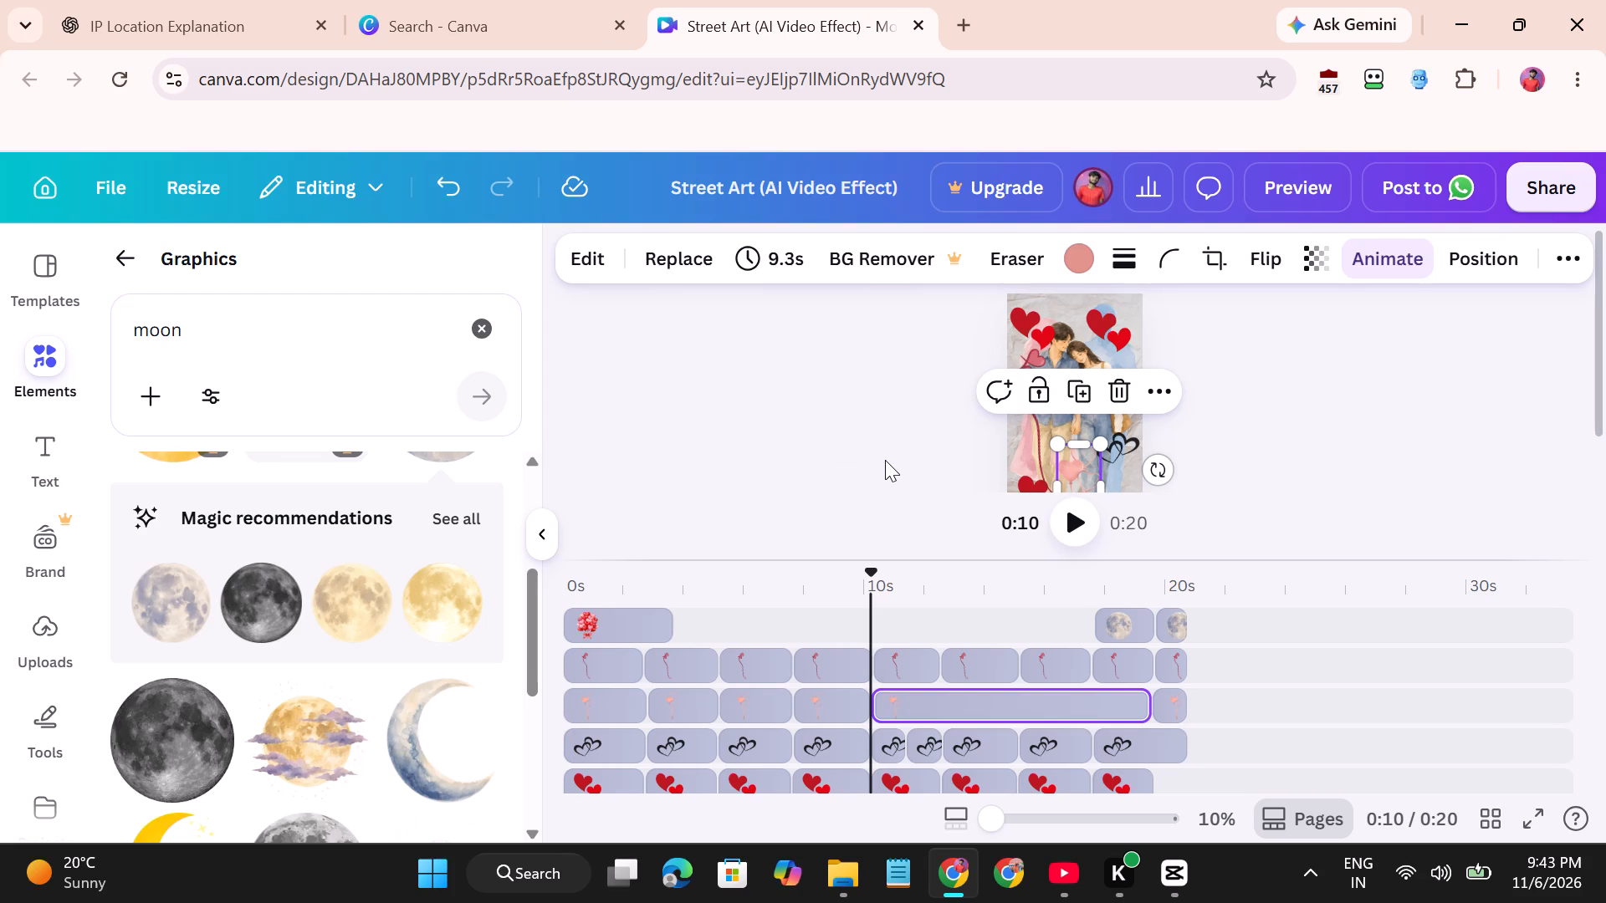
Split the remaining long pink heart clip at about 12.5 s, 15.1 s and 17.5 s, in line with the scene changes.
left_click(885, 460)
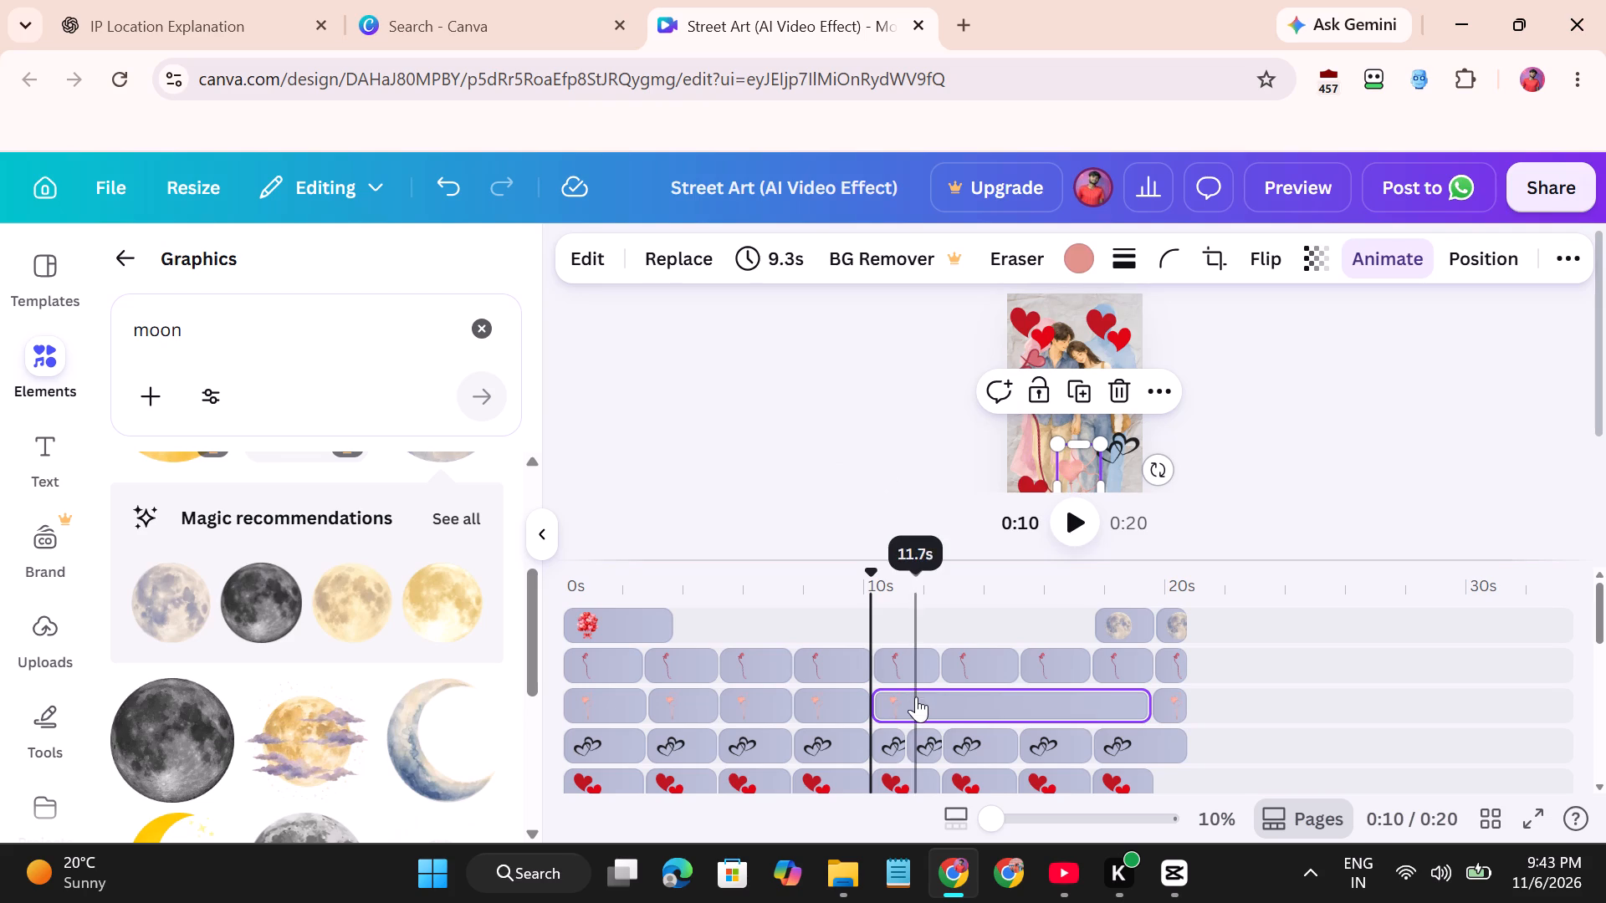
left_click(943, 695)
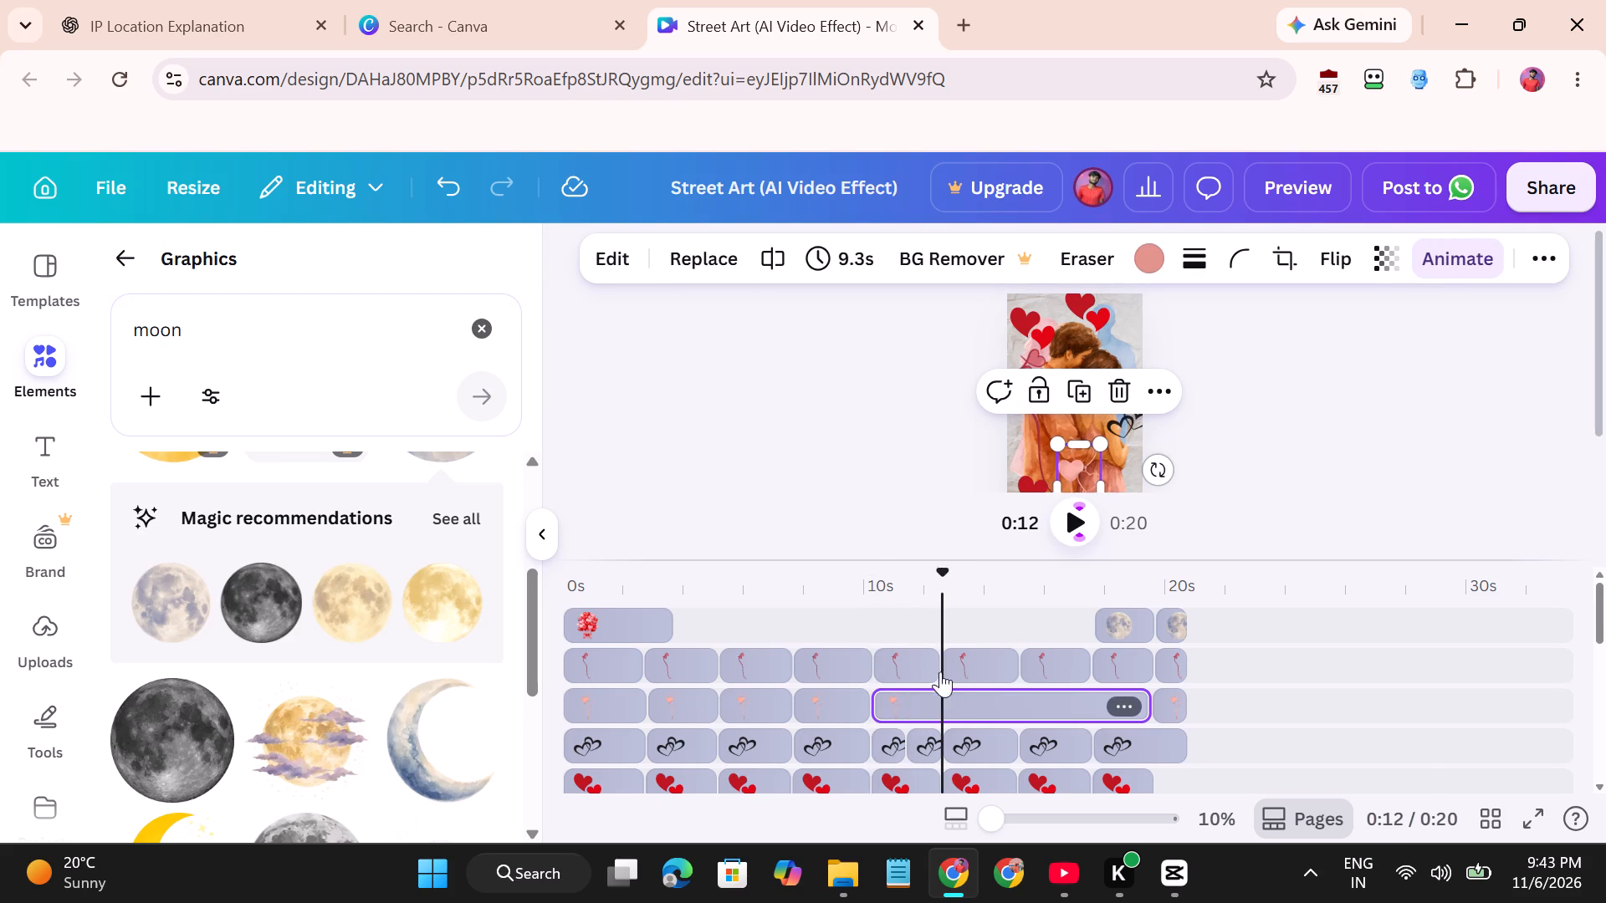
left_click(770, 260)
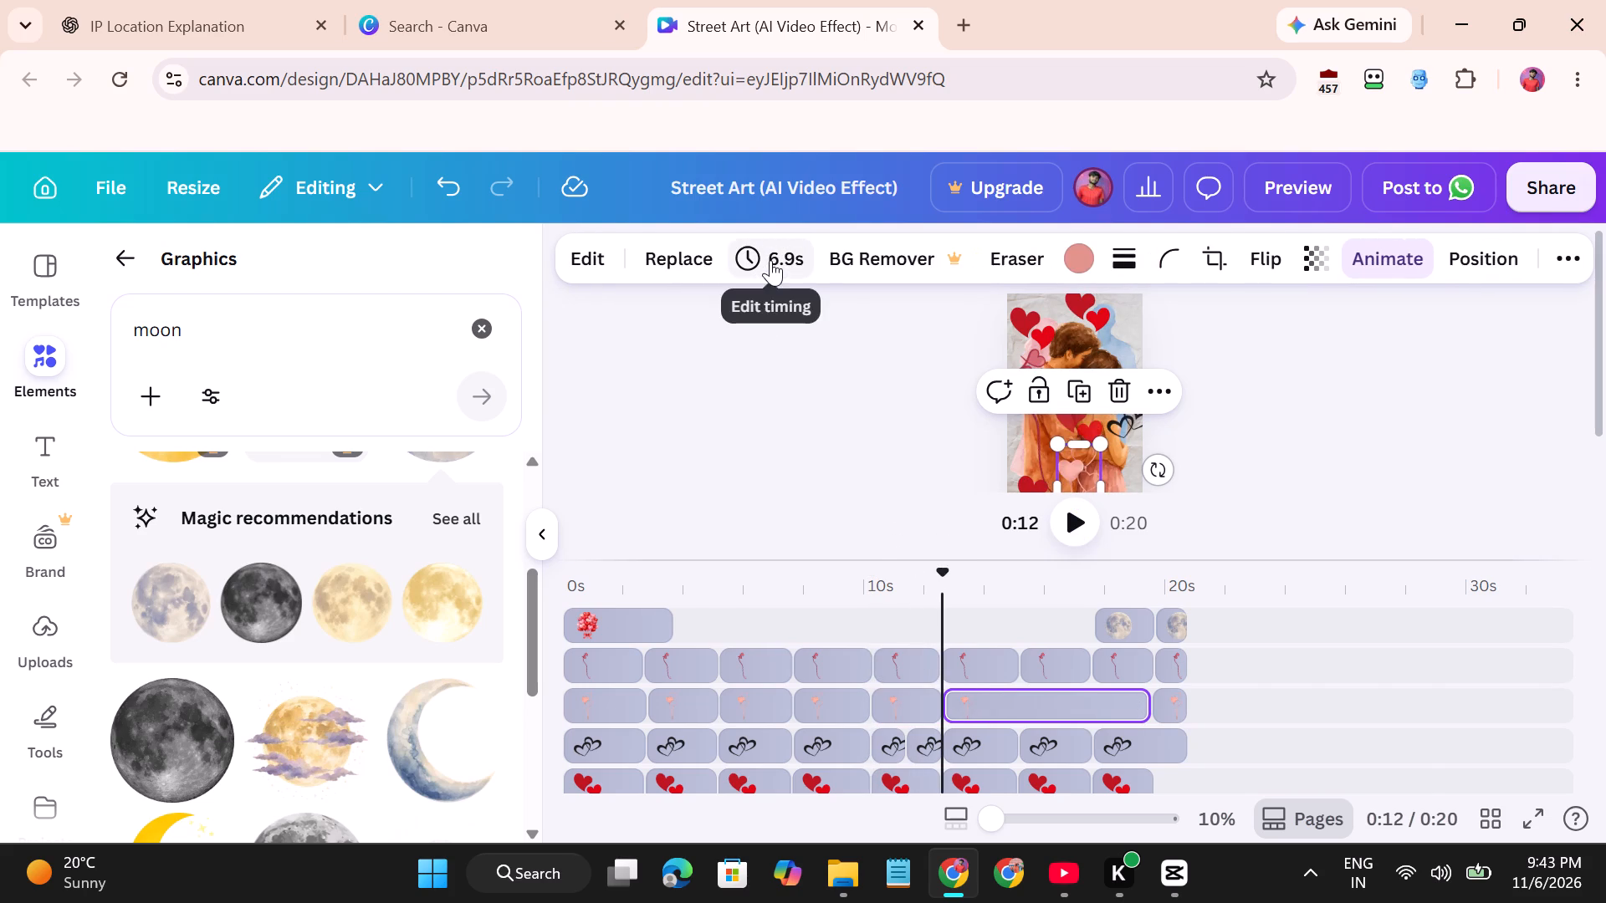
left_click(1020, 676)
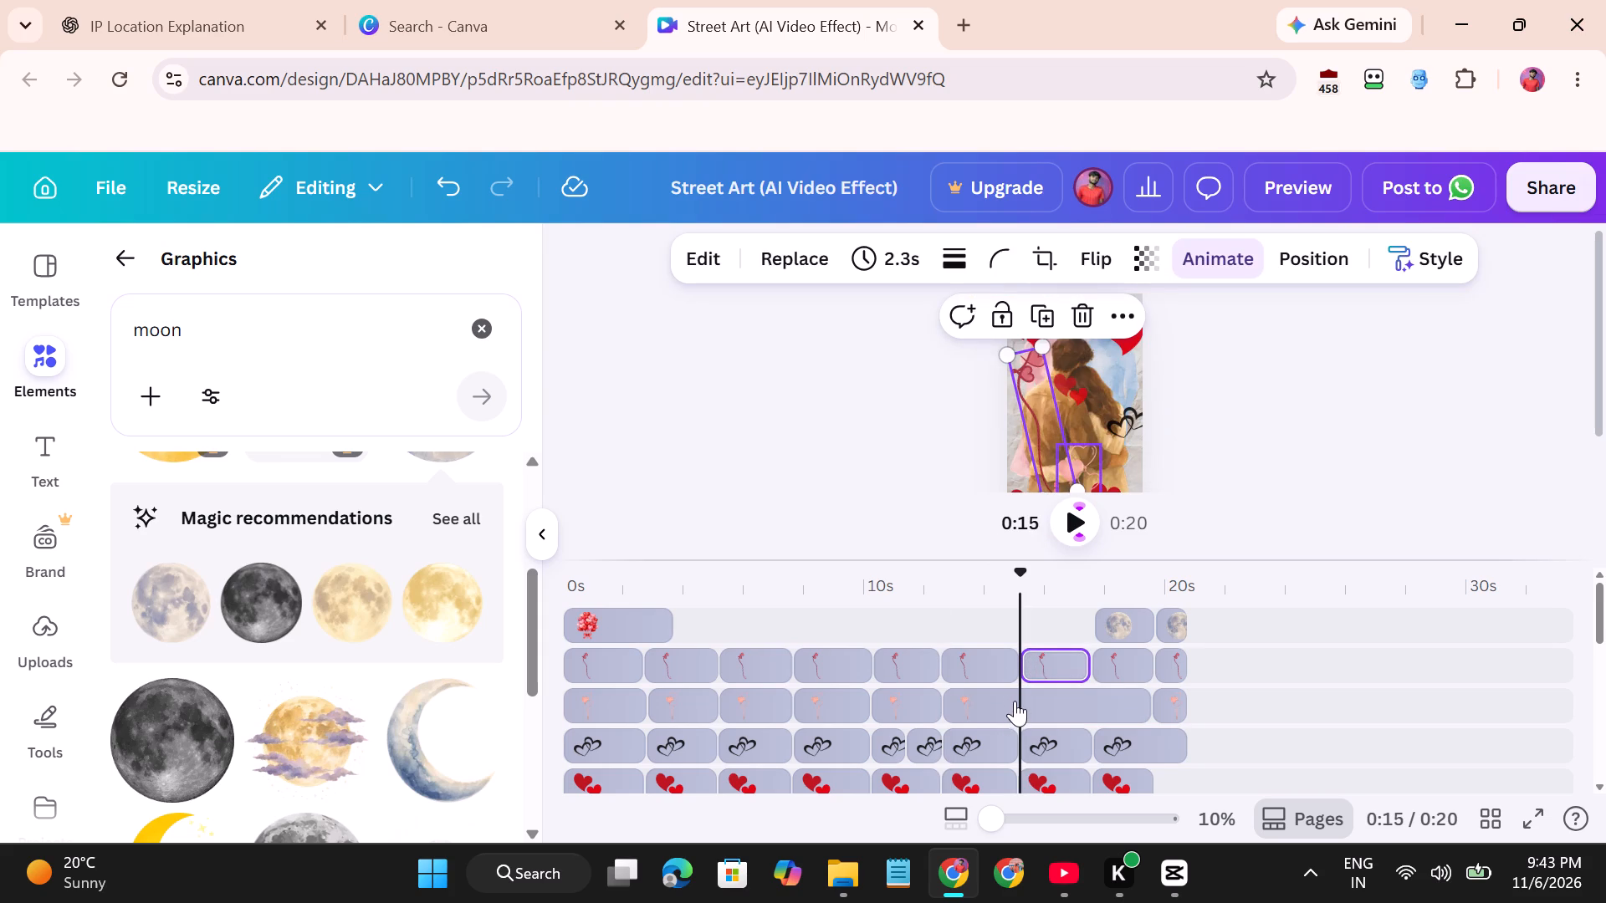
left_click(1018, 698)
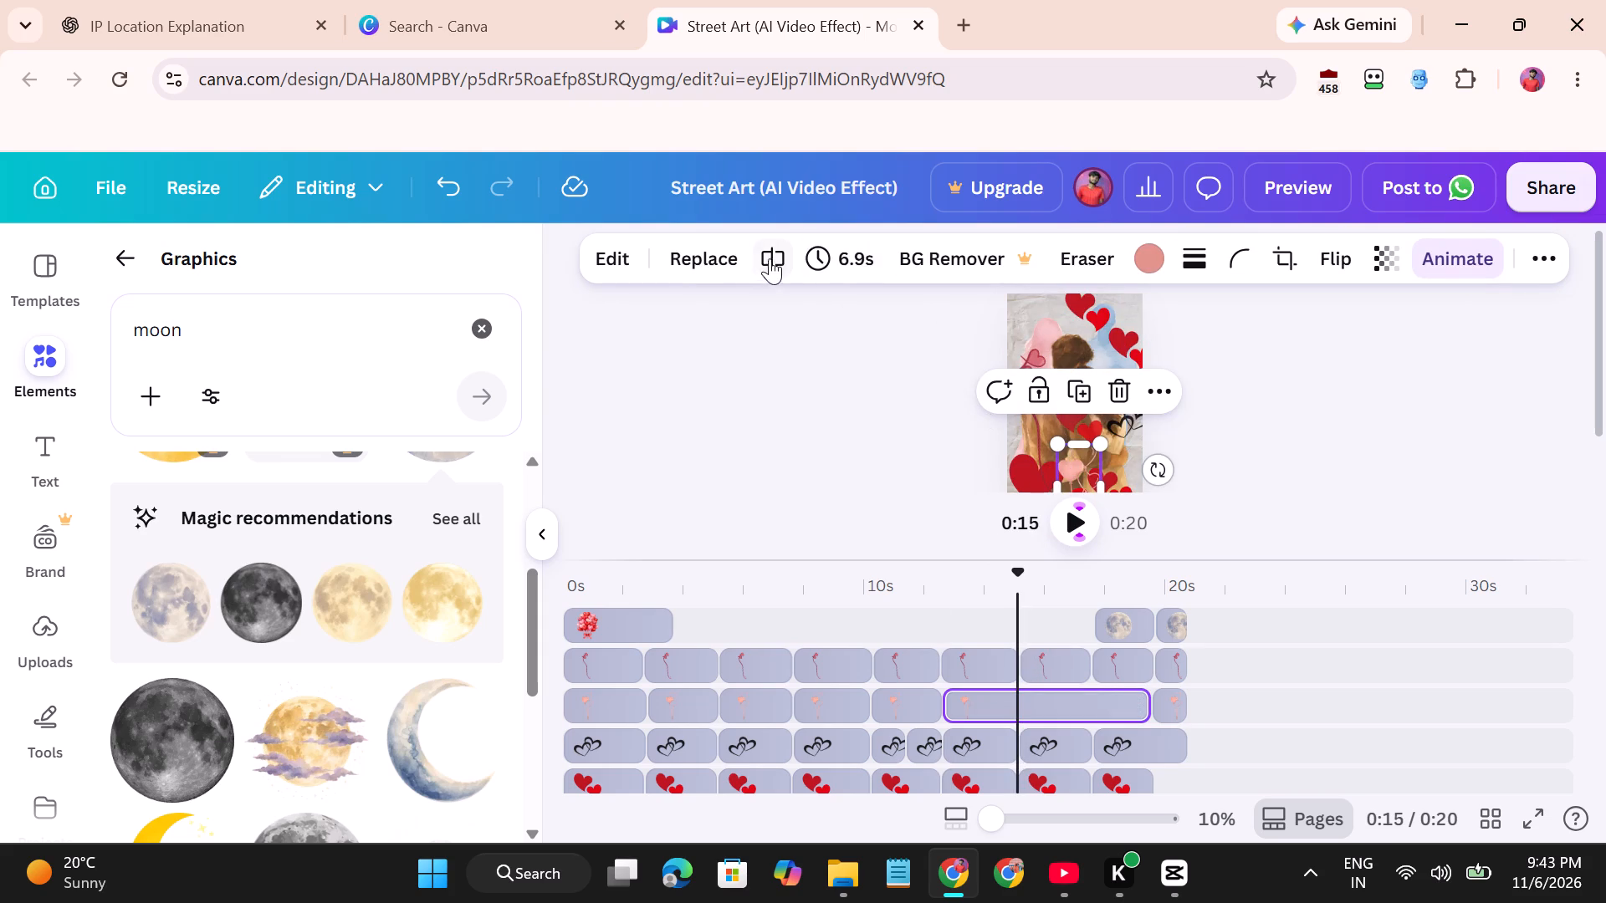
left_click(765, 262)
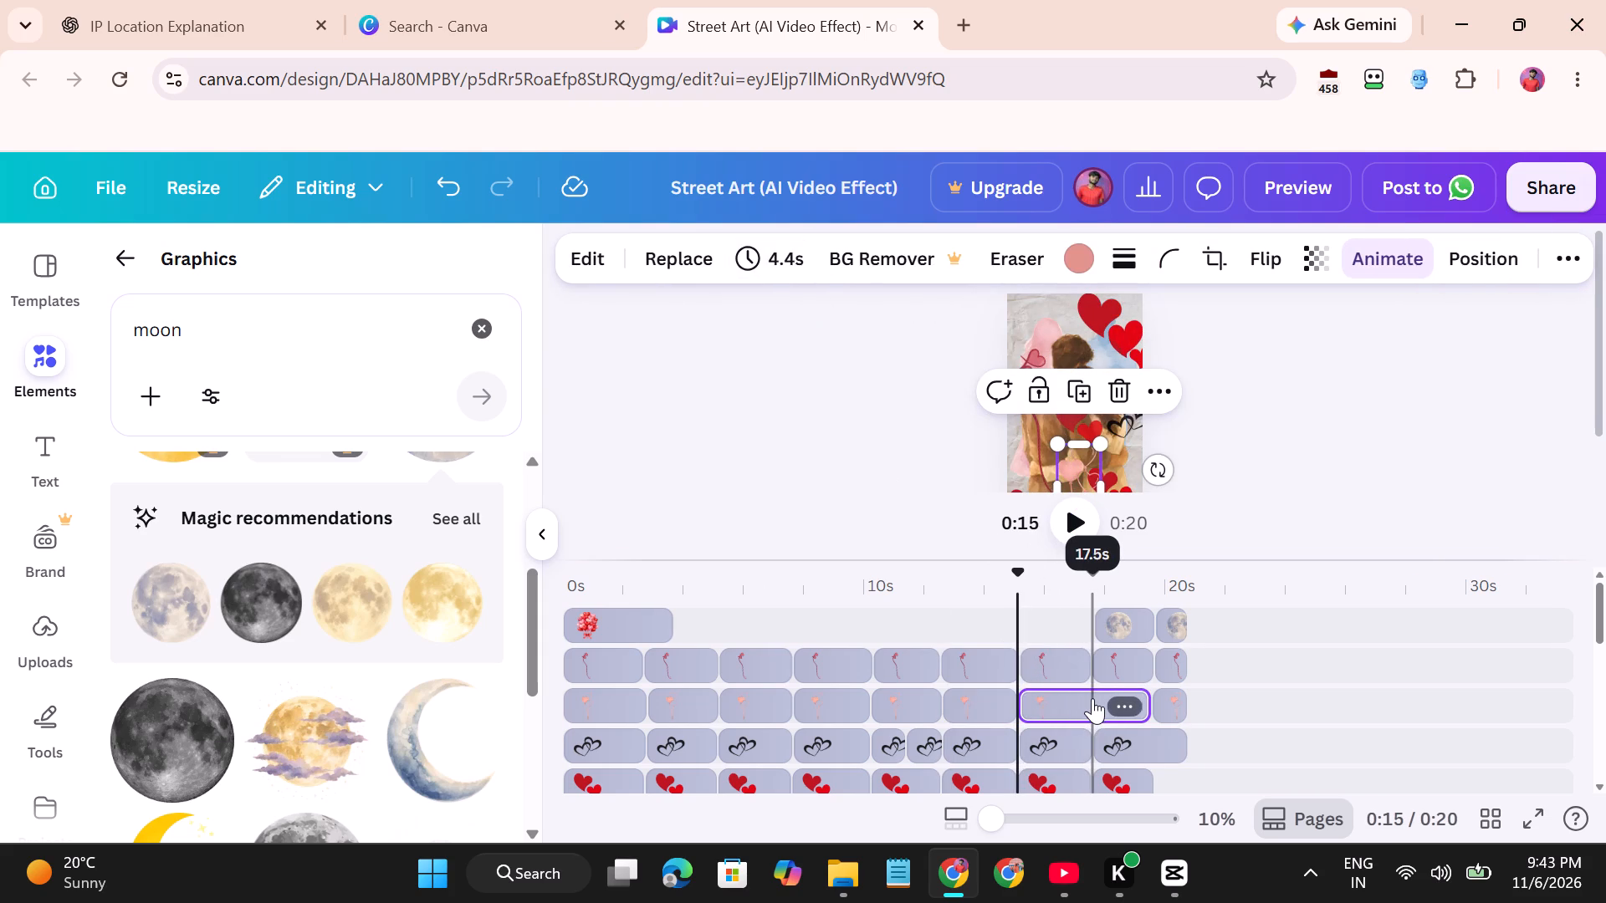
left_click(1092, 698)
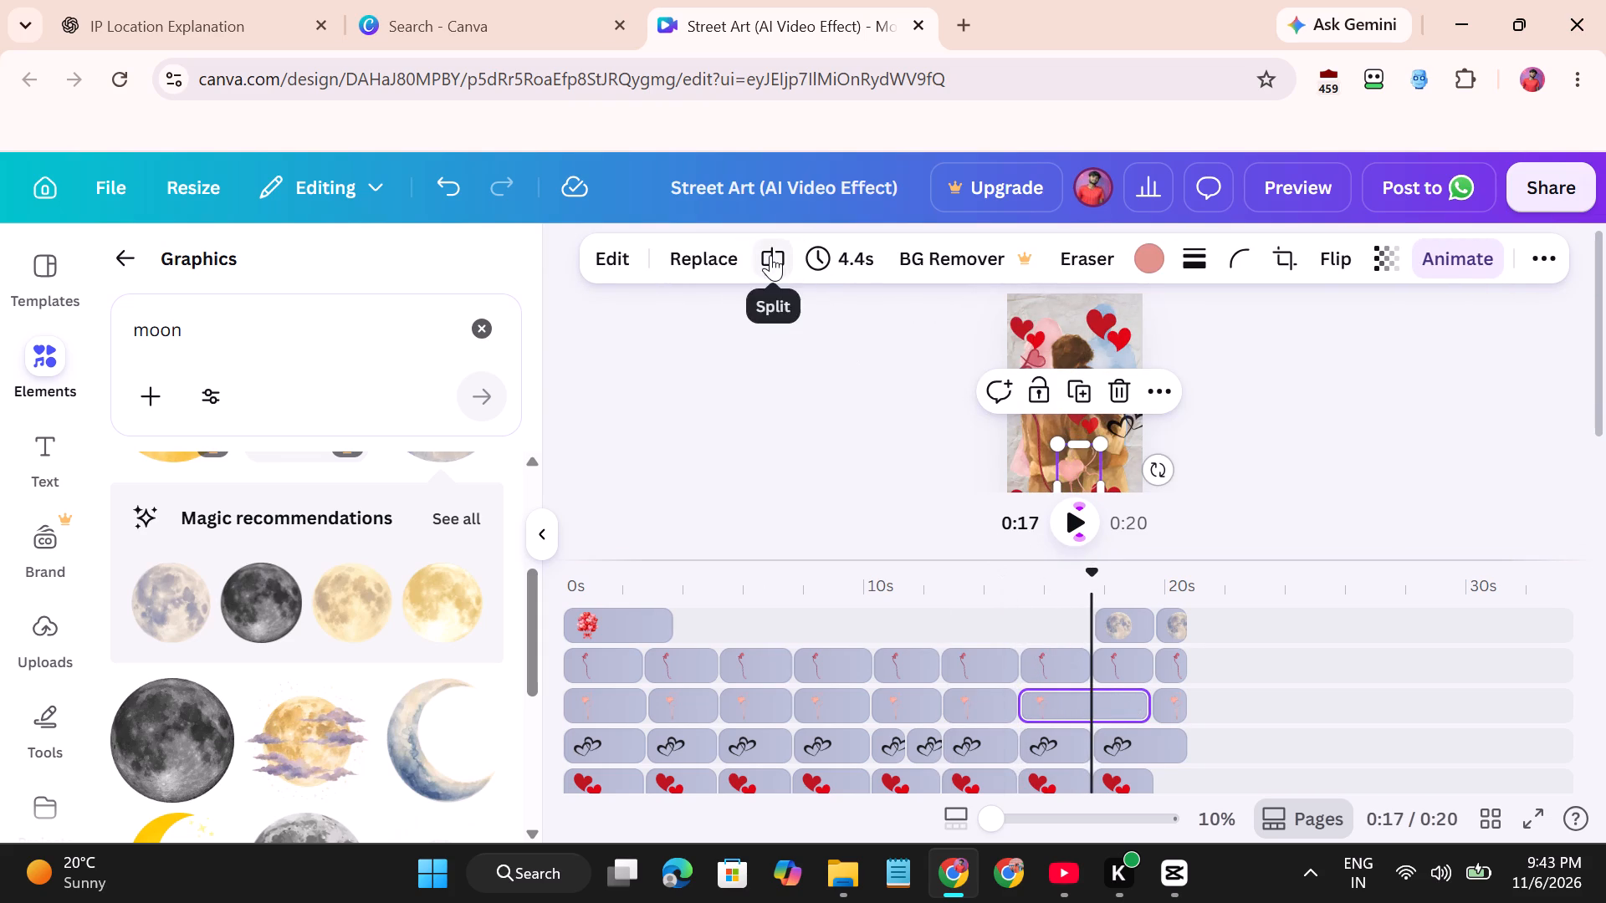
left_click(770, 255)
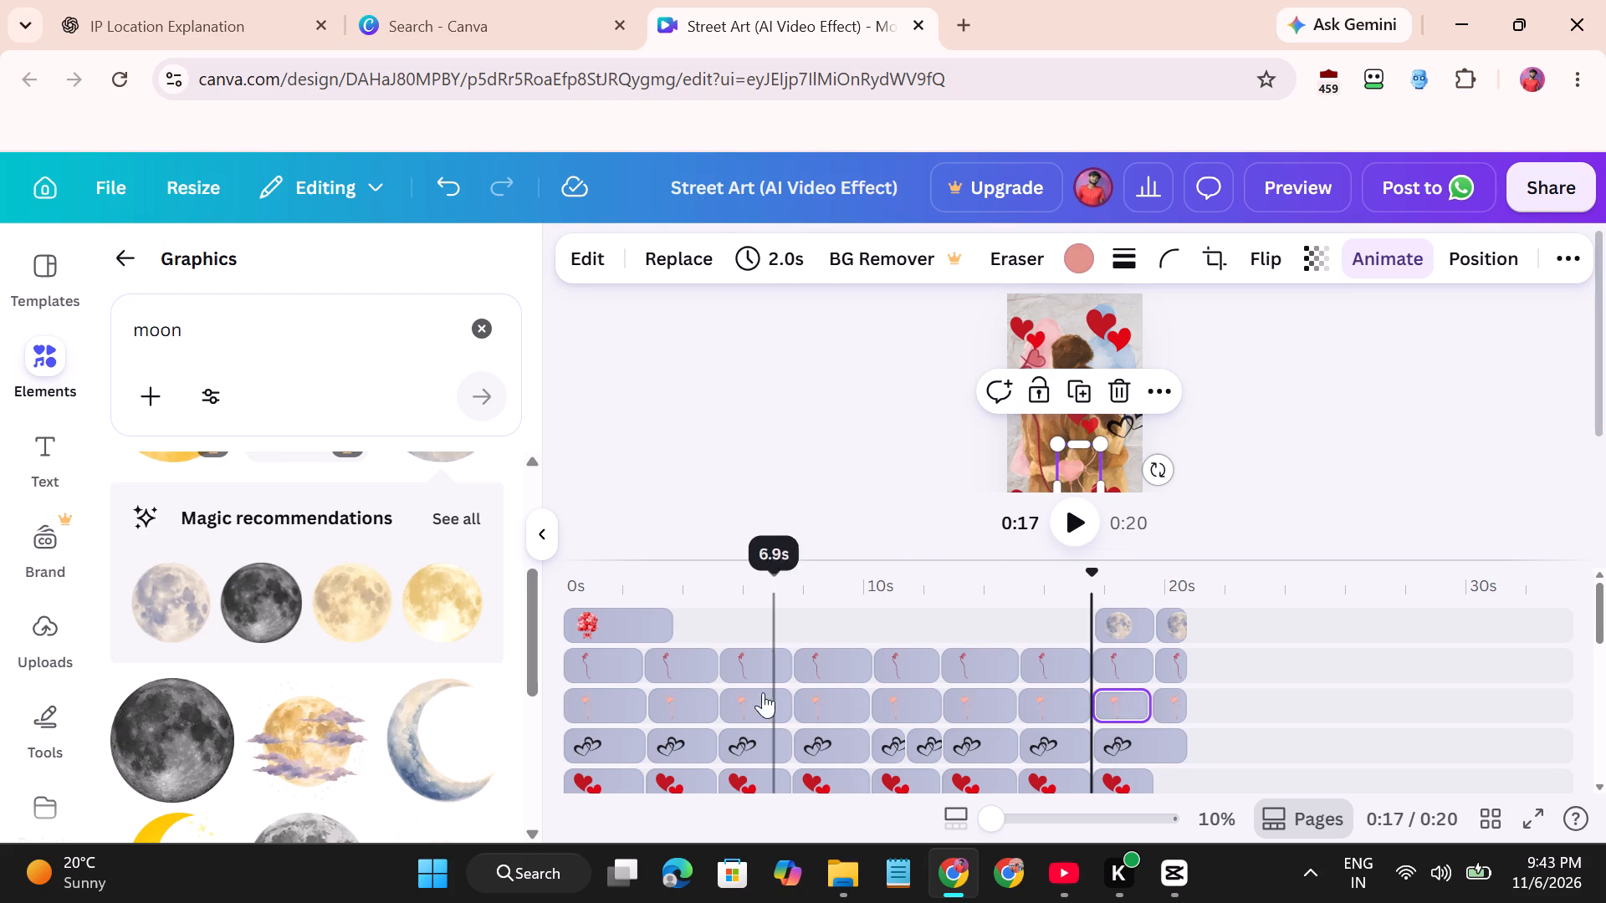
In the second scene, at about 4 s, move the black double-heart outline further into the page's lower-right corner and enlarge it.
left_click(615, 581)
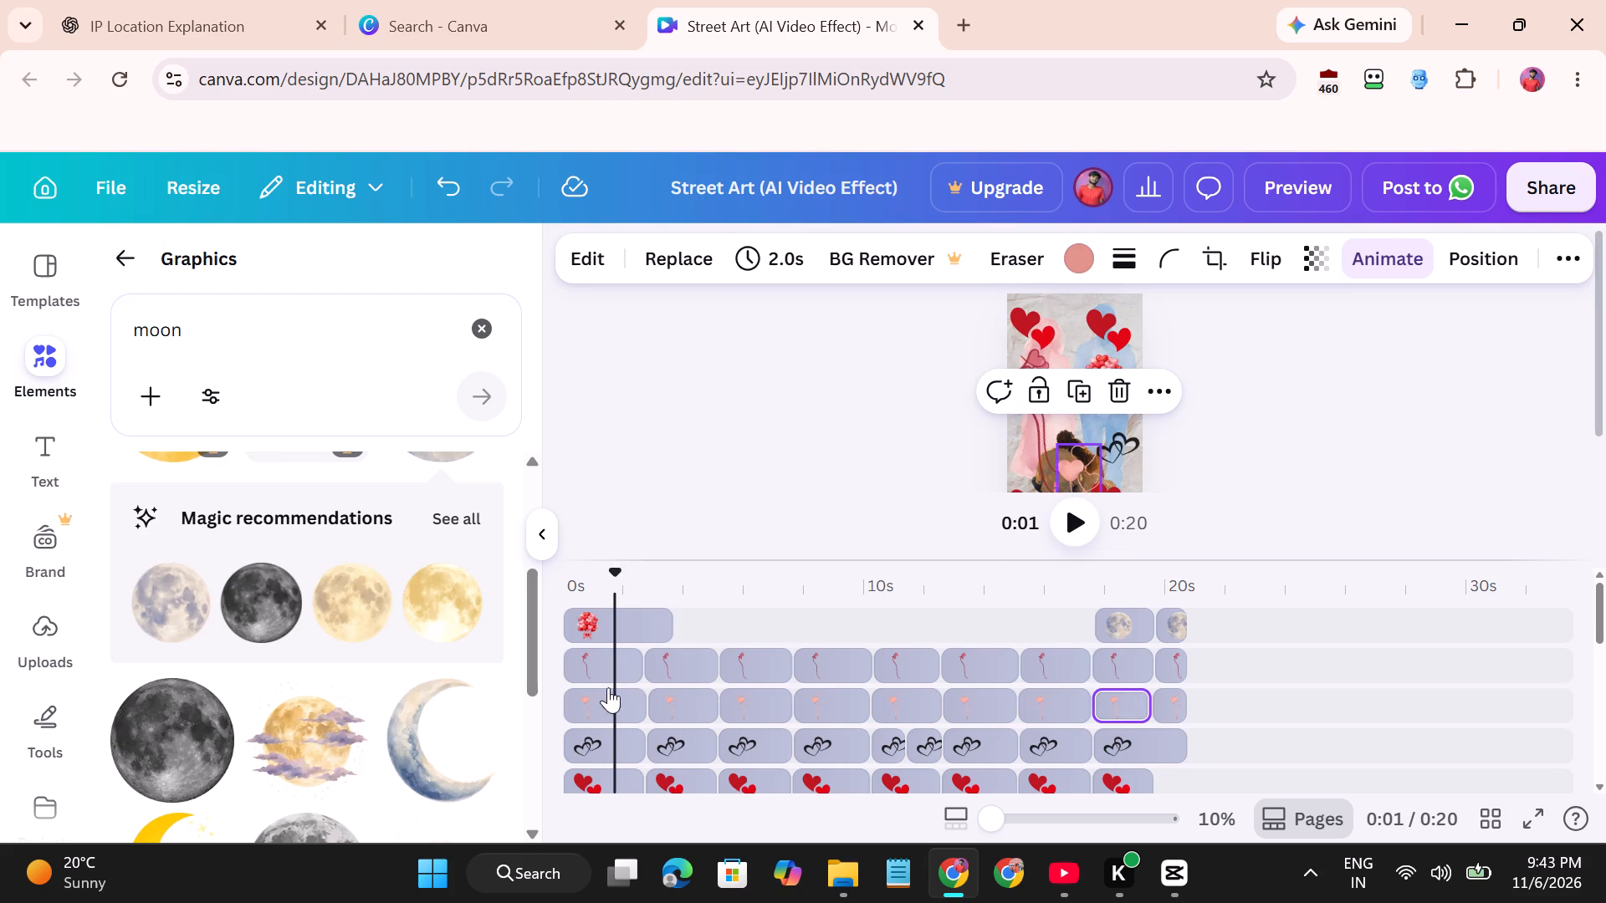
left_click(596, 741)
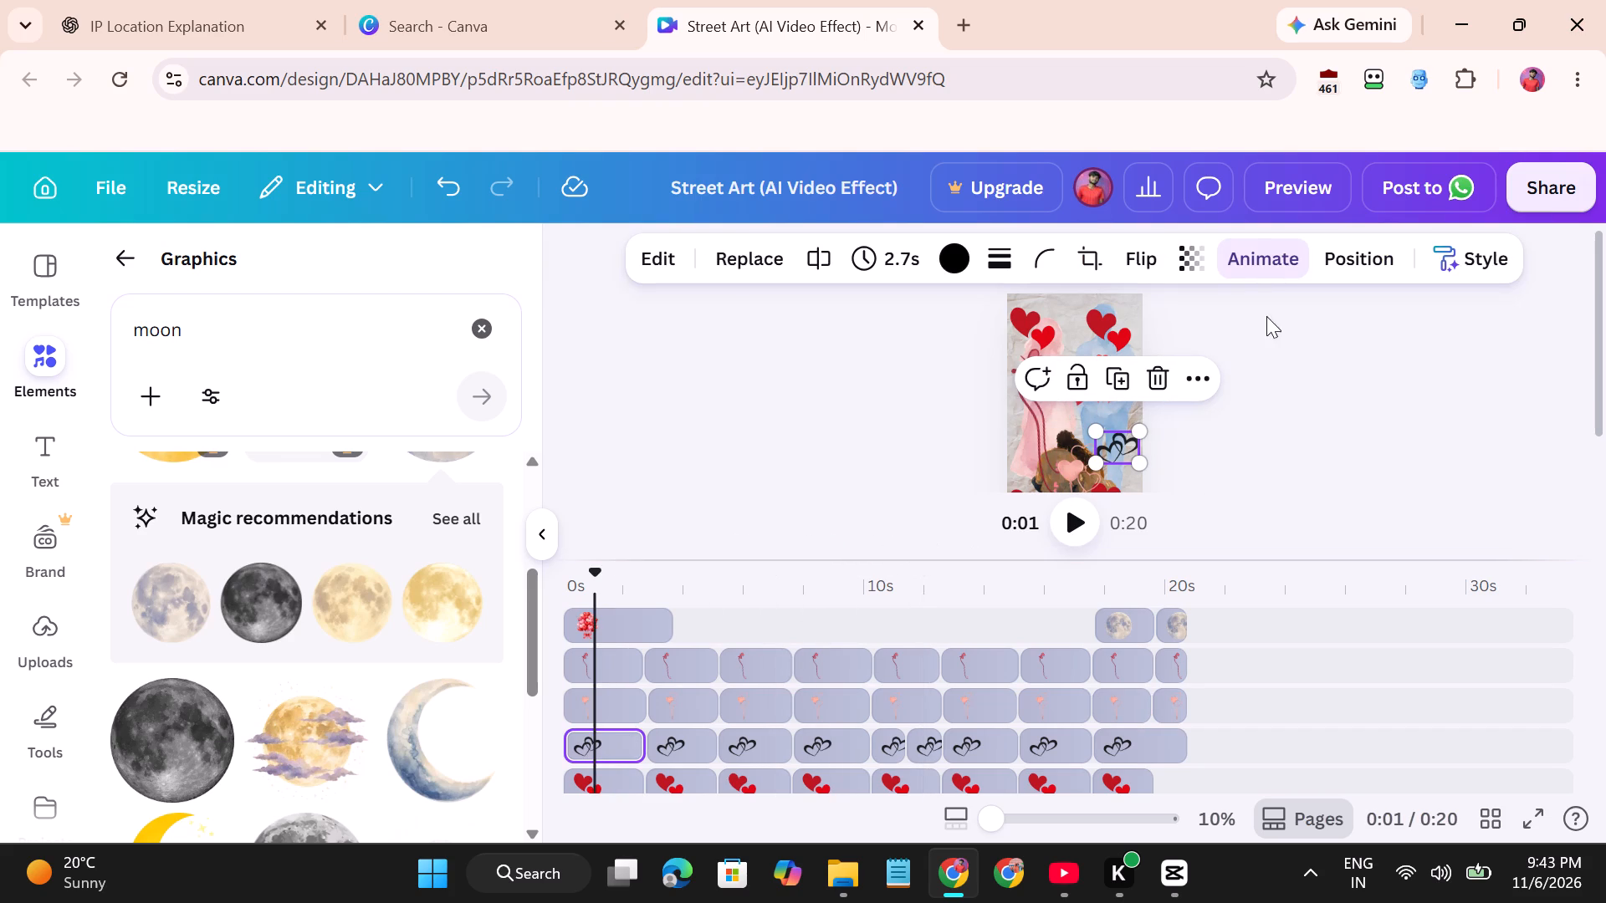
left_click(691, 737)
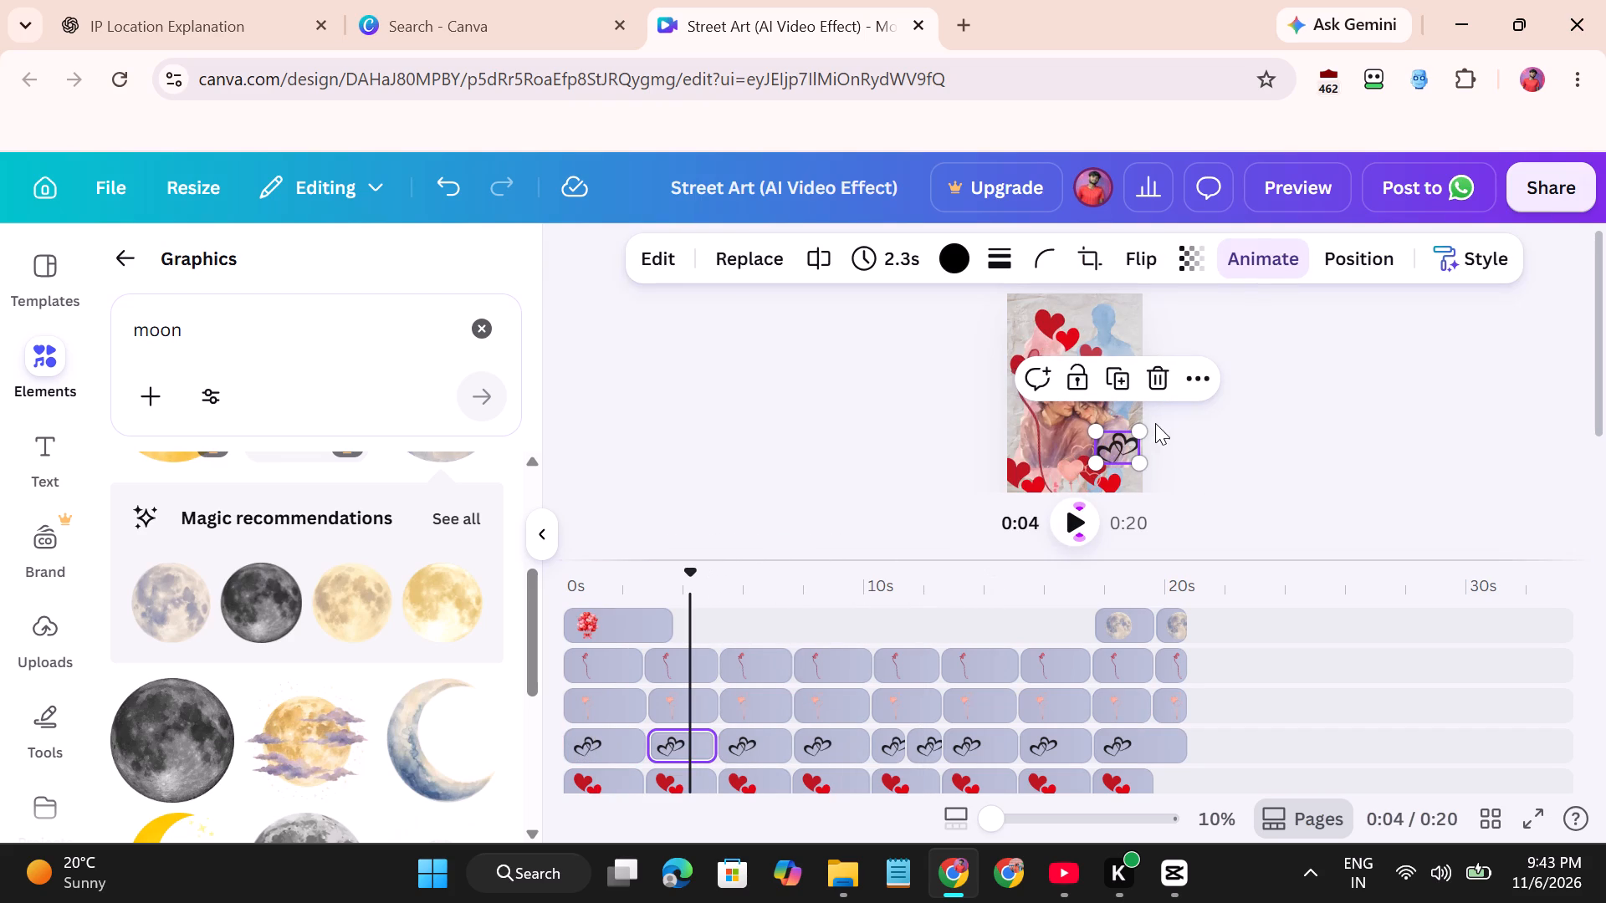
left_click_drag(1118, 452, 1128, 462)
left_click_drag(1153, 443, 1162, 426)
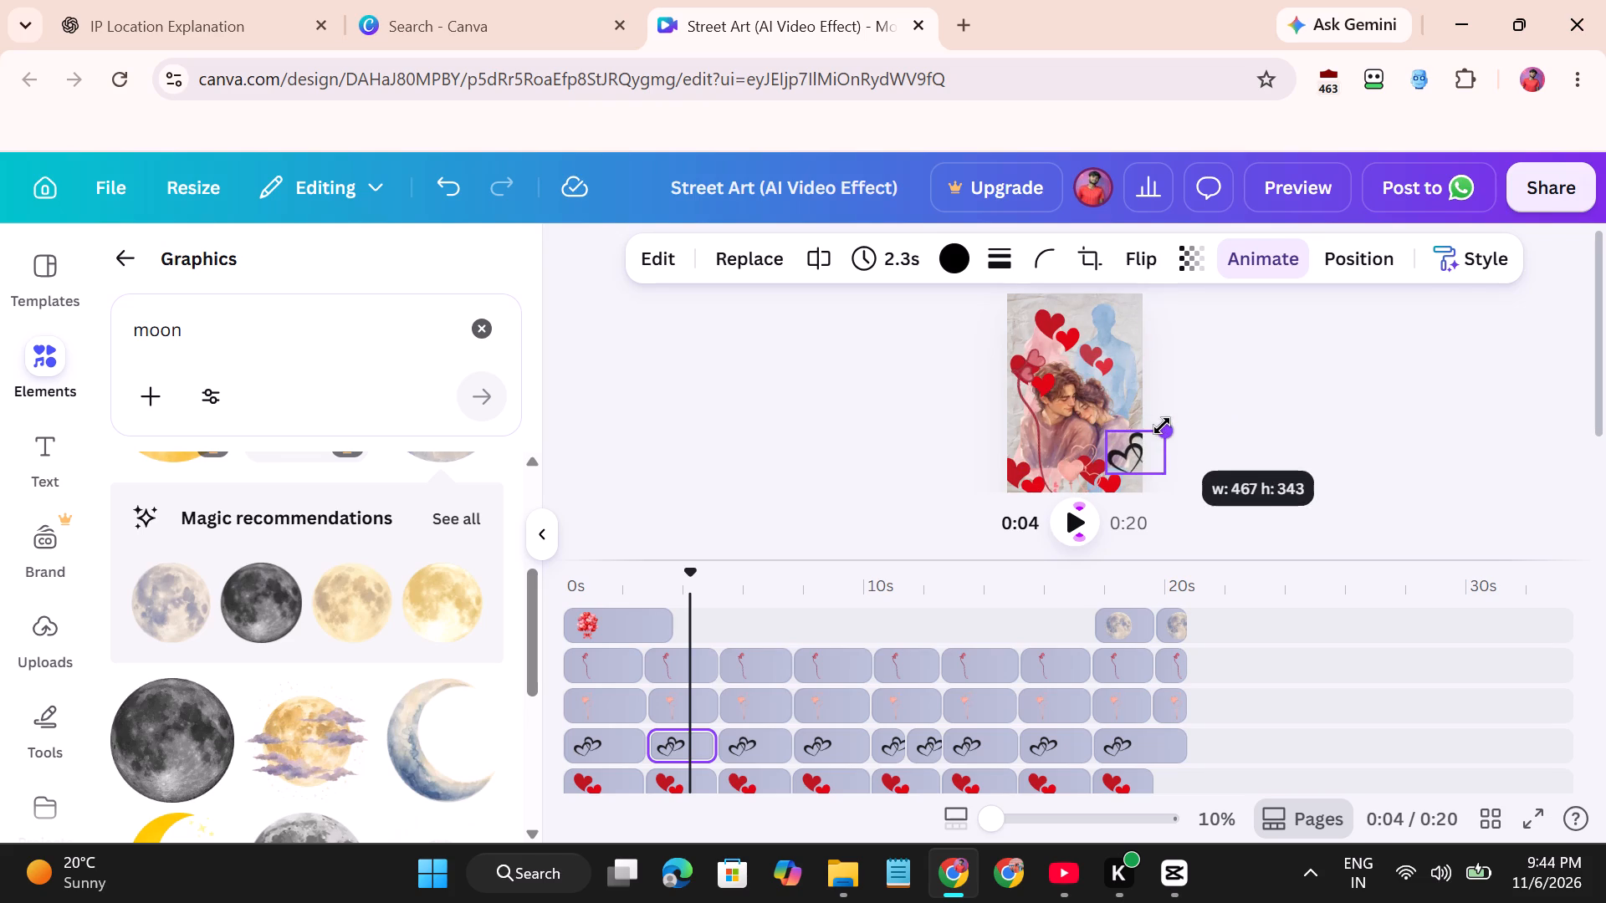
left_click_drag(1162, 426, 1176, 388)
In the third scene, at about 6 s, enlarge the black double-heart outline to roughly double its size, extending it toward the page's bottom centre.
left_click(761, 654)
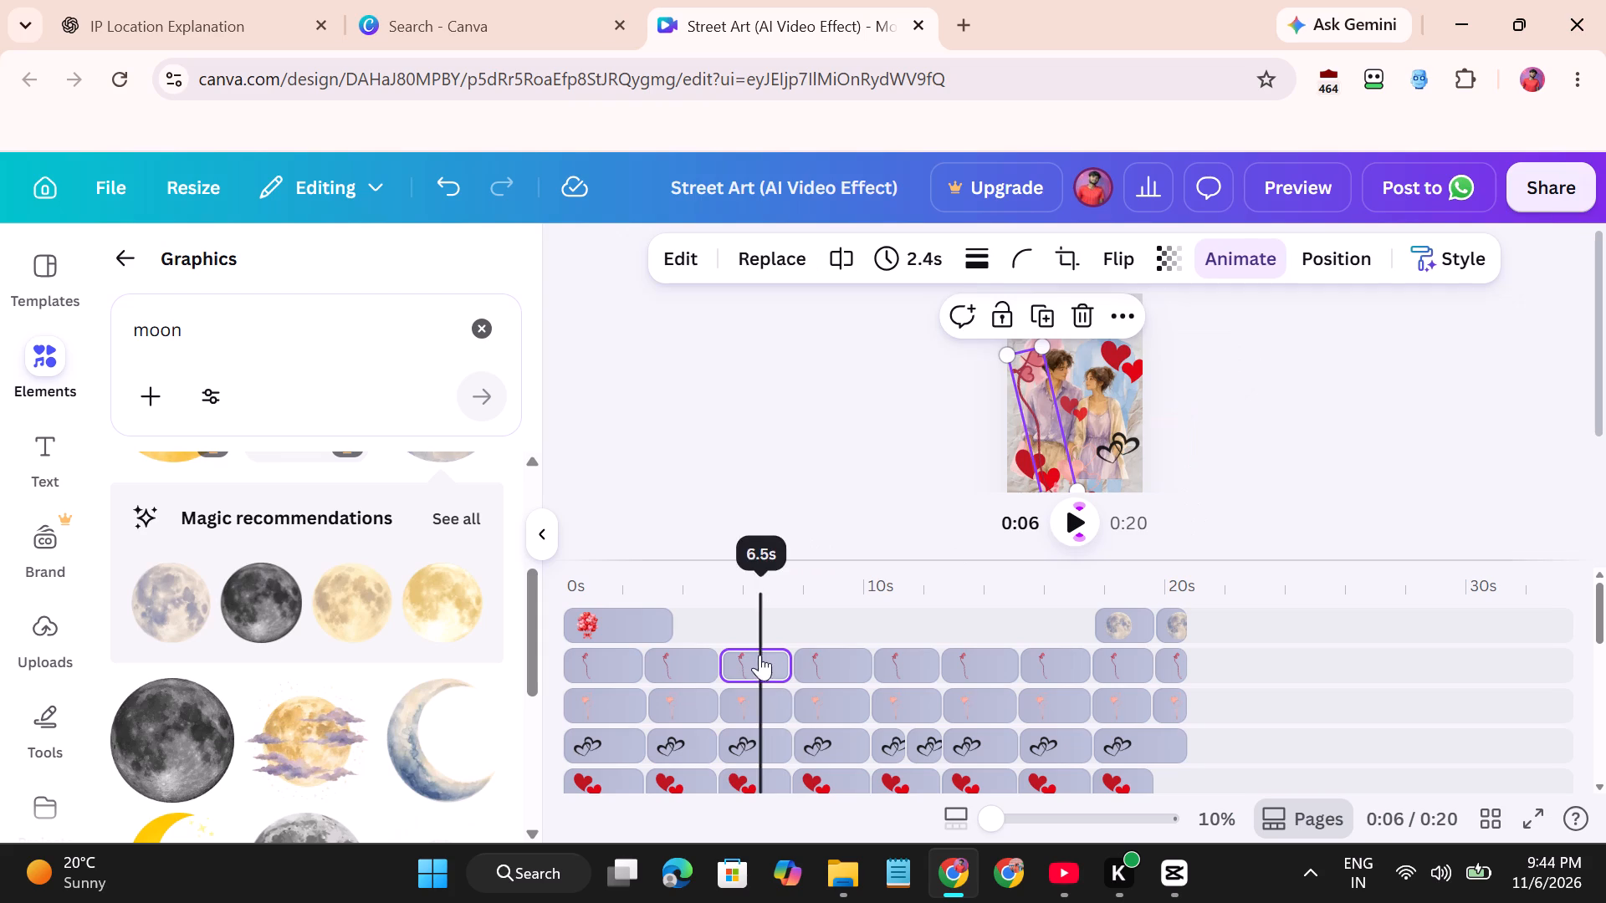
left_click(754, 742)
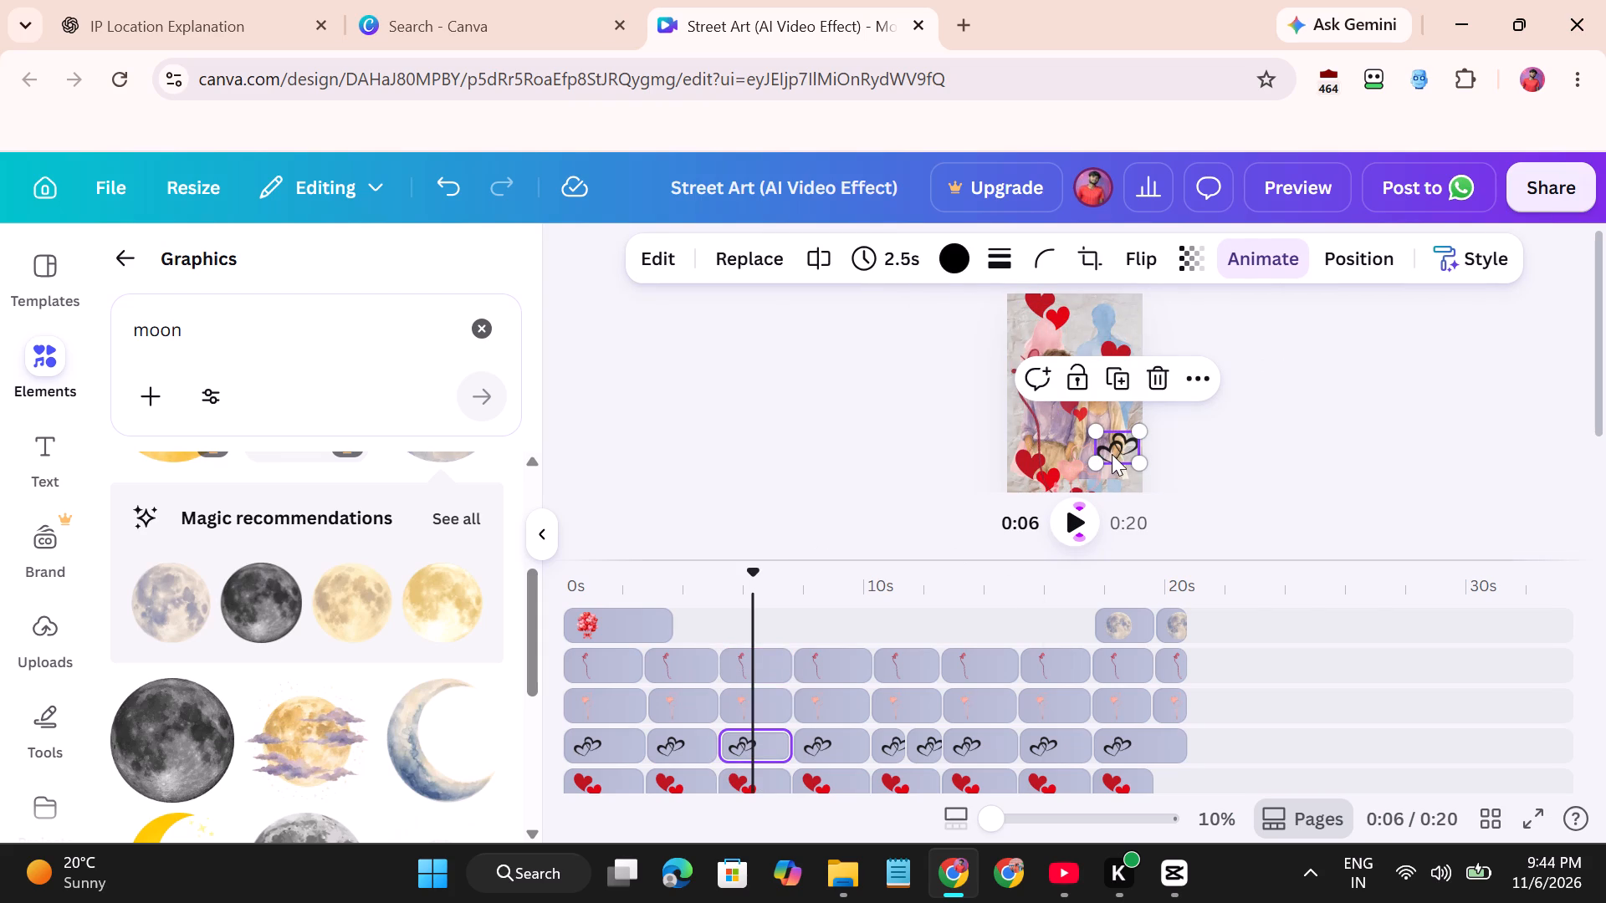
left_click_drag(1102, 462, 1069, 506)
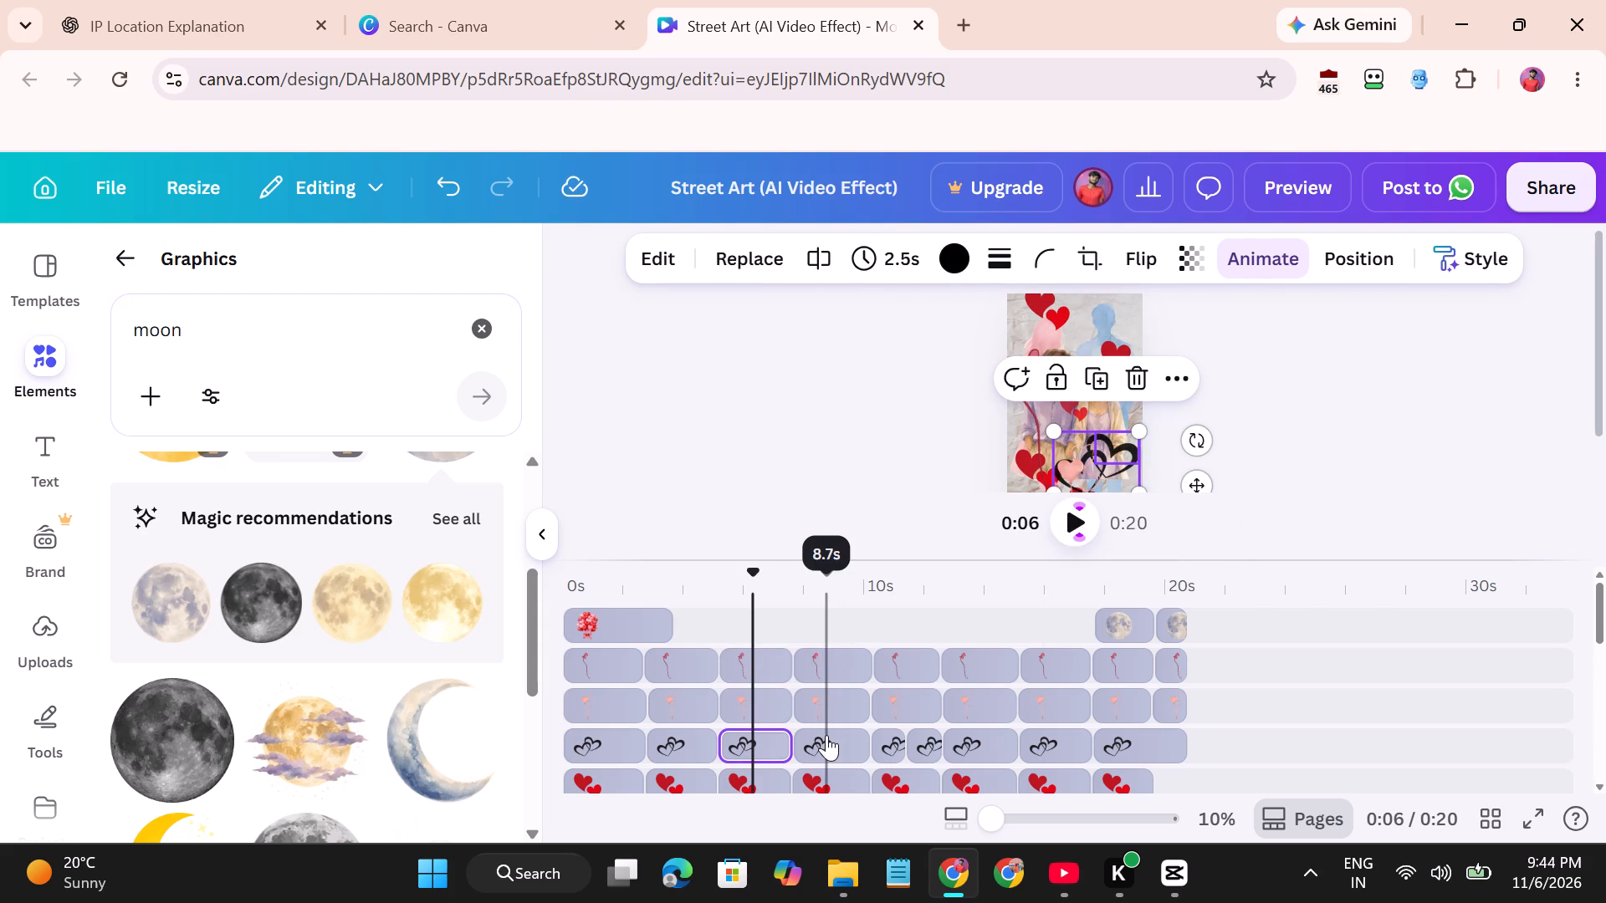
In the fourth scene, at about 9 s, move the black double-heart outline to the page's lower left and enlarge it to about 500 px wide.
left_click(829, 724)
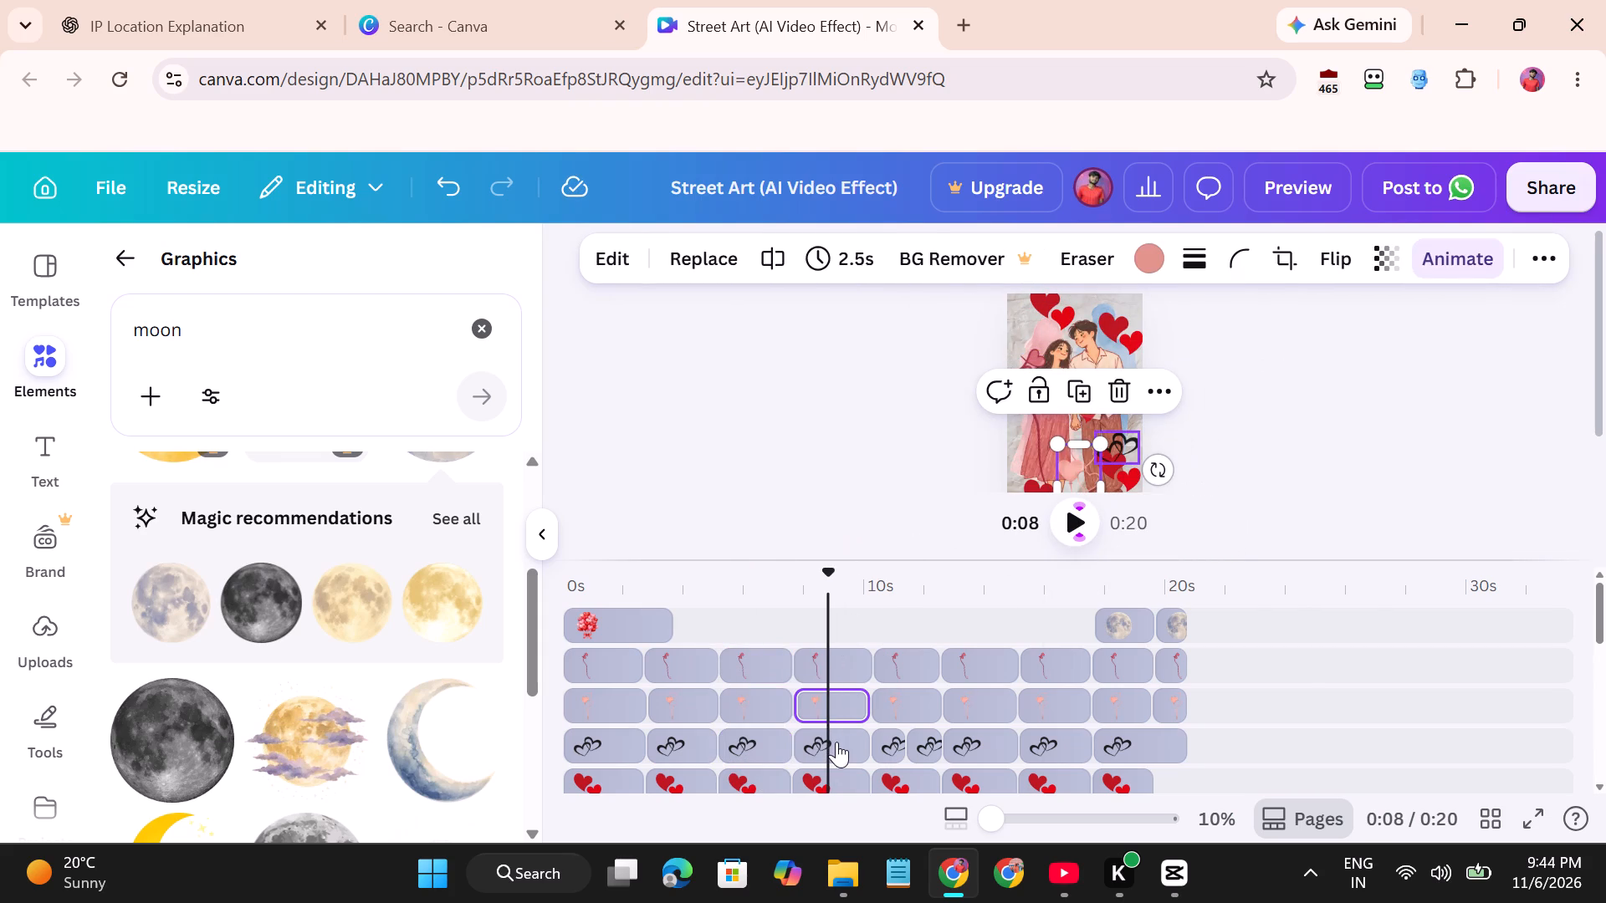
left_click(836, 742)
left_click_drag(1111, 441, 1047, 441)
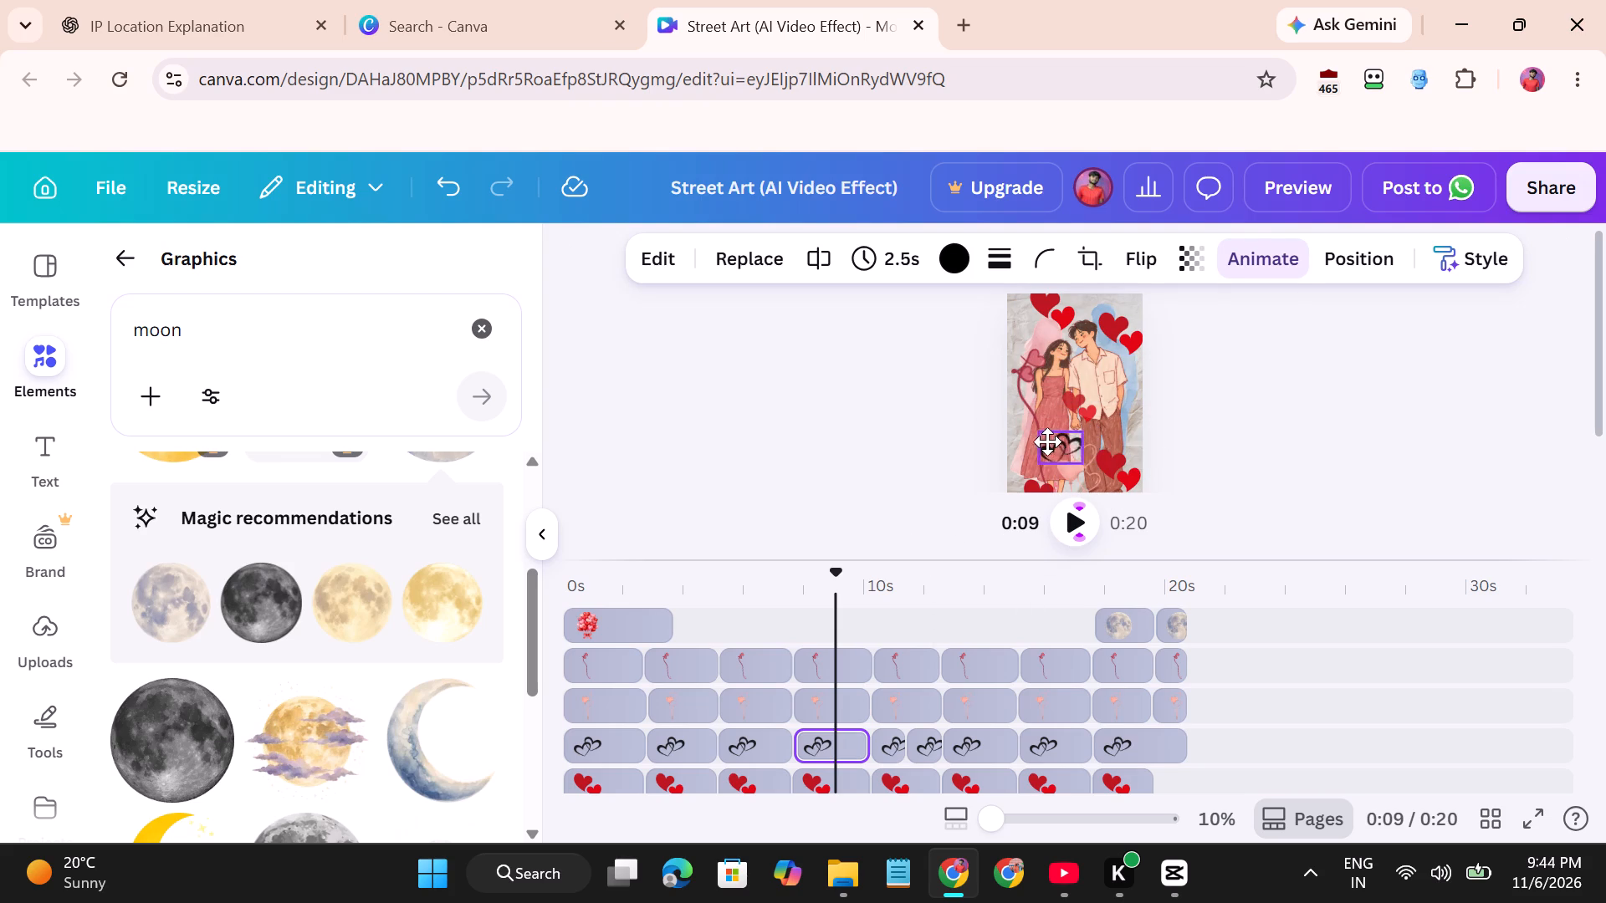
left_click_drag(1047, 441, 1026, 446)
left_click_drag(1047, 440, 1067, 424)
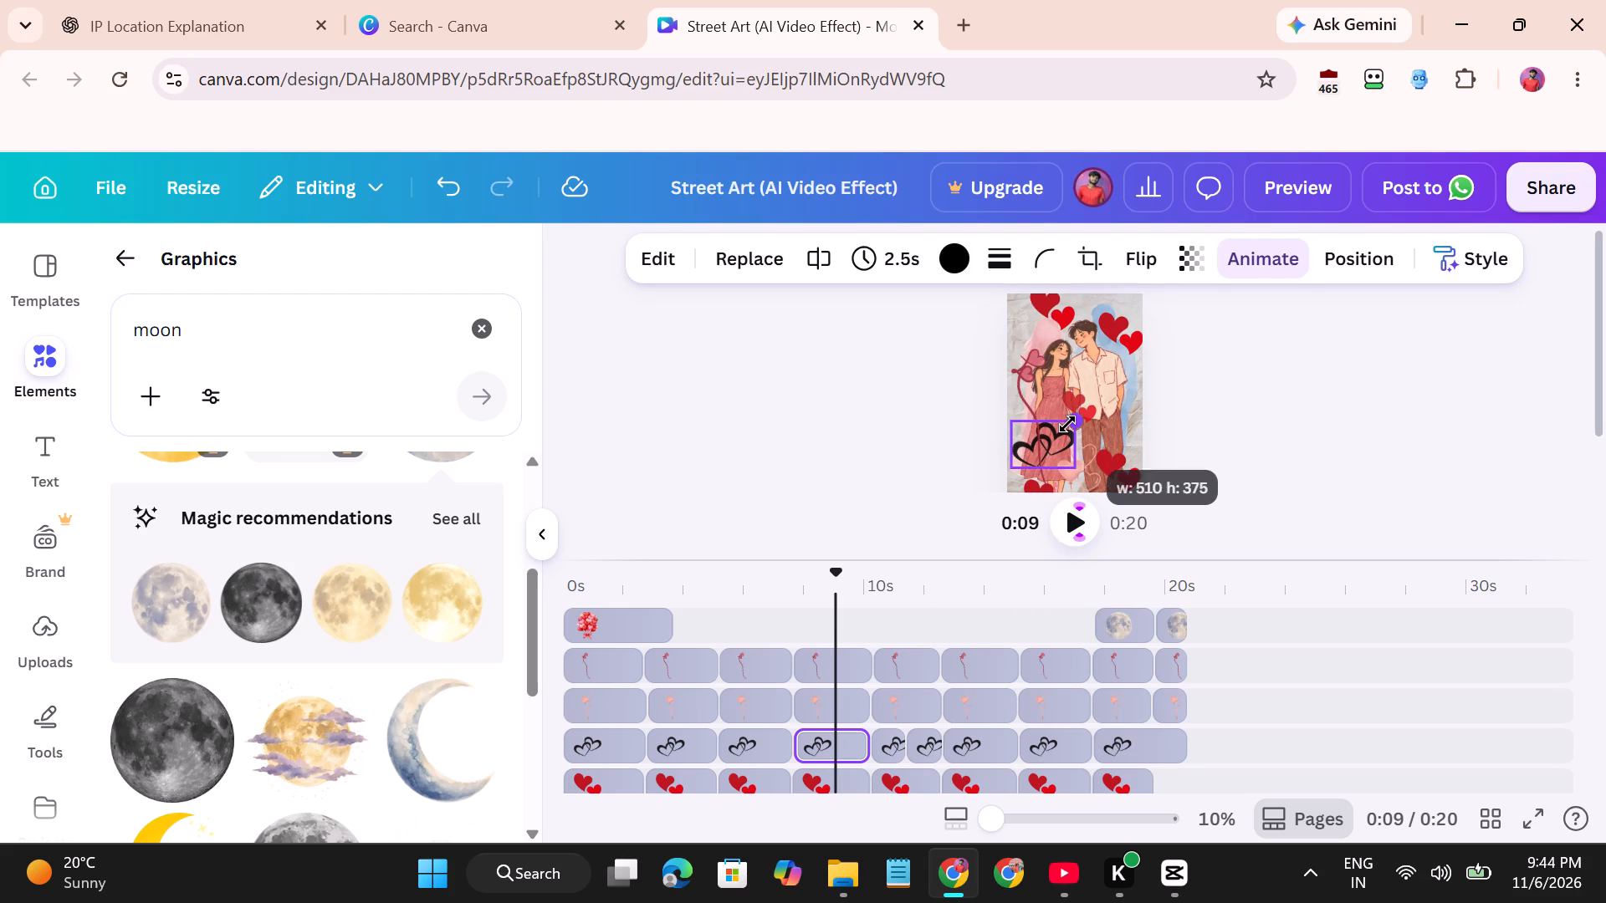
left_click_drag(1067, 424, 1066, 427)
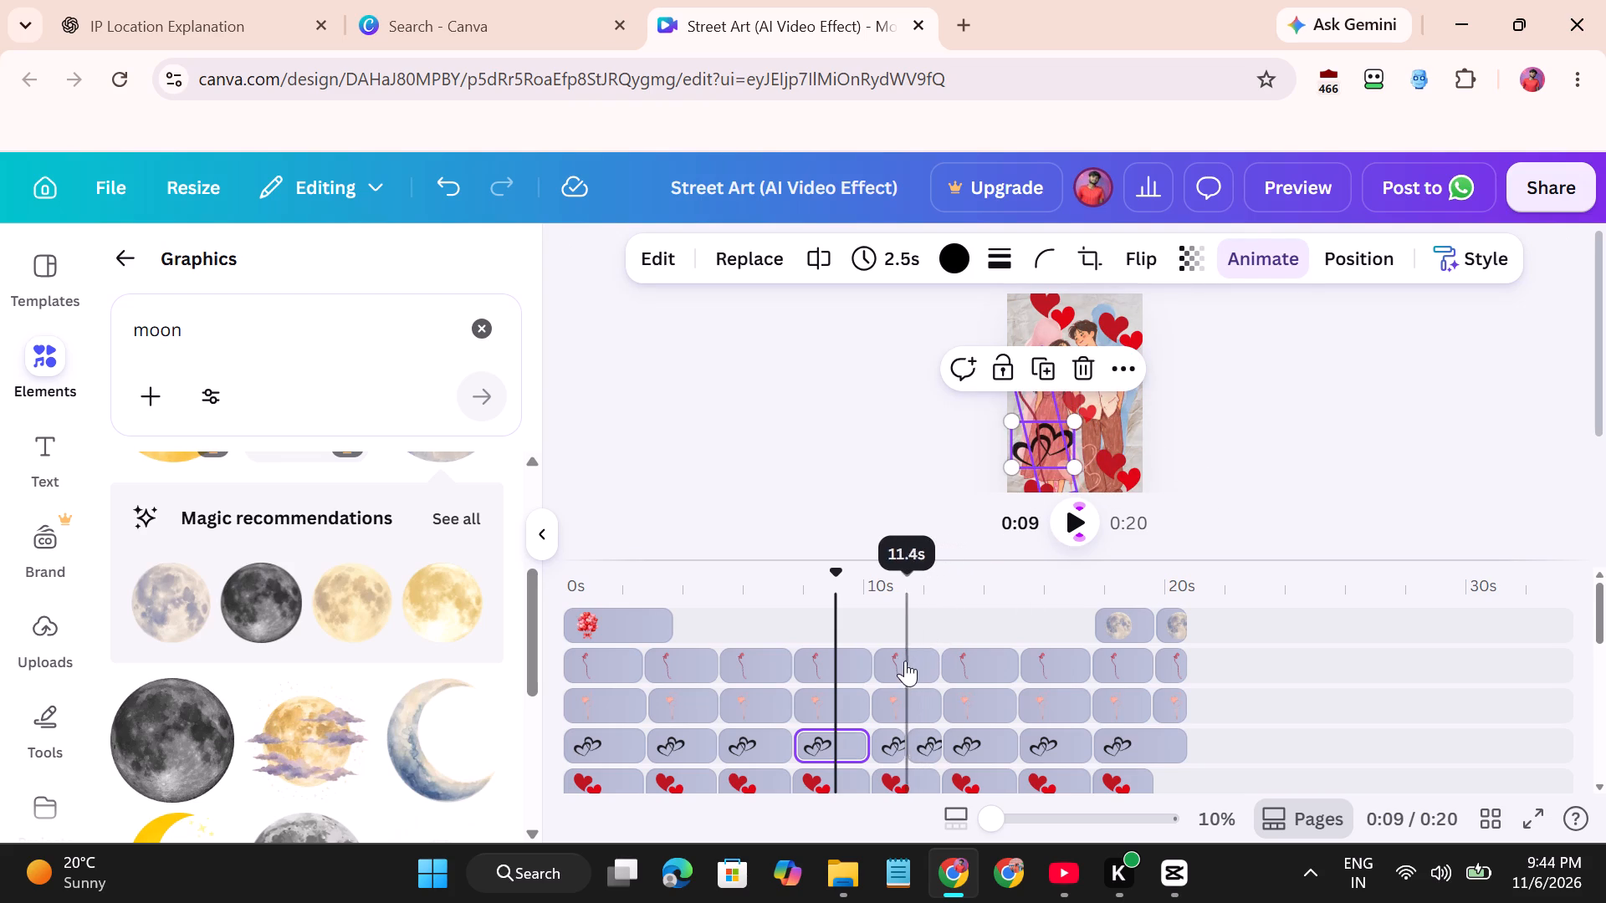
In the fifth scene, move both short clips' black double-heart outlines to the page's lower centre, enlarging the one in the first clip.
left_click(889, 741)
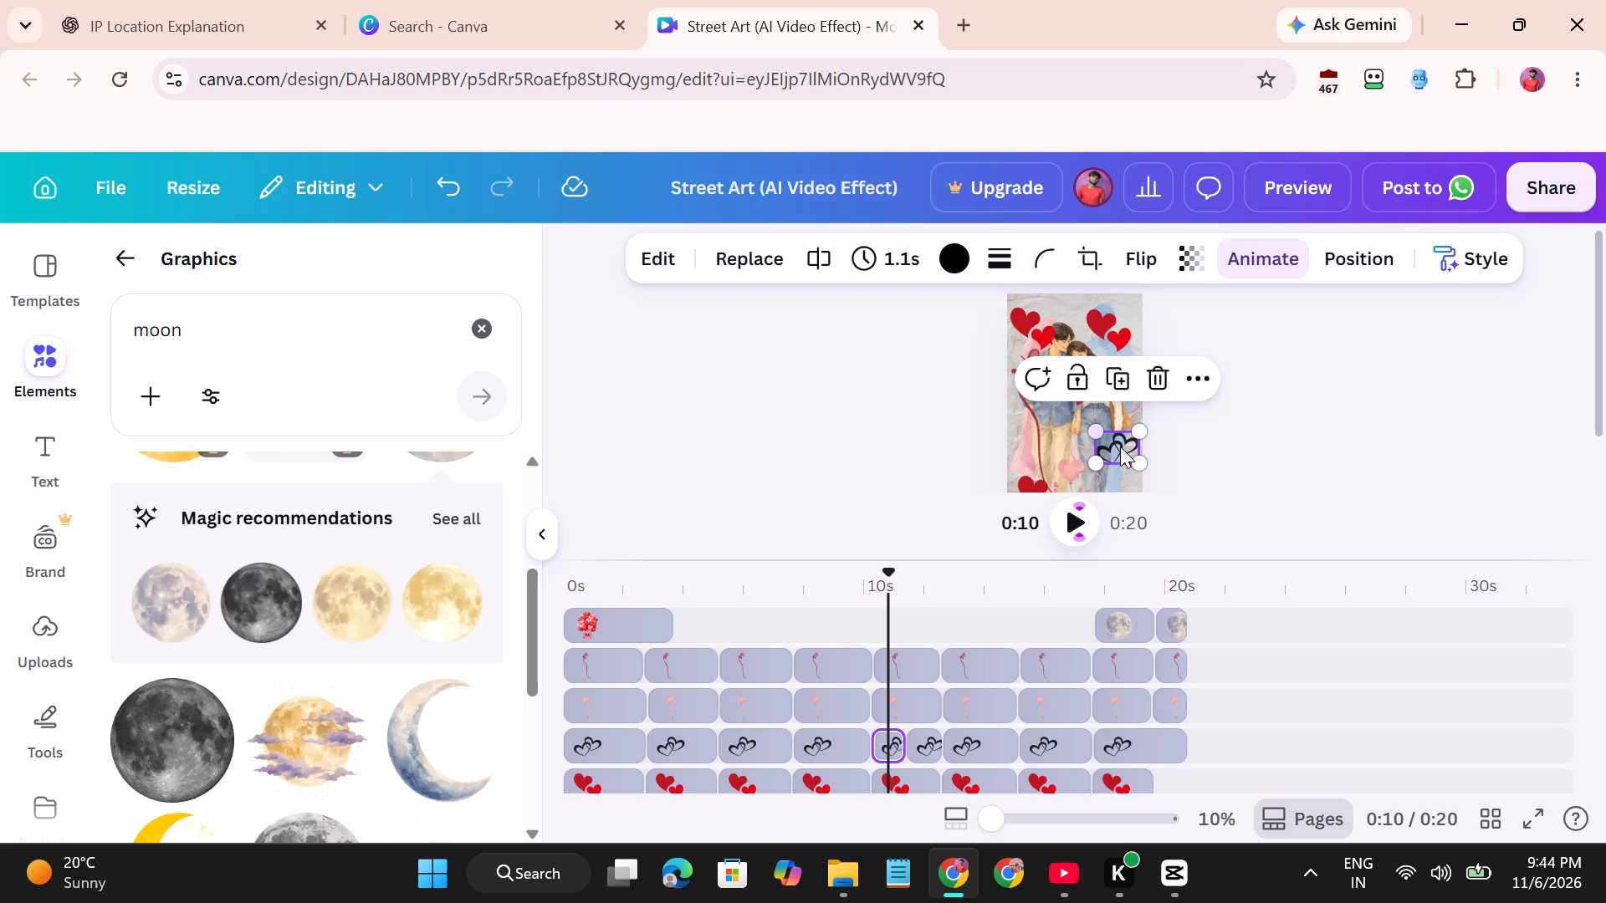
left_click_drag(1119, 446, 1086, 468)
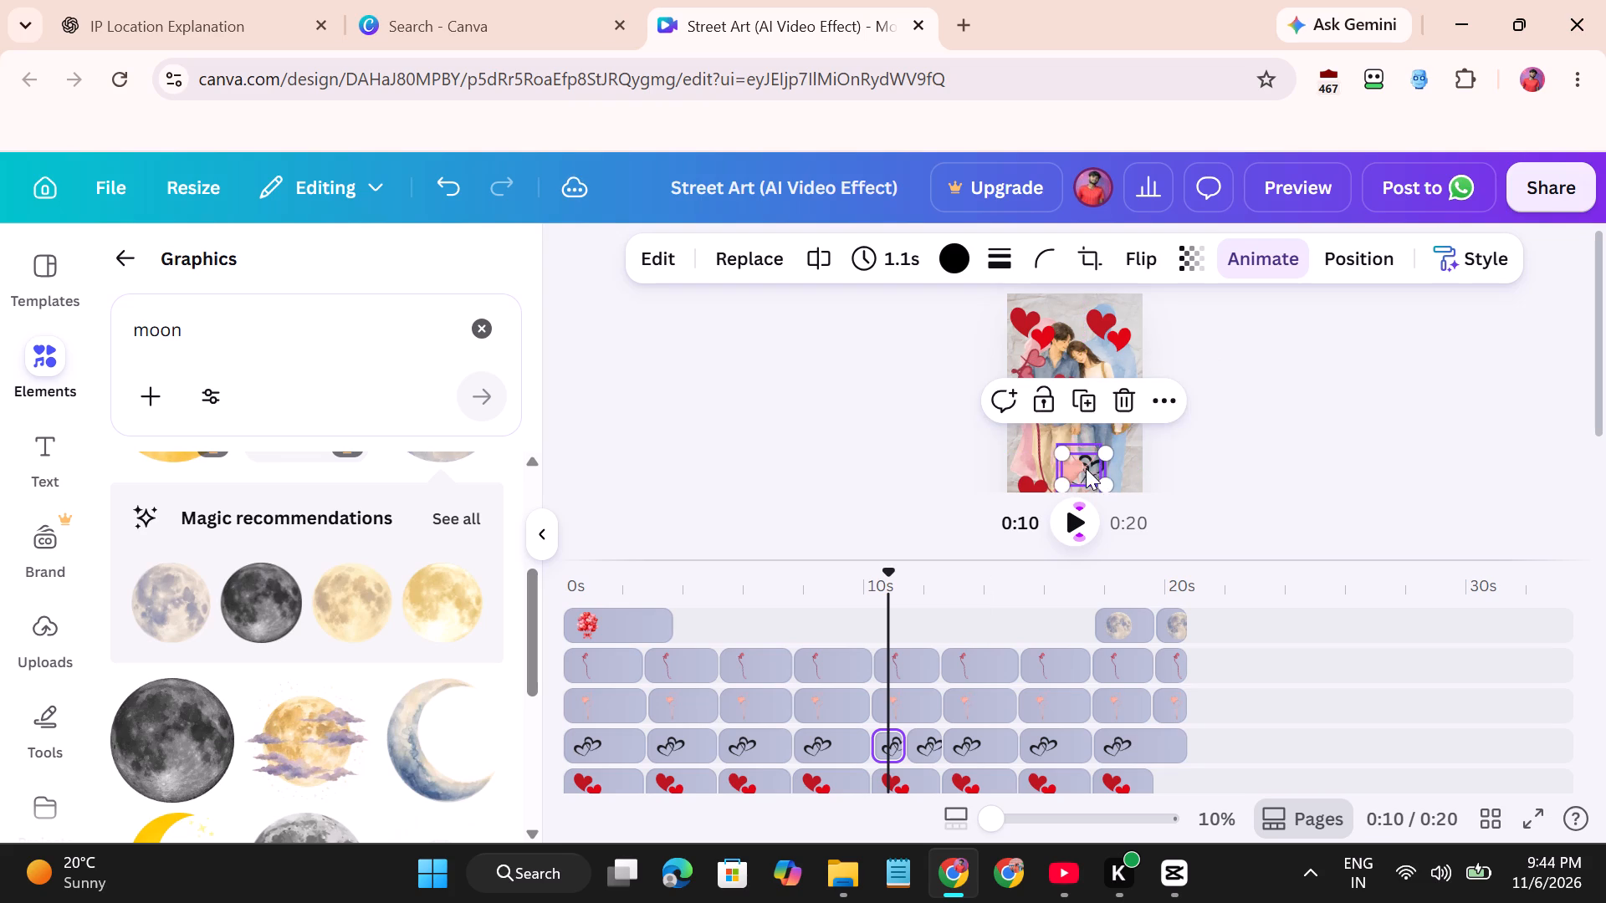
left_click_drag(1100, 459, 1115, 443)
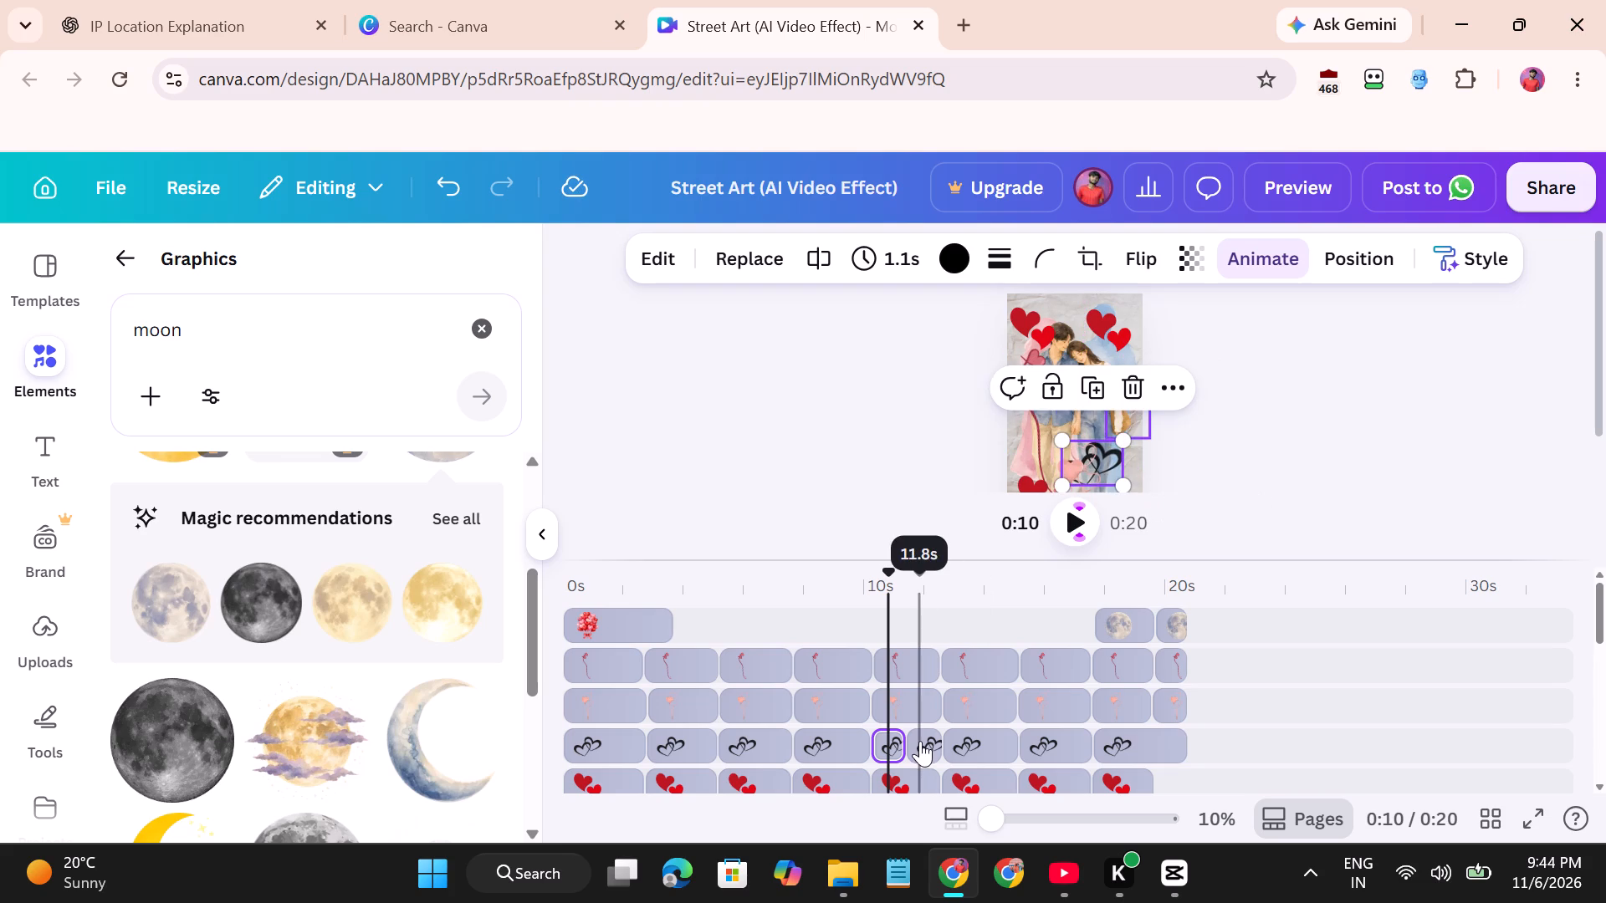
left_click(920, 741)
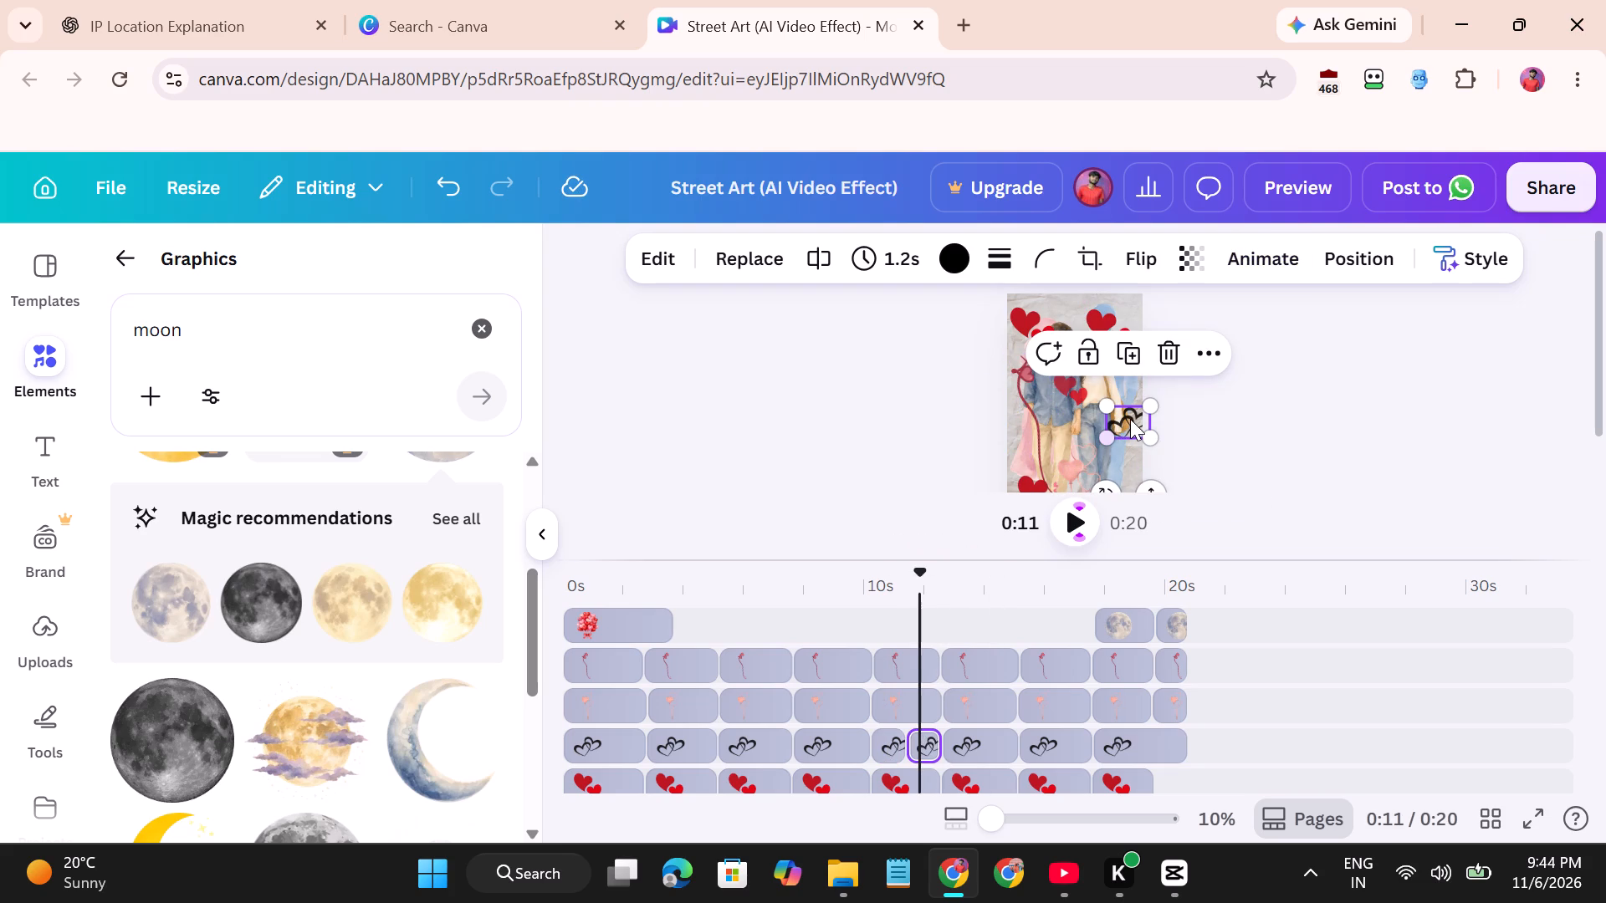
left_click_drag(1130, 419, 1078, 445)
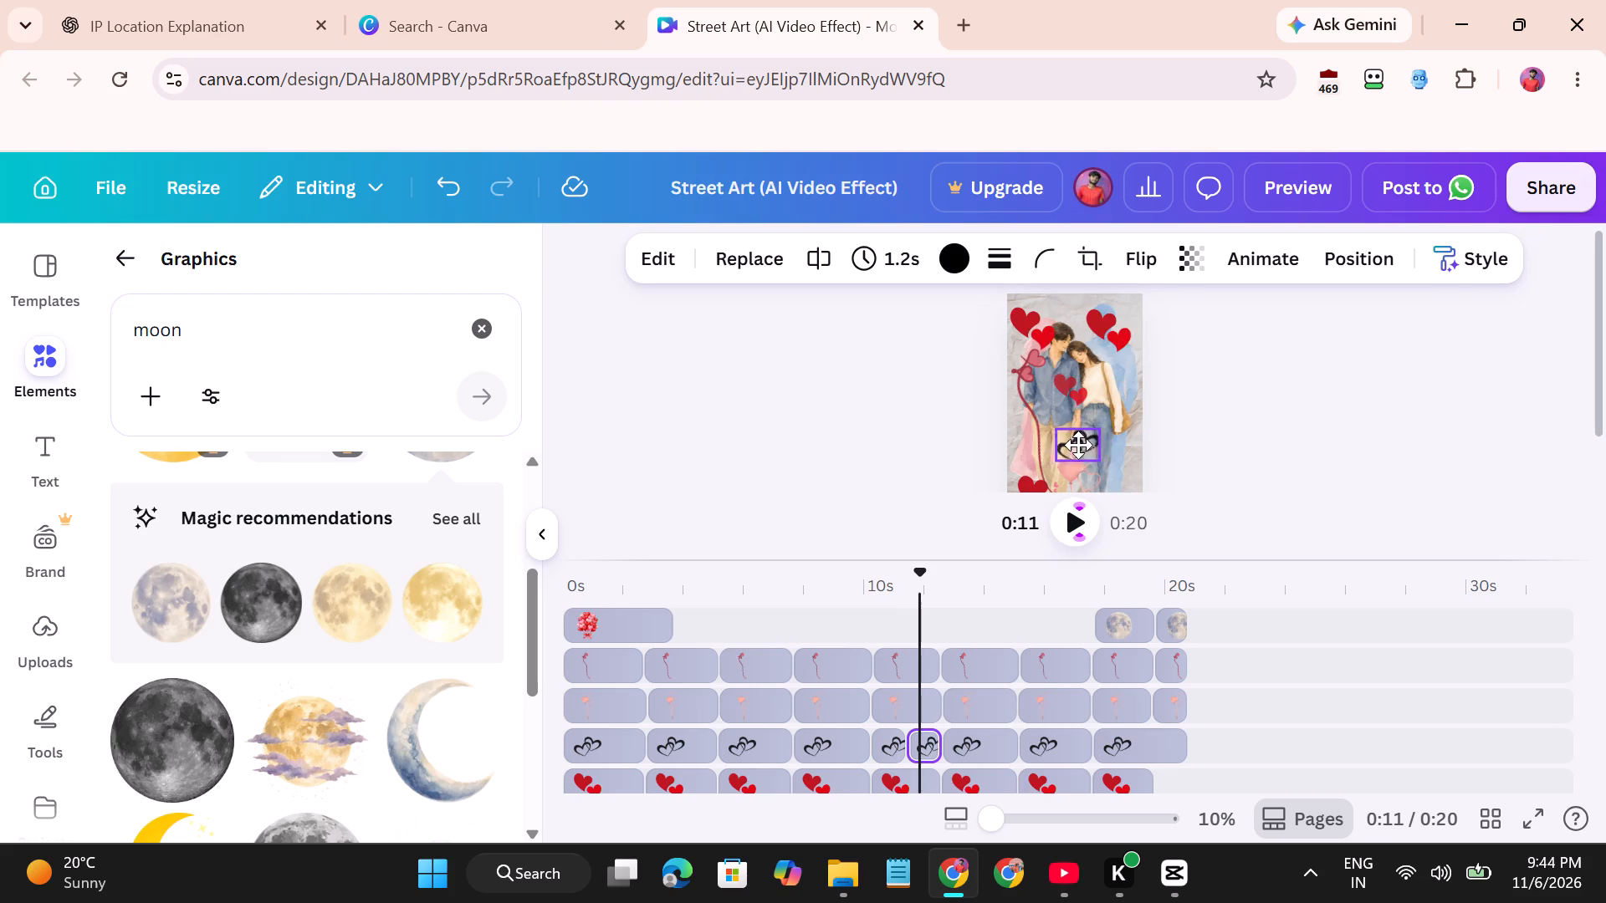
left_click_drag(1078, 445, 1072, 451)
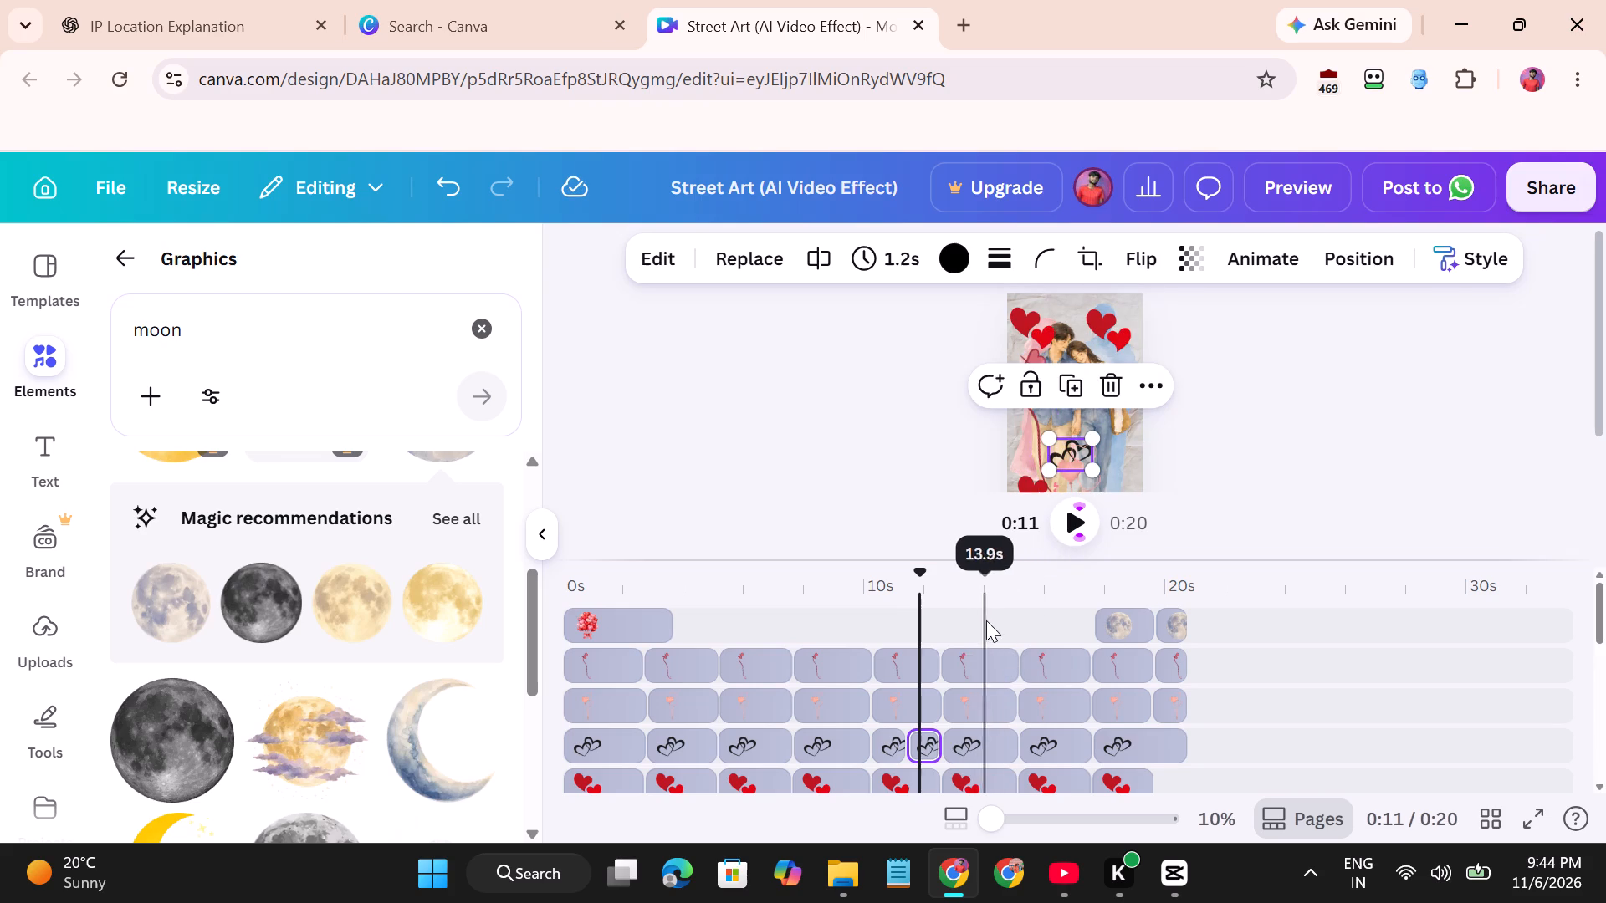
In the sixth scene, at about 13 s, enlarge the black double-heart outline and place it in the page's lower-right corner.
left_click(986, 620)
left_click(973, 732)
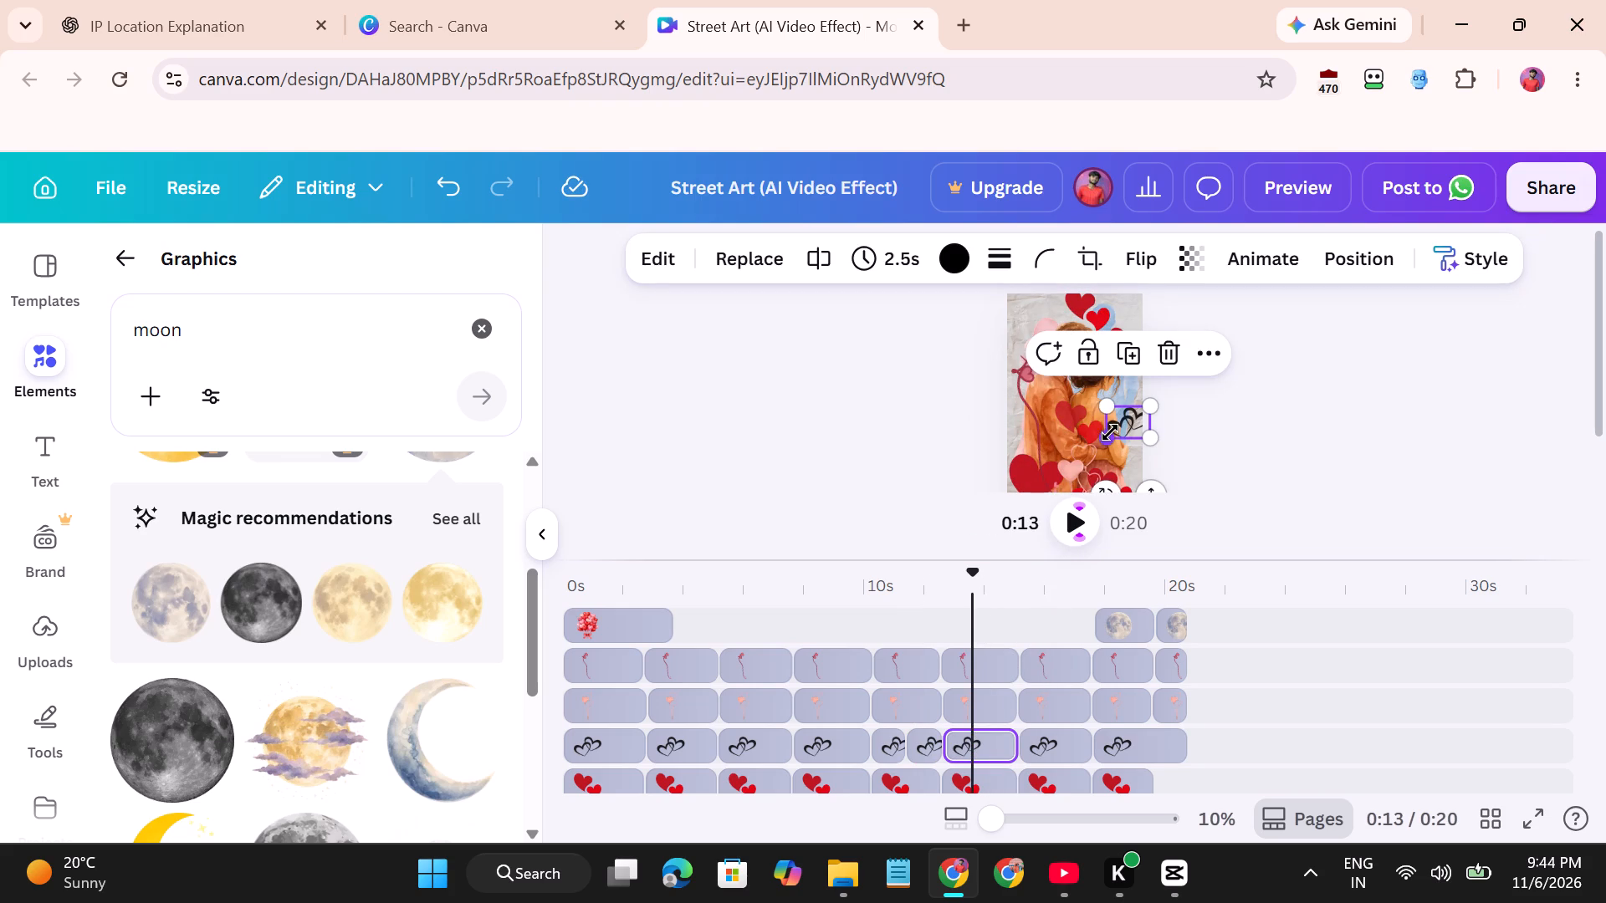
left_click_drag(1110, 432, 1094, 465)
left_click_drag(1112, 442, 1107, 462)
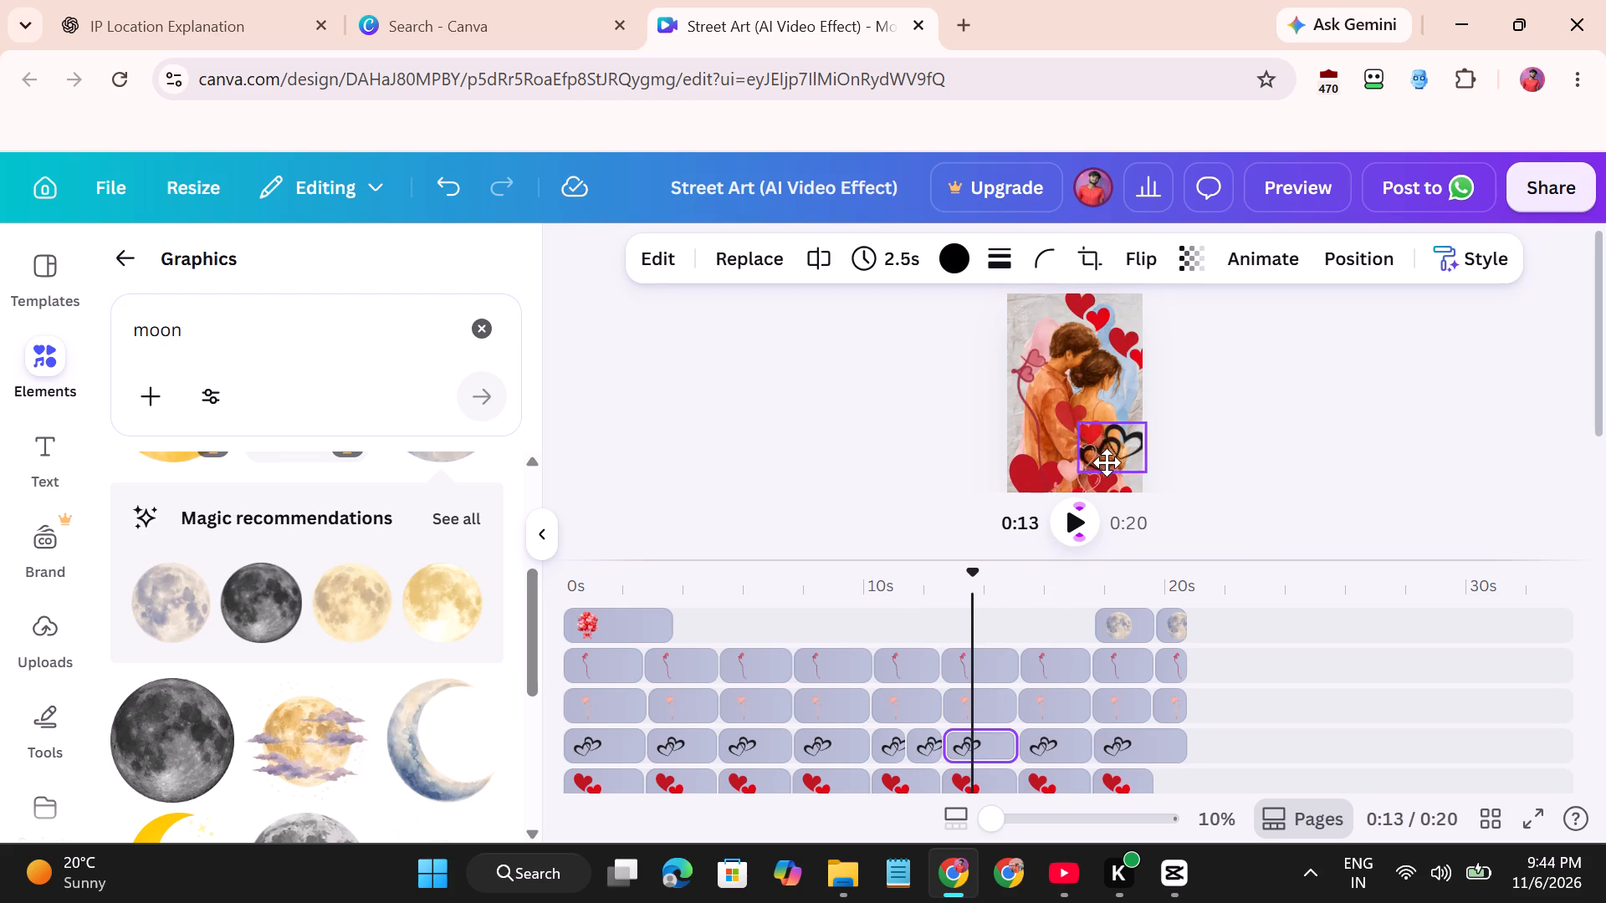
left_click_drag(1107, 462, 1104, 468)
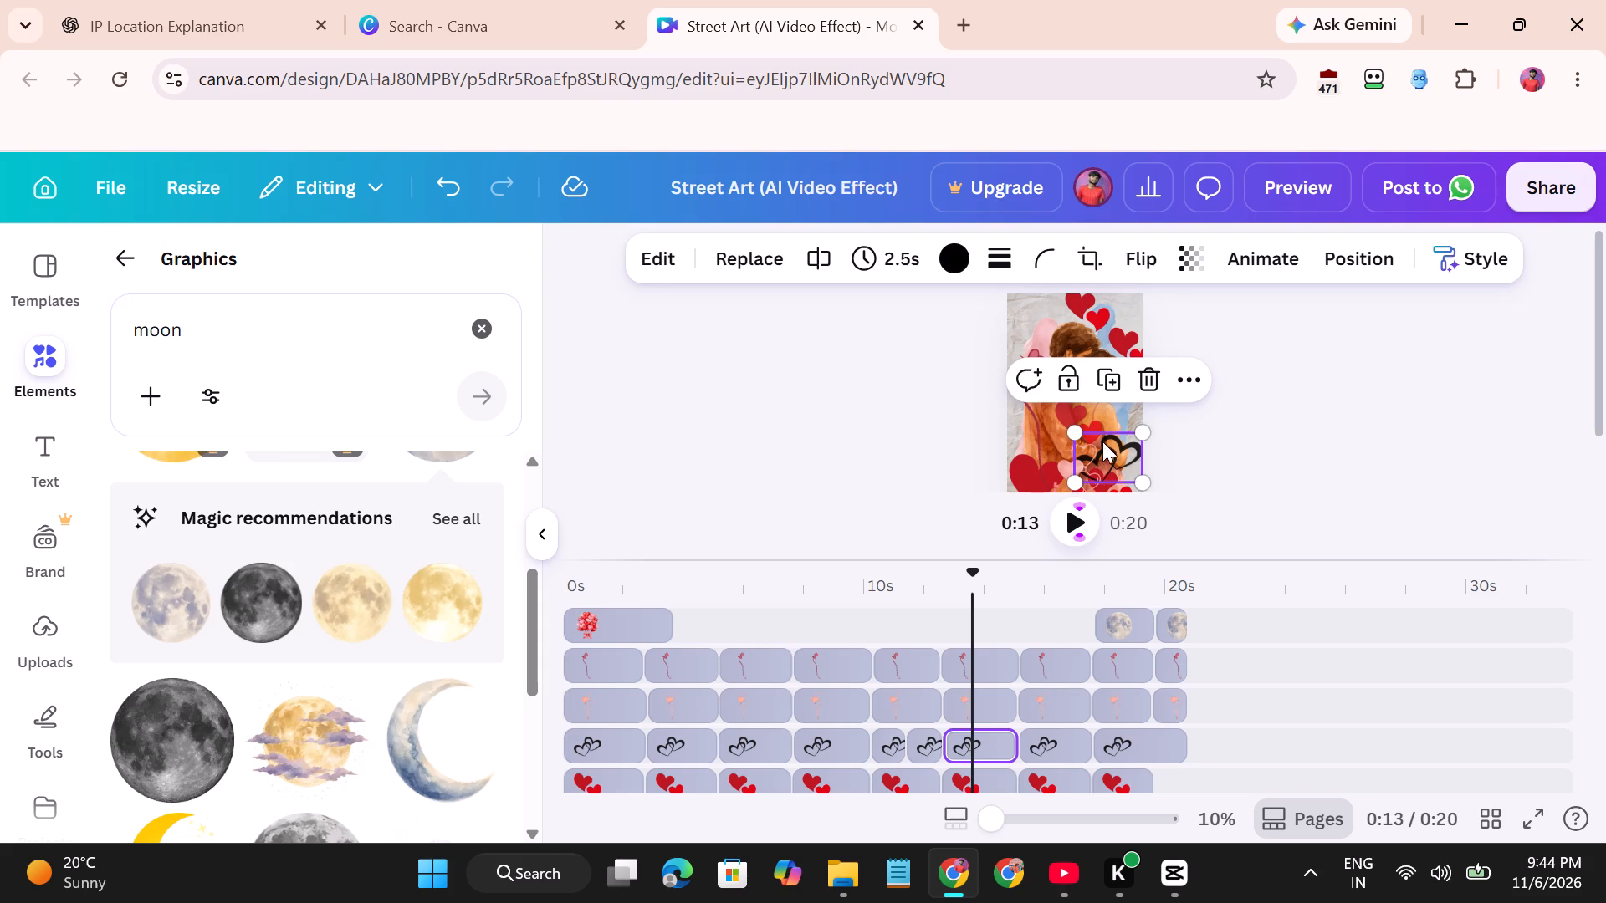
In the sixth scene, move the red double heart beside the couple's heads to the page's upper-left corner and shrink it.
left_click_drag(1128, 337, 1038, 314)
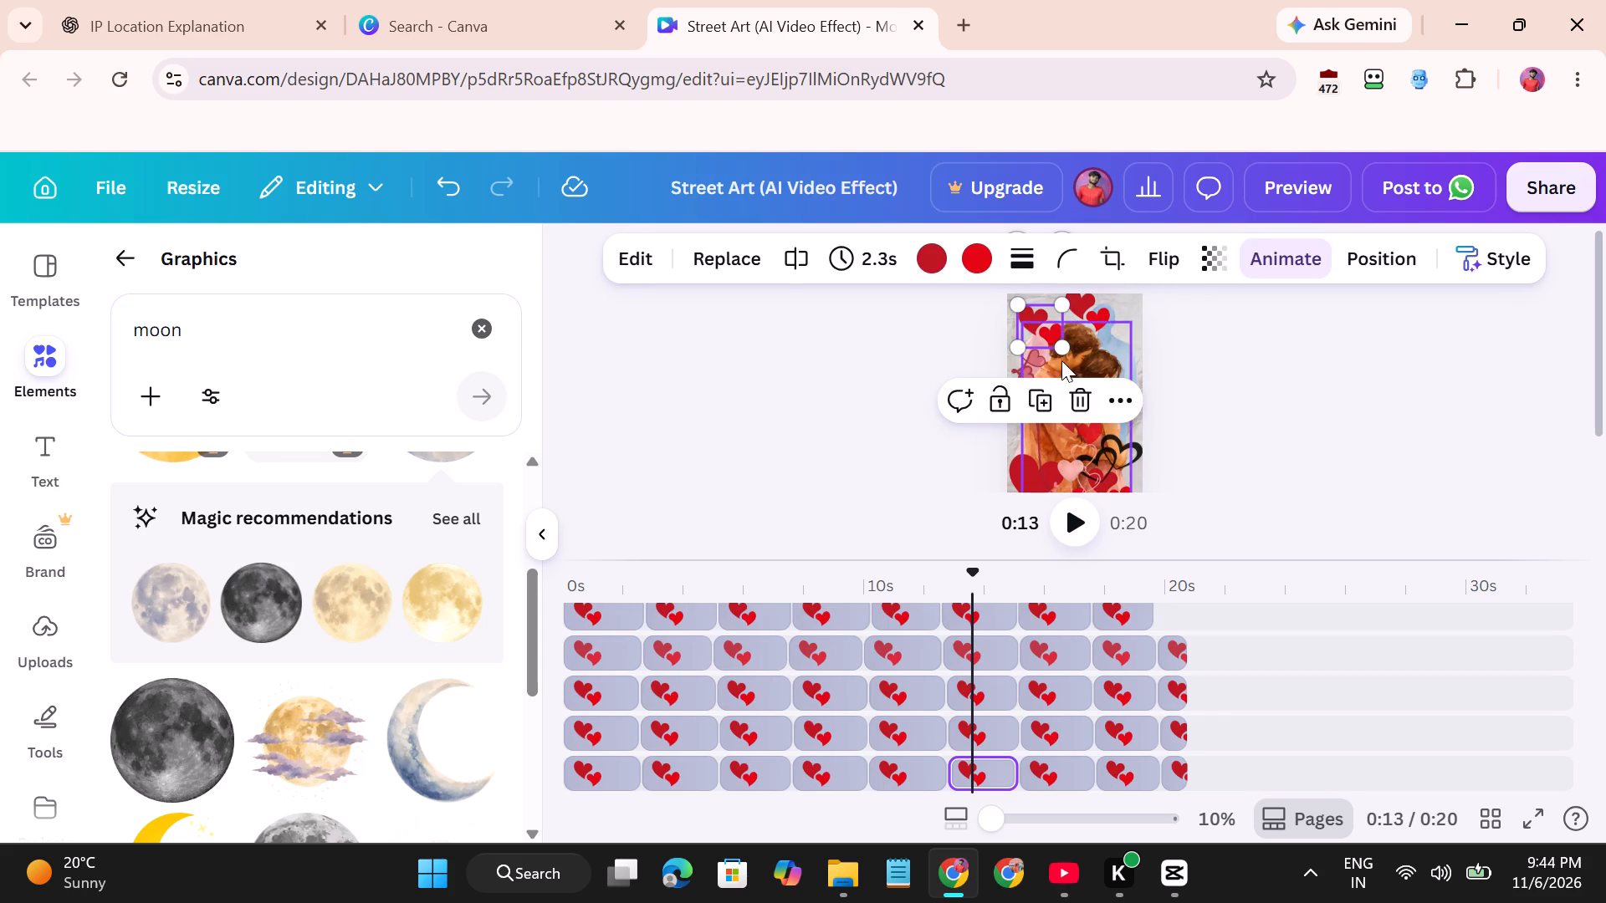
left_click_drag(1059, 349, 1047, 323)
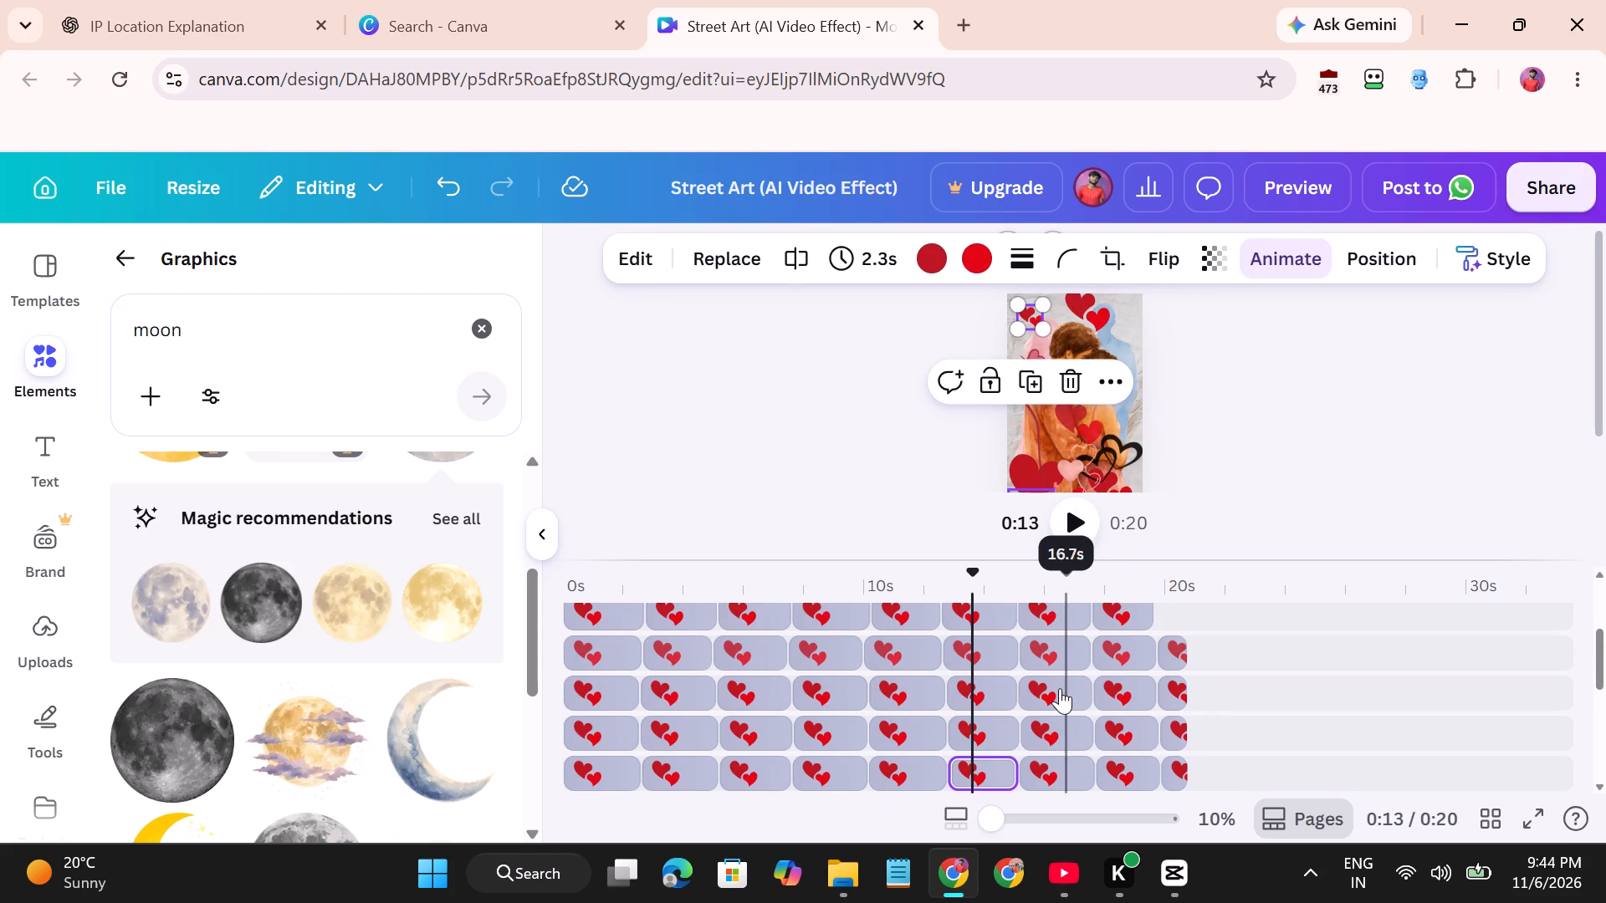
In the seventh scene, at about 16 s, enlarge the black double-heart outline and move it to the page's lower-left area.
scroll(1056, 691, "up", 1)
left_click(1054, 742)
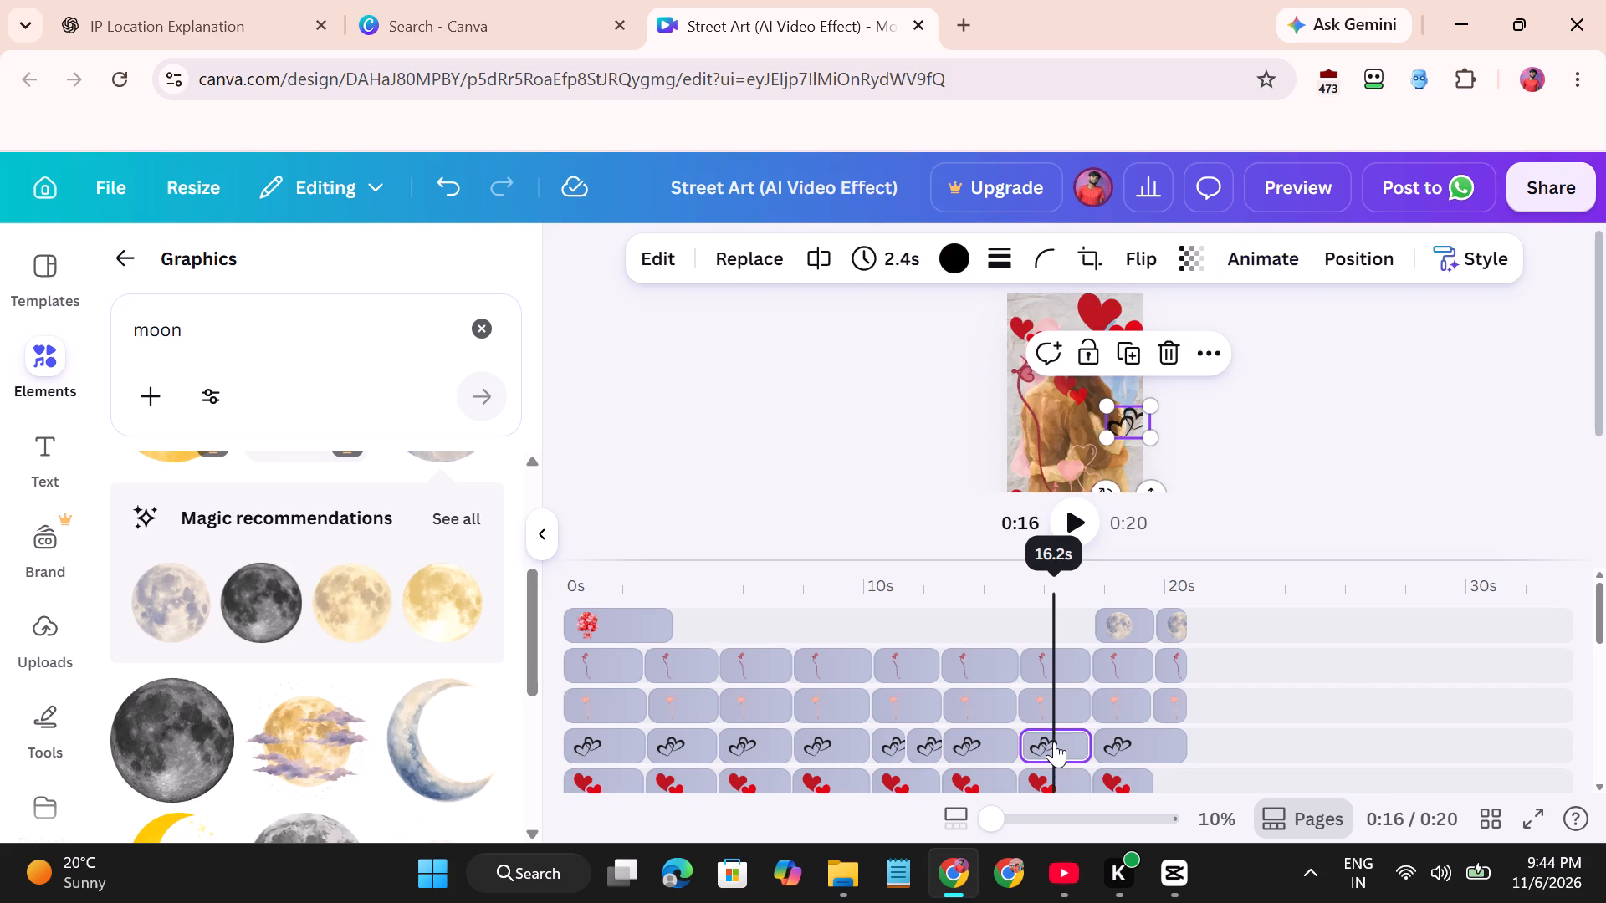
left_click_drag(1112, 407, 1072, 407)
left_click_drag(1128, 419, 1038, 487)
Split the last black double-heart outline clip at about 19 s, where the eighth scene changes to the final scene.
left_click(1147, 741)
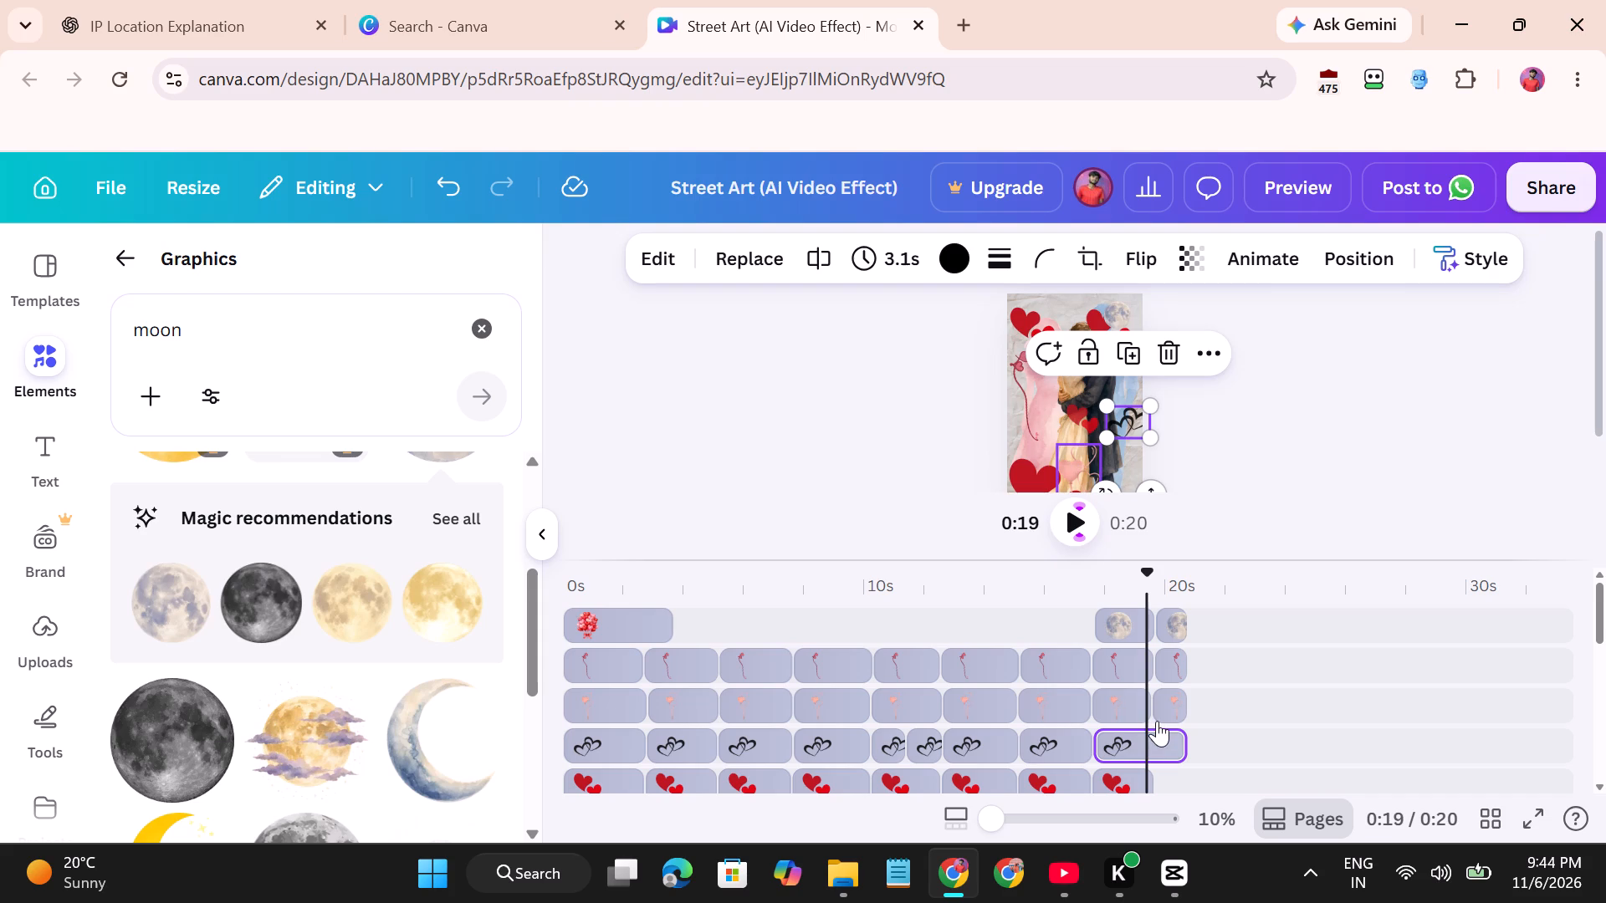
left_click(1155, 719)
left_click(1155, 719)
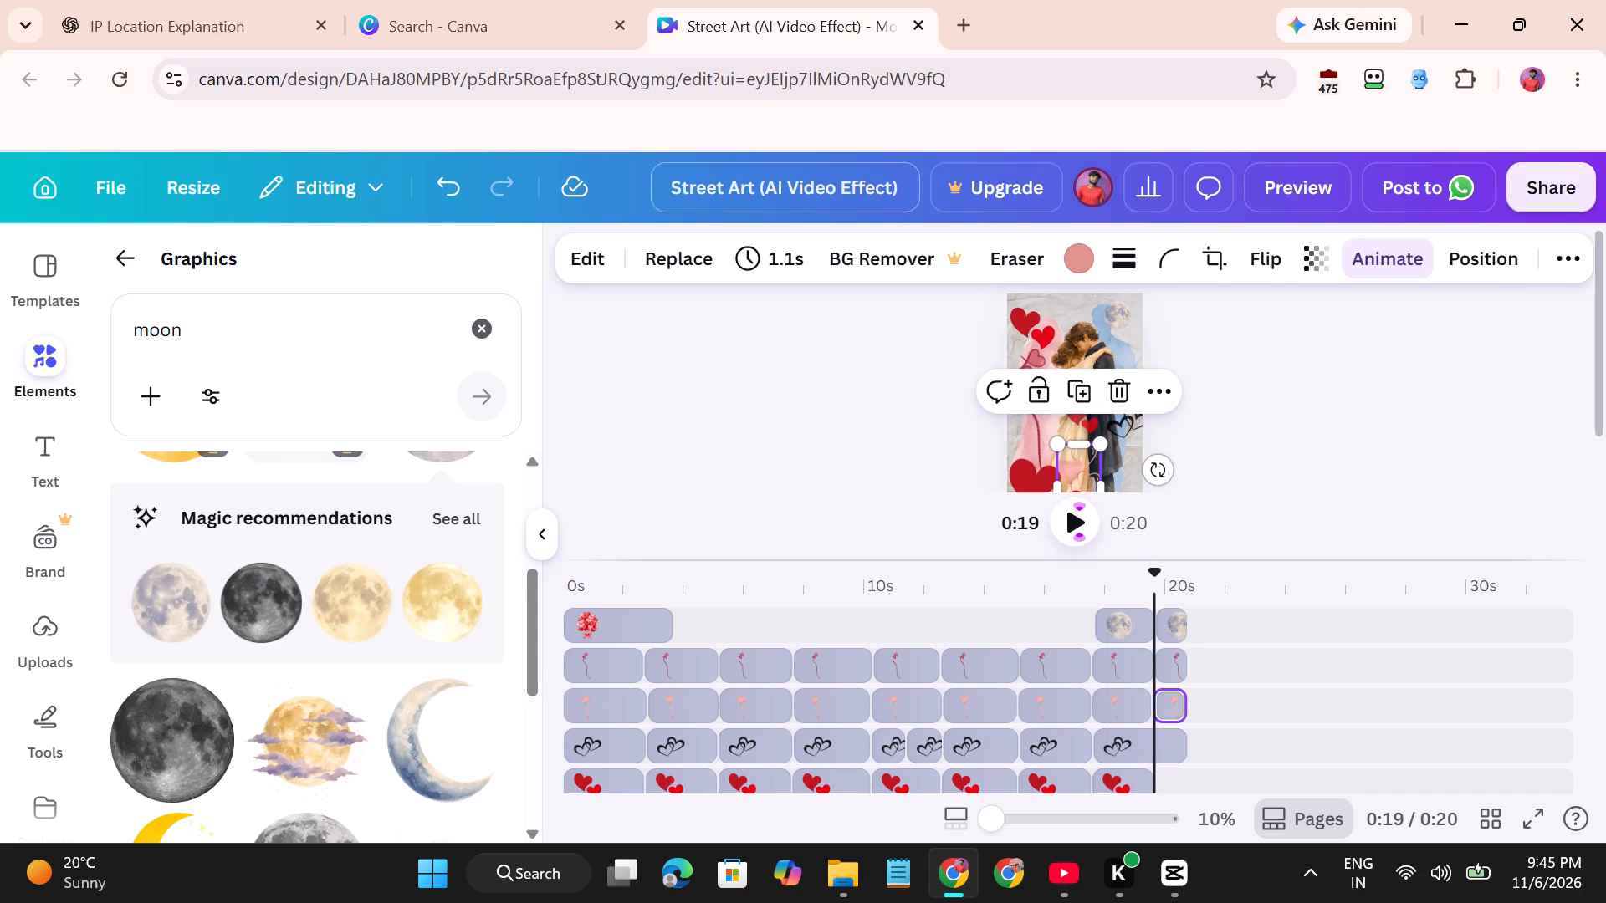
left_click(1149, 738)
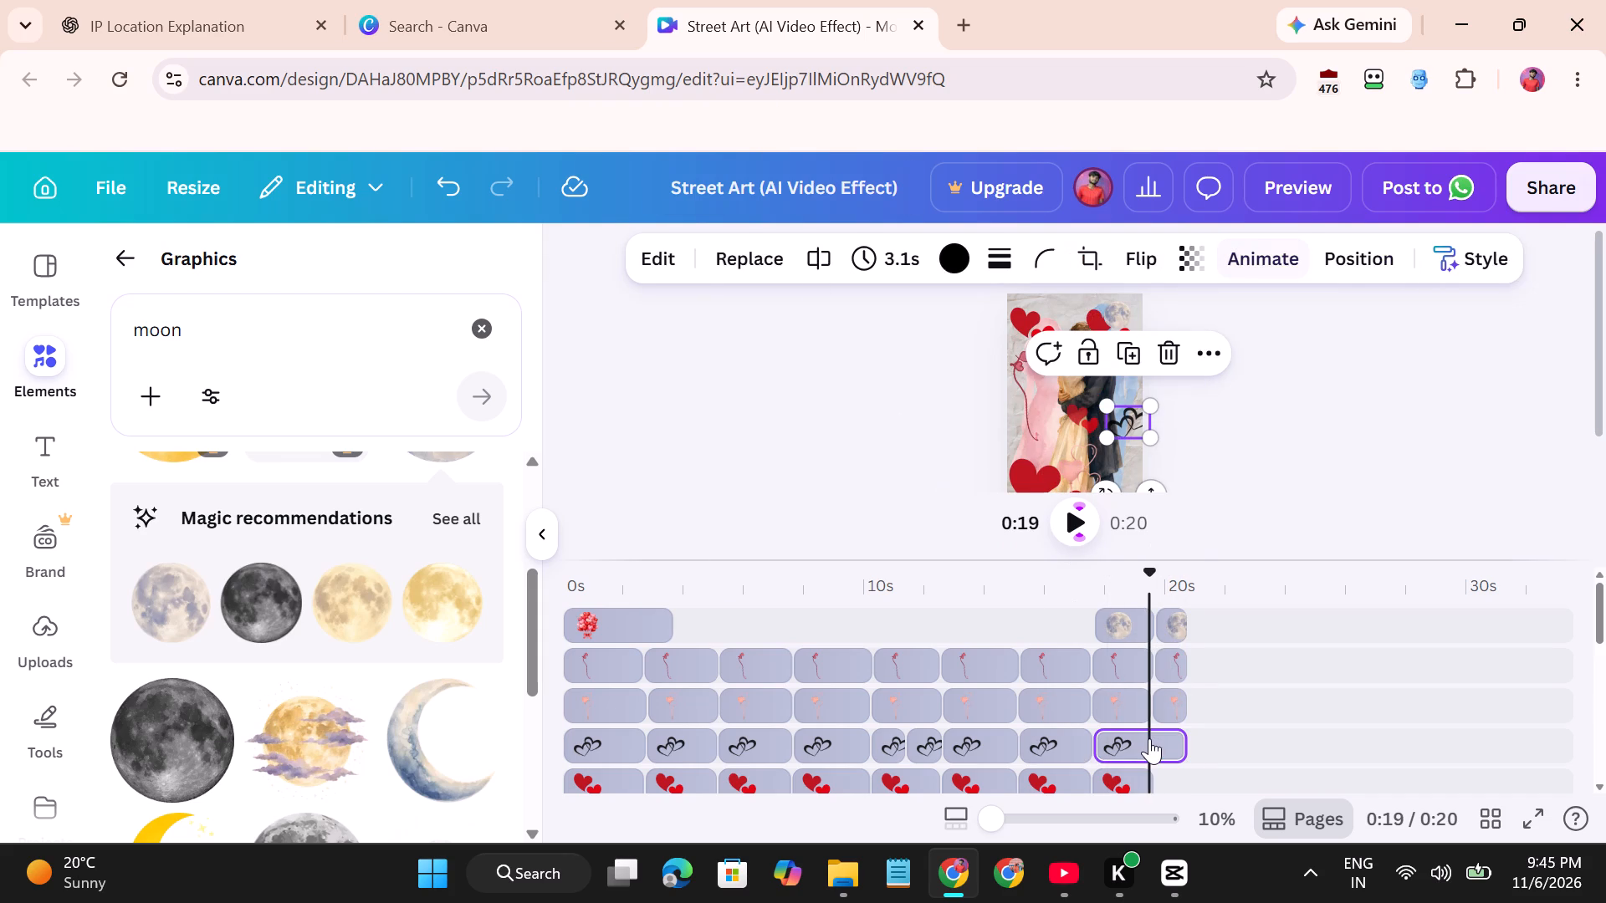
left_click(1155, 738)
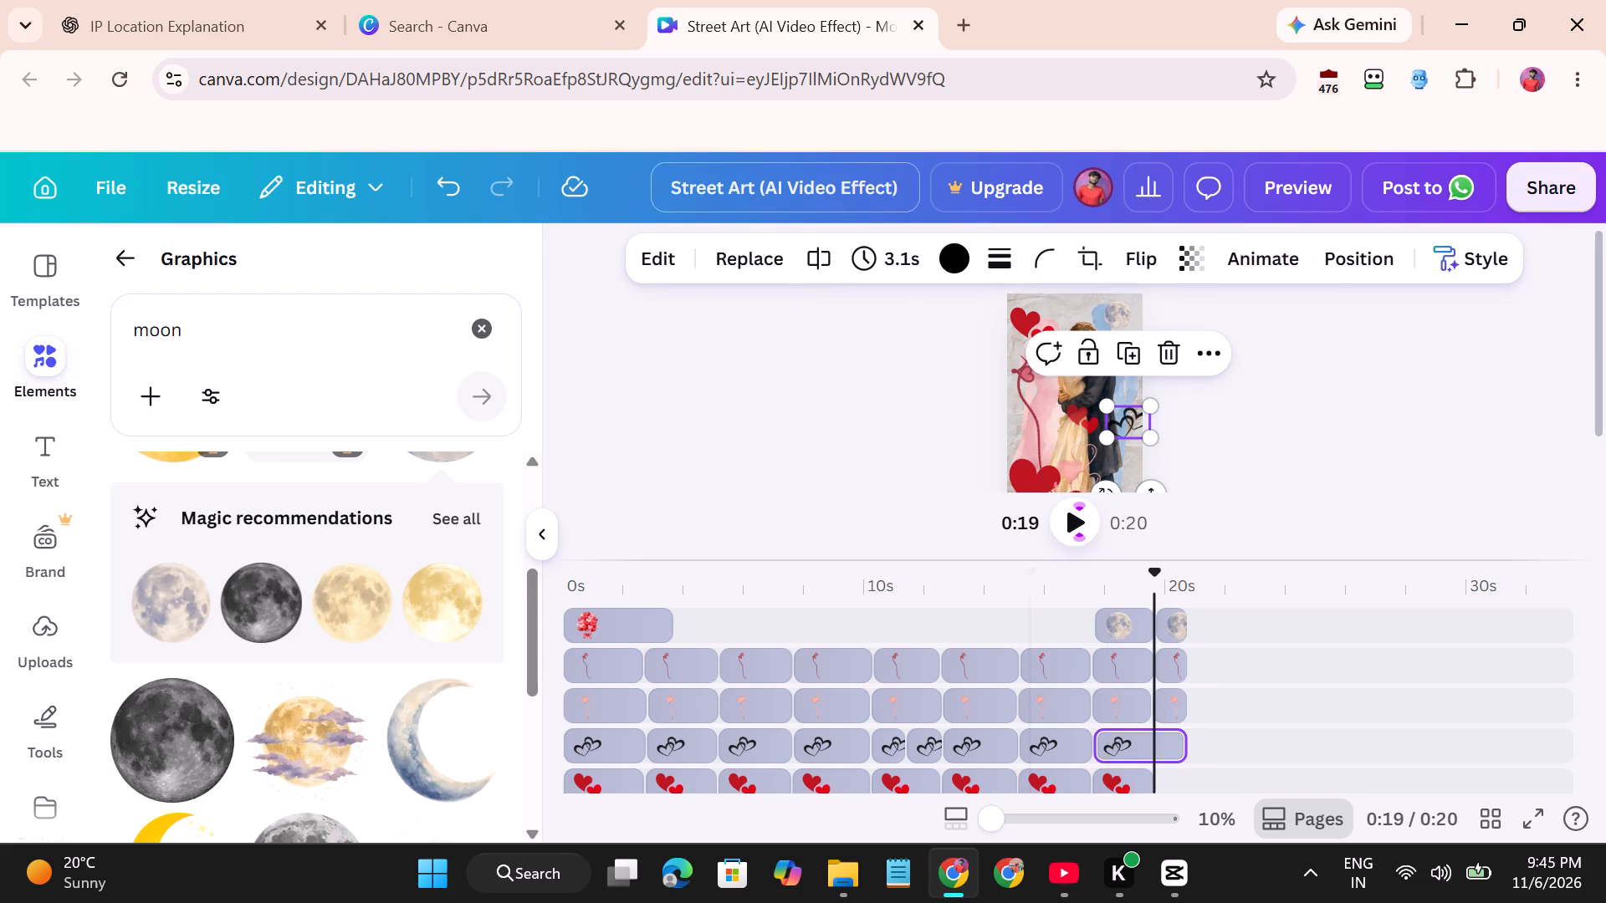
left_click(811, 265)
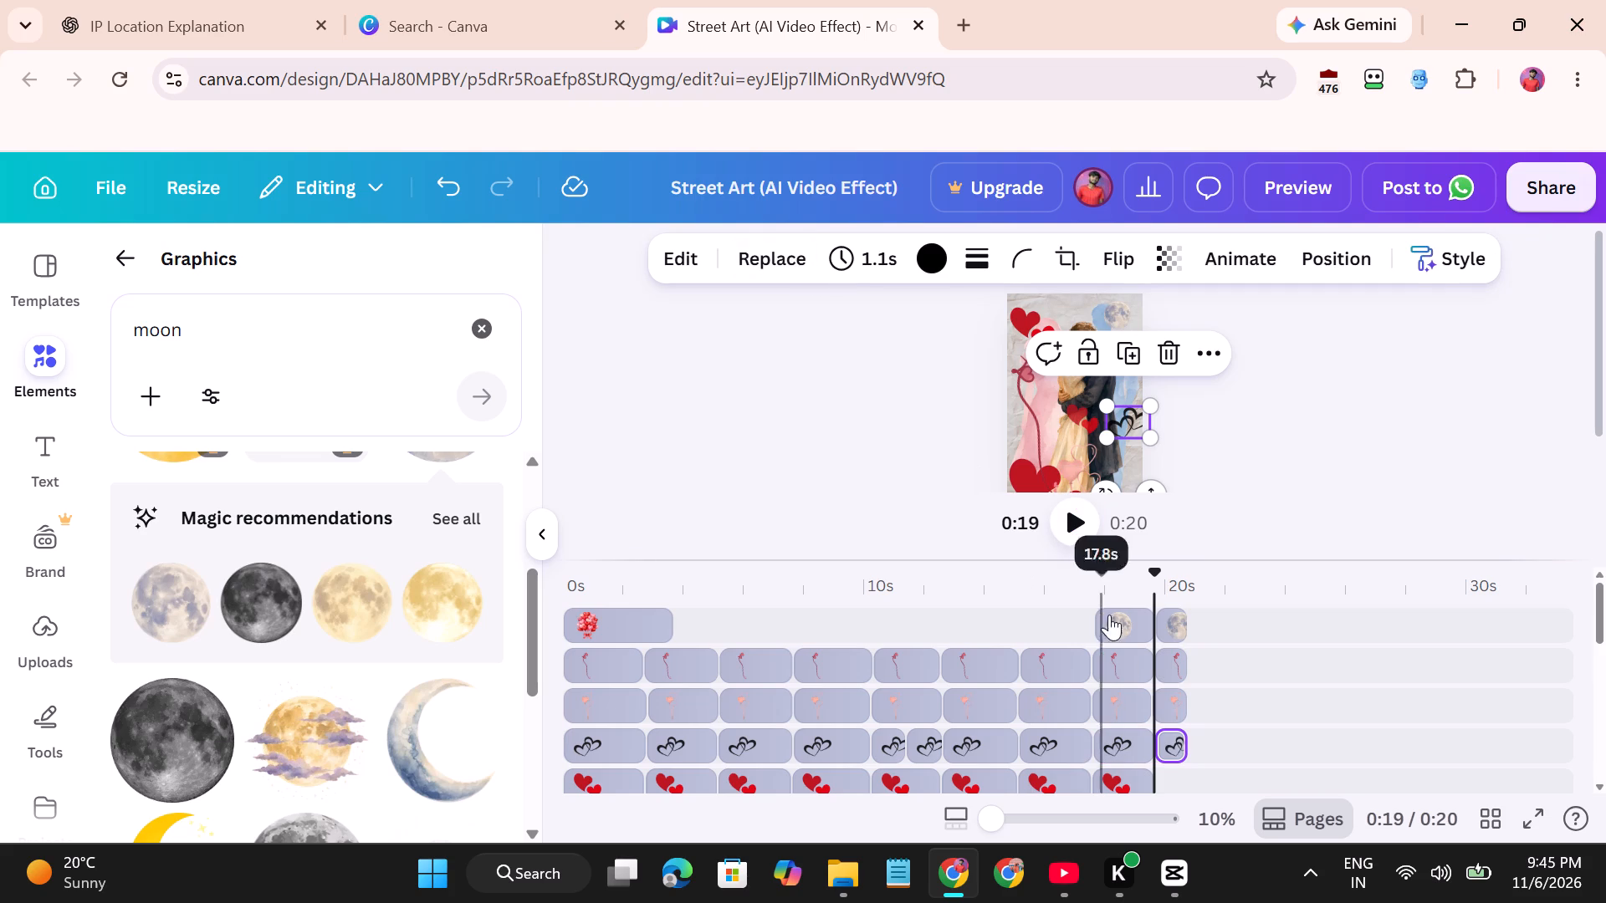
In the eighth scene, enlarge the black double-heart outline and place it overhanging the page's lower right edge.
left_click(1140, 745)
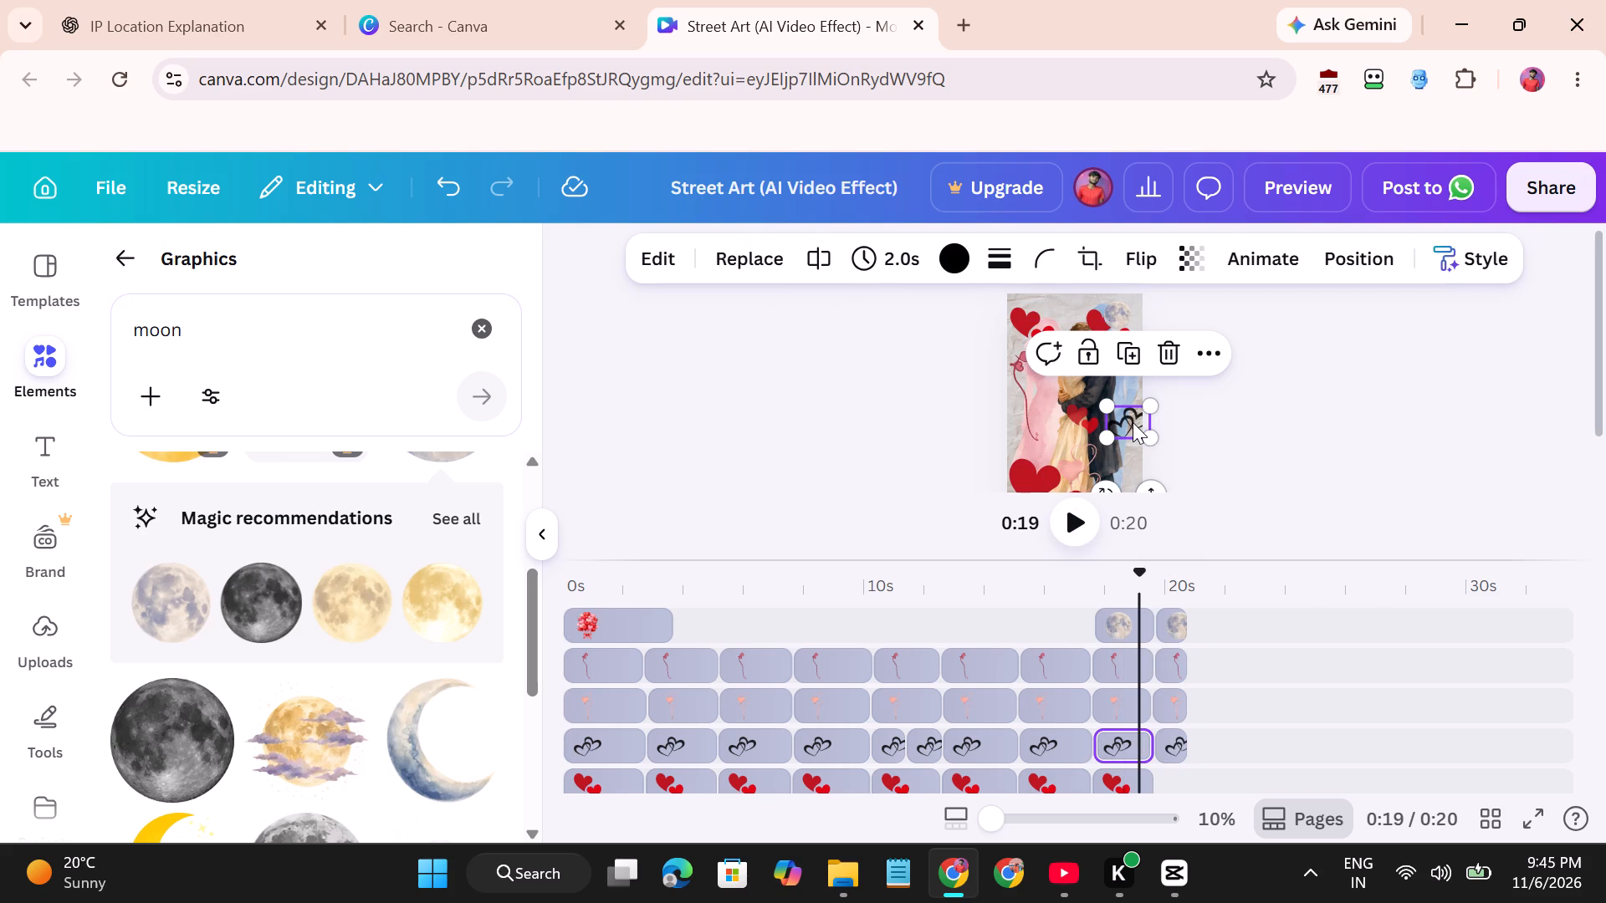
left_click_drag(1133, 422, 1125, 437)
left_click_drag(1139, 426, 1191, 377)
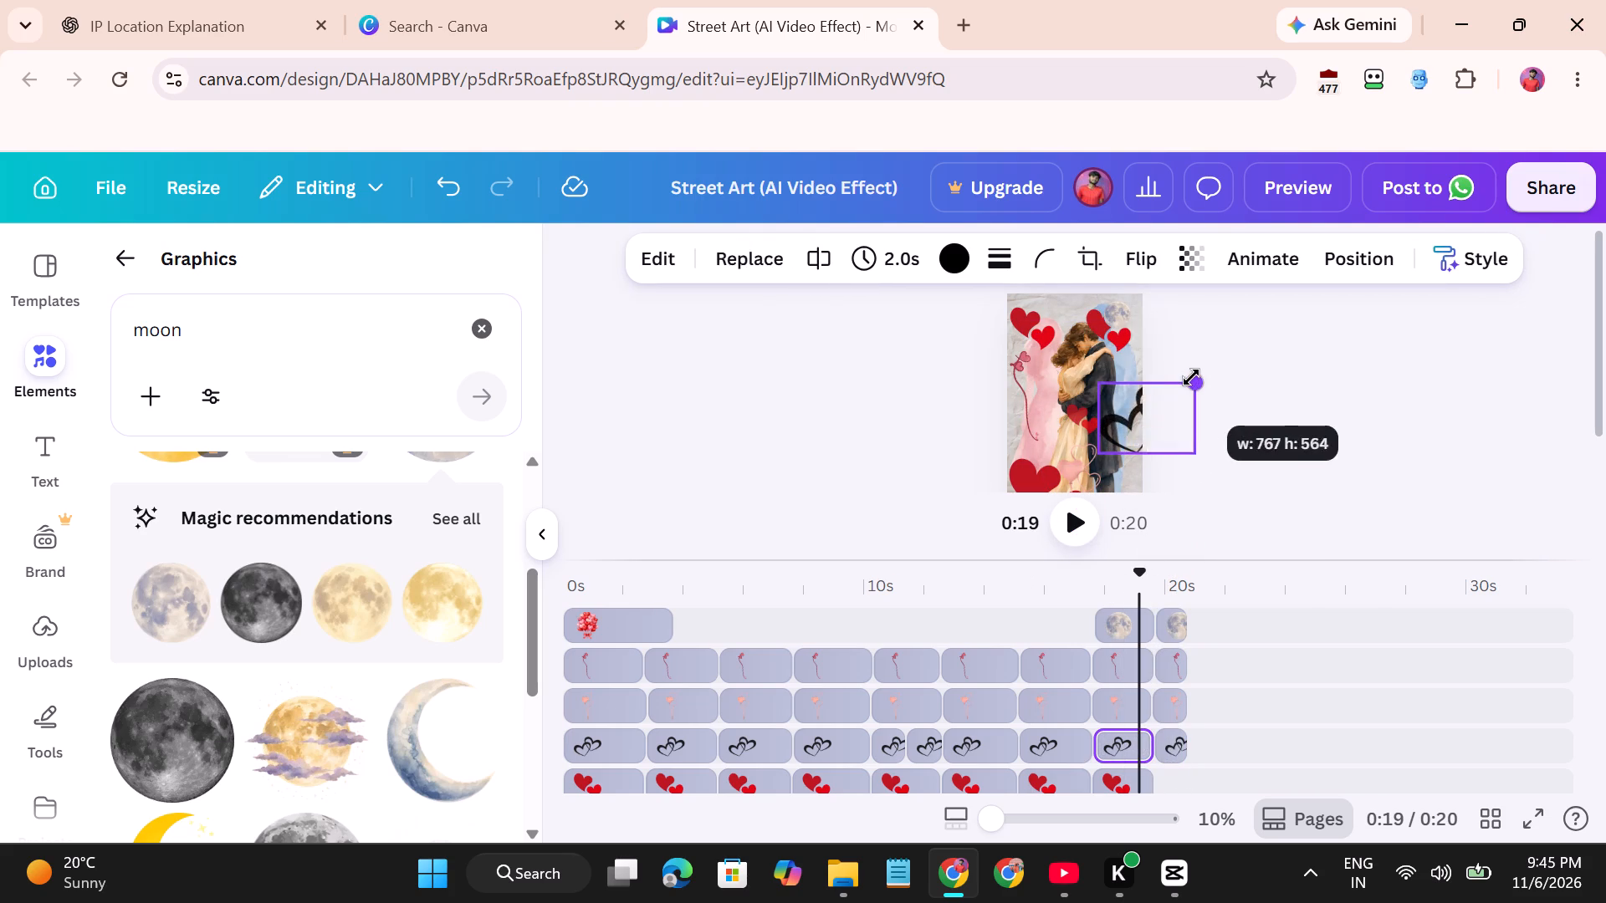
left_click_drag(1191, 377, 1200, 365)
left_click_drag(1130, 422, 1143, 411)
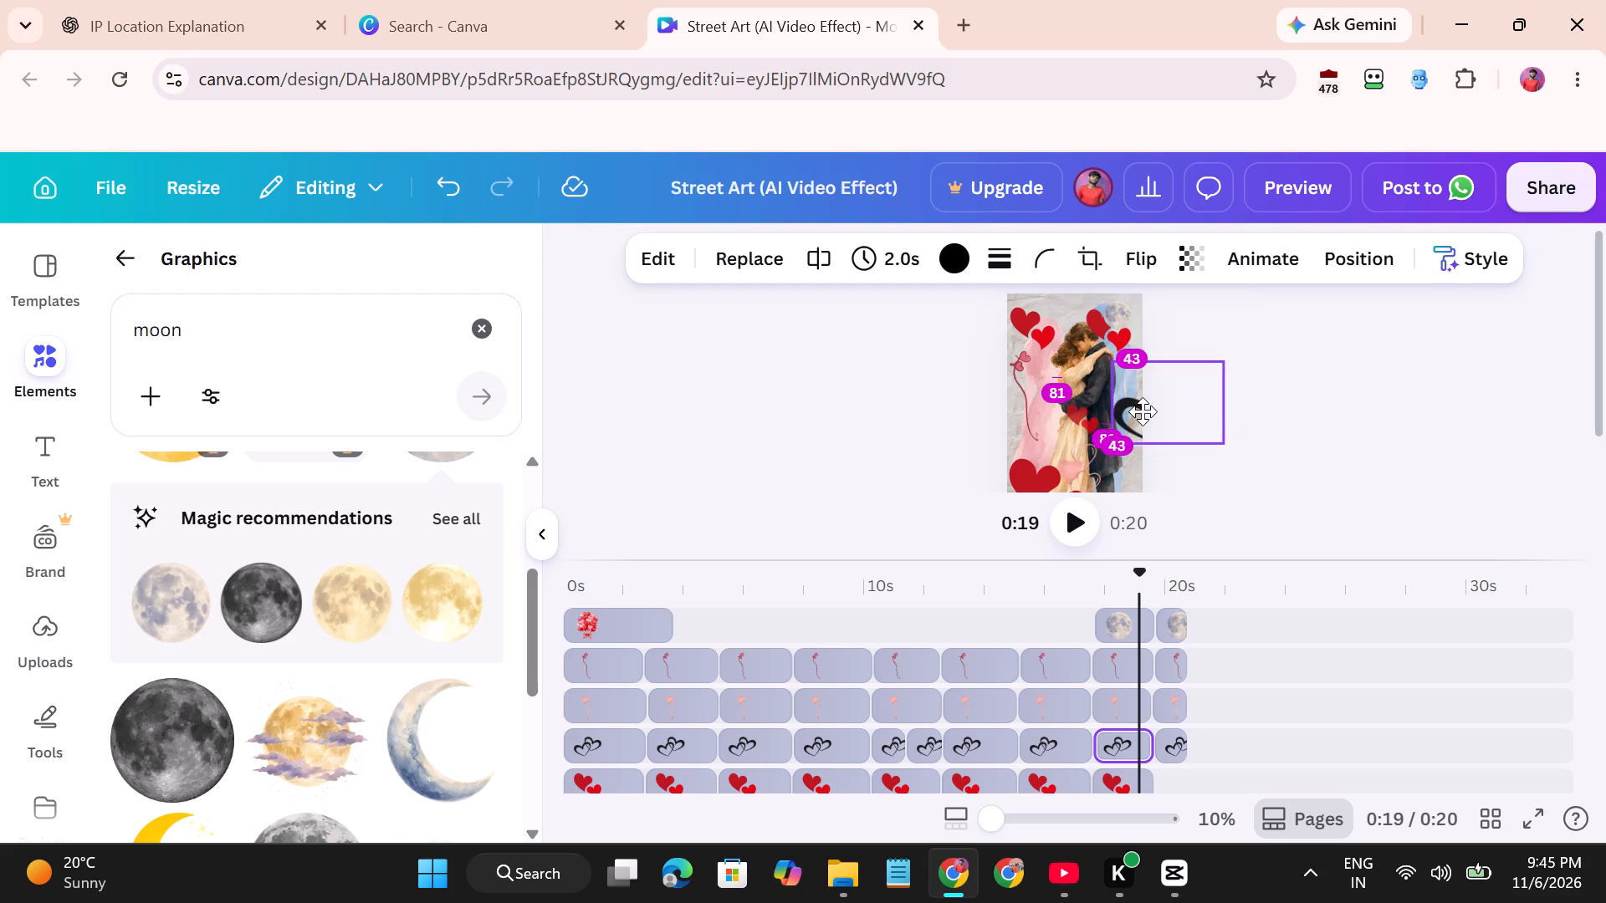
left_click_drag(1143, 411, 1128, 444)
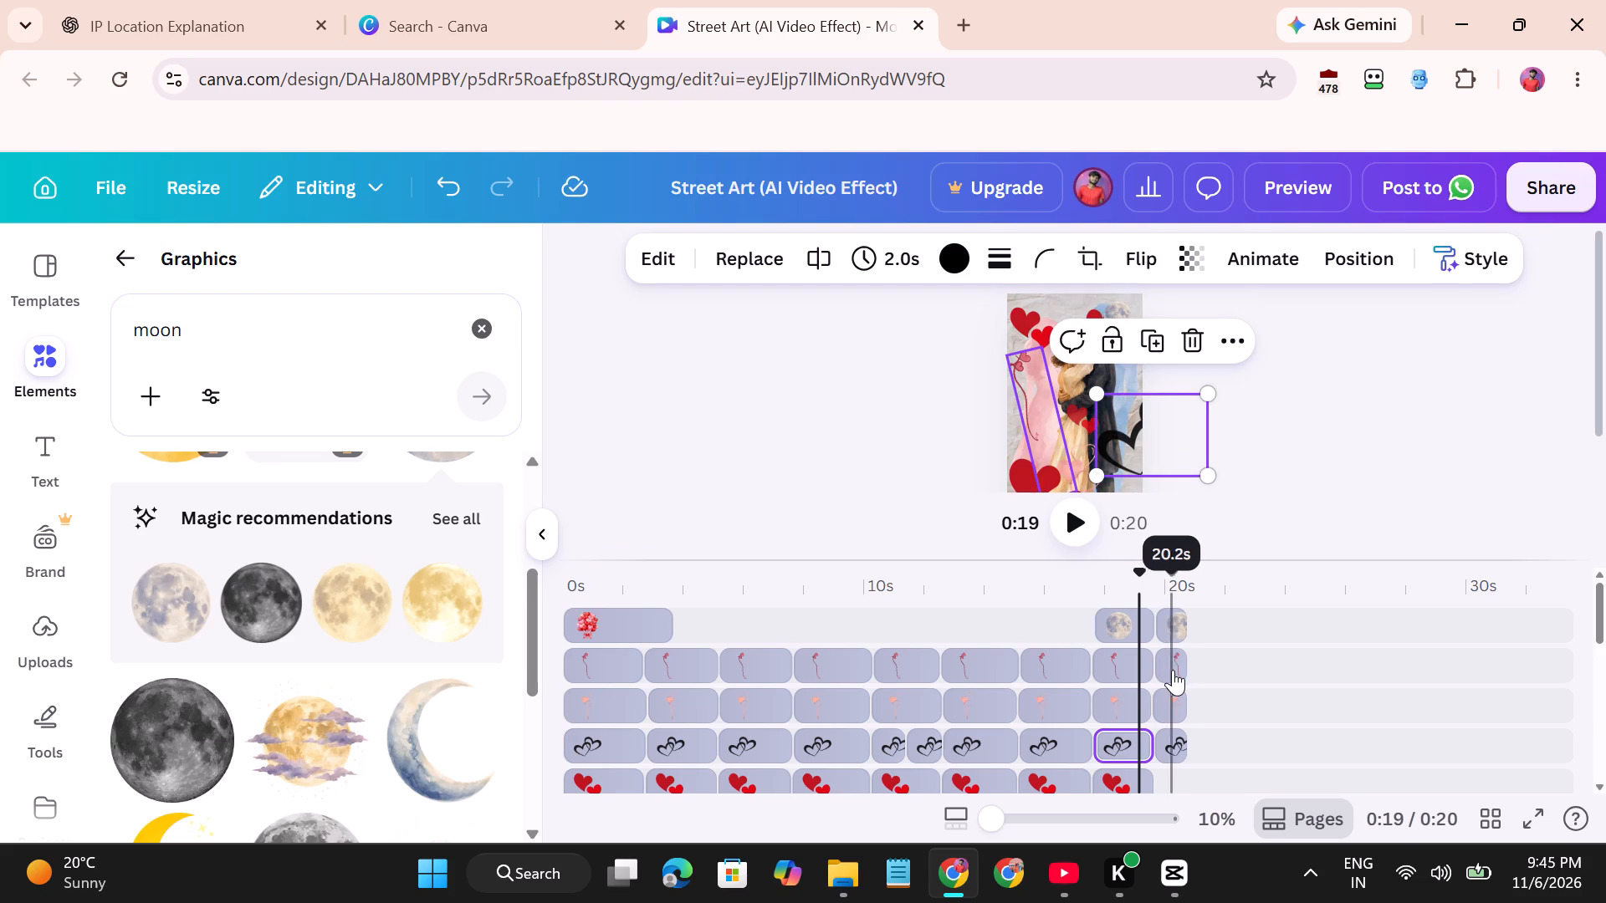
In the final scene, at about 20 s, move the black double-heart outline to the page's lower-left corner.
left_click(1175, 661)
left_click(1179, 743)
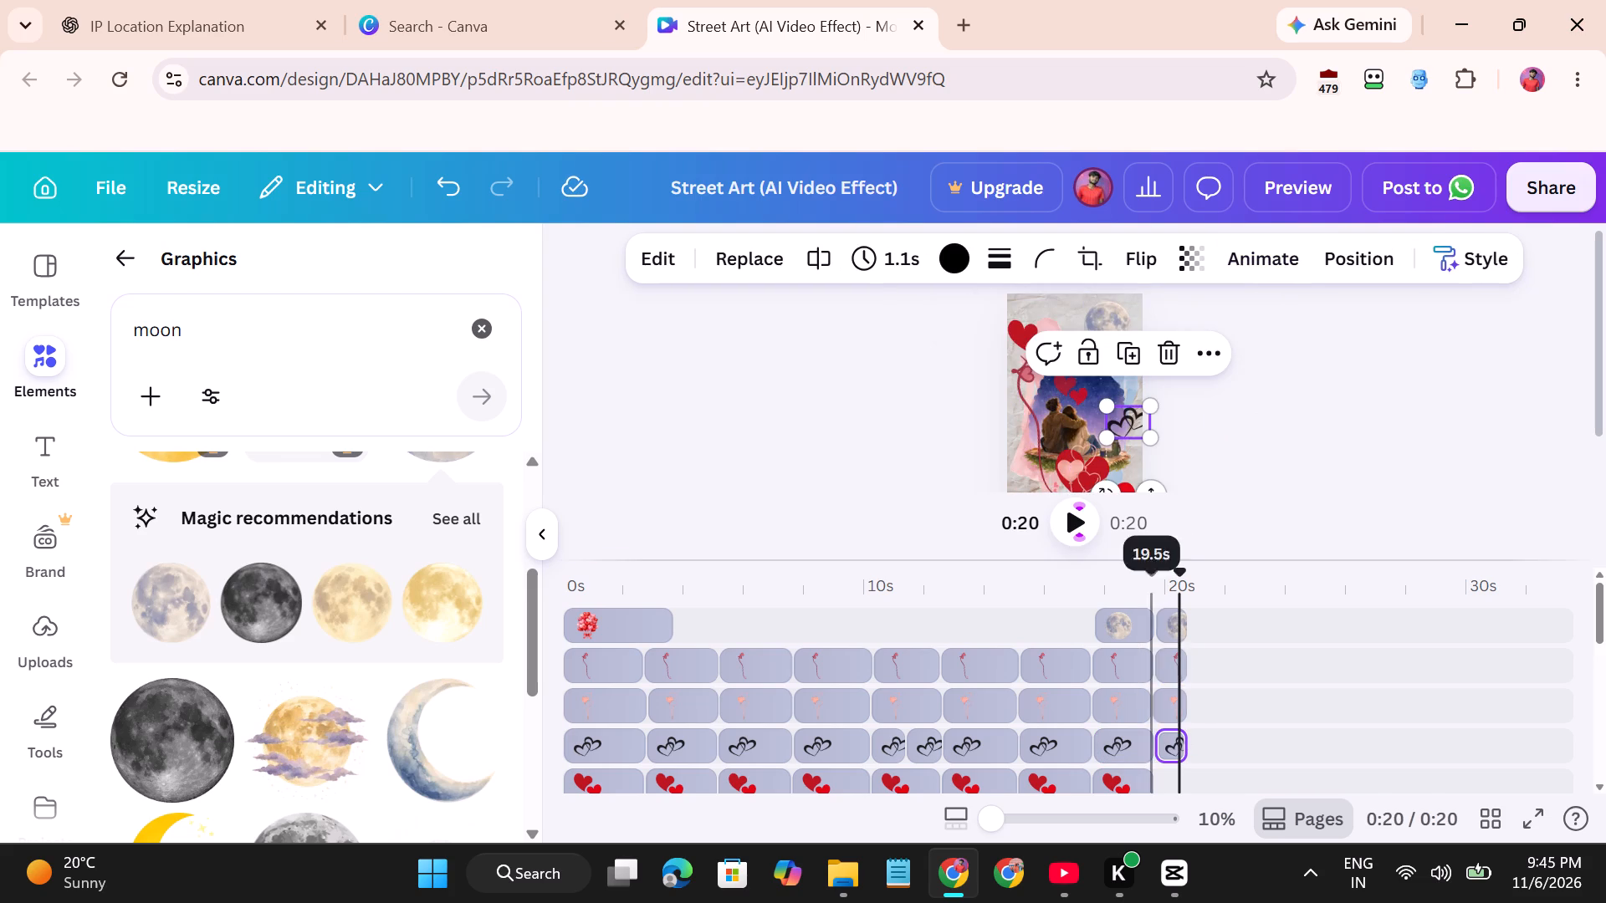
left_click_drag(1134, 416, 1112, 386)
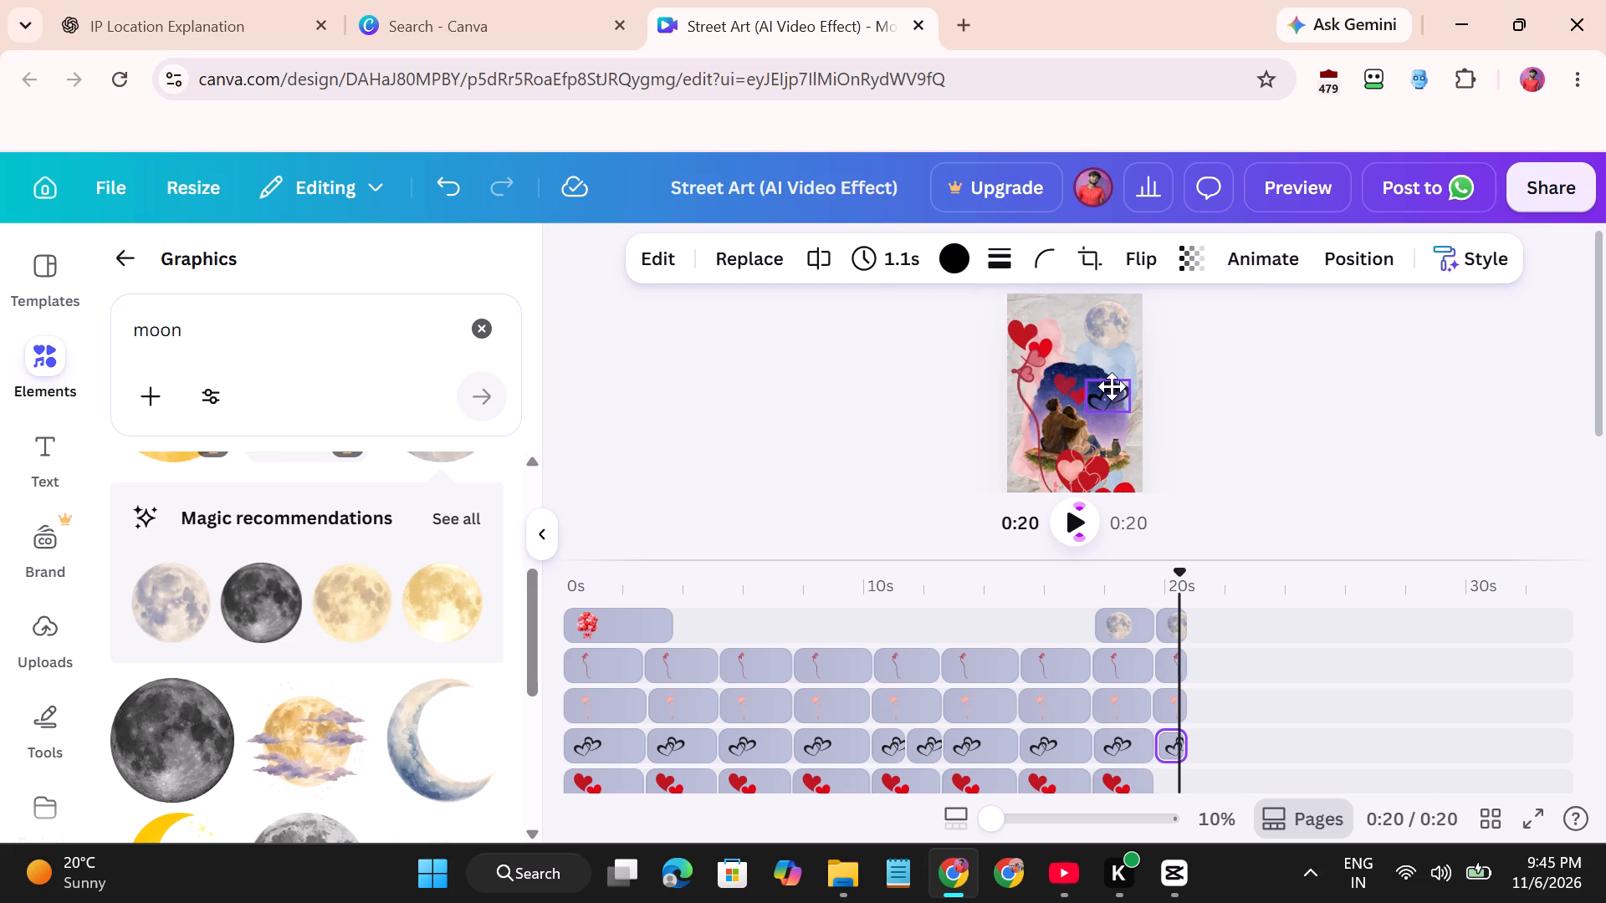
left_click_drag(1112, 386, 1107, 431)
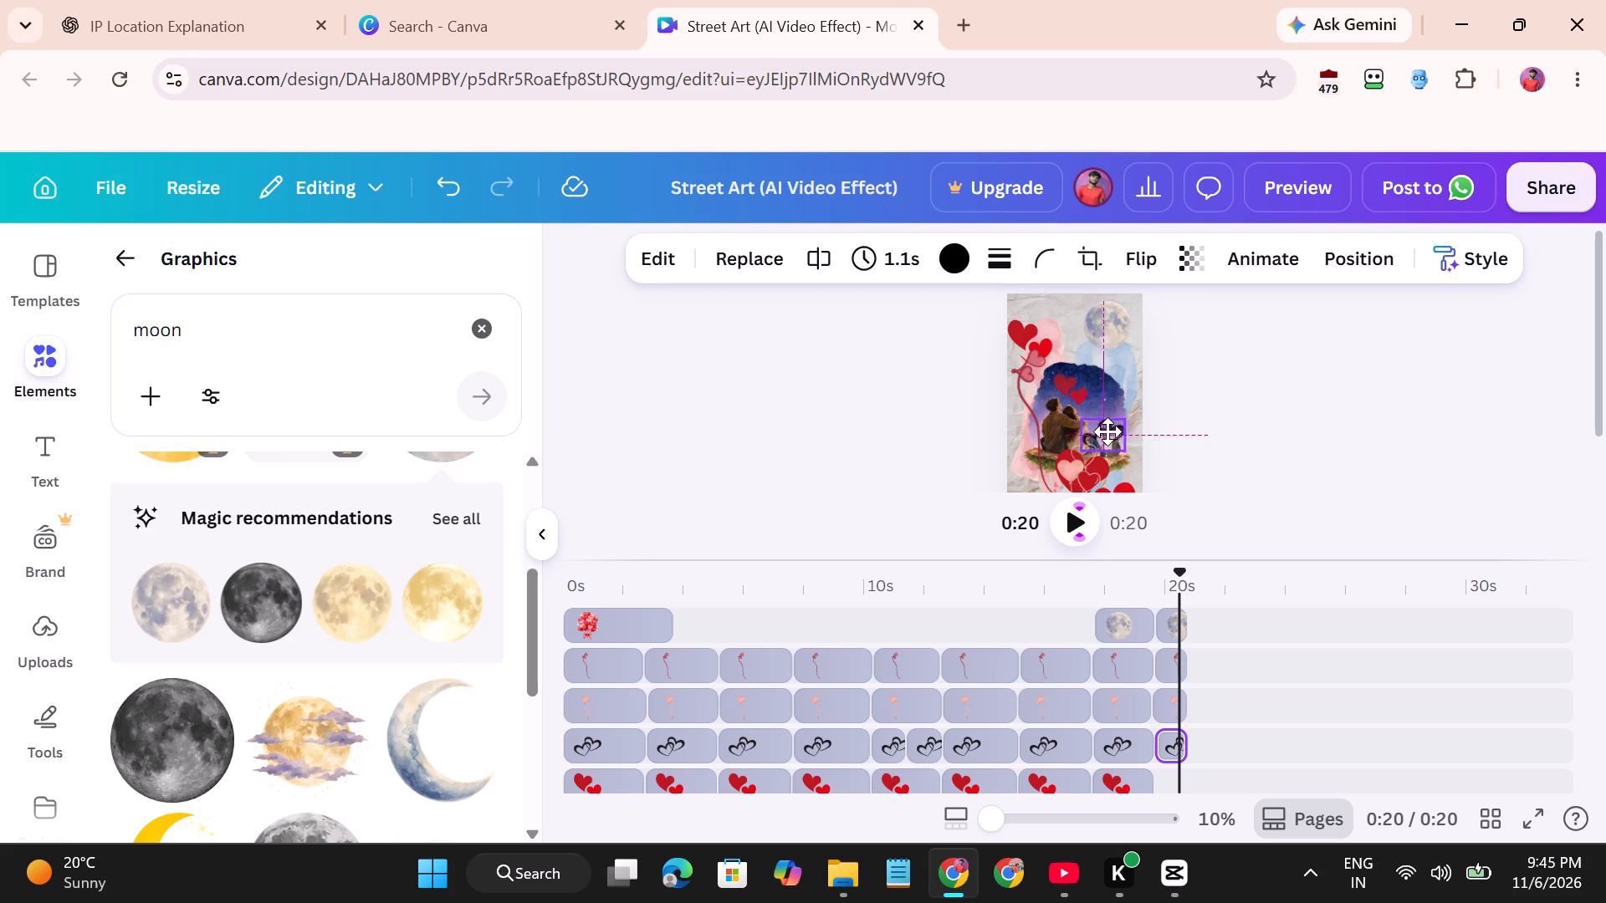
left_click_drag(1107, 431, 1036, 464)
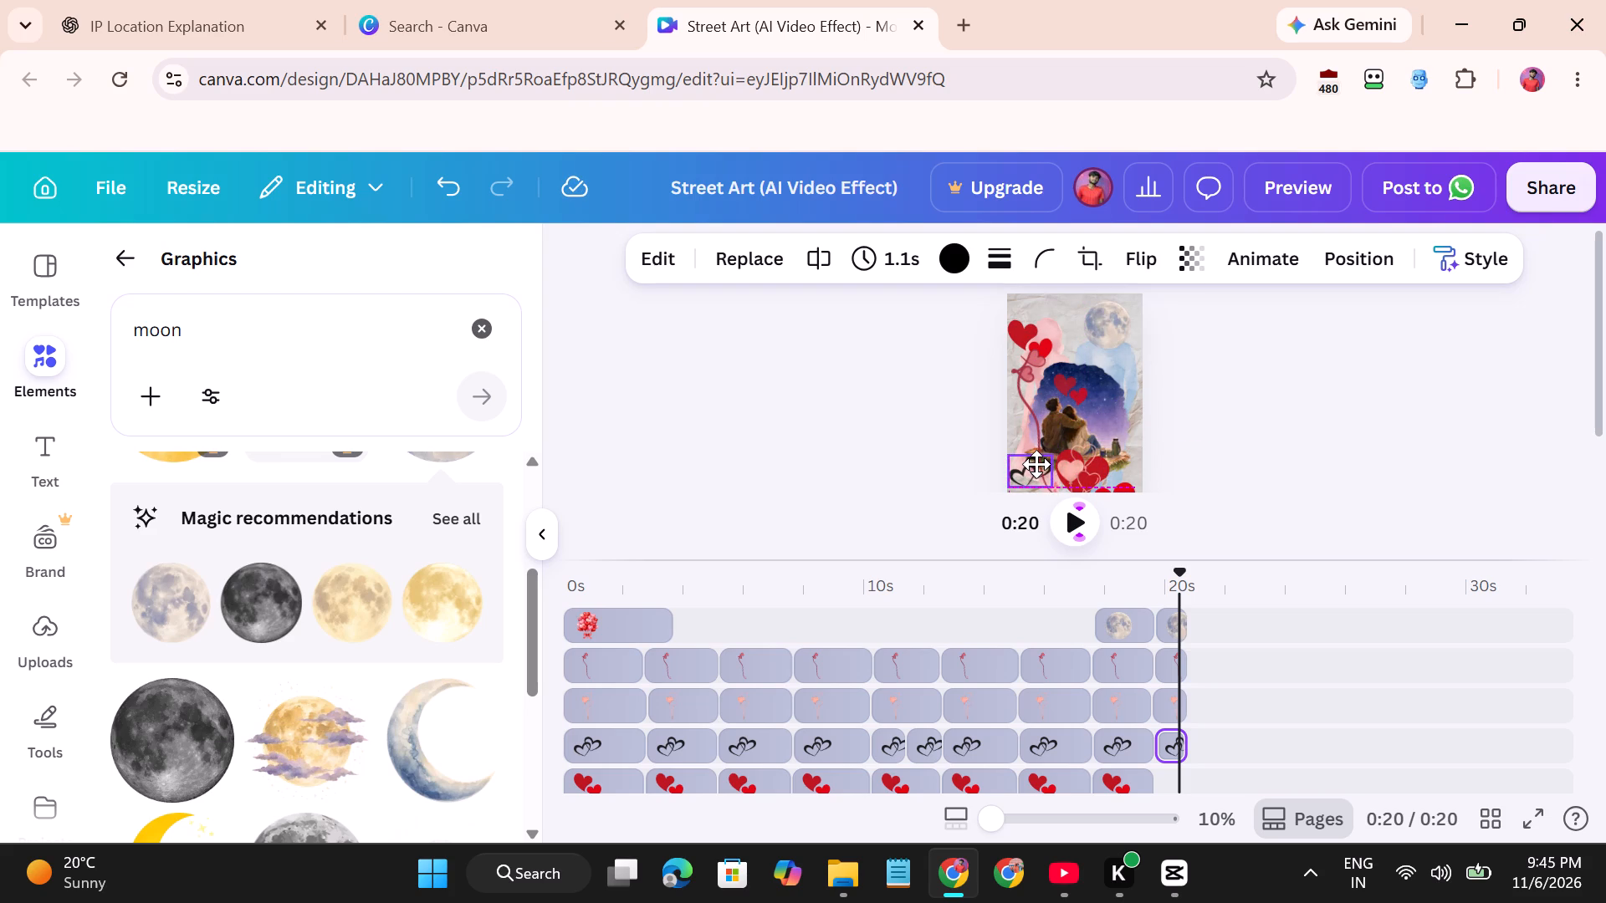
left_click_drag(1036, 464, 1035, 464)
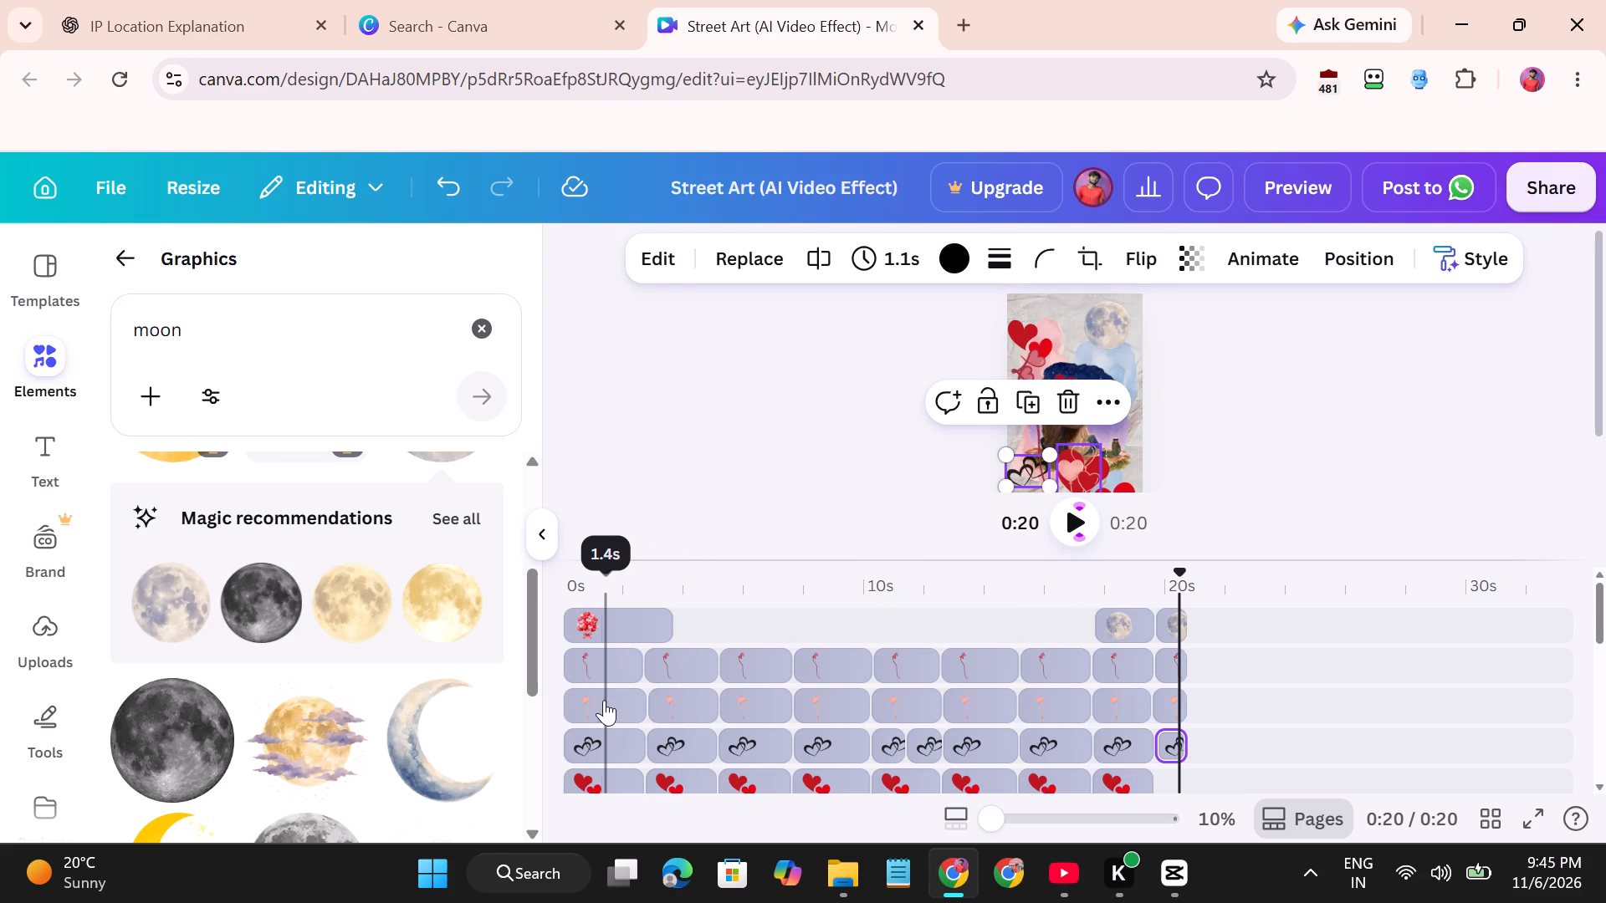
In the second scene, at about 3 s, shrink the pink heart graphic at the page's bottom centre.
left_click(606, 645)
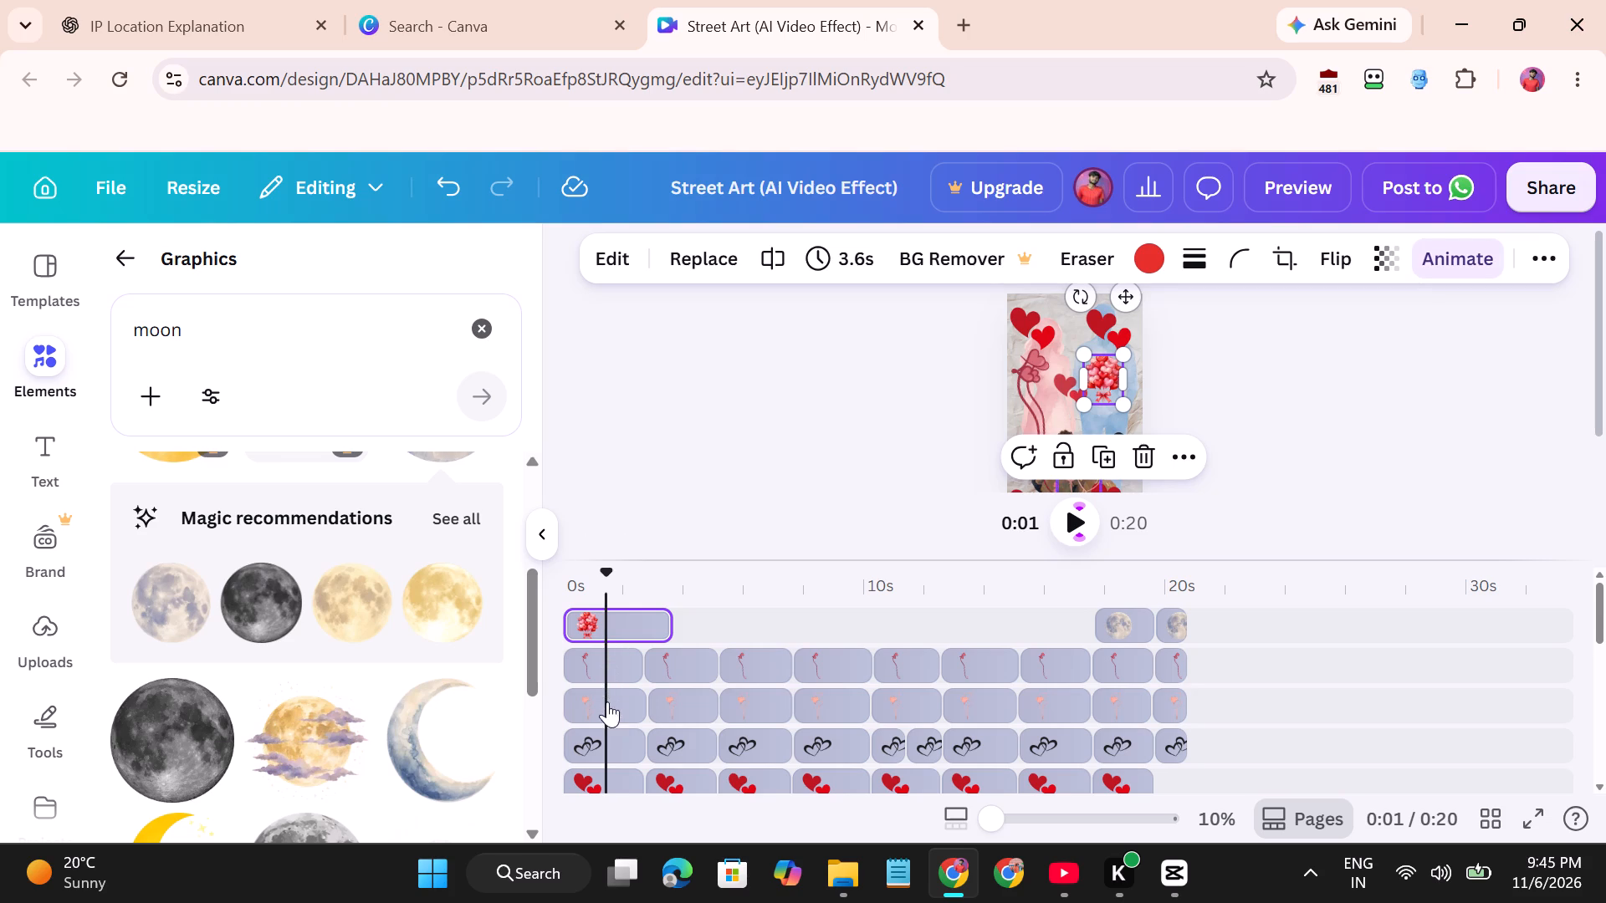
left_click(613, 706)
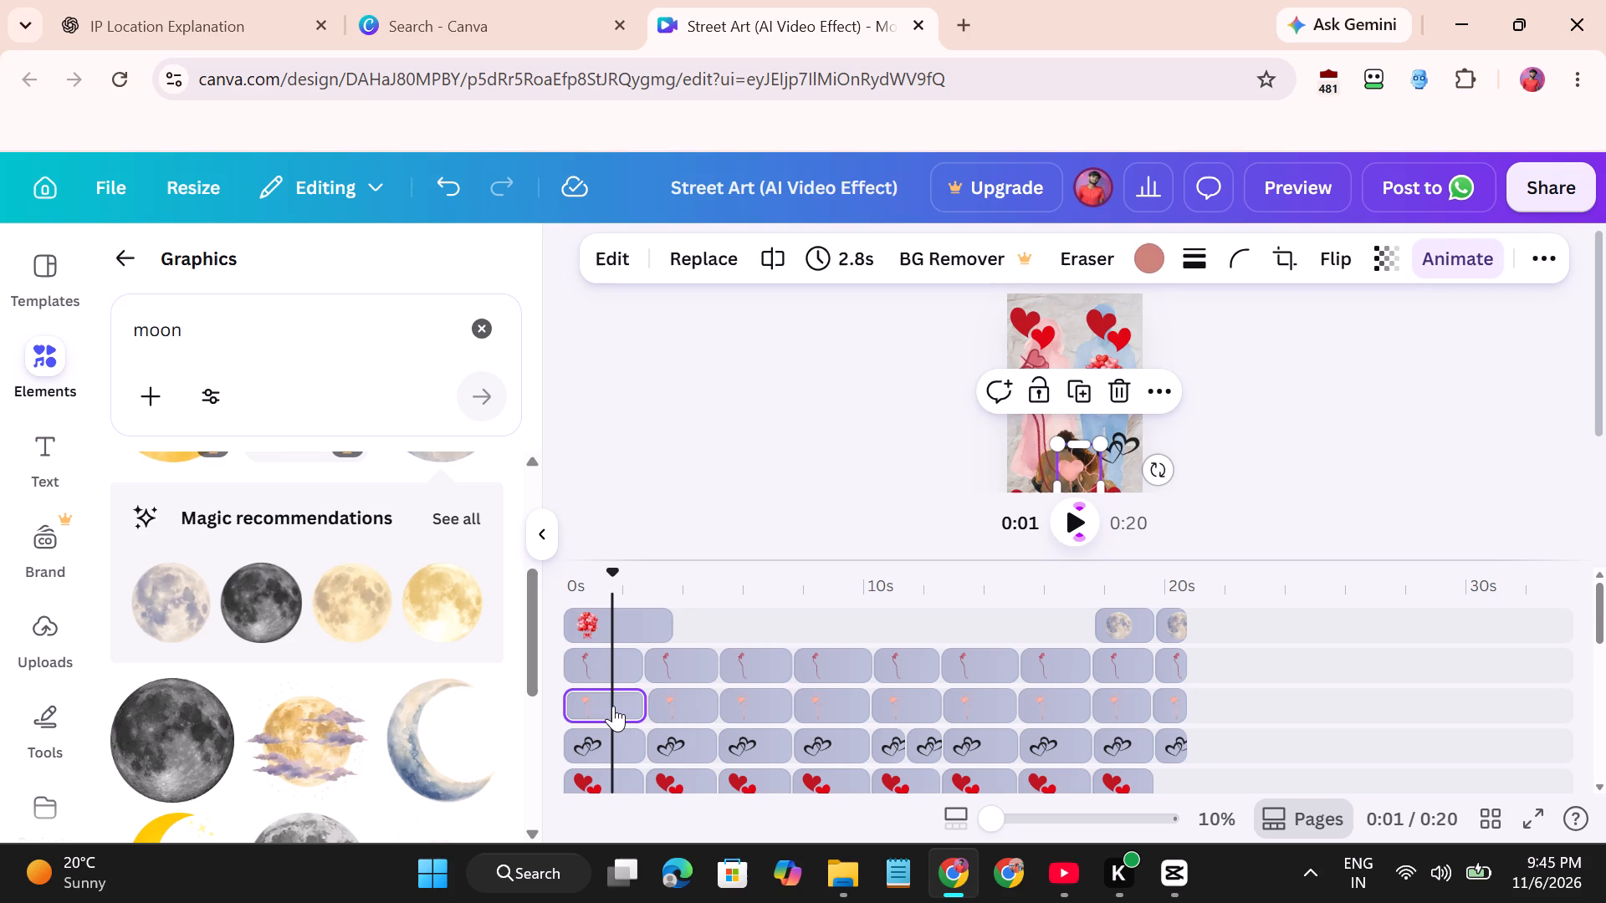
left_click(680, 692)
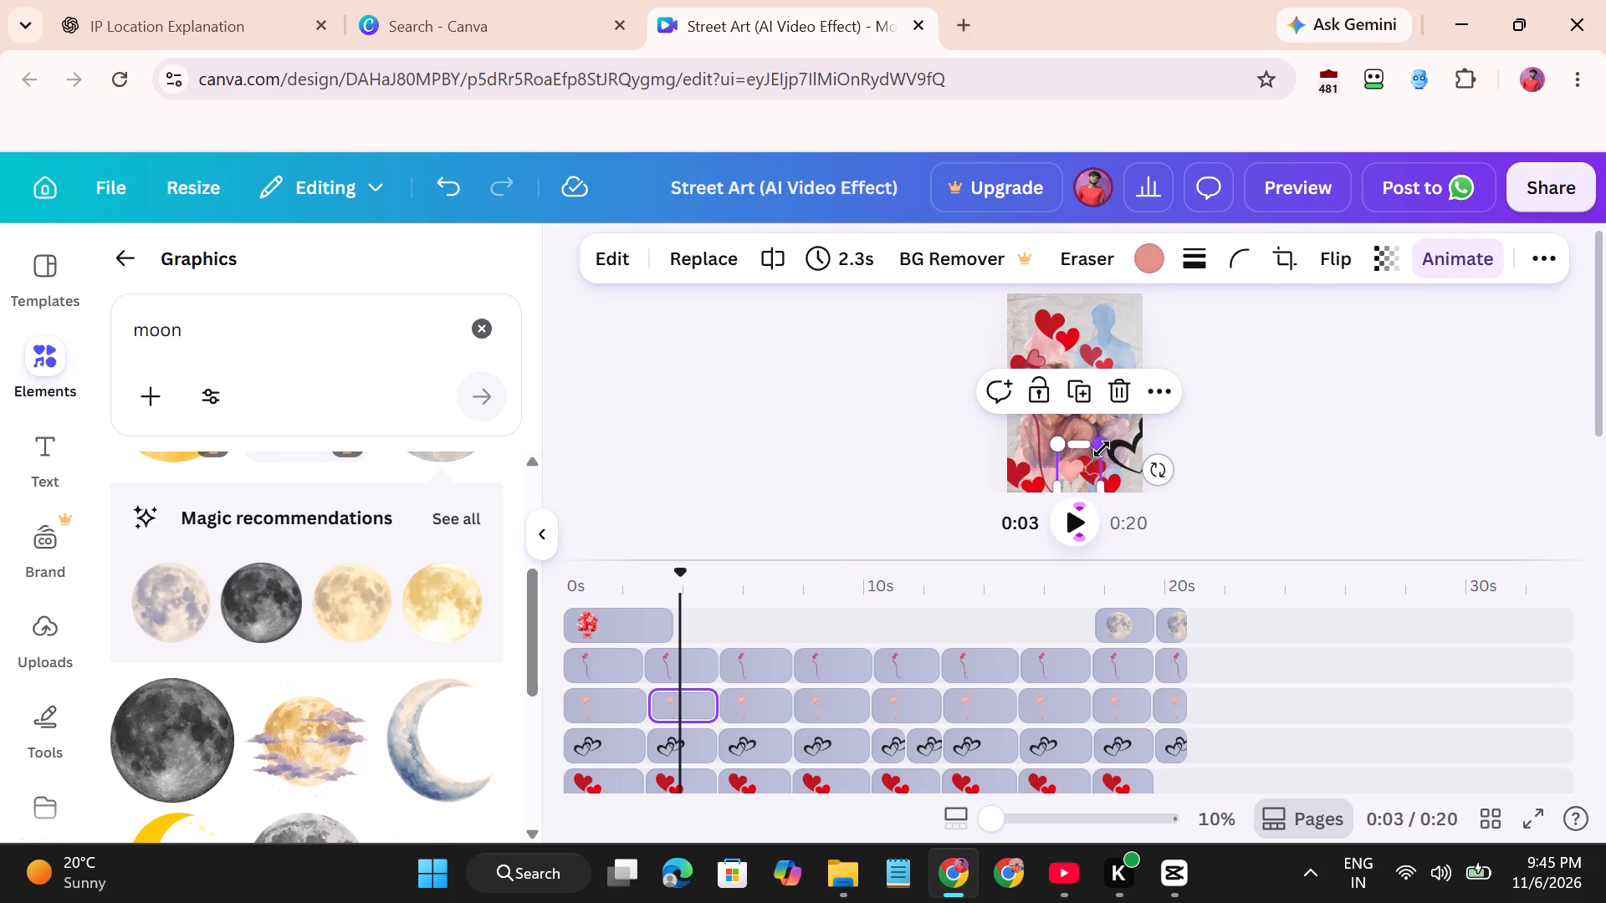
left_click_drag(1102, 449, 1092, 472)
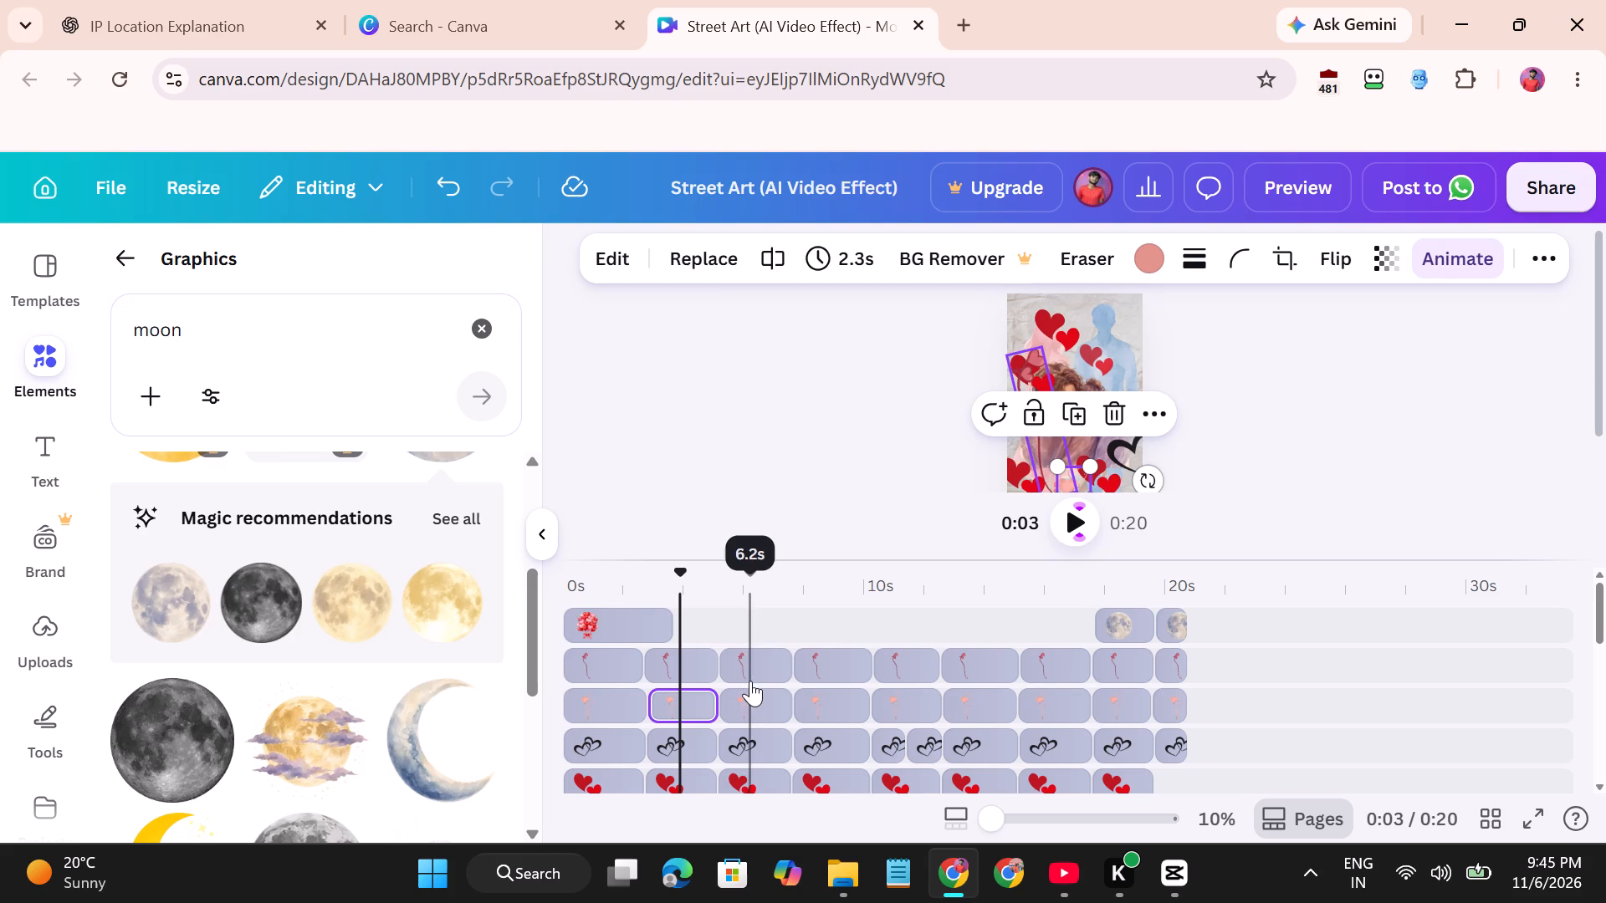
Enlarge the bottom-centre pink heart graphic slightly in the fourth scene at about 8 s and the fifth scene at about 11 s.
left_click(755, 698)
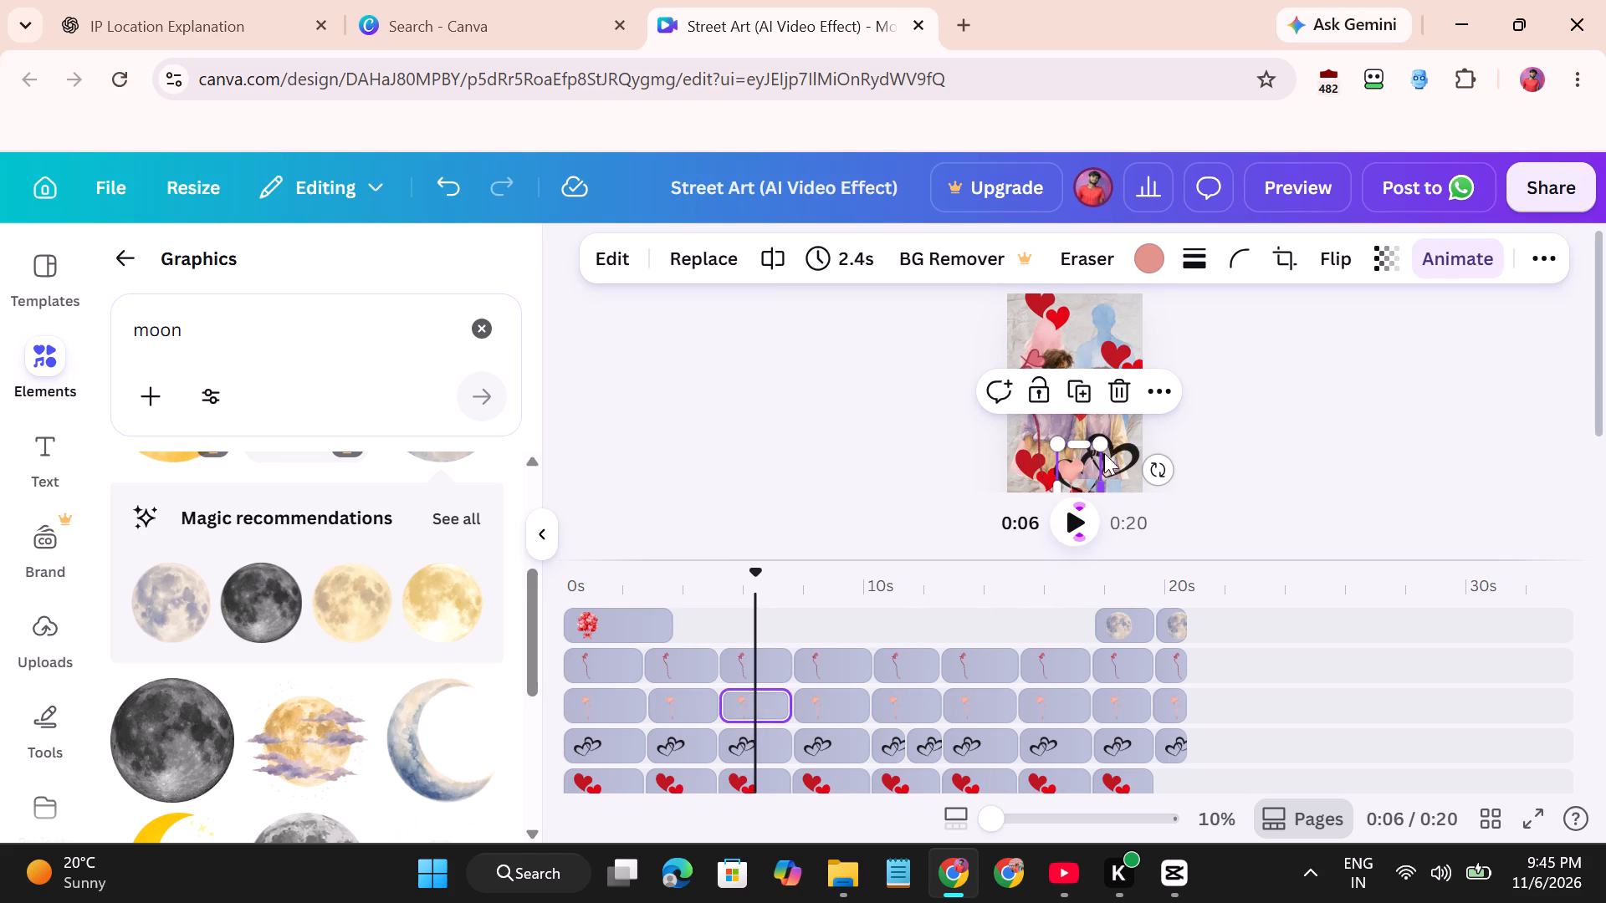
left_click(1104, 450)
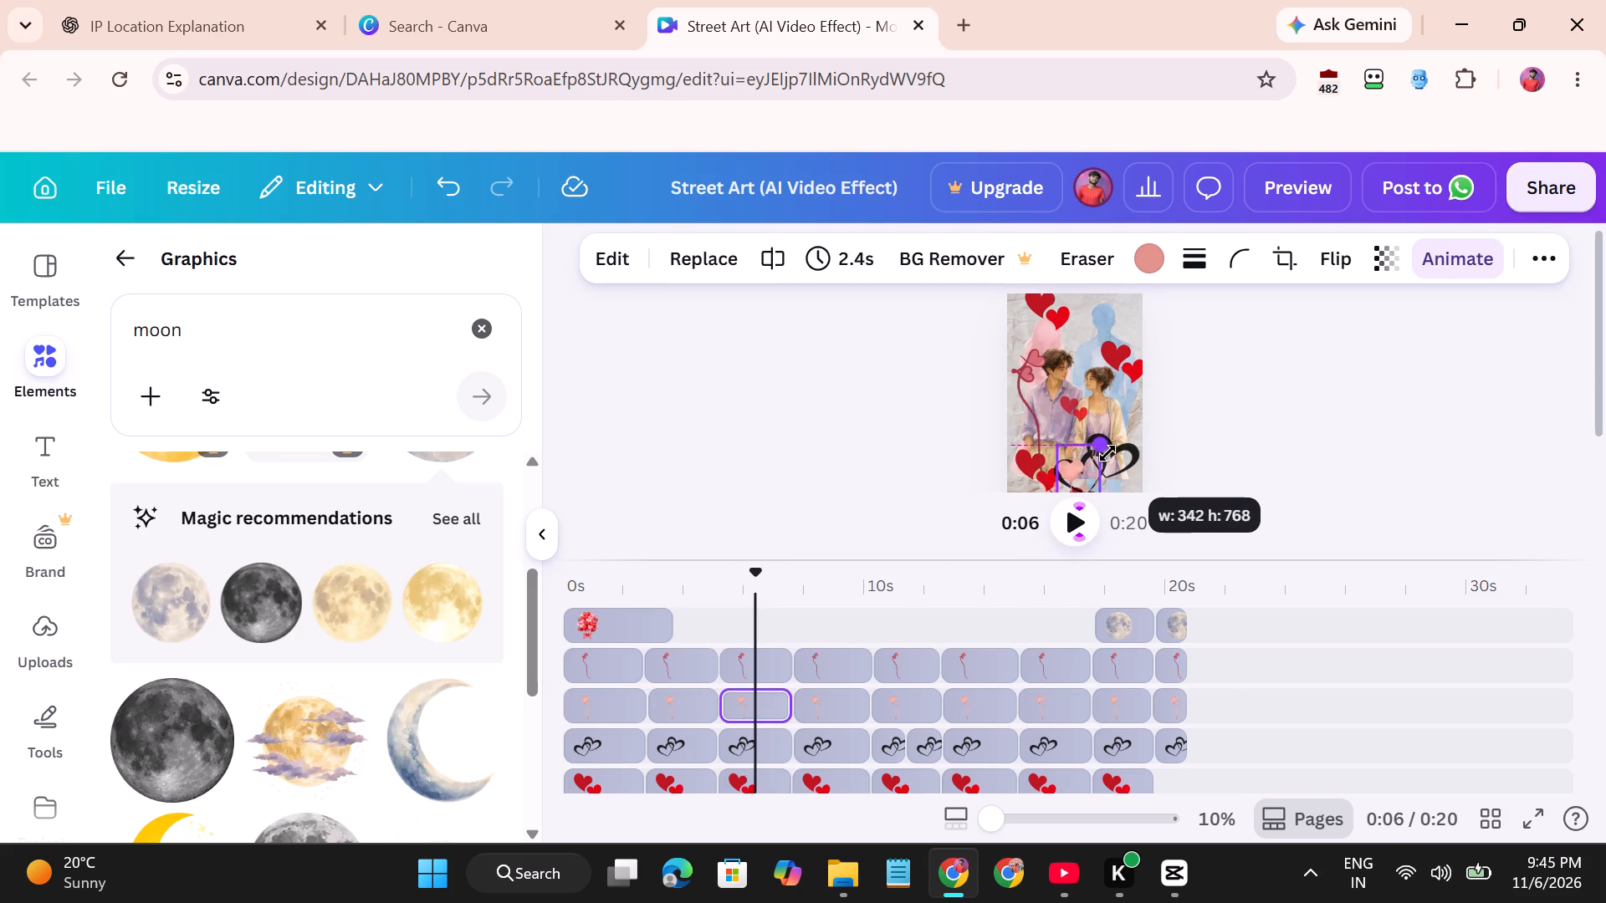
left_click(831, 705)
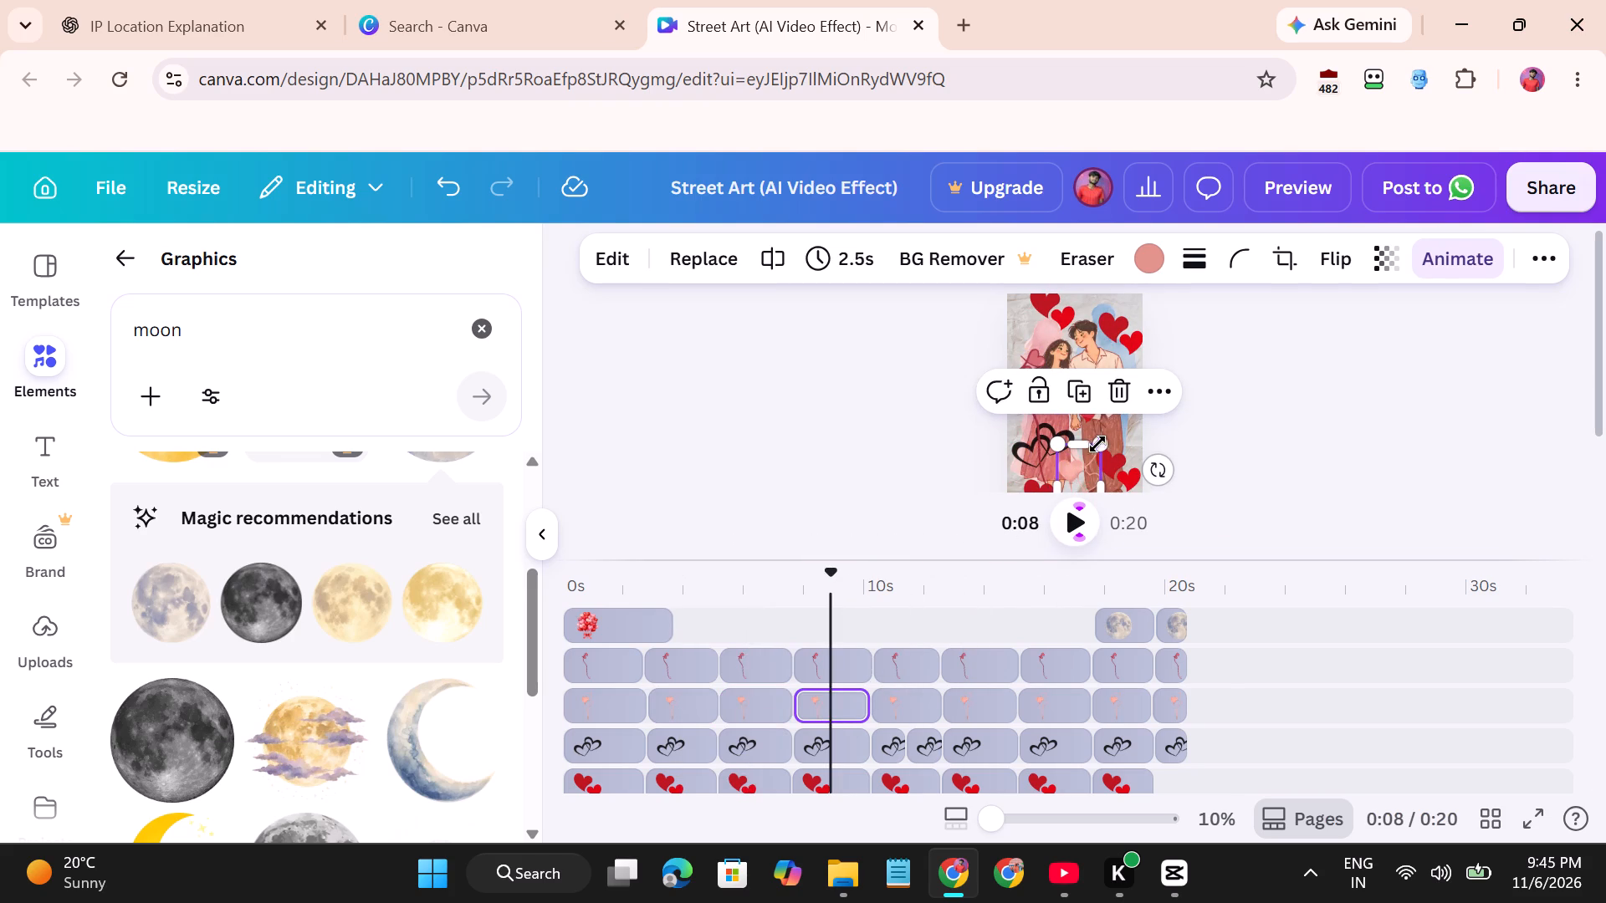
left_click_drag(1098, 443, 1126, 432)
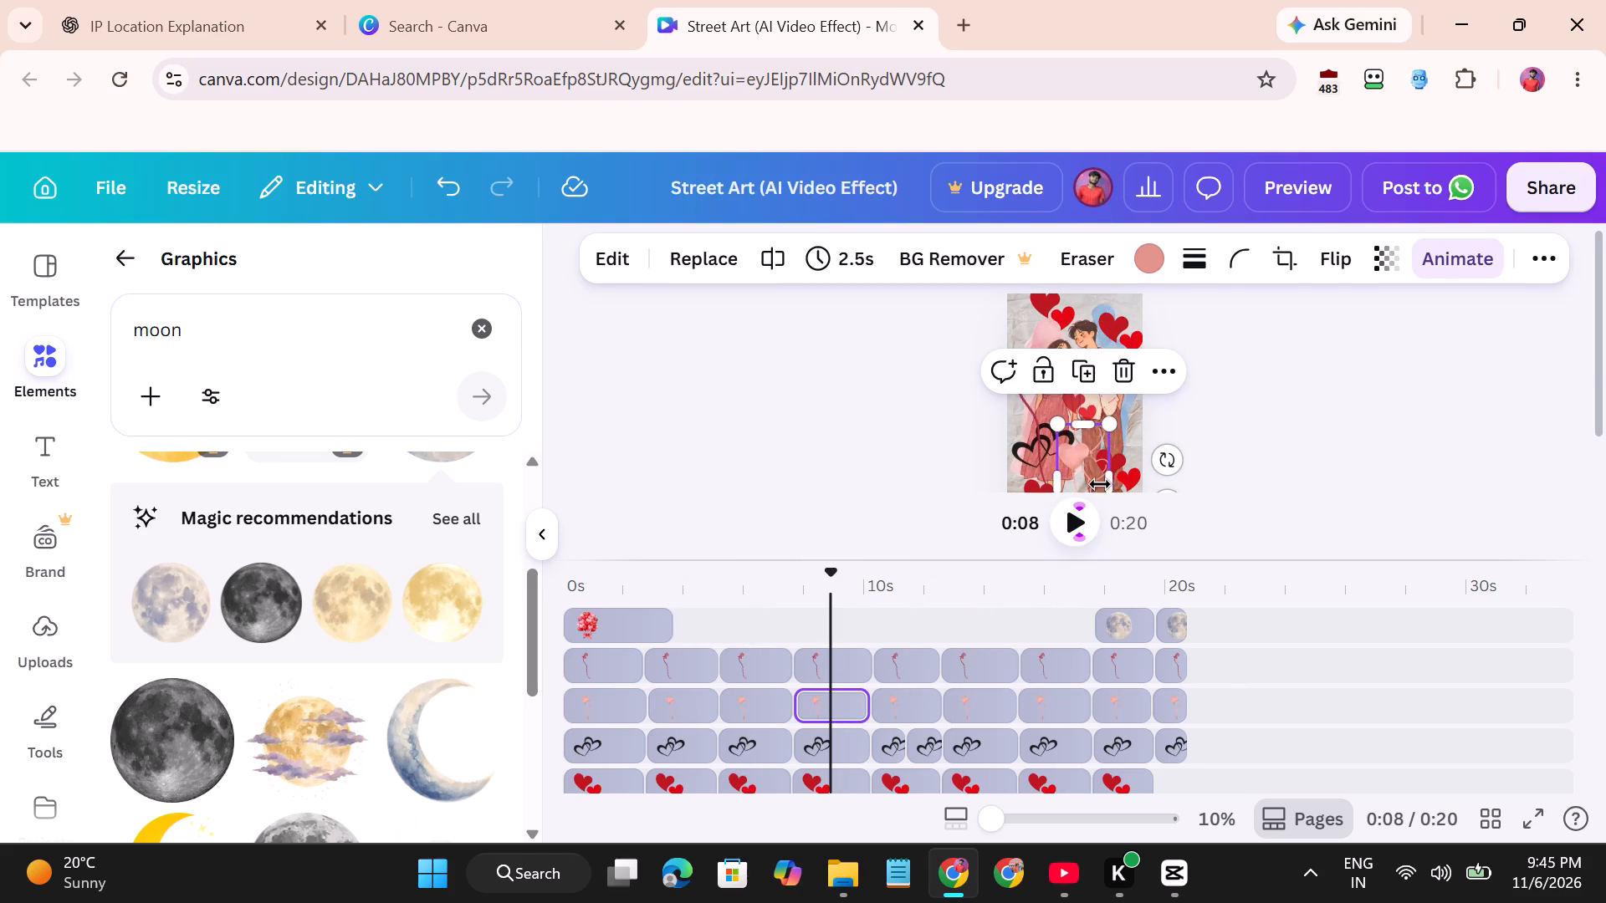
left_click(898, 696)
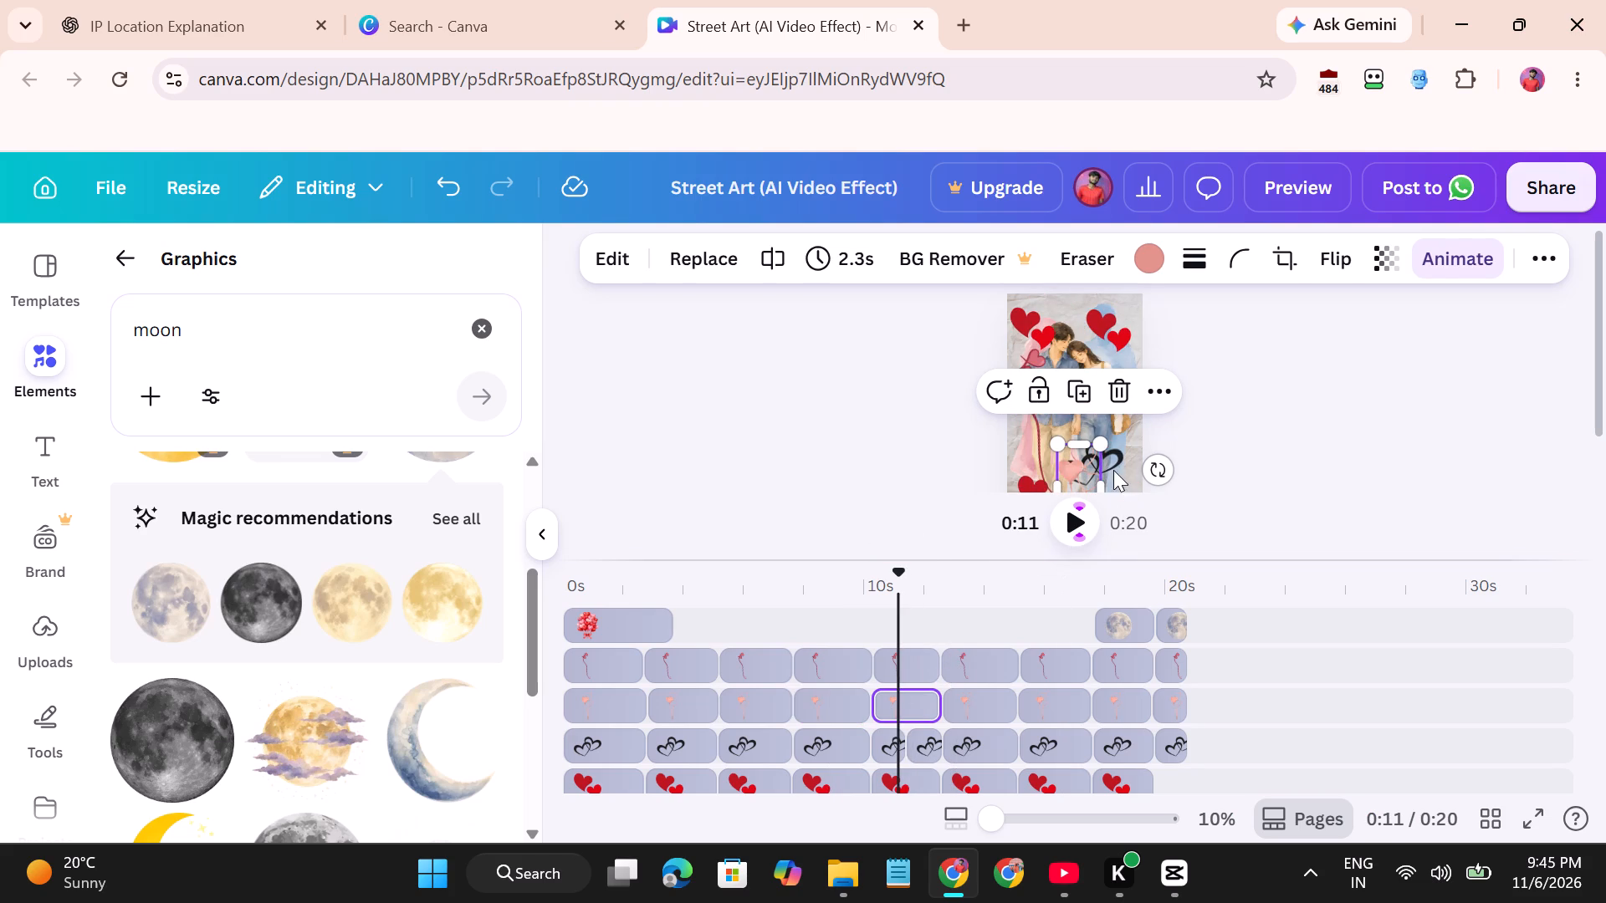
left_click_drag(1094, 448, 1130, 445)
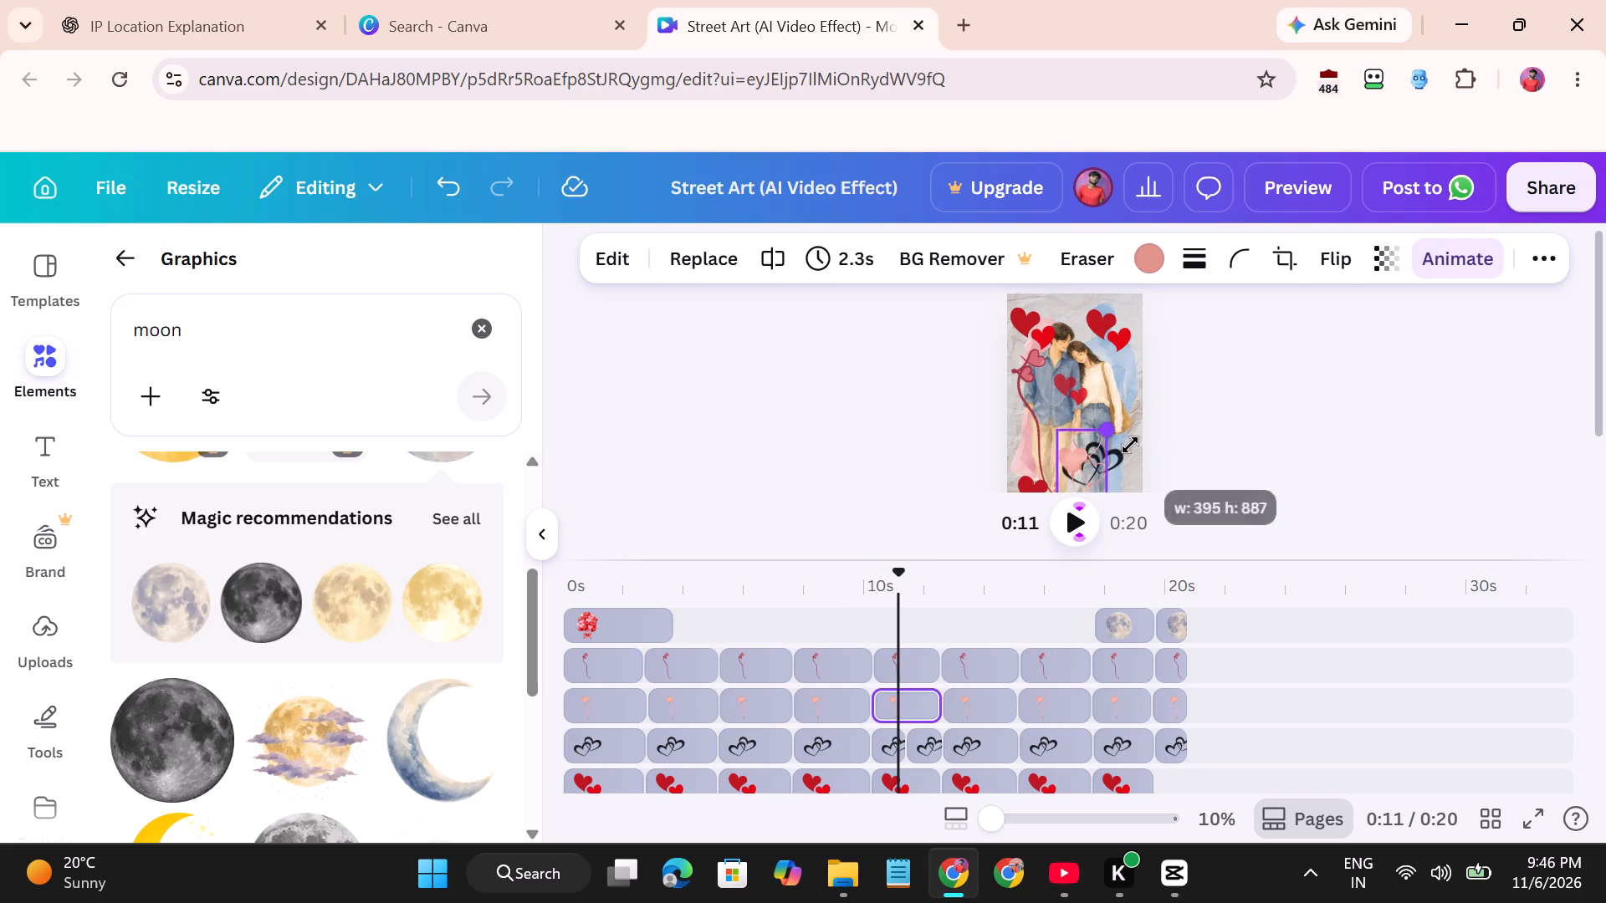
left_click_drag(1130, 445, 1154, 436)
Enlarge the bottom-centre pink heart graphic in the sixth scene at about 13 s and the eighth scene at about 18 s.
left_click(980, 684)
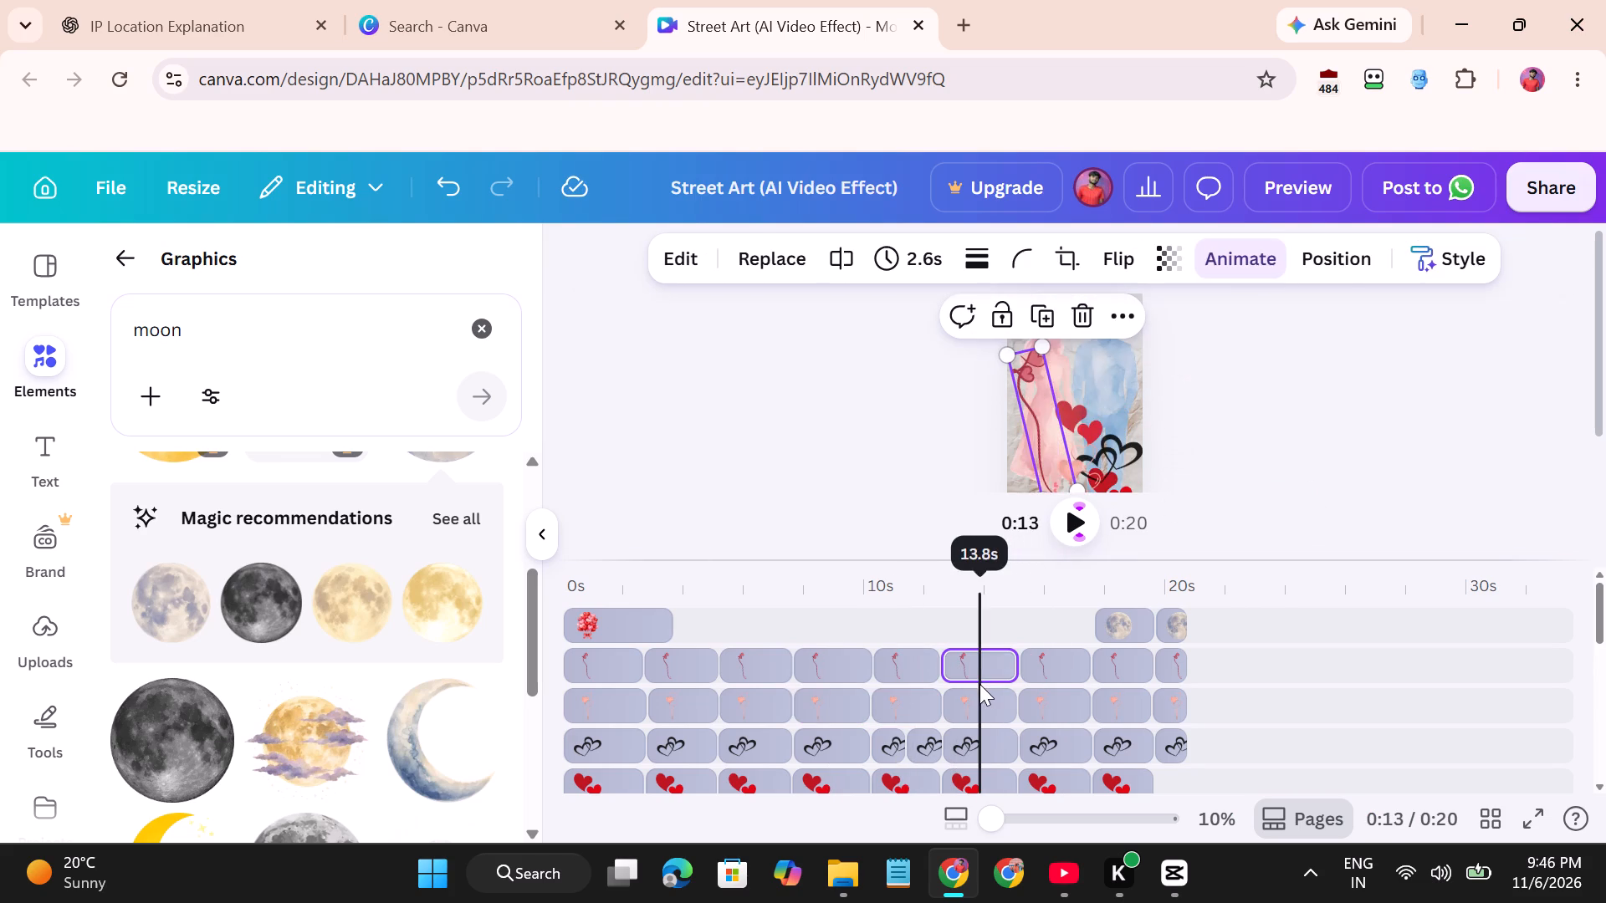
left_click(967, 705)
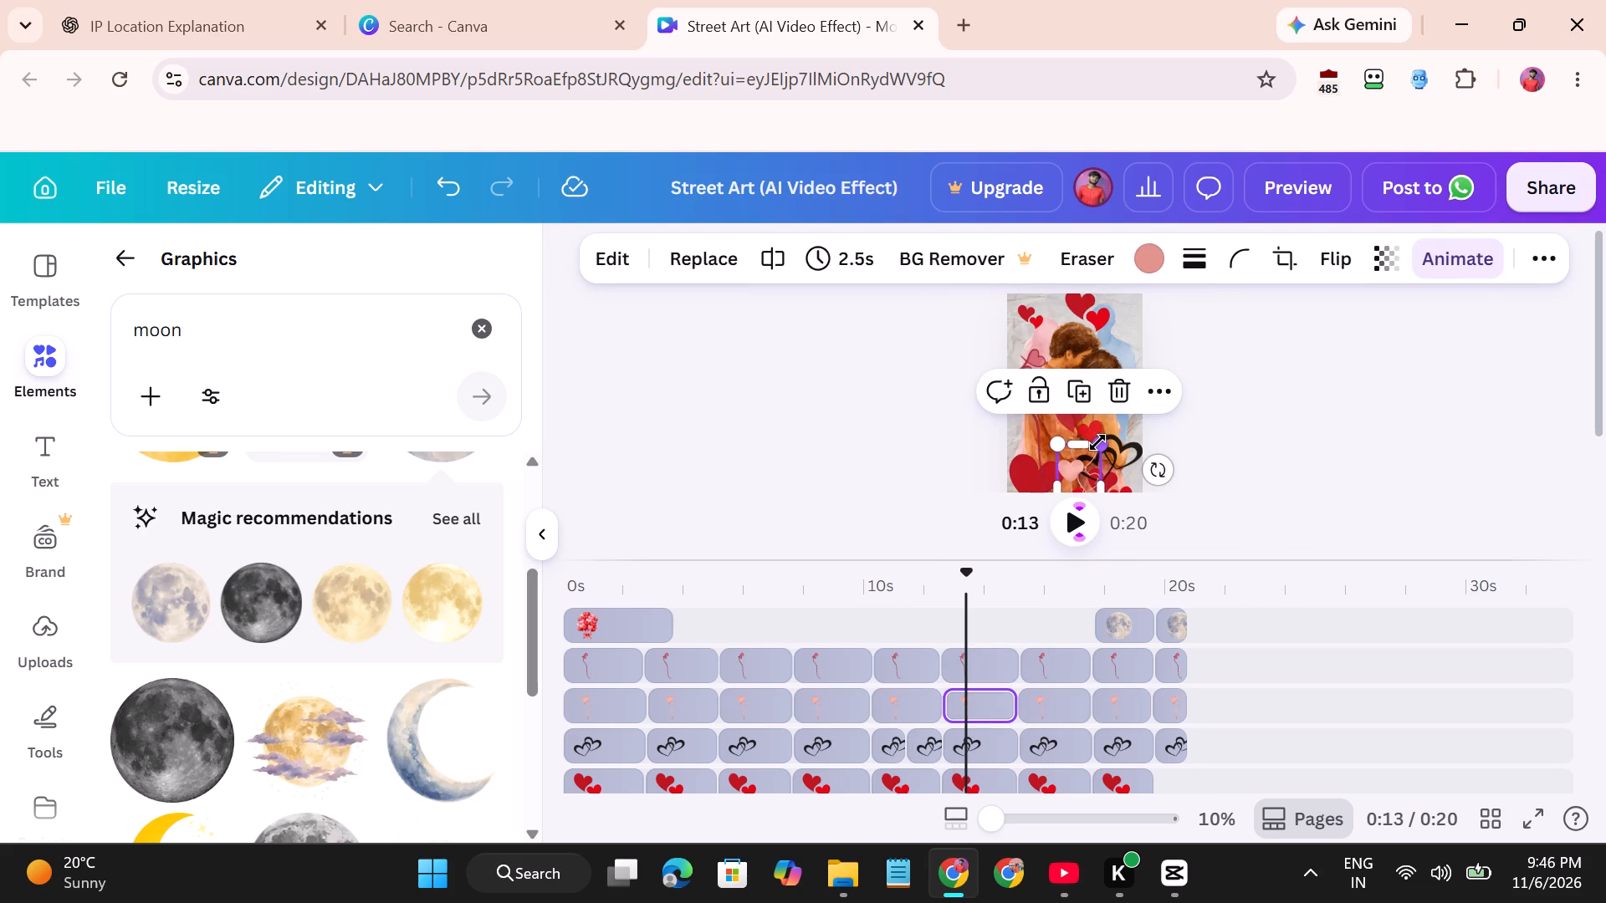
left_click_drag(1097, 442, 1140, 426)
left_click(1066, 700)
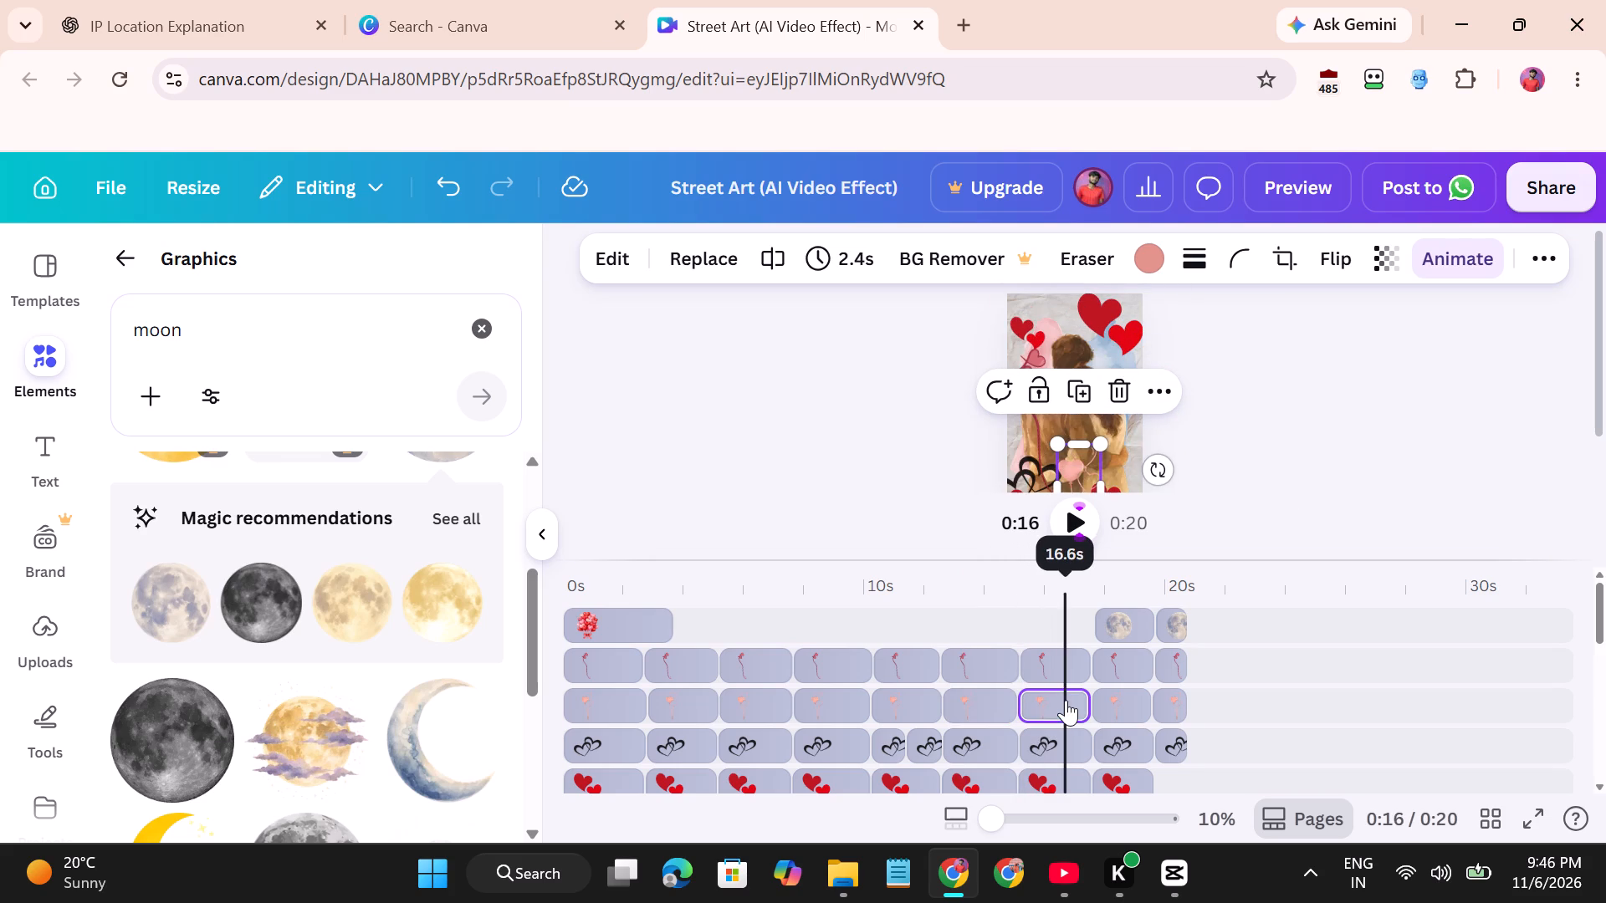
left_click_drag(1103, 442, 1092, 461)
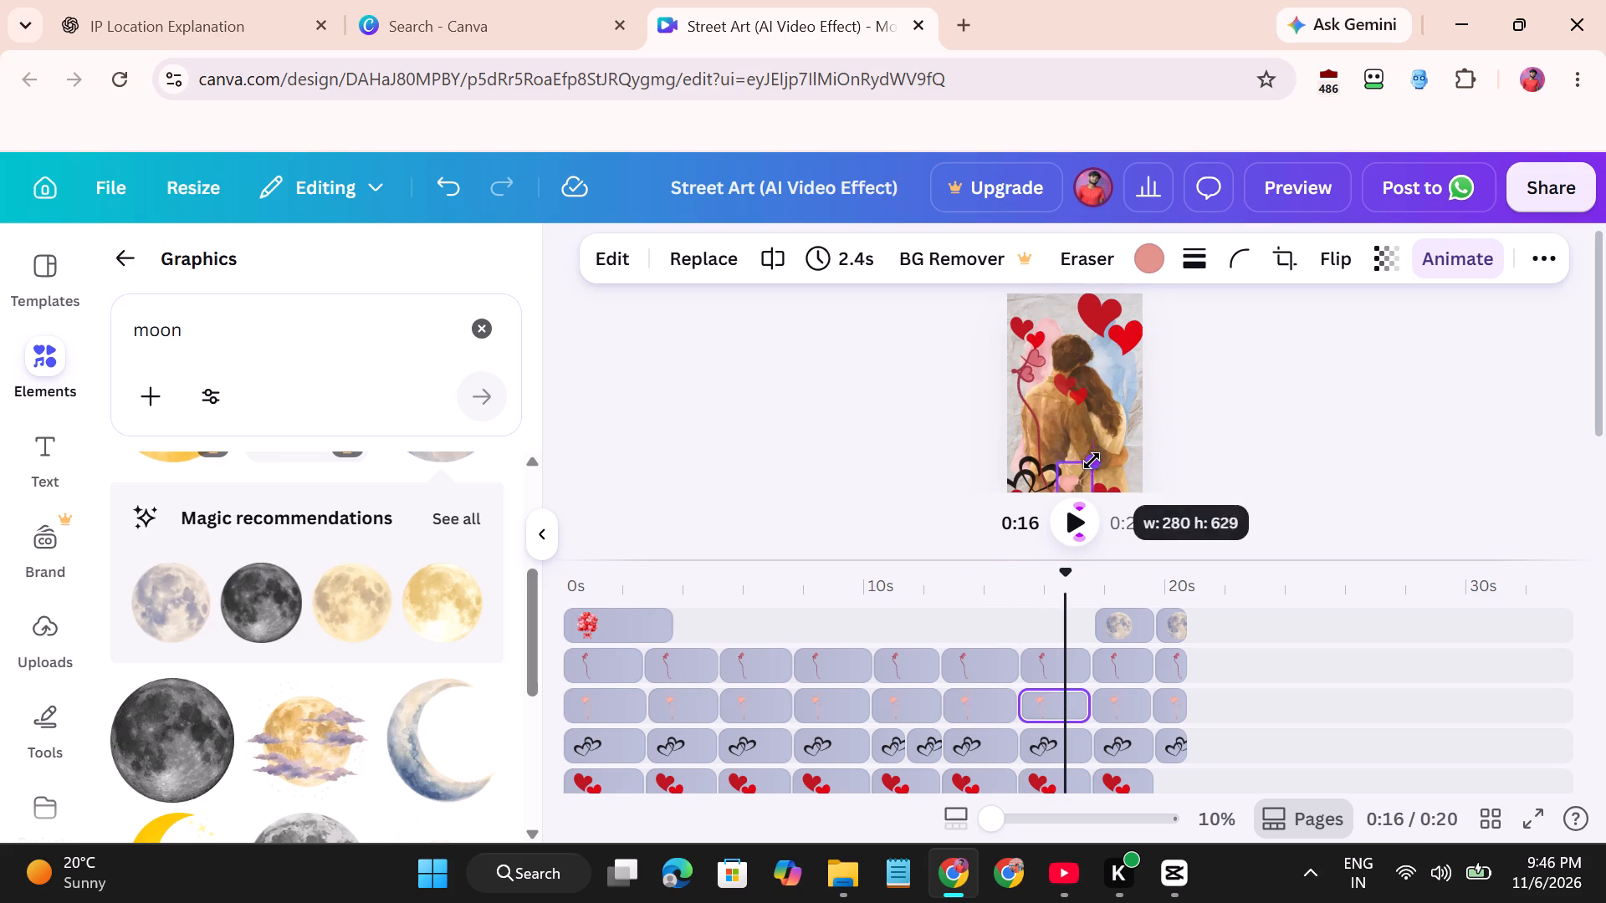
left_click_drag(1092, 461, 1121, 450)
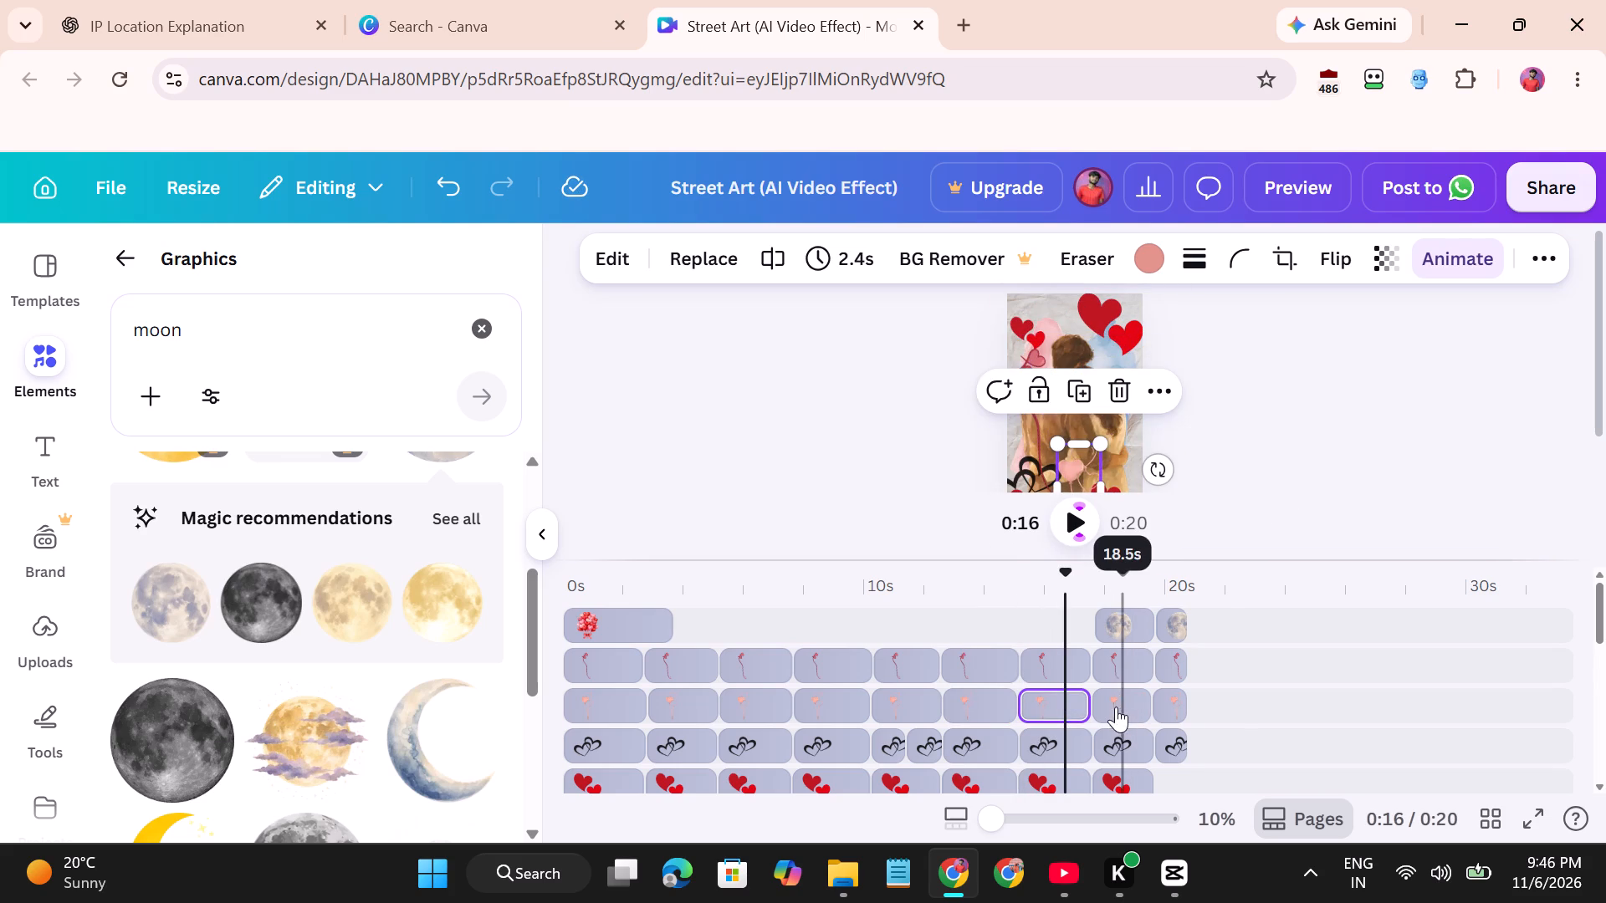
left_click(1116, 707)
left_click_drag(1102, 444, 1118, 436)
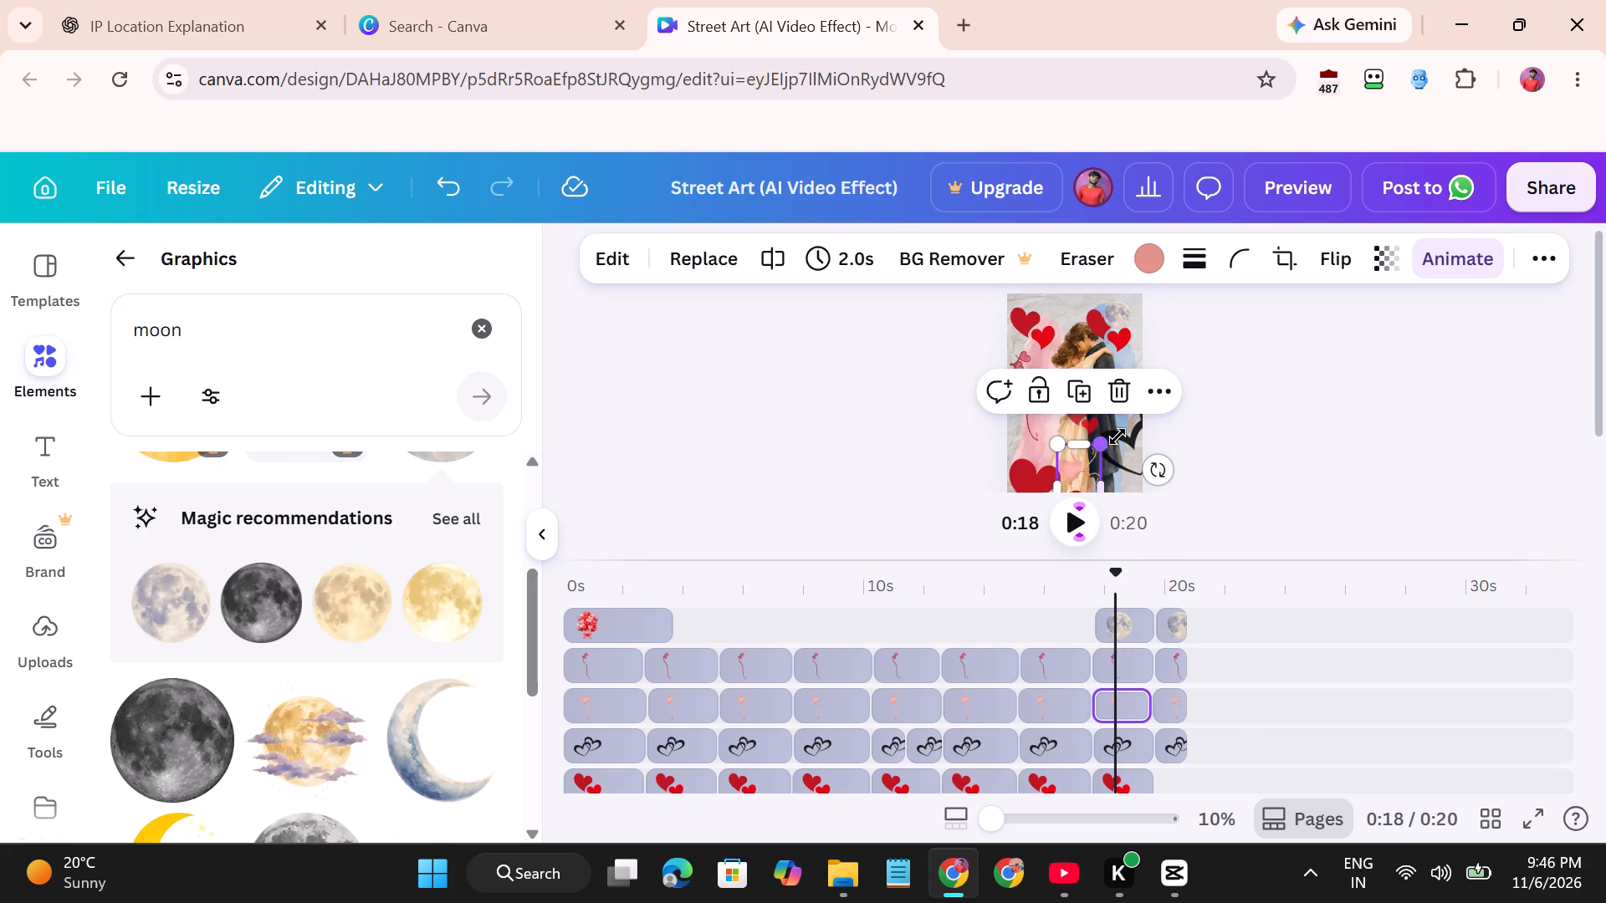
left_click_drag(1118, 436, 1136, 431)
In the final scene, at about 20 s, move the pink heart graphic to the page's lower-right corner, keeping it small.
left_click(1171, 701)
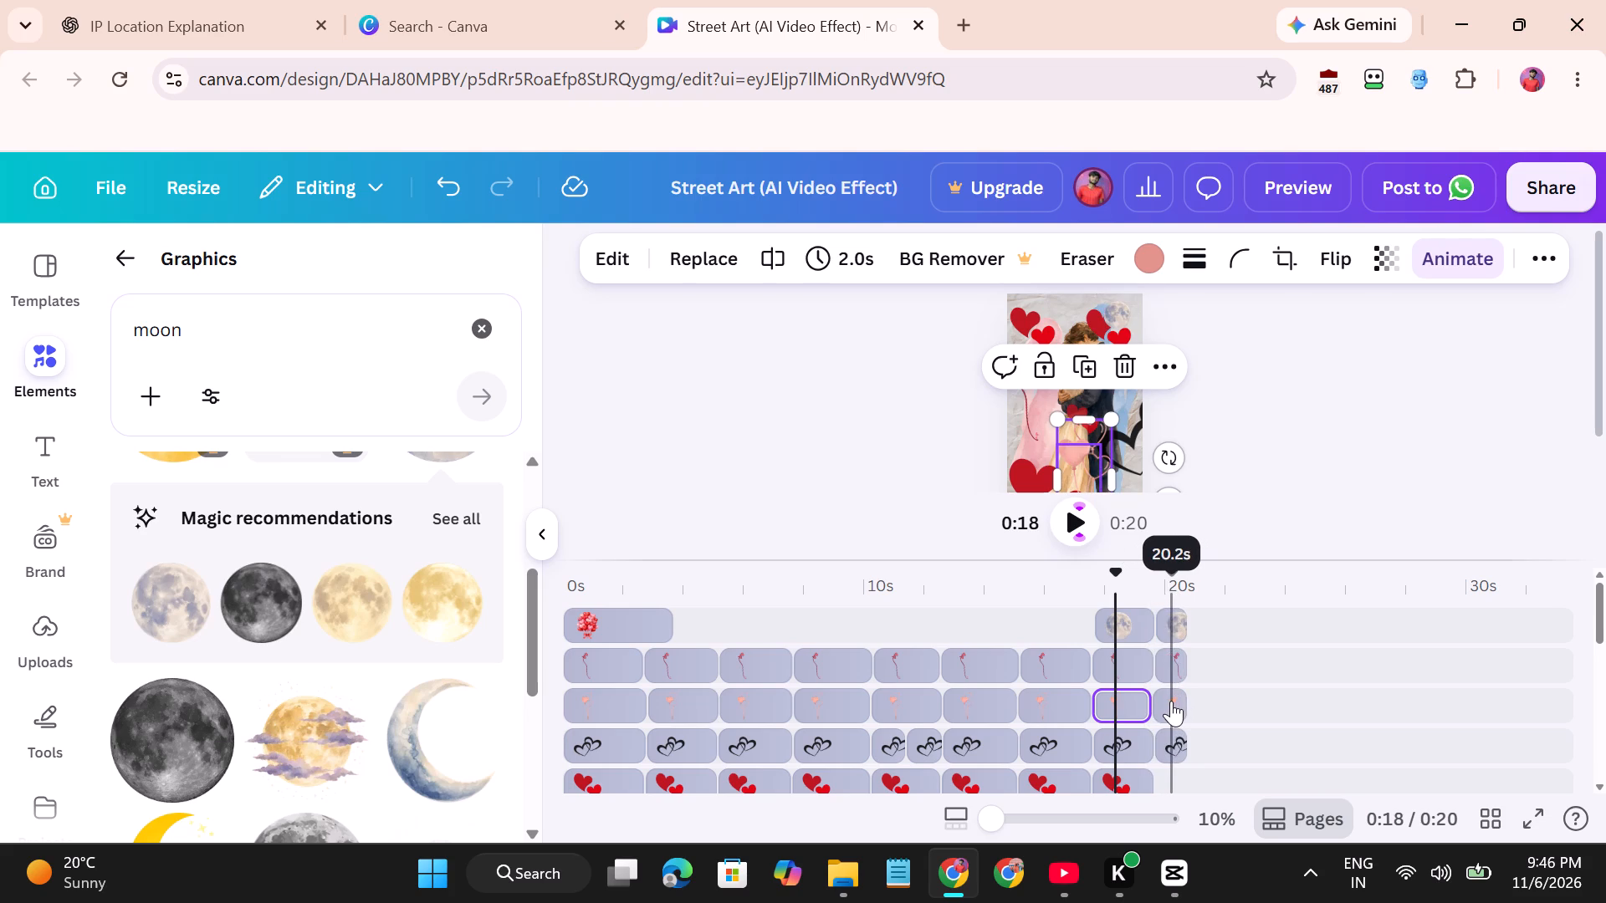
left_click_drag(1107, 441, 1133, 422)
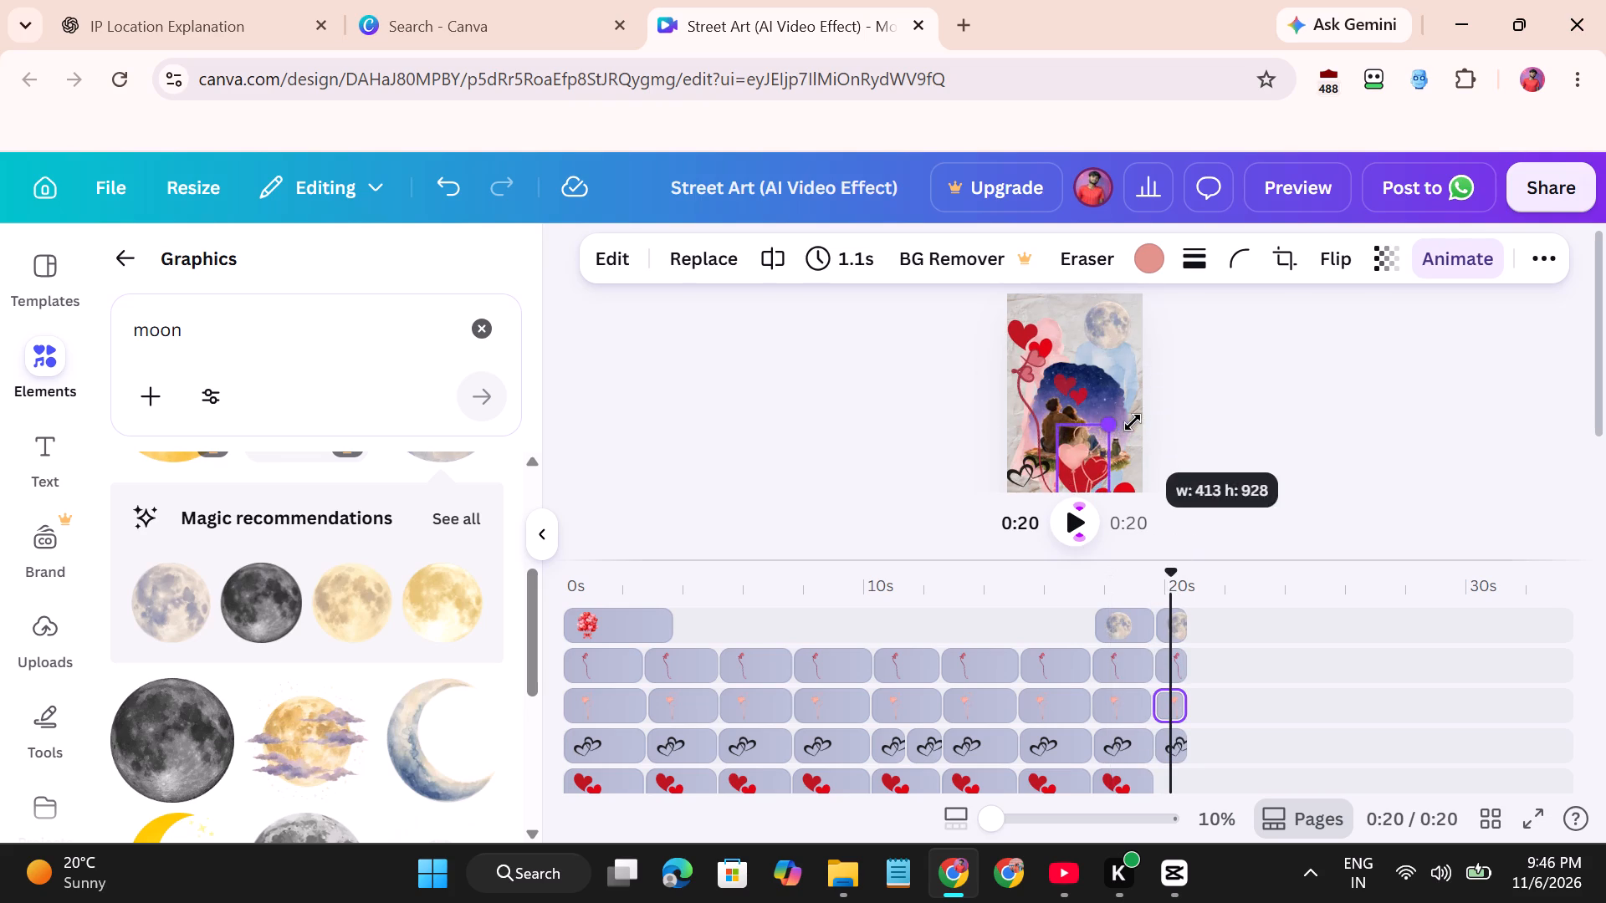
left_click_drag(1133, 422, 1123, 441)
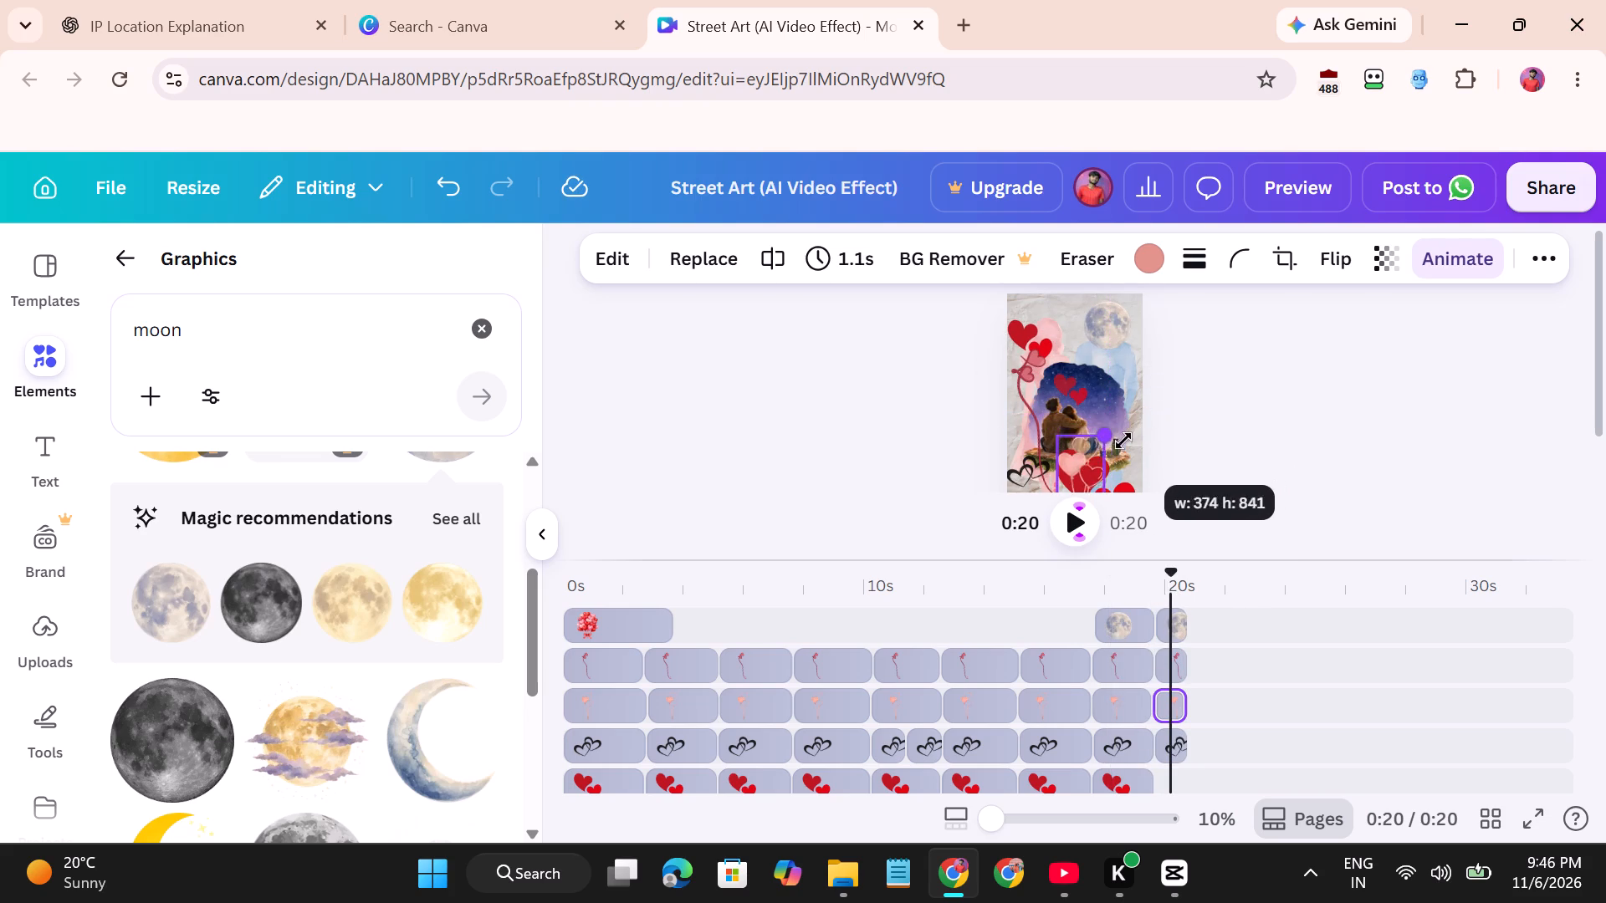
left_click_drag(1123, 441, 1113, 451)
left_click_drag(1072, 475, 1113, 463)
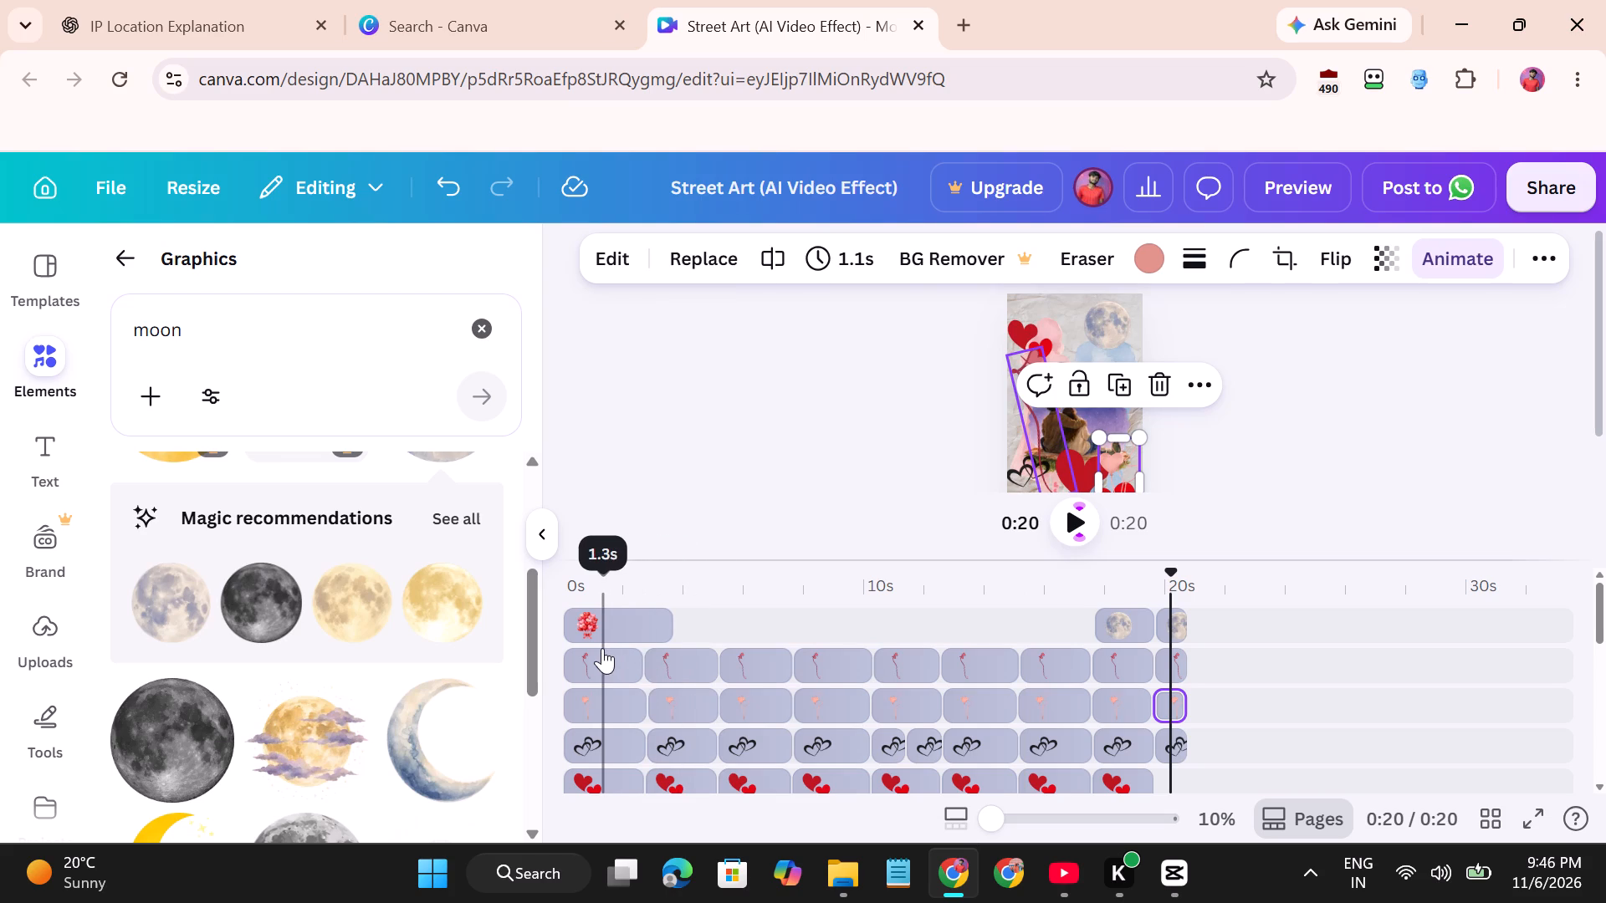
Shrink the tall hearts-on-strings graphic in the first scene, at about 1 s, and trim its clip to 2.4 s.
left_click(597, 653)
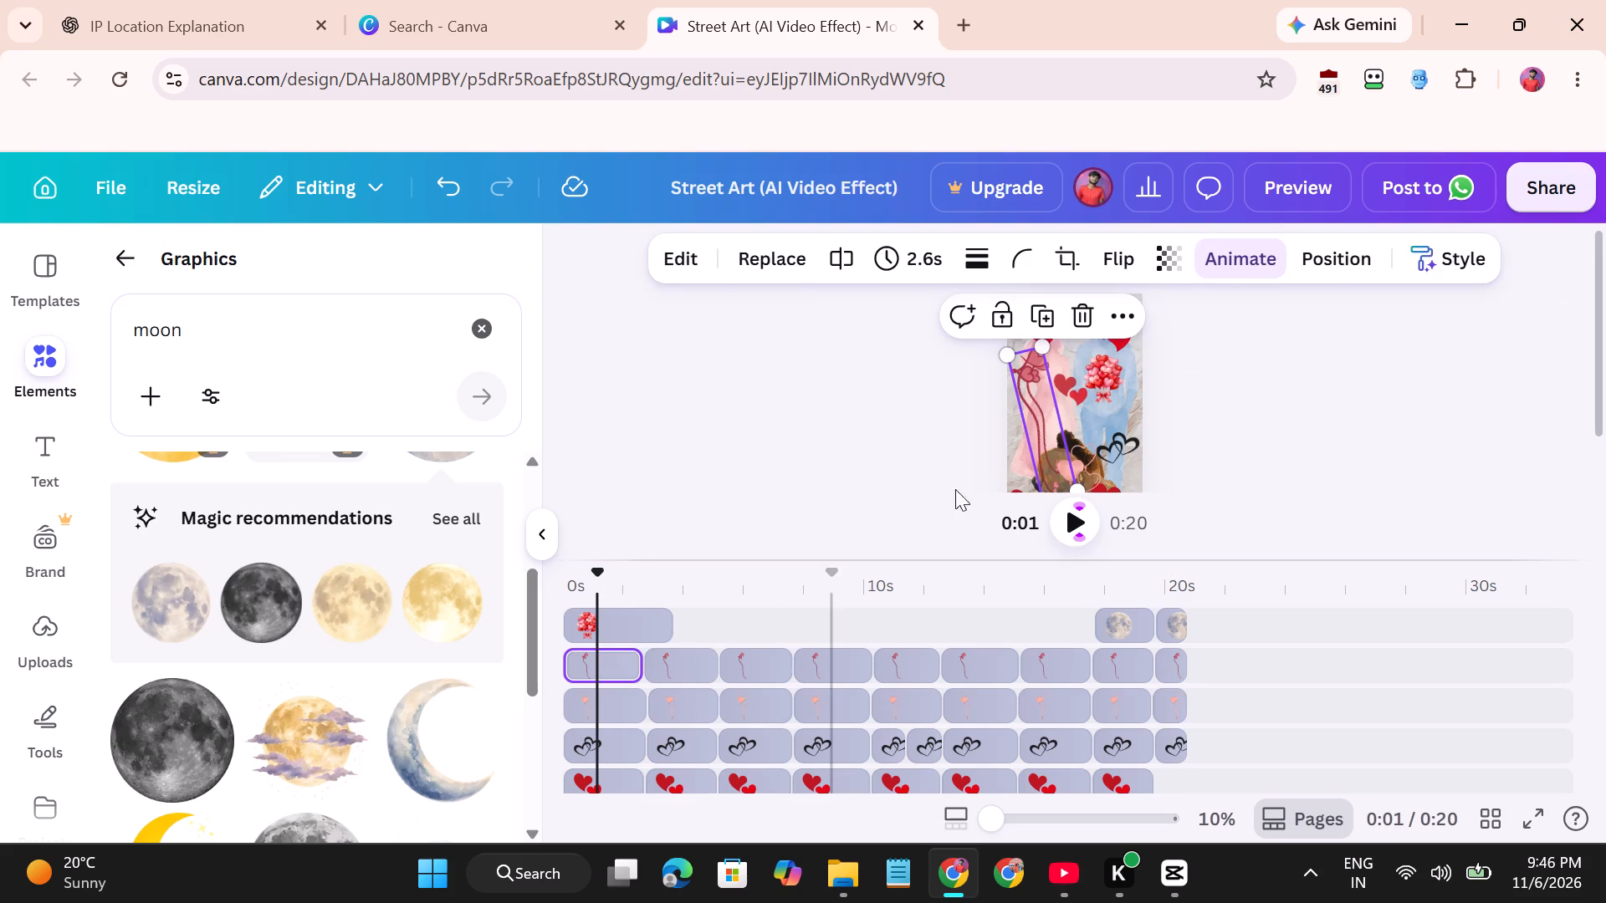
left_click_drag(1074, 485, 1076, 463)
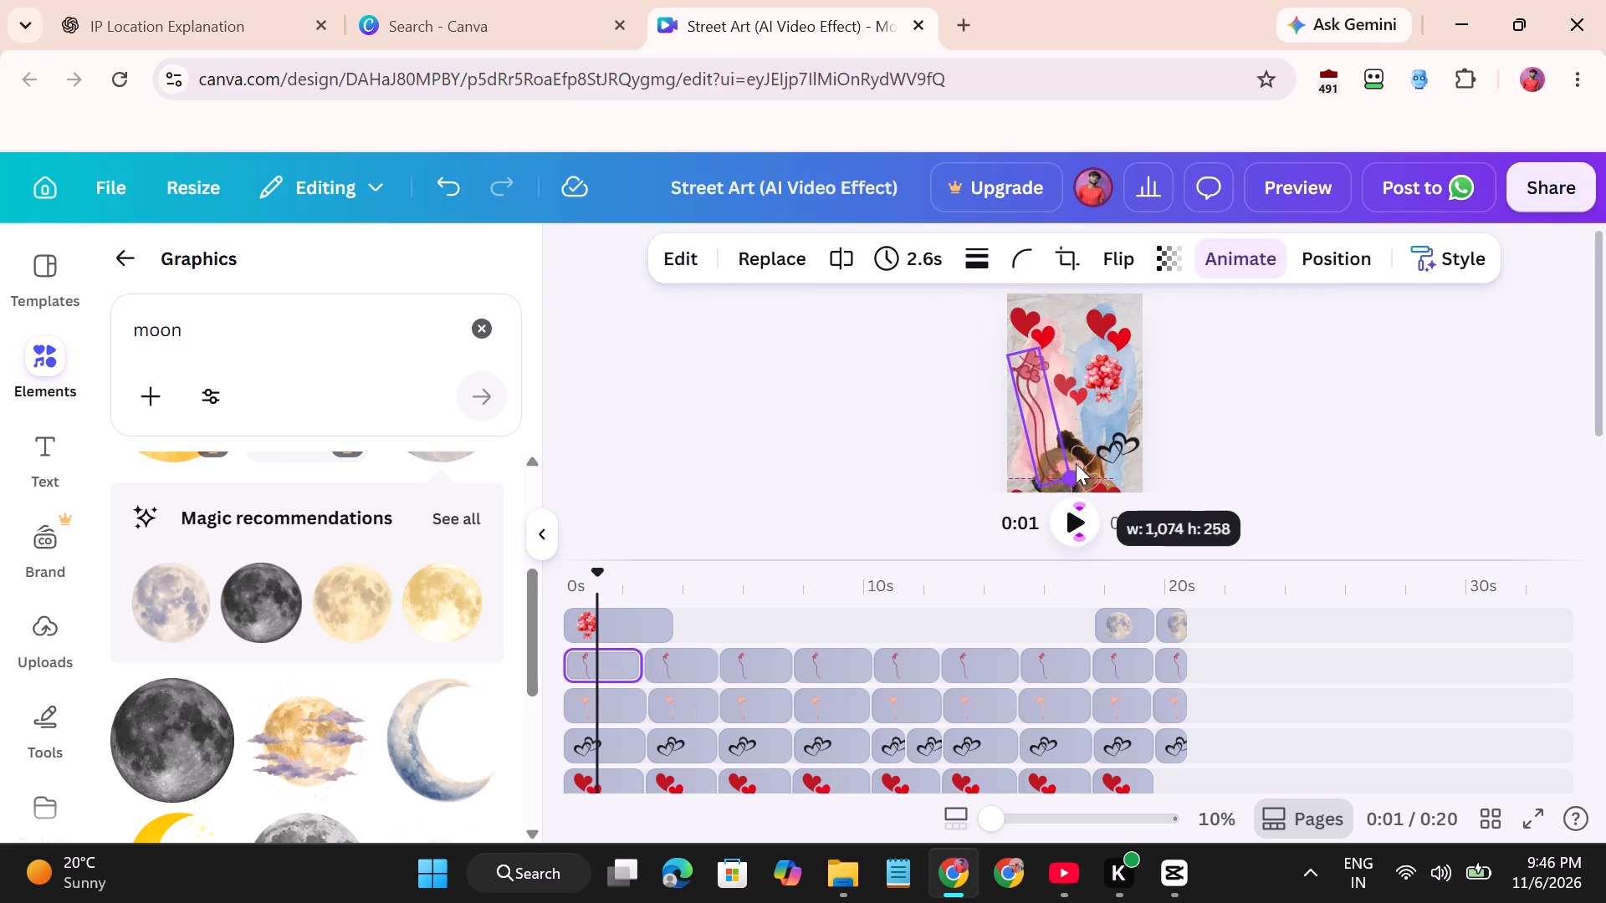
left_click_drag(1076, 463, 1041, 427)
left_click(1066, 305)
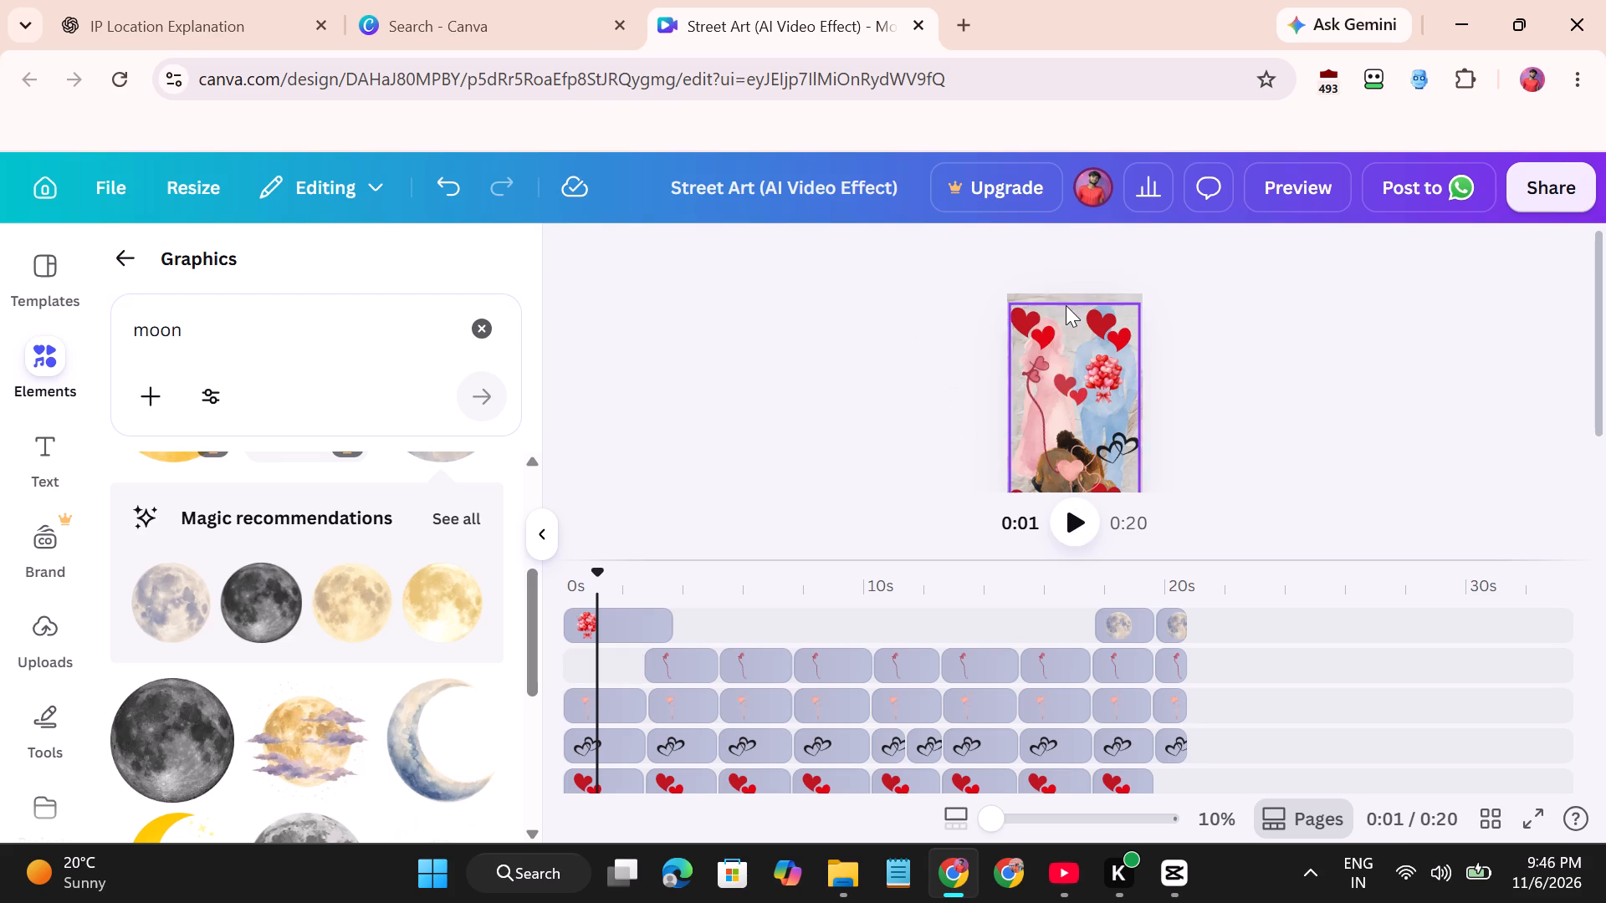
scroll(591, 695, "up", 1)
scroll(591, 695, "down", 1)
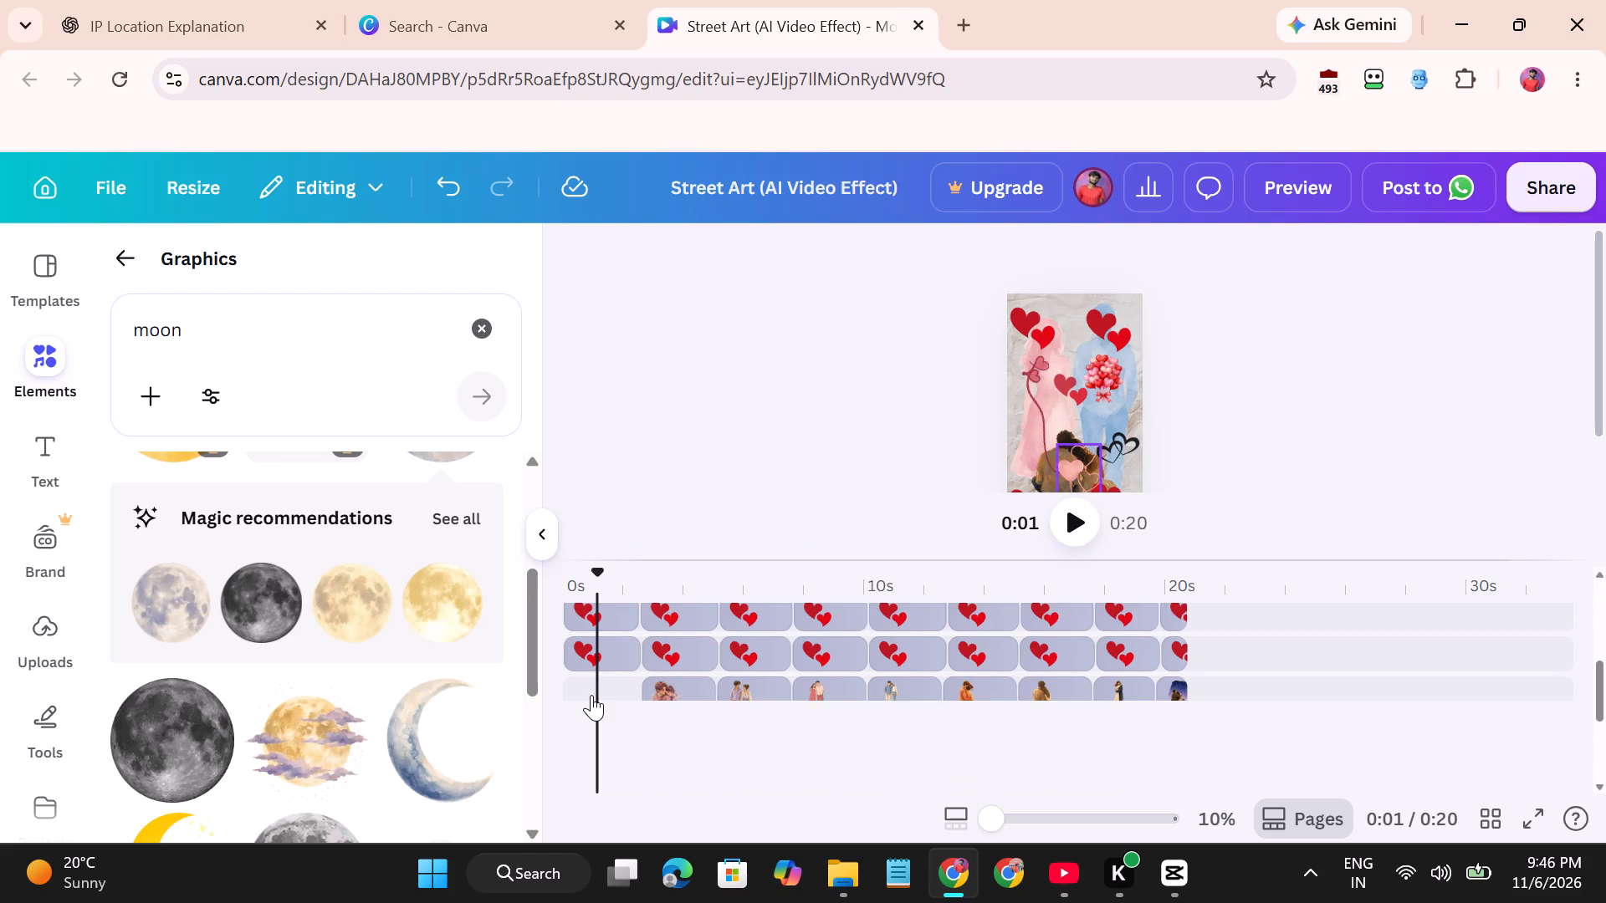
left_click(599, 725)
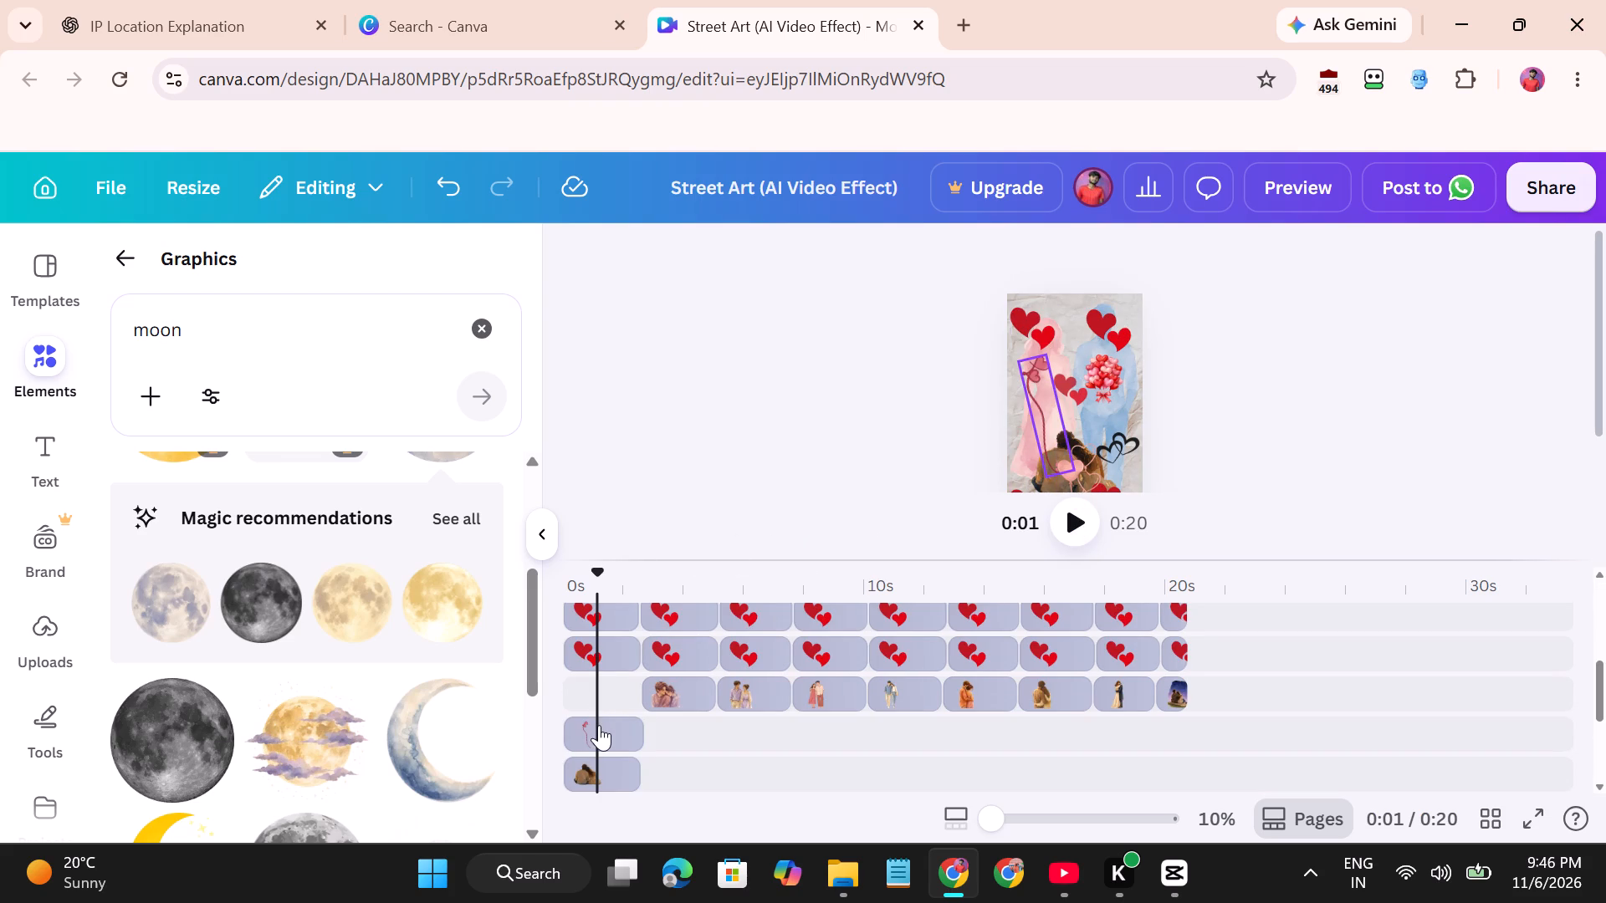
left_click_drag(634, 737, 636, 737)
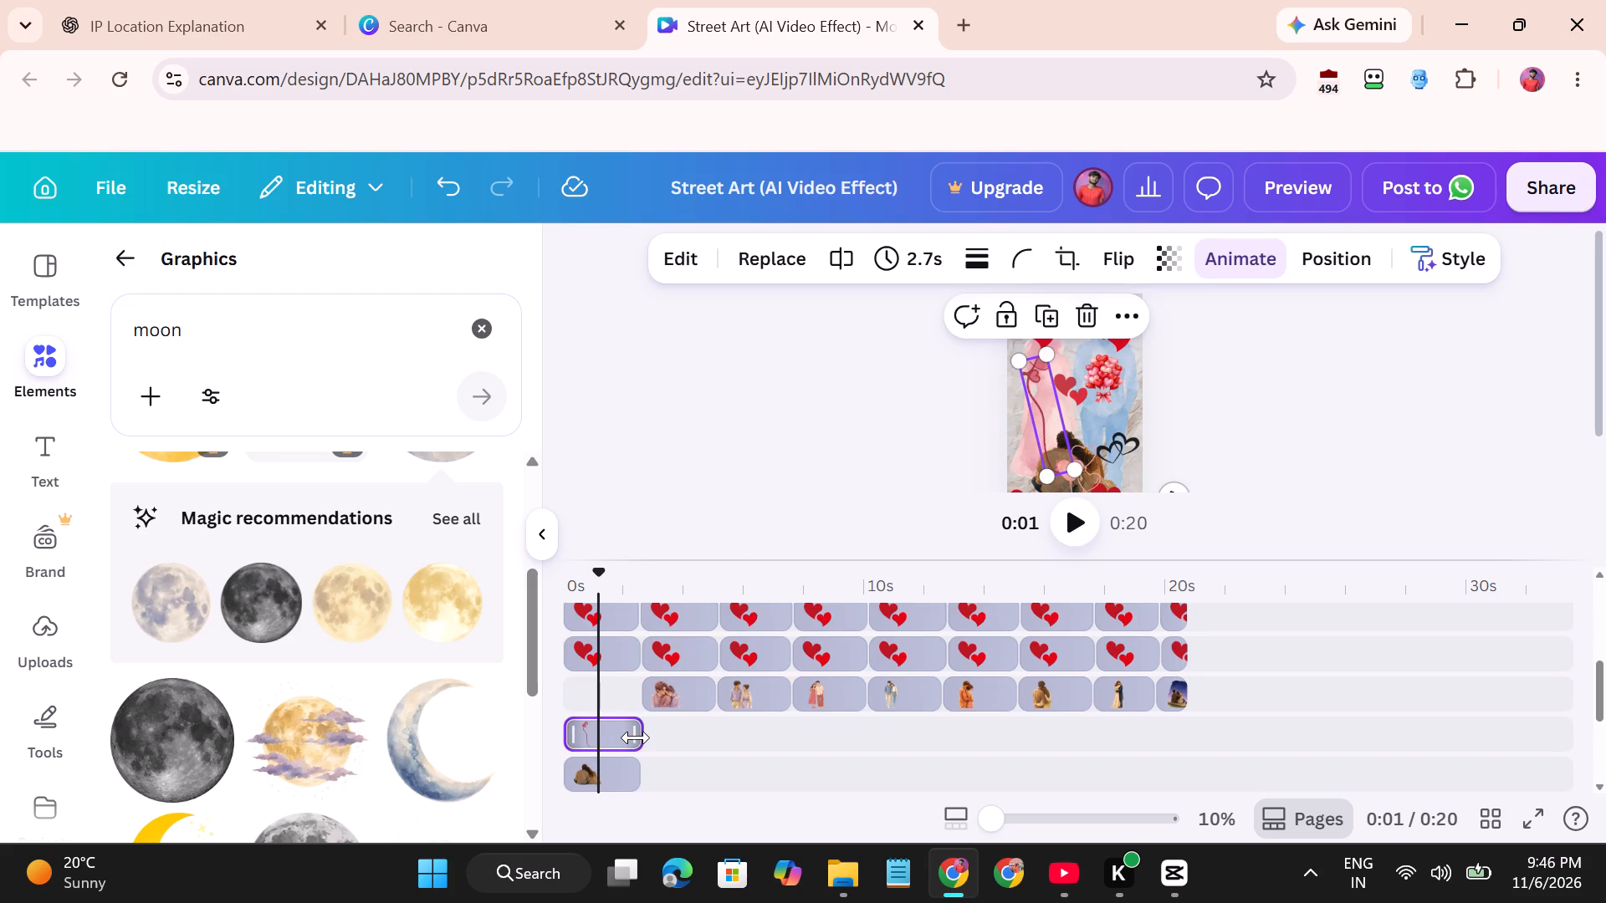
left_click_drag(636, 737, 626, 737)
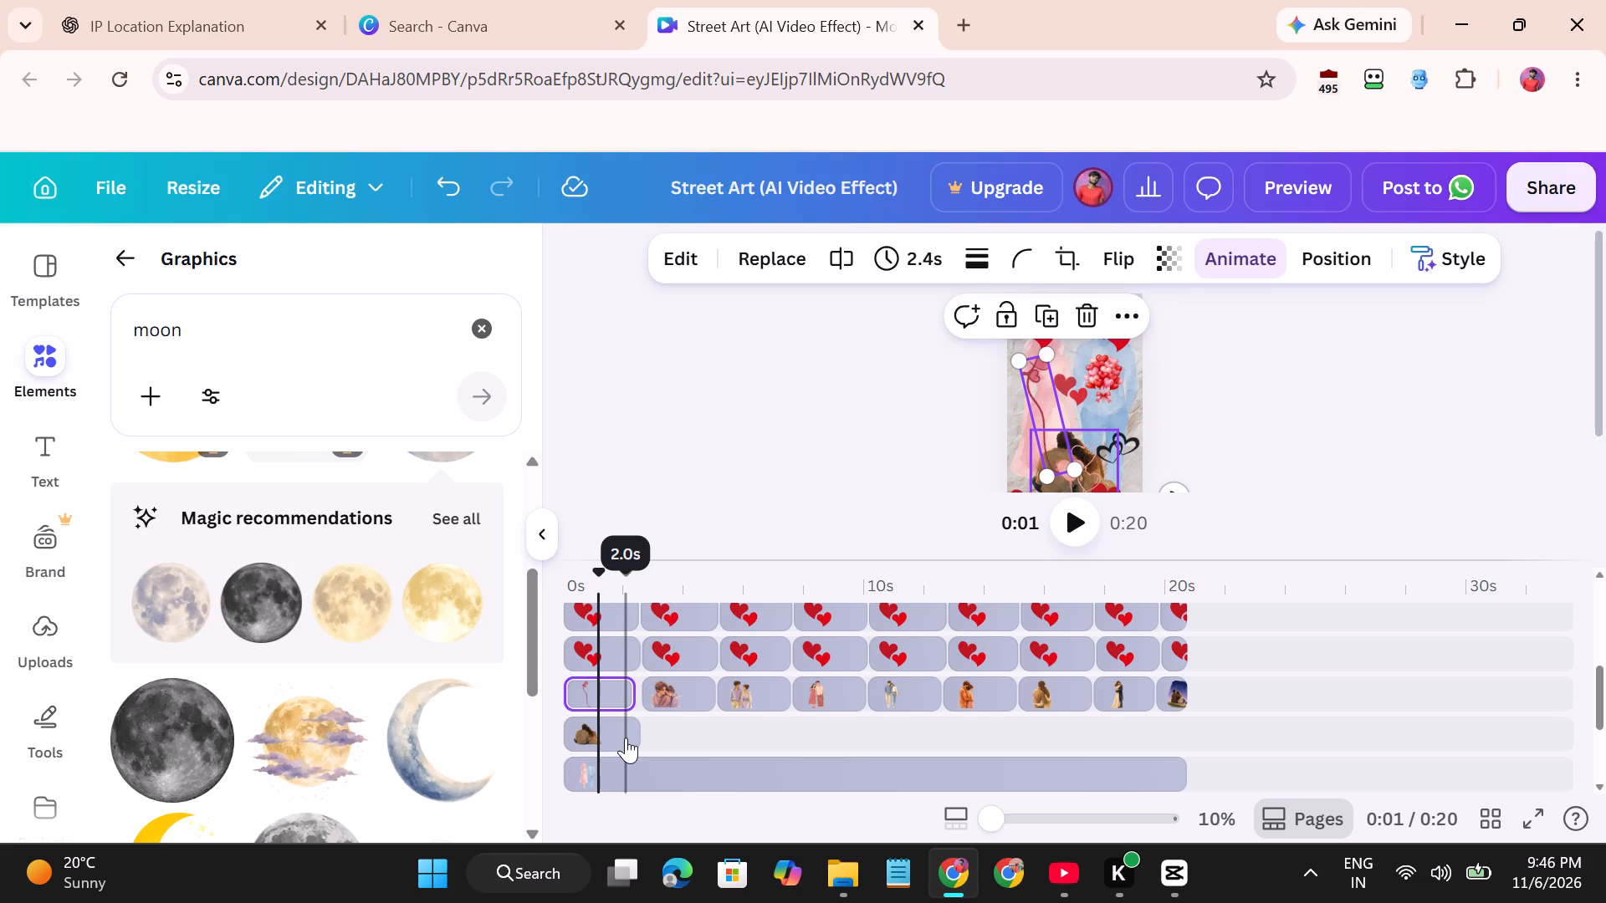
Delete the tall hearts-on-strings graphic from the first scene.
left_click(612, 691)
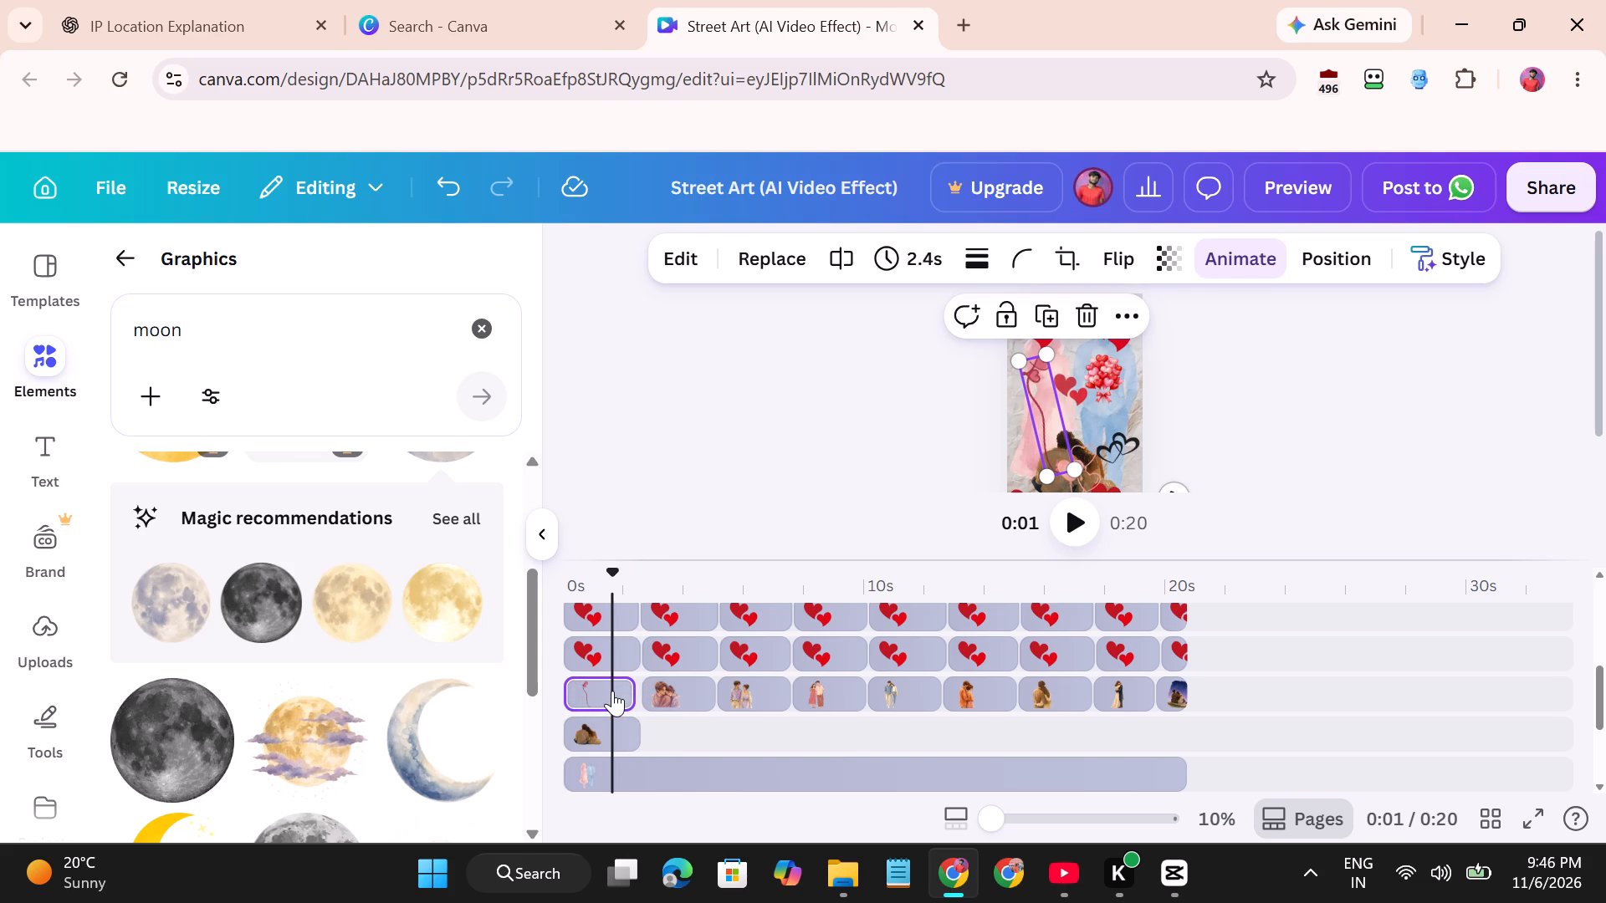
right_click(612, 691)
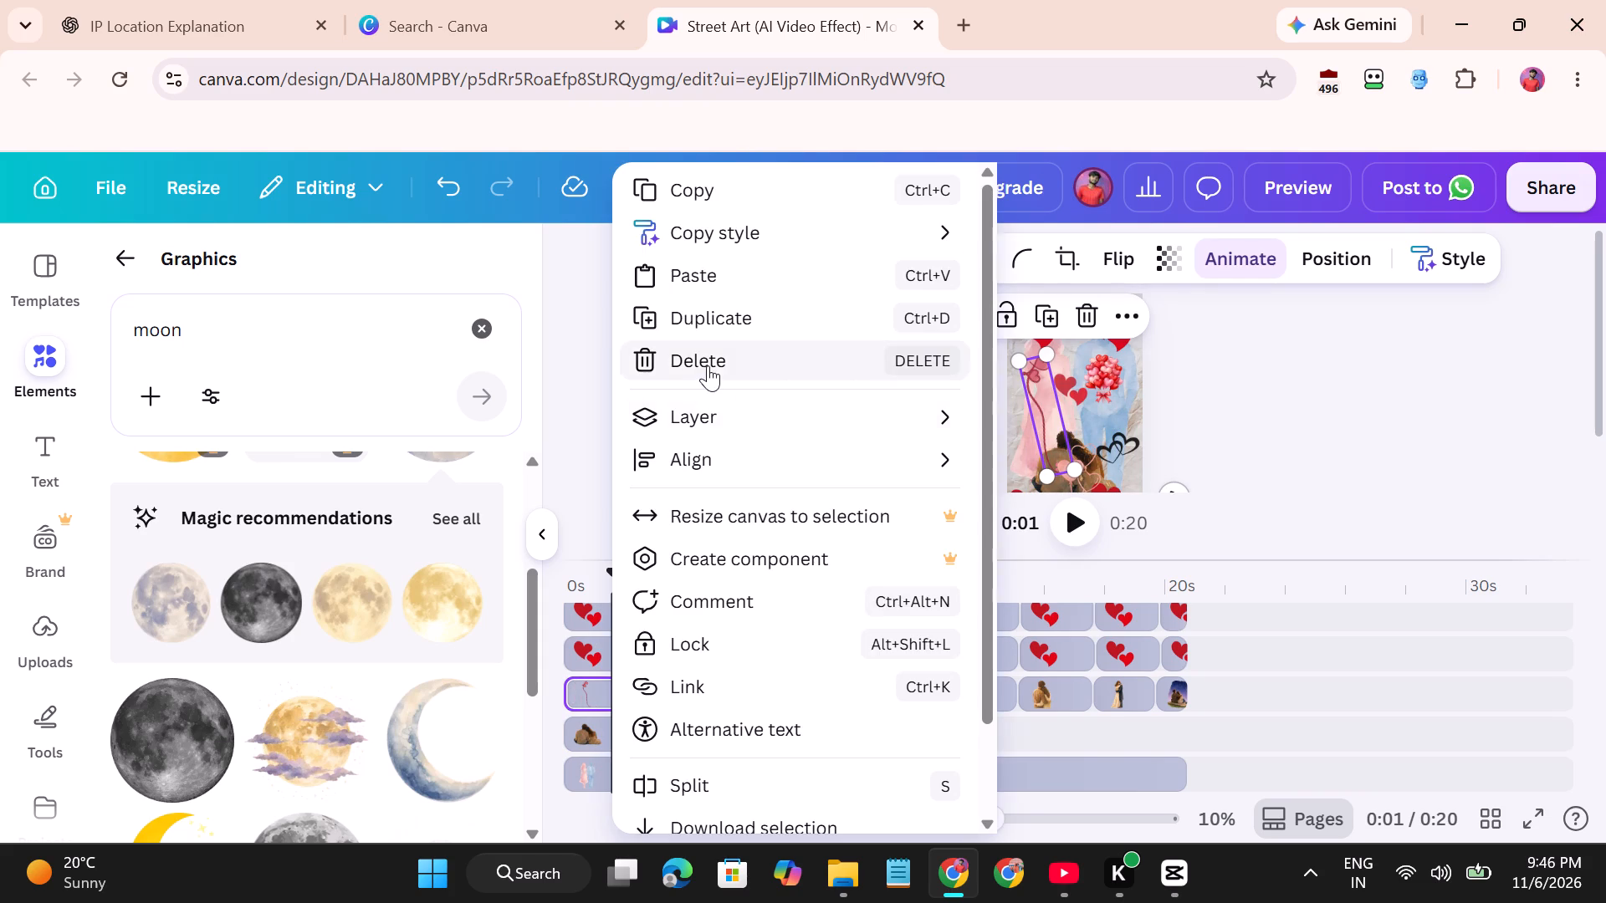
left_click(708, 365)
In the second scene, at about 3 s, shrink the hearts-on-strings graphic and move the nearby red heart pair onto the page's left edge.
scroll(699, 742, "up", 1)
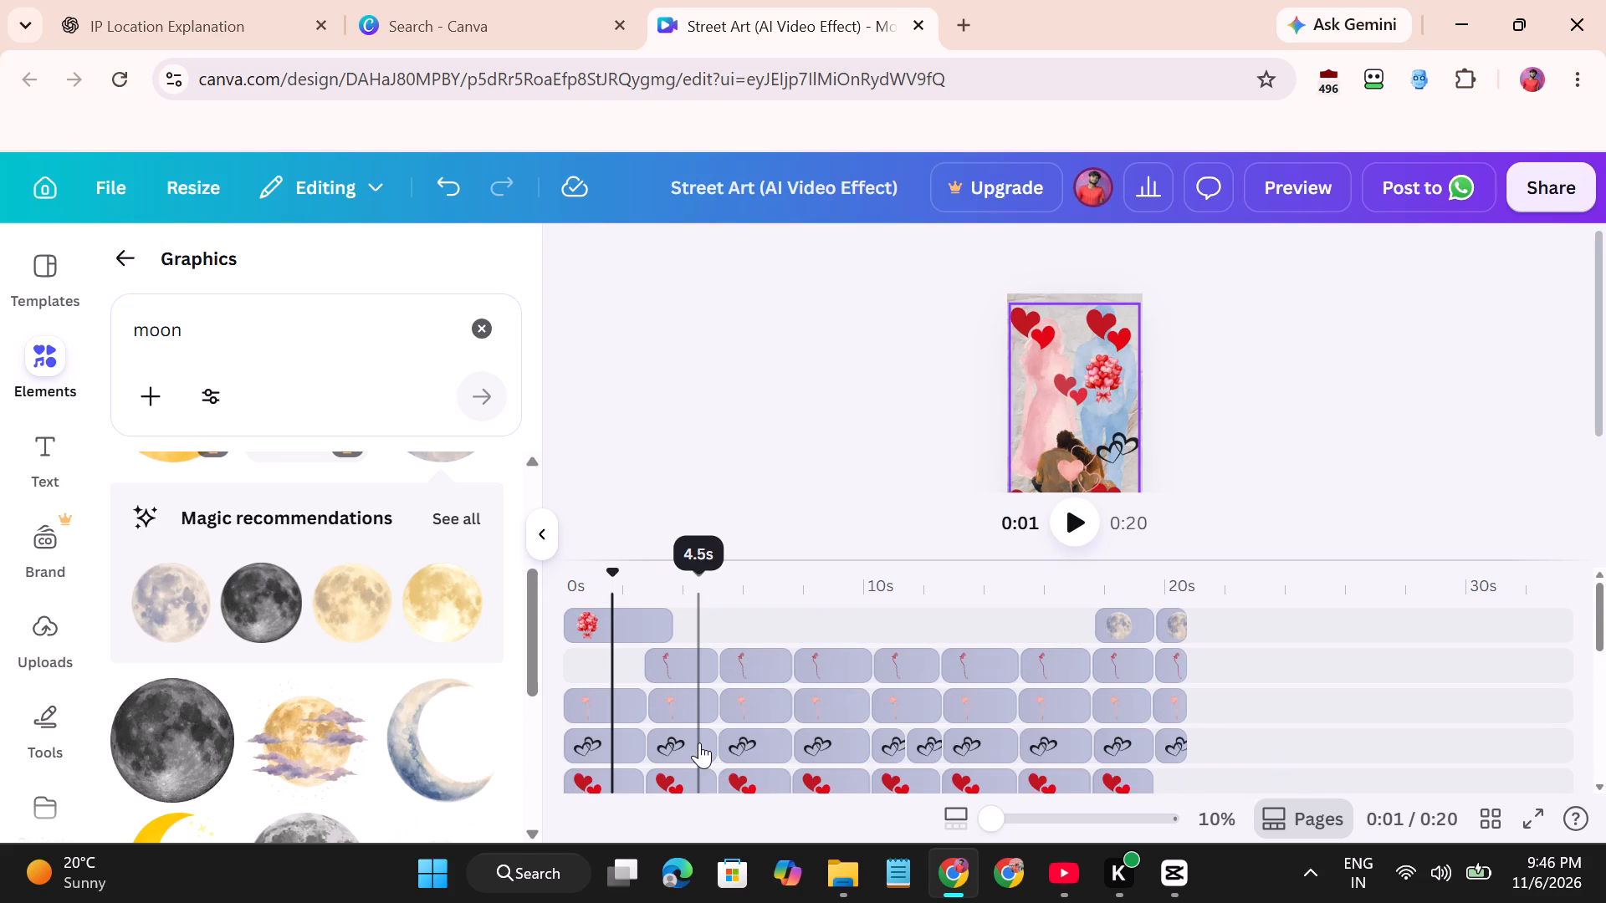
left_click(678, 669)
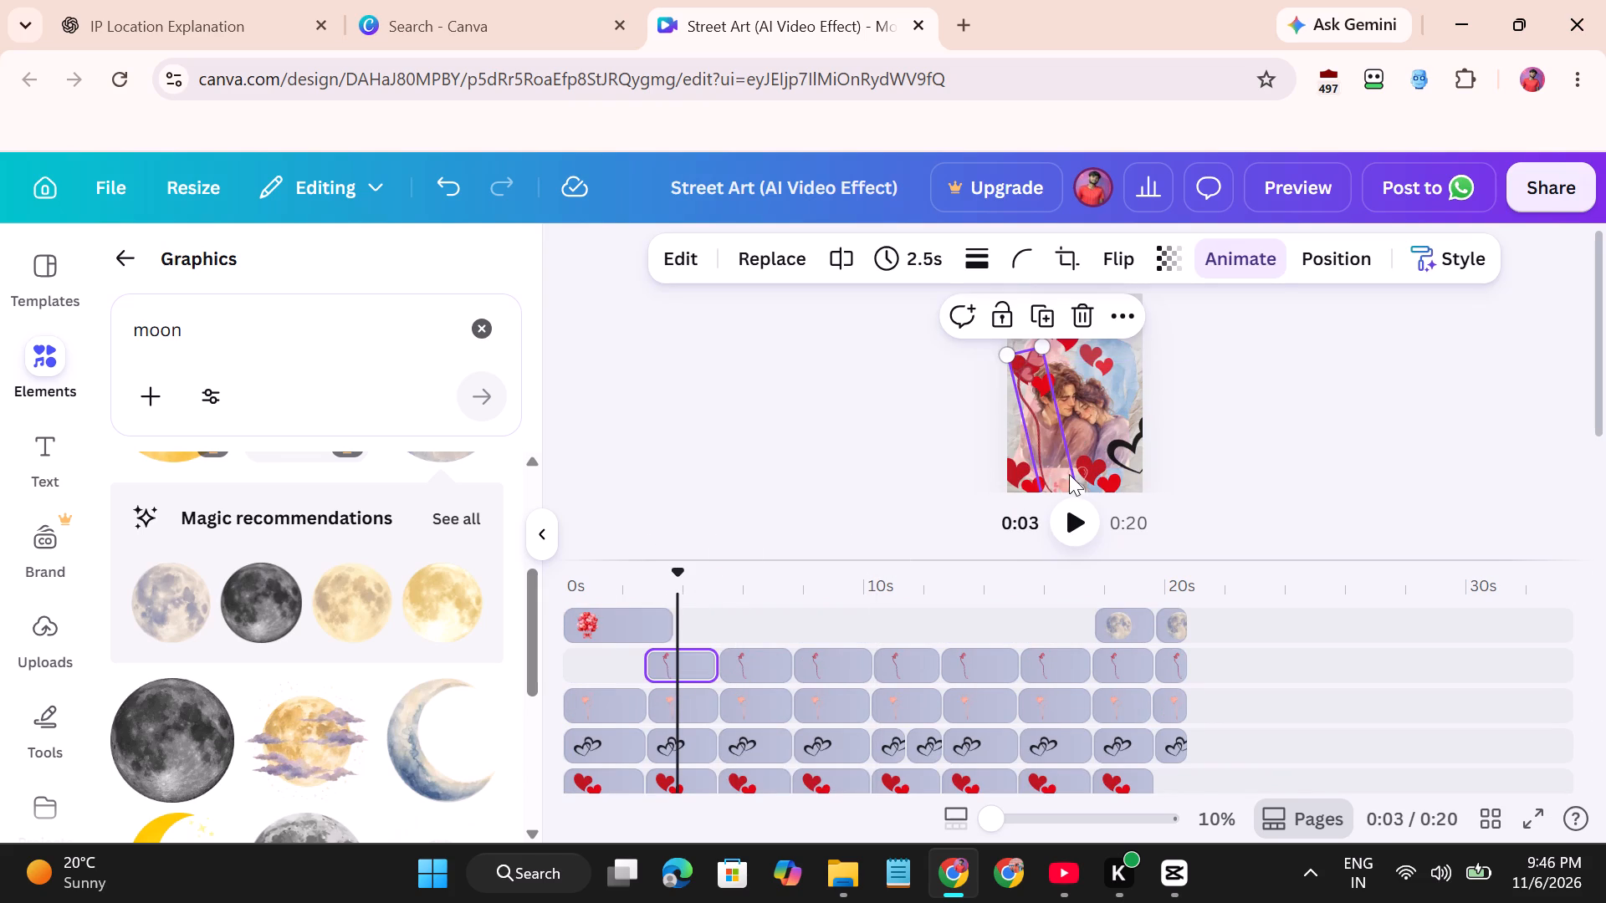
left_click_drag(1071, 484, 1030, 410)
left_click_drag(1046, 380, 1033, 371)
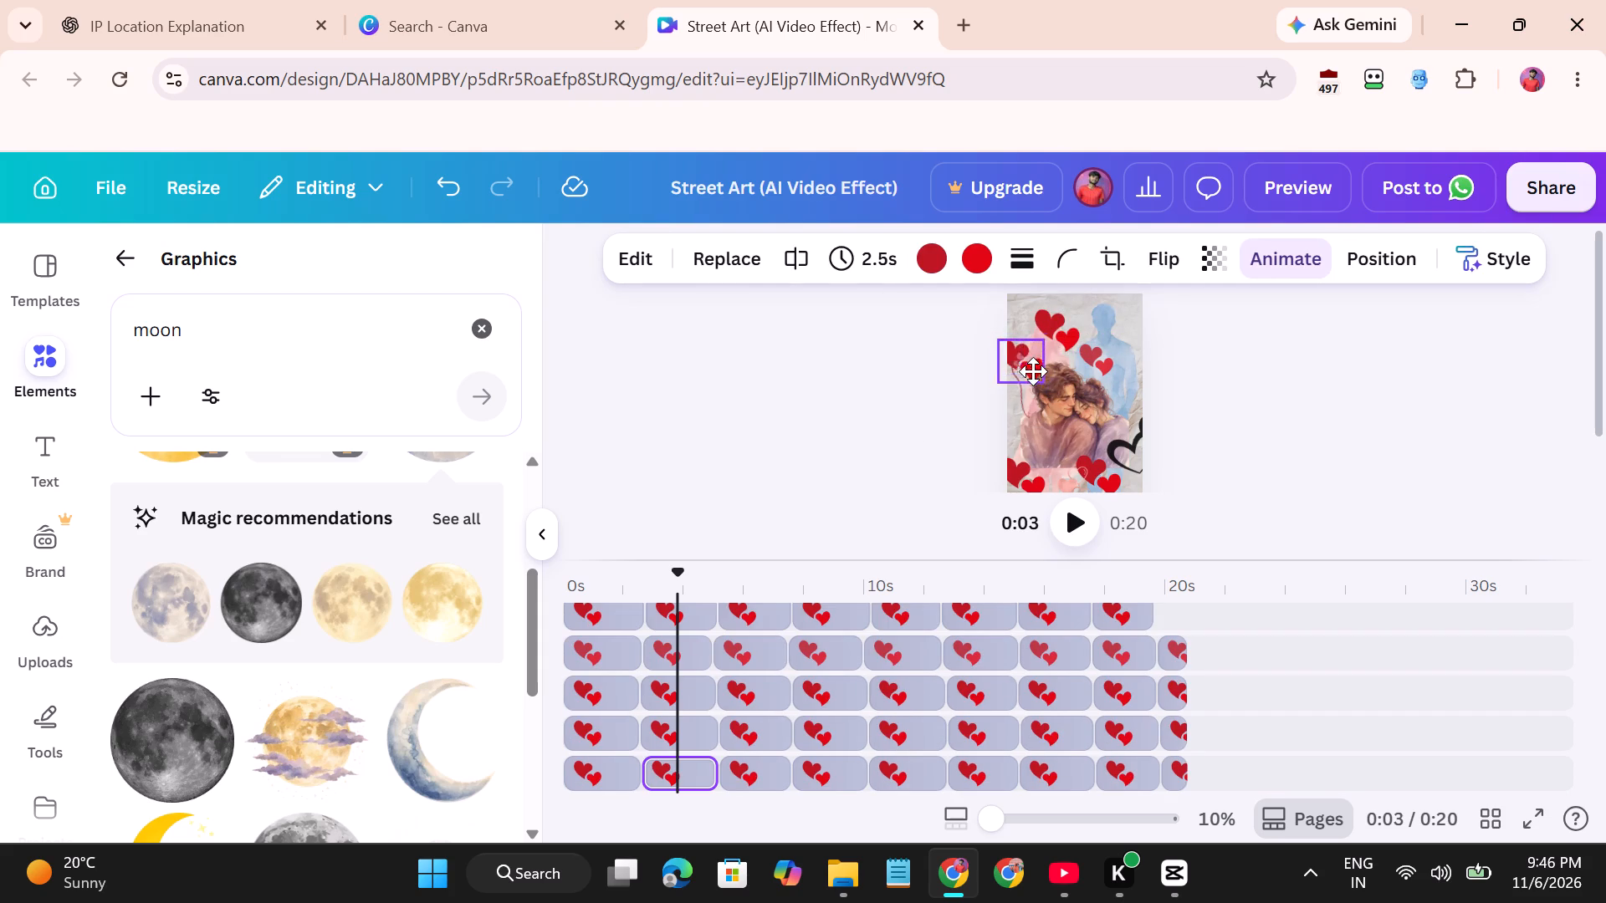
left_click_drag(1033, 371, 1030, 358)
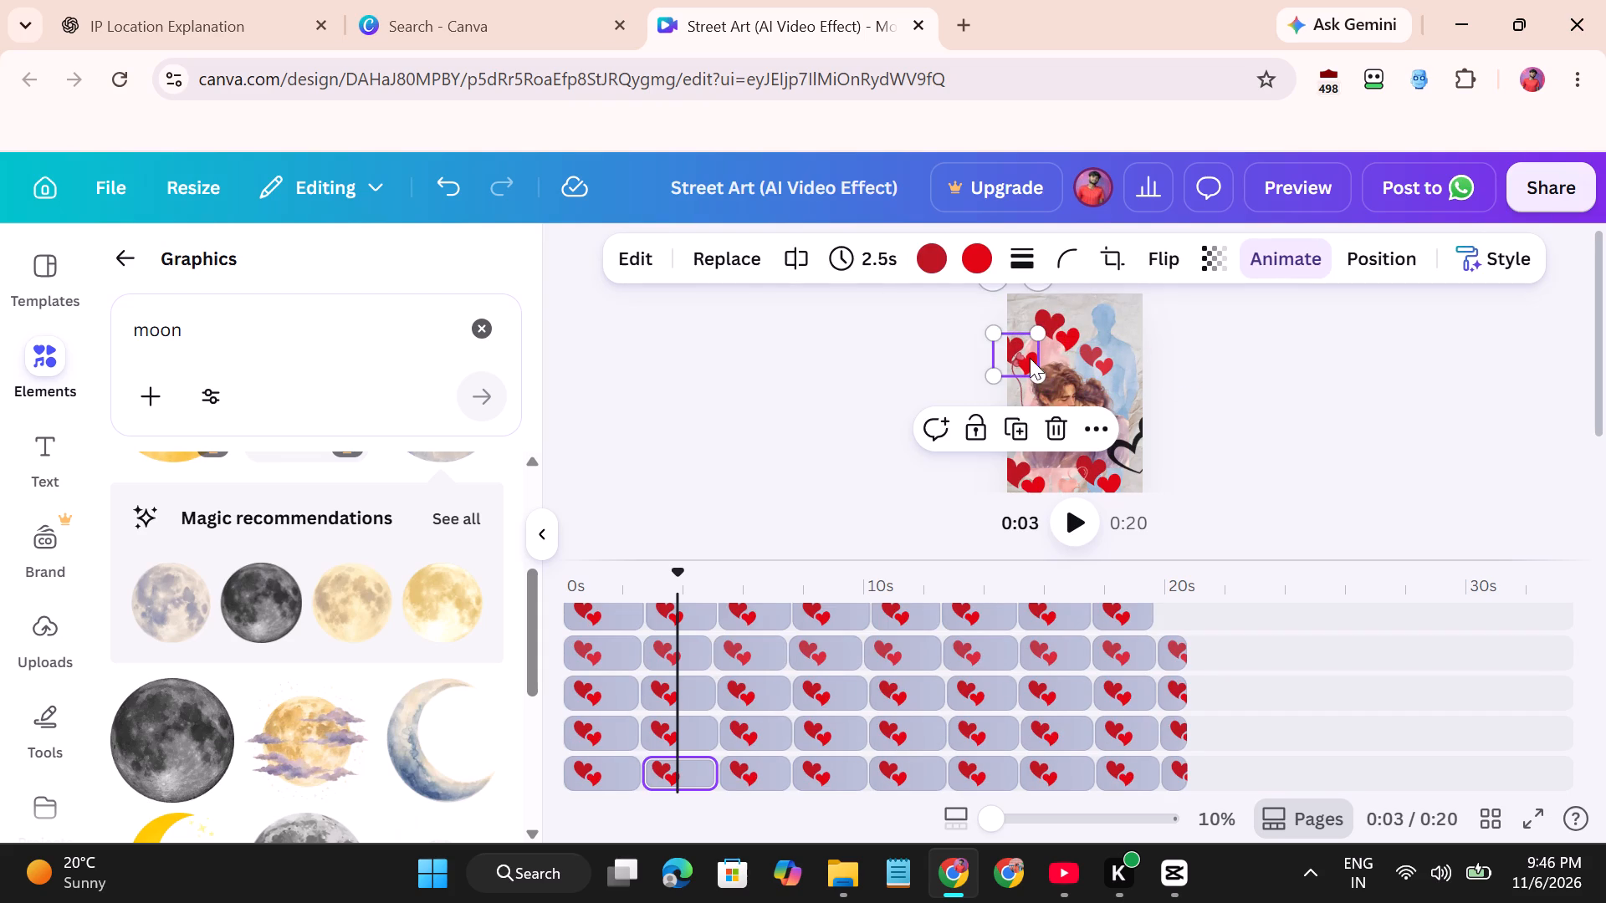
Set the transparency of the red heart pair near the top of the second scene to 40.
left_click(1062, 334)
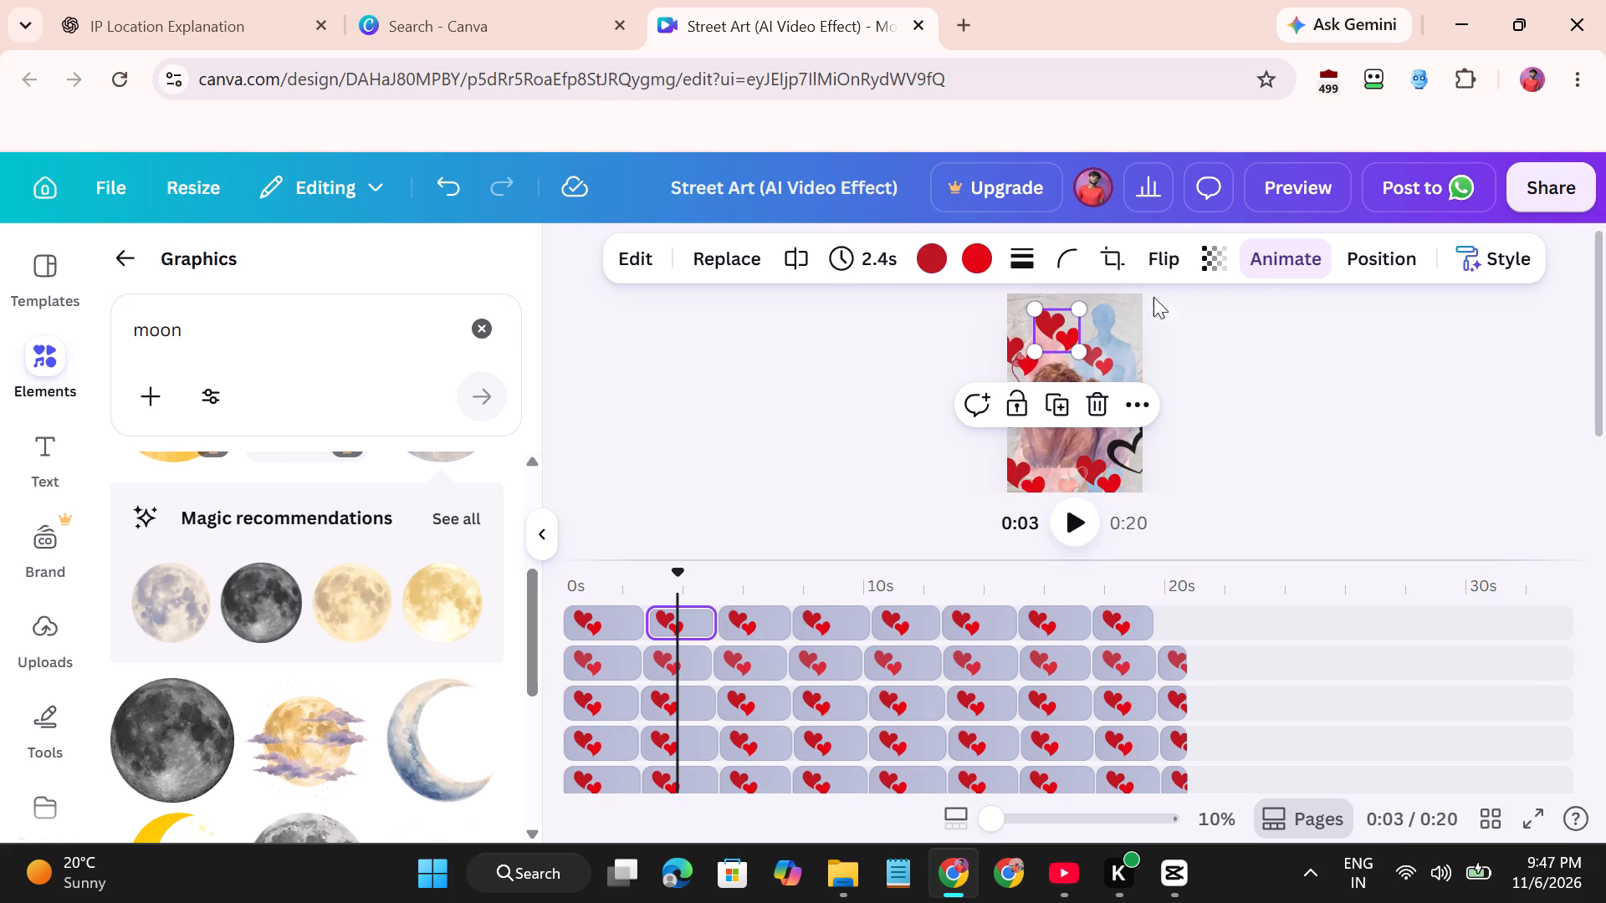
left_click(1230, 262)
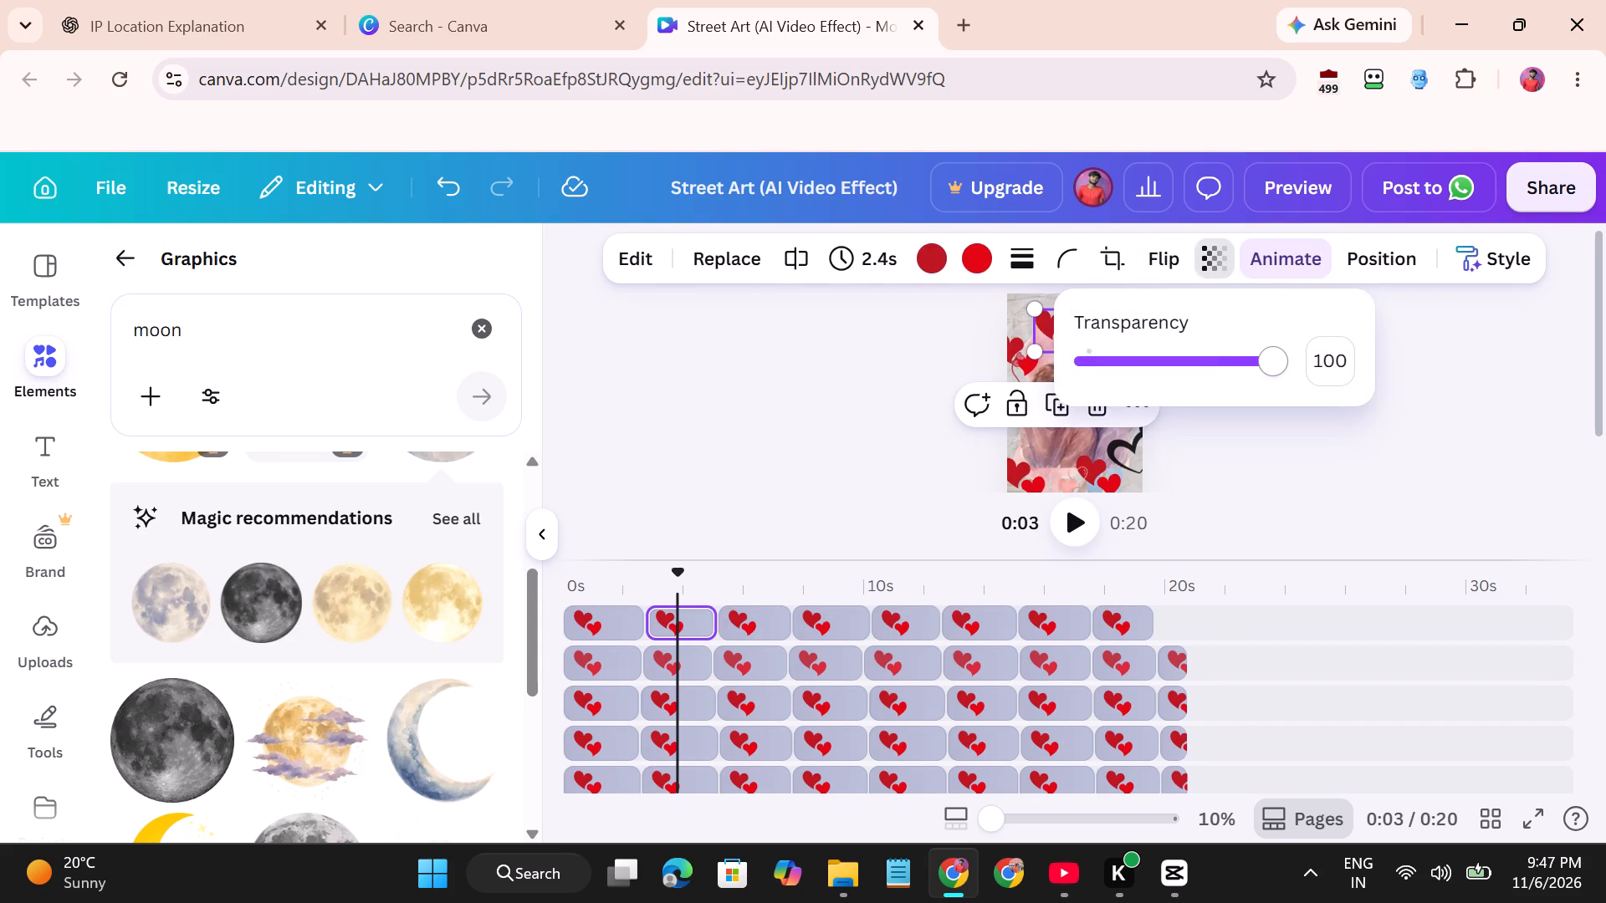
left_click_drag(1266, 366, 1160, 364)
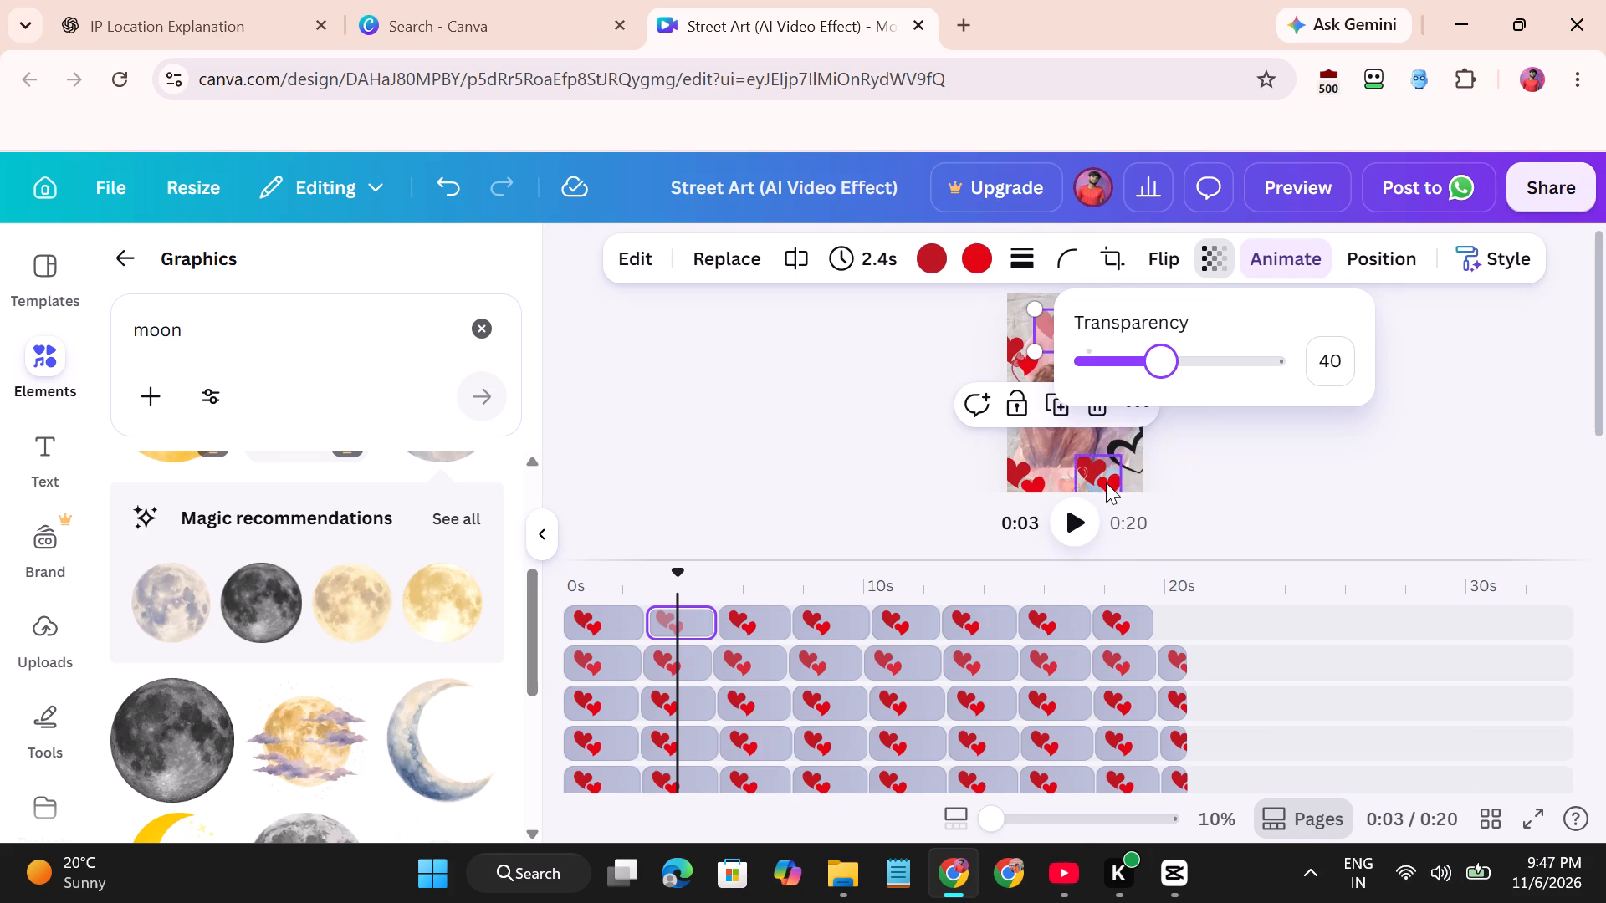
In the third scene, at about 6 s, shrink the hearts-on-strings graphic and move it up to the page's left edge beside the man.
scroll(849, 671, "up", 1)
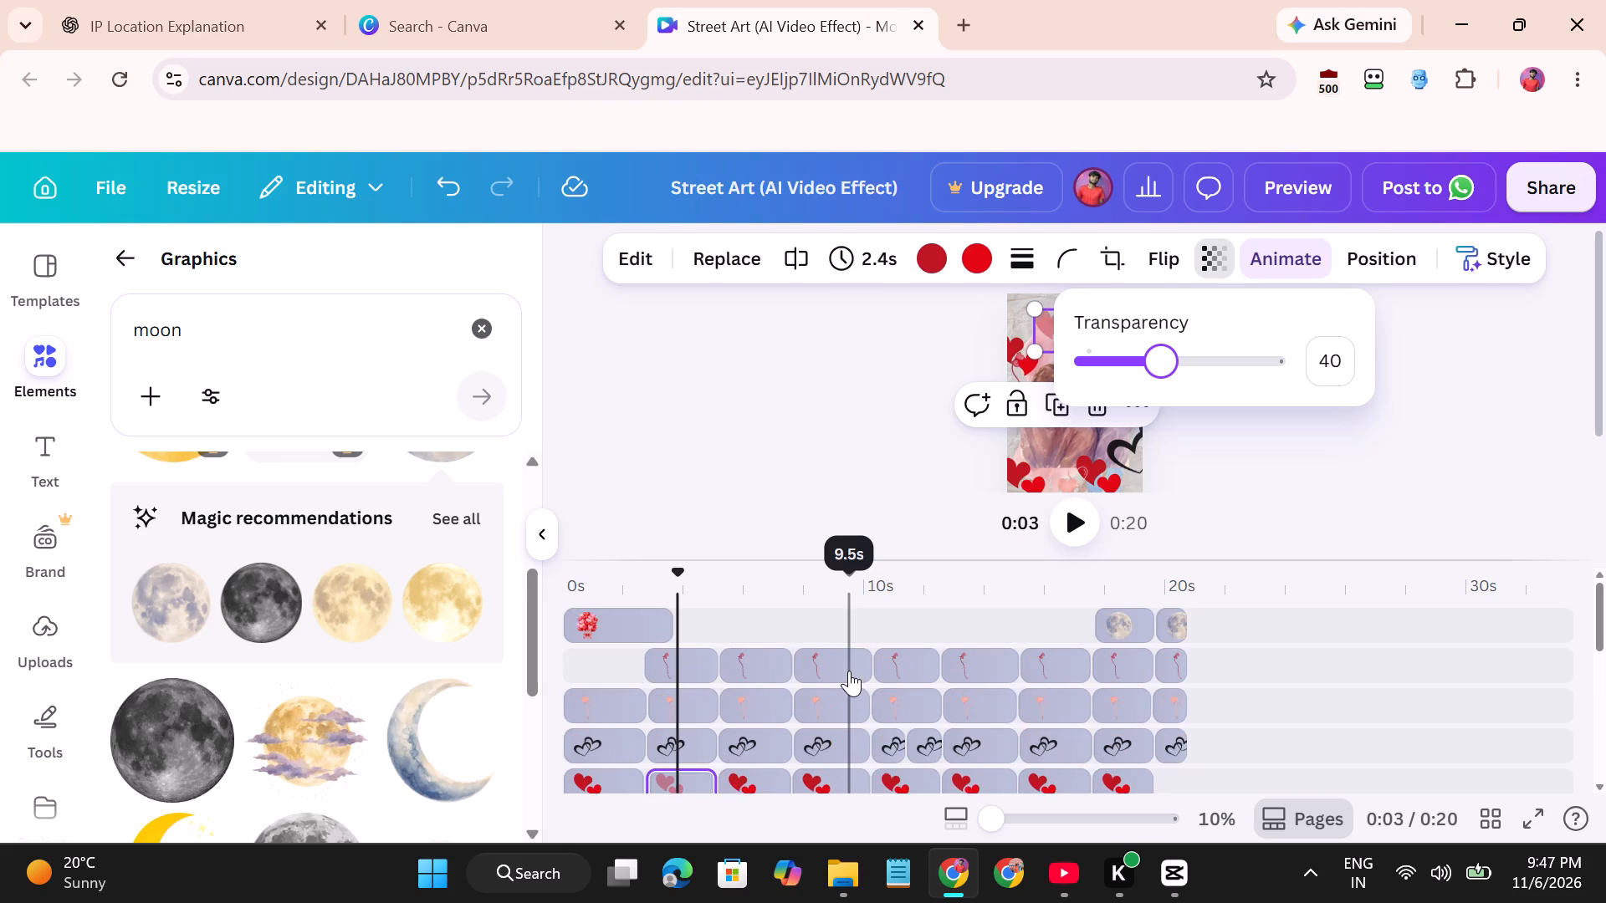
left_click(759, 656)
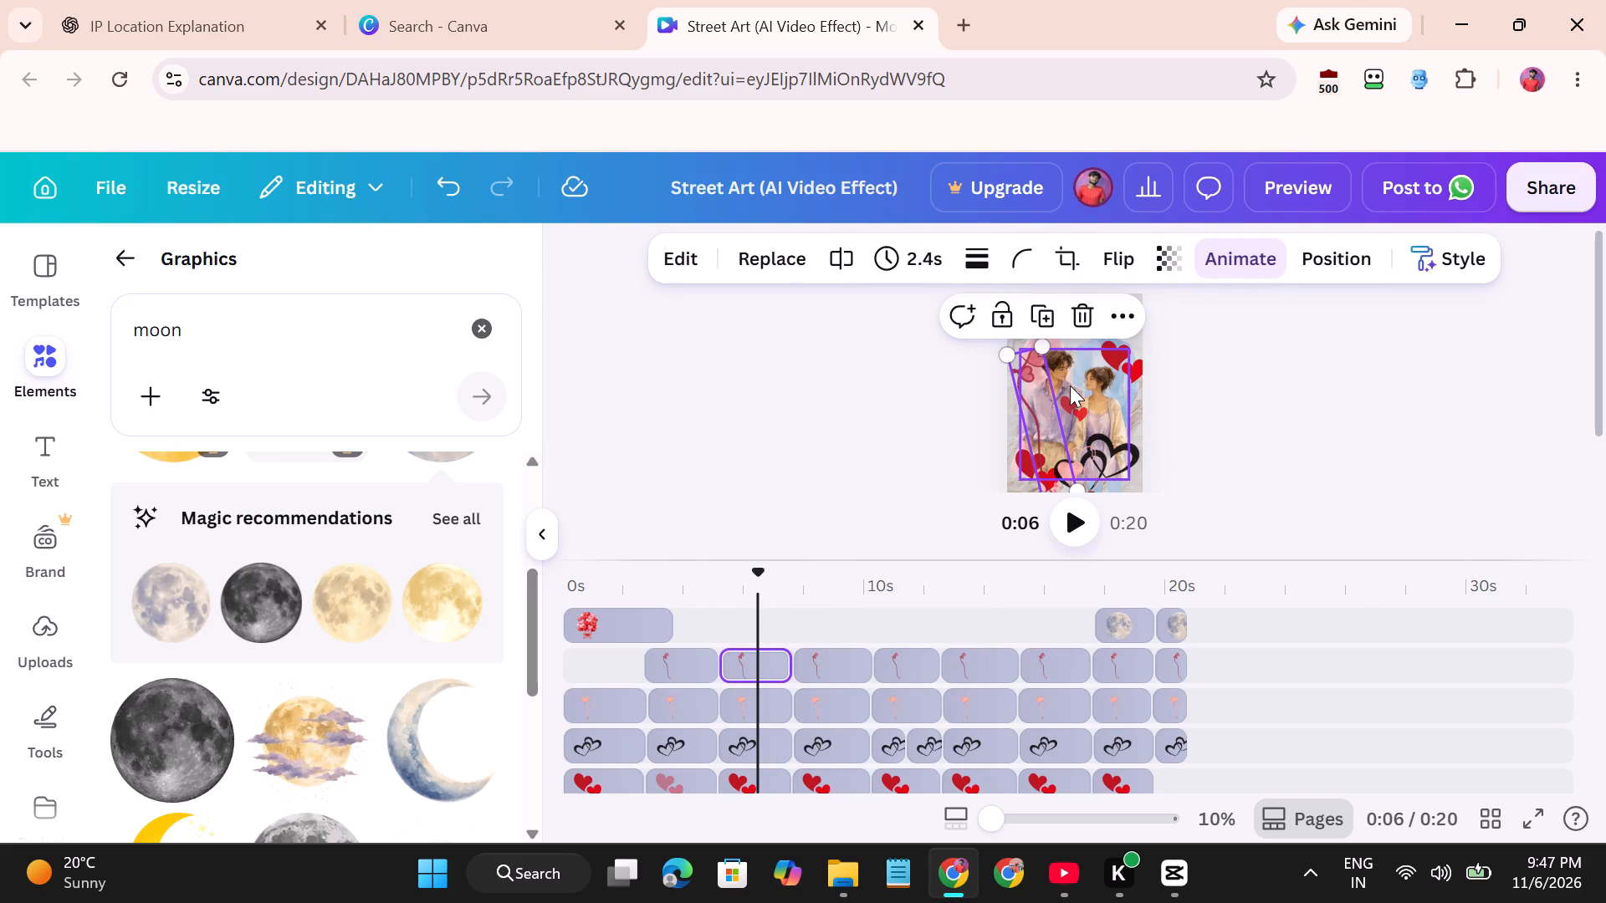
left_click(1048, 398)
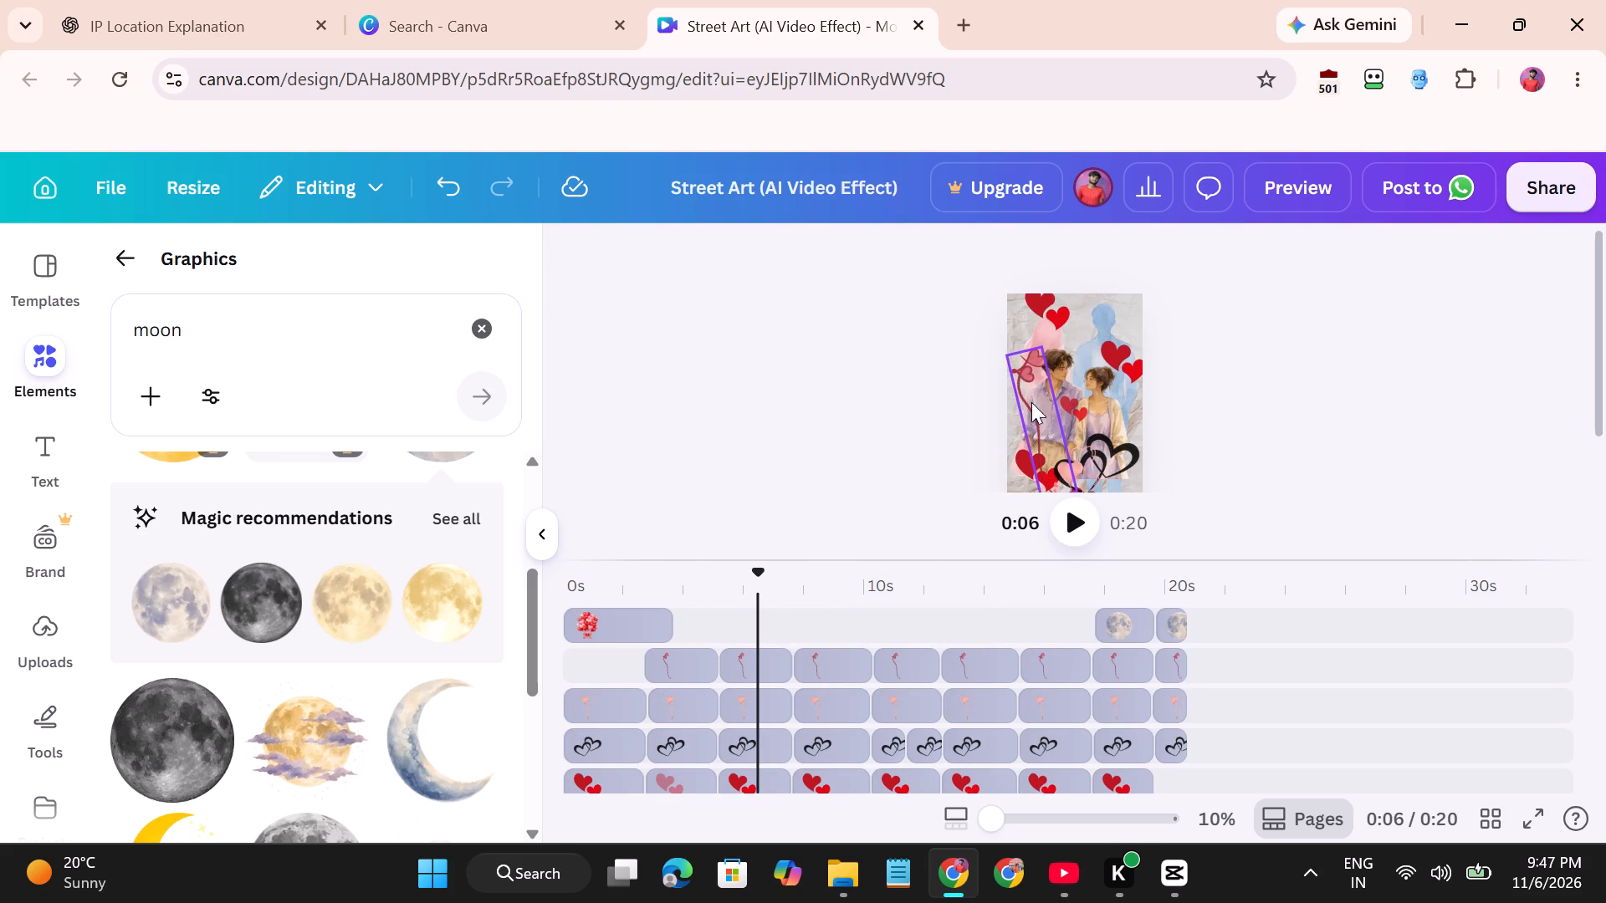
left_click(1038, 353)
left_click_drag(1039, 348, 1030, 403)
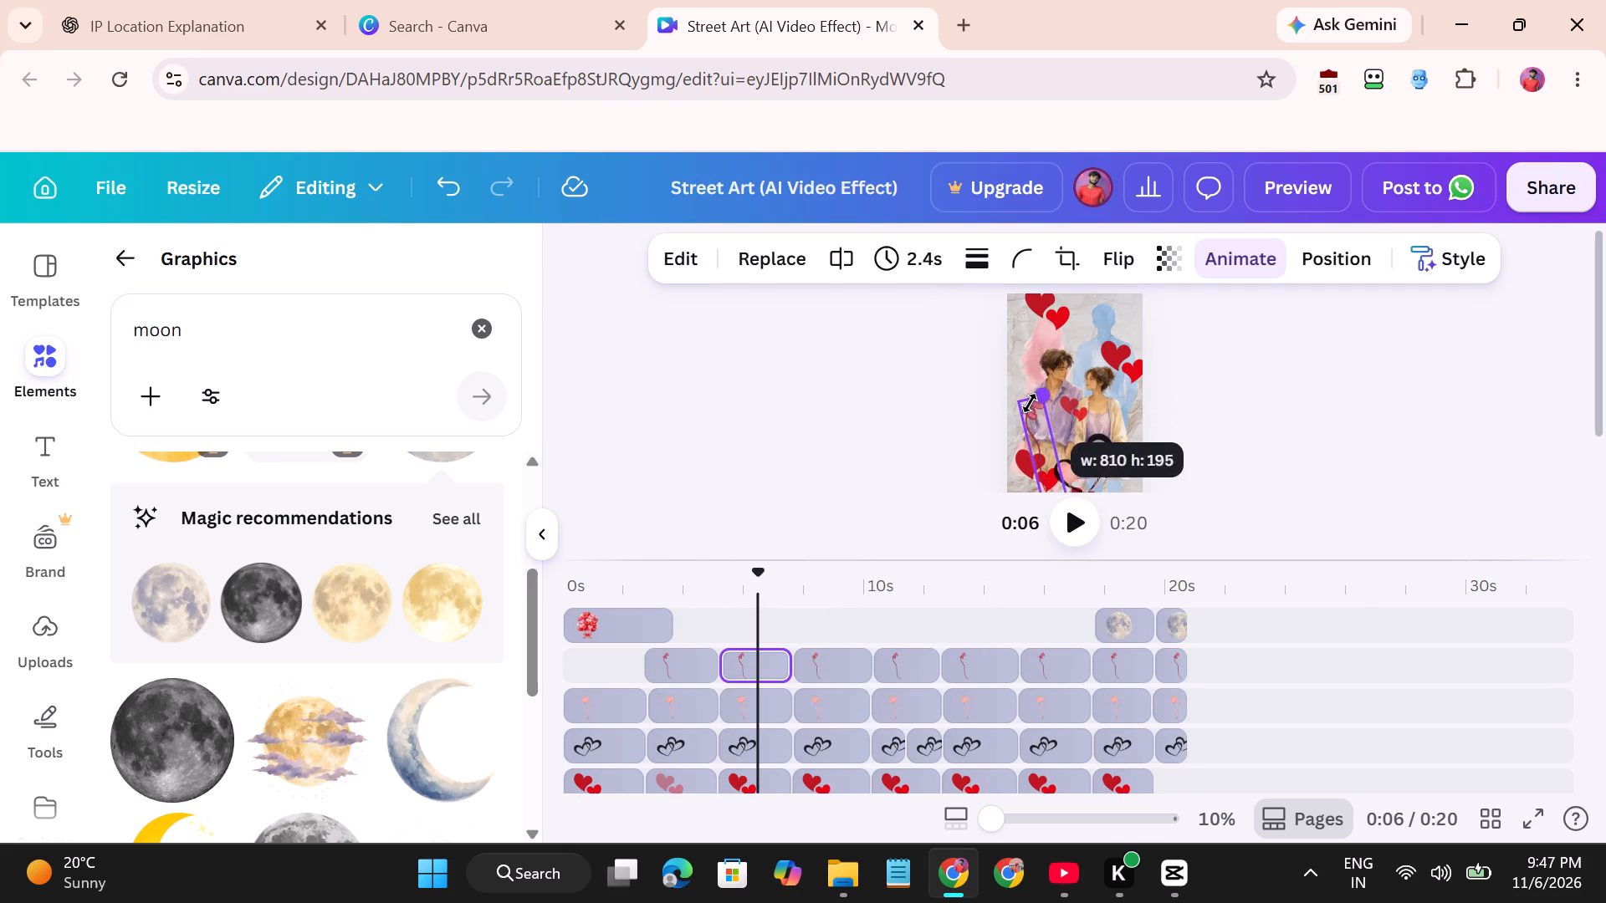
left_click_drag(1030, 403, 1025, 416)
left_click_drag(1037, 447, 1036, 369)
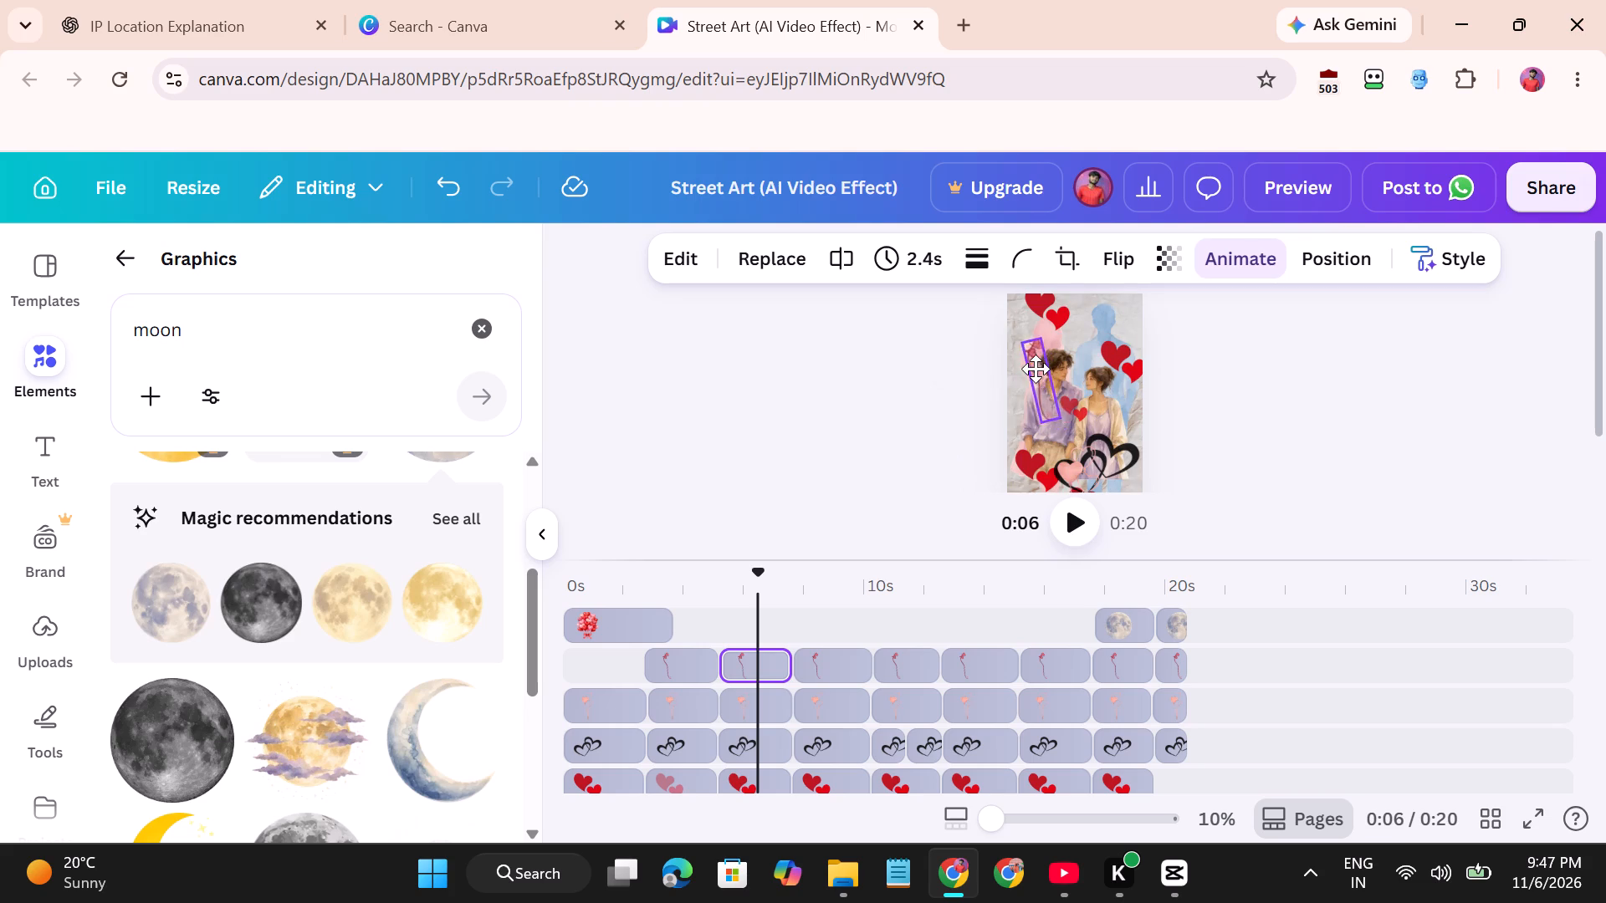
left_click_drag(1036, 369, 1015, 366)
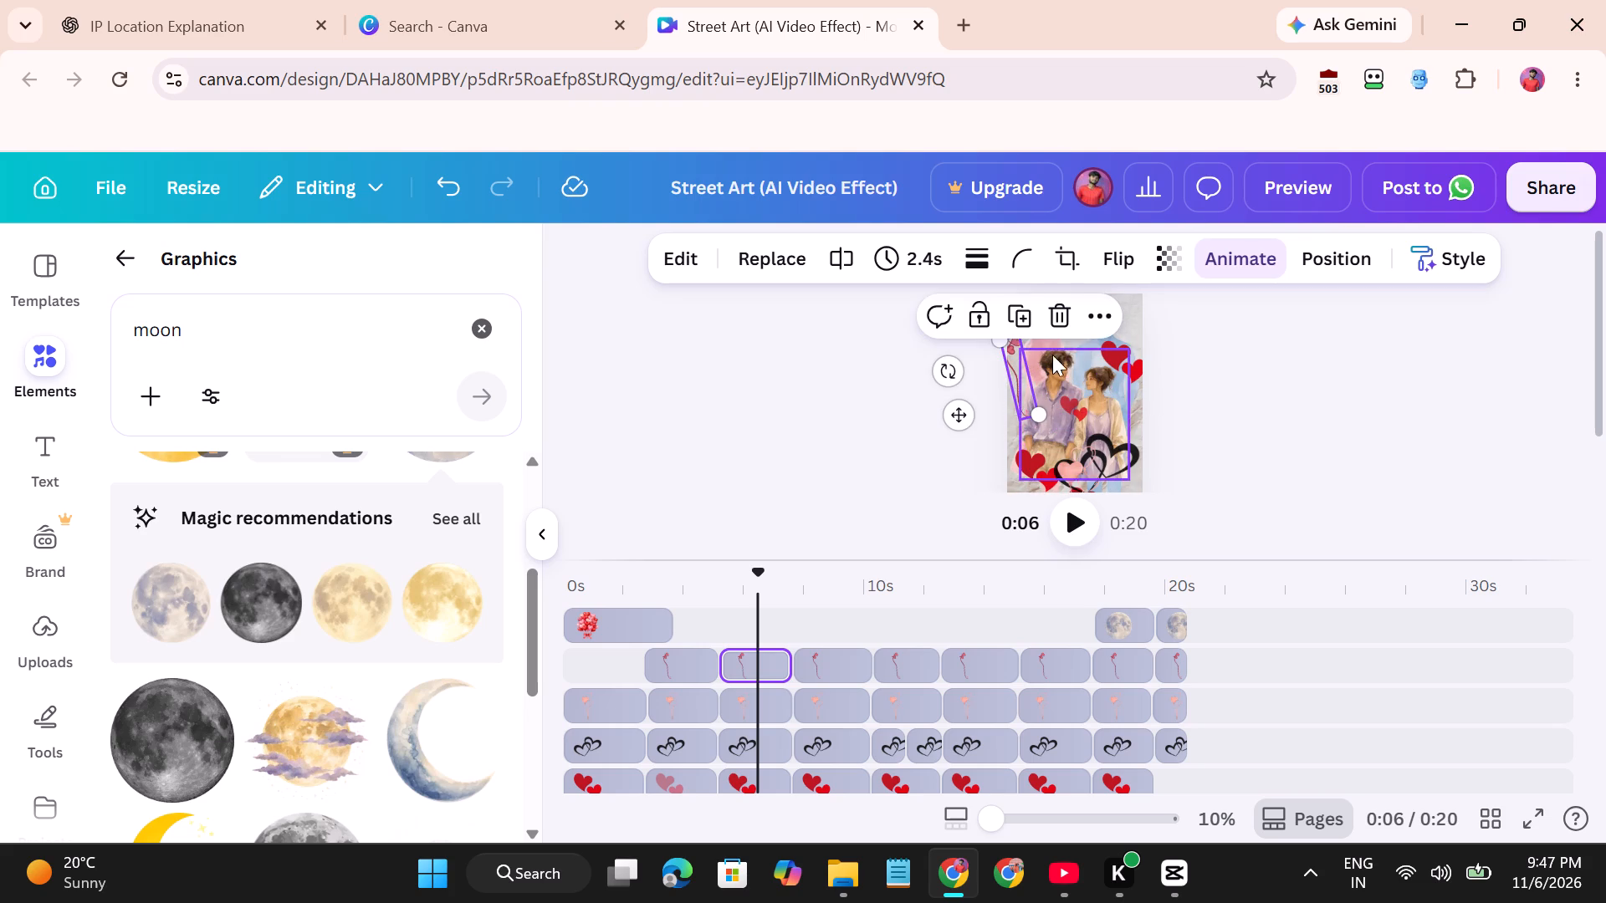
Set the transparency of the black double-heart graphic in the third scene to 50.
left_click(1104, 454)
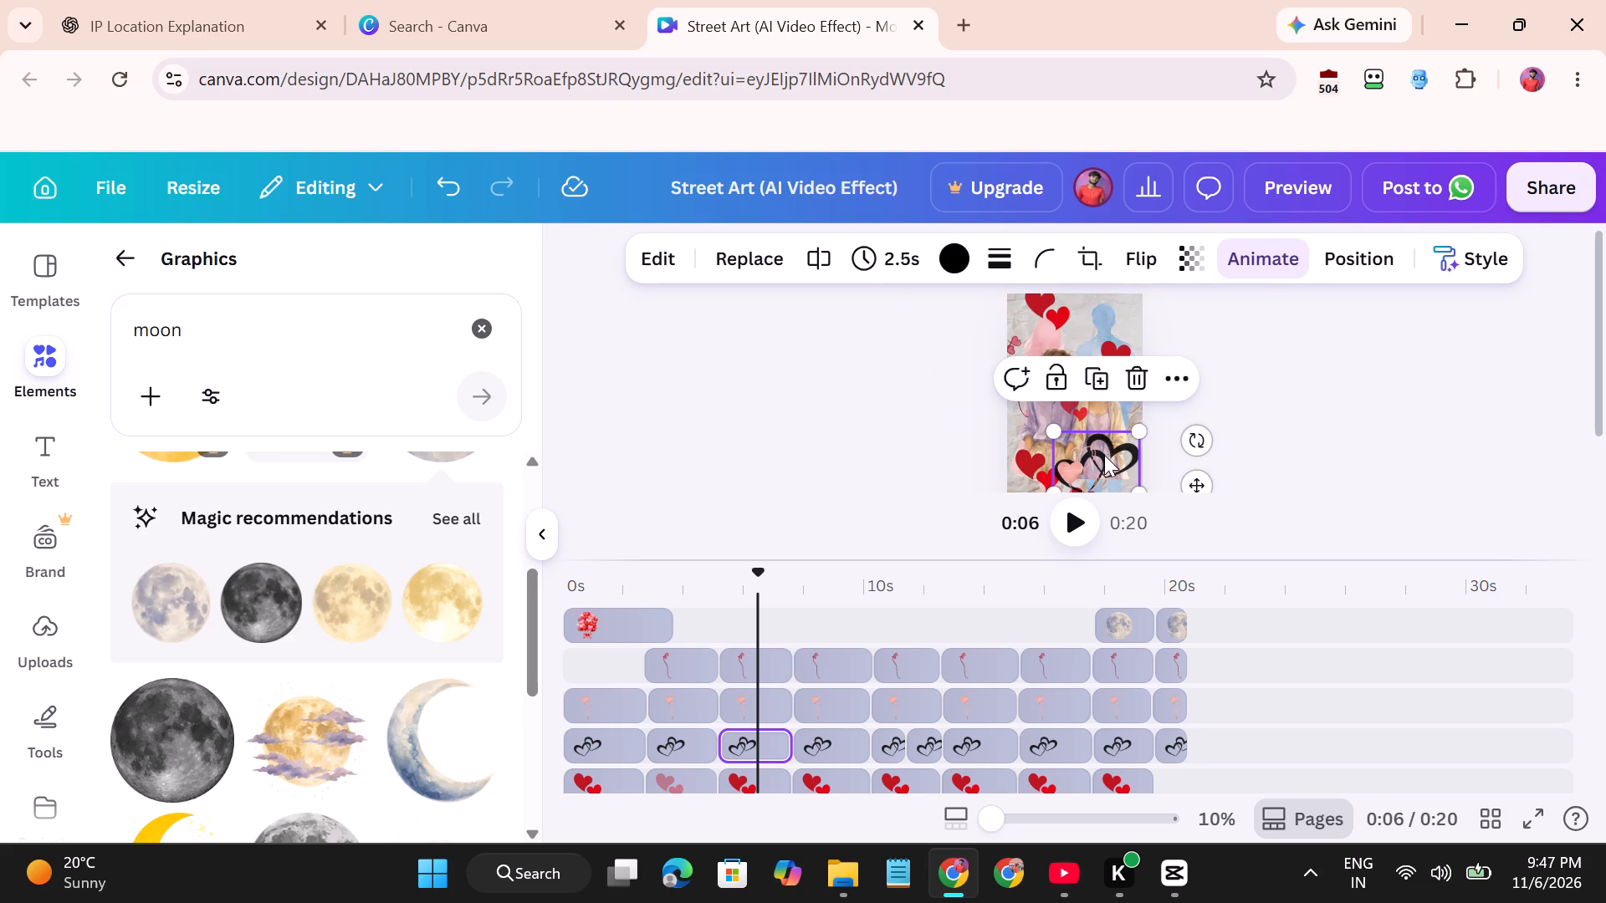
left_click(1191, 262)
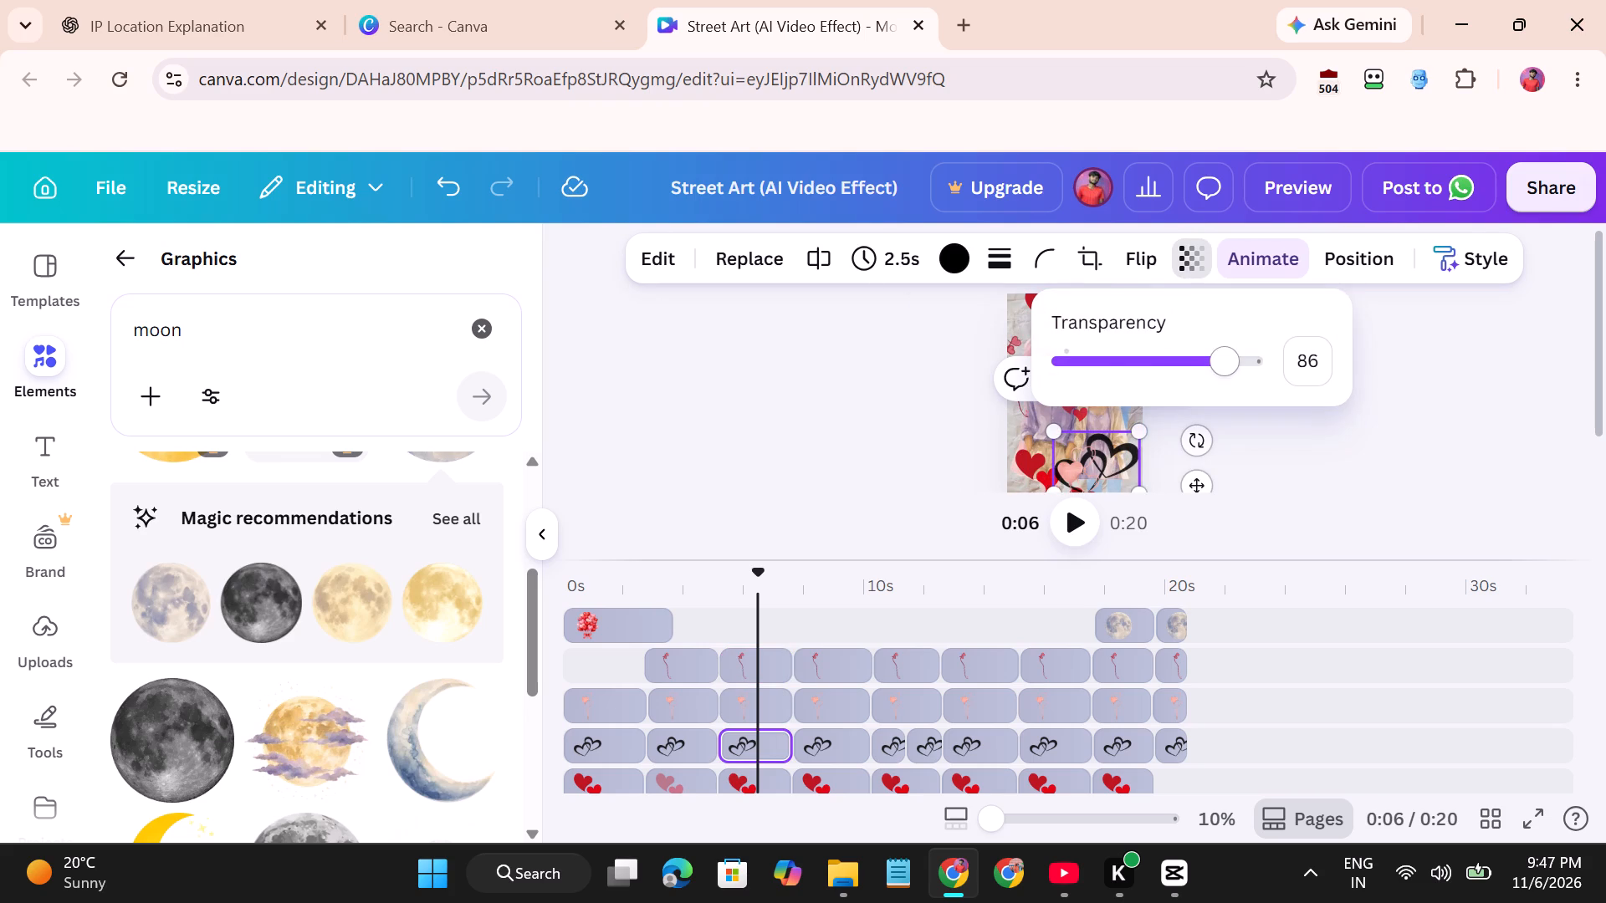
left_click_drag(1230, 359, 1158, 365)
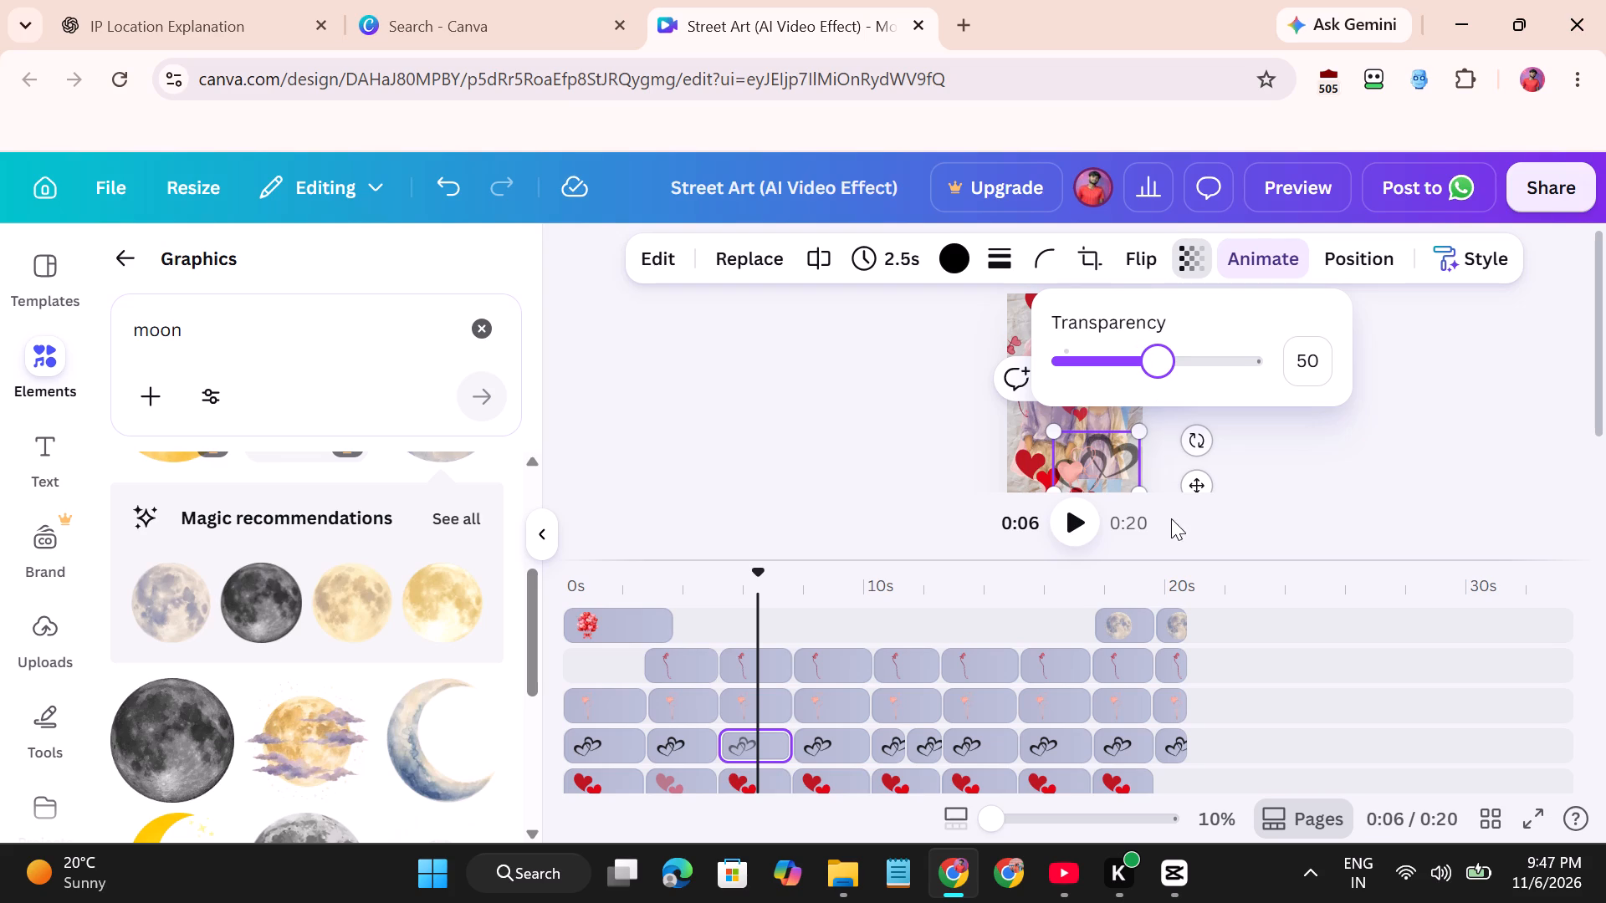
In the fourth scene, at about 9 s, shrink the hearts-on-strings graphic to about 667 × 160 and move it up to the page's left edge.
left_click(836, 659)
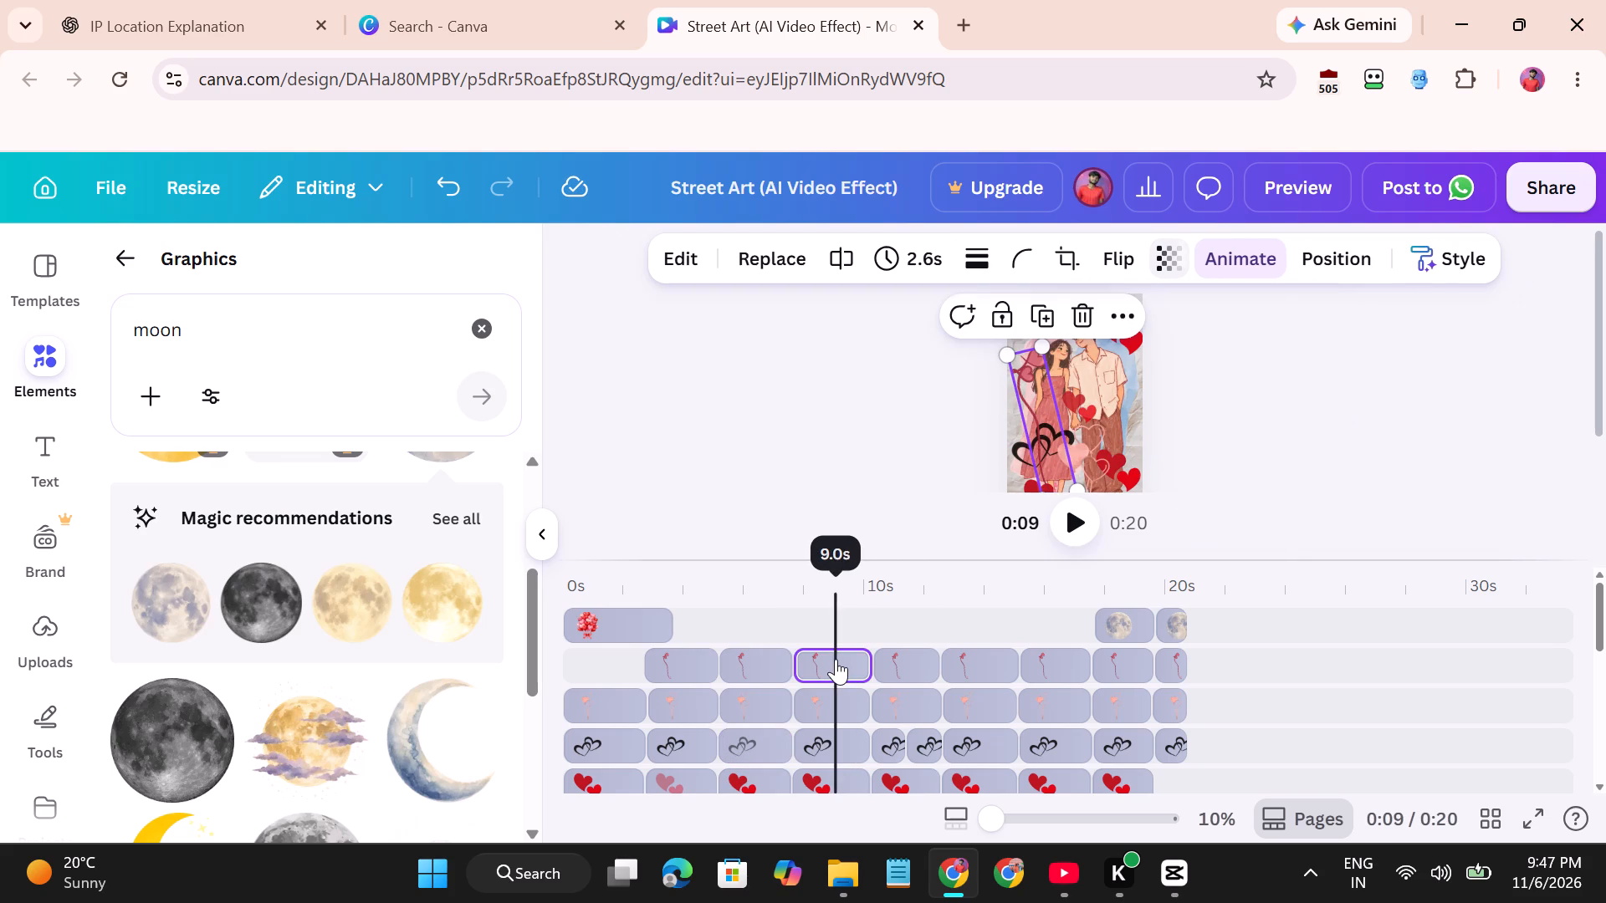
left_click(1037, 408)
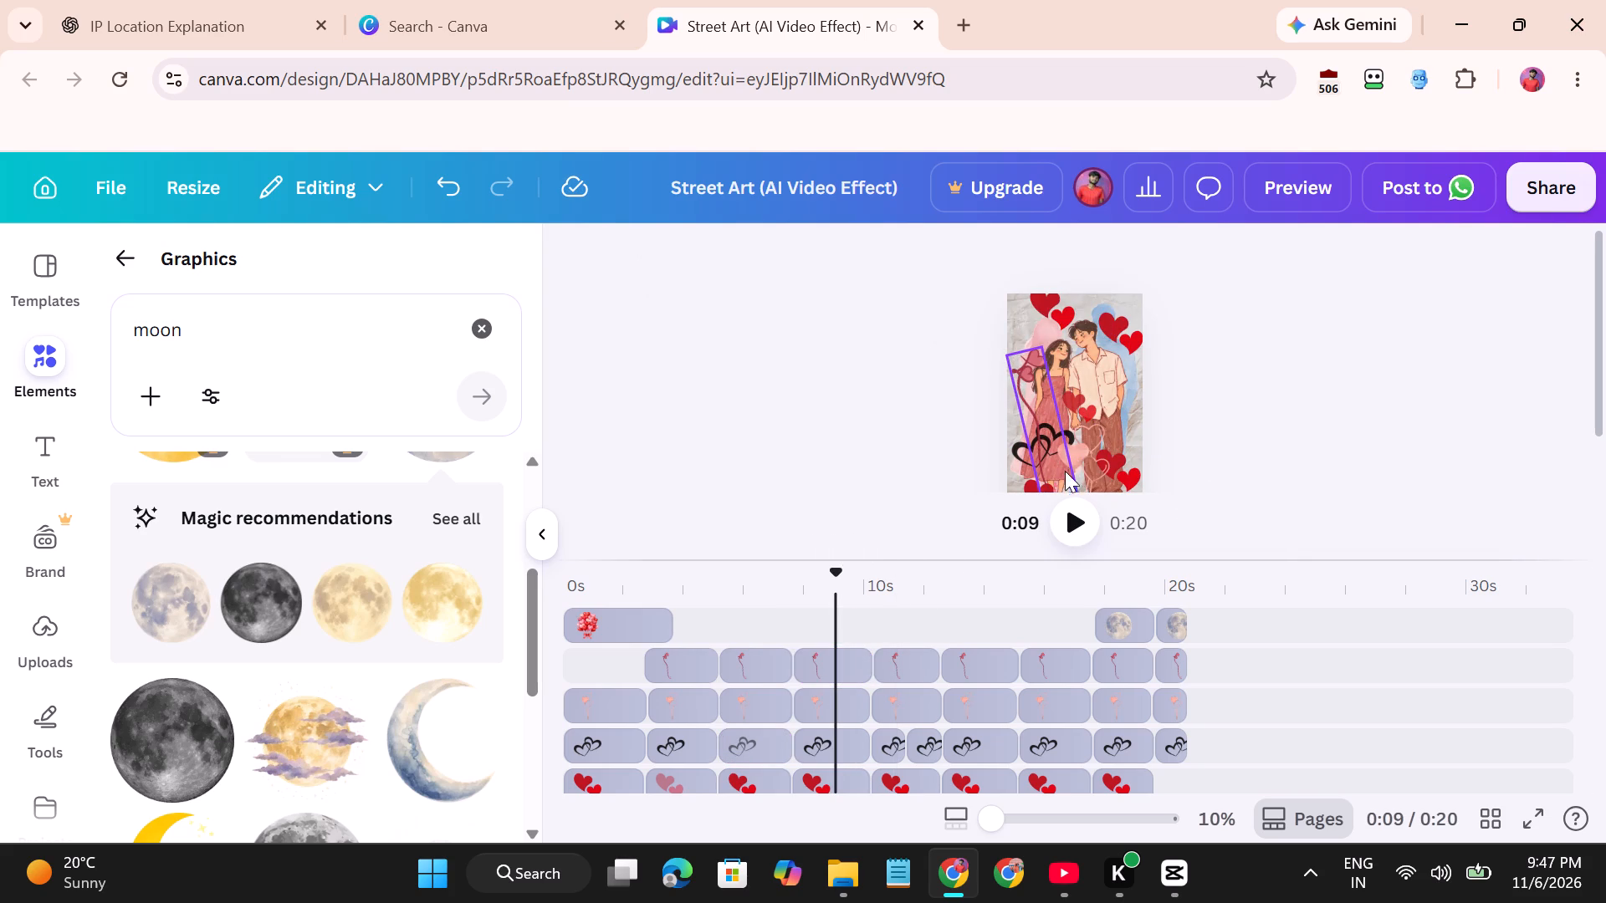
left_click(1044, 421)
left_click_drag(1049, 342, 1031, 410)
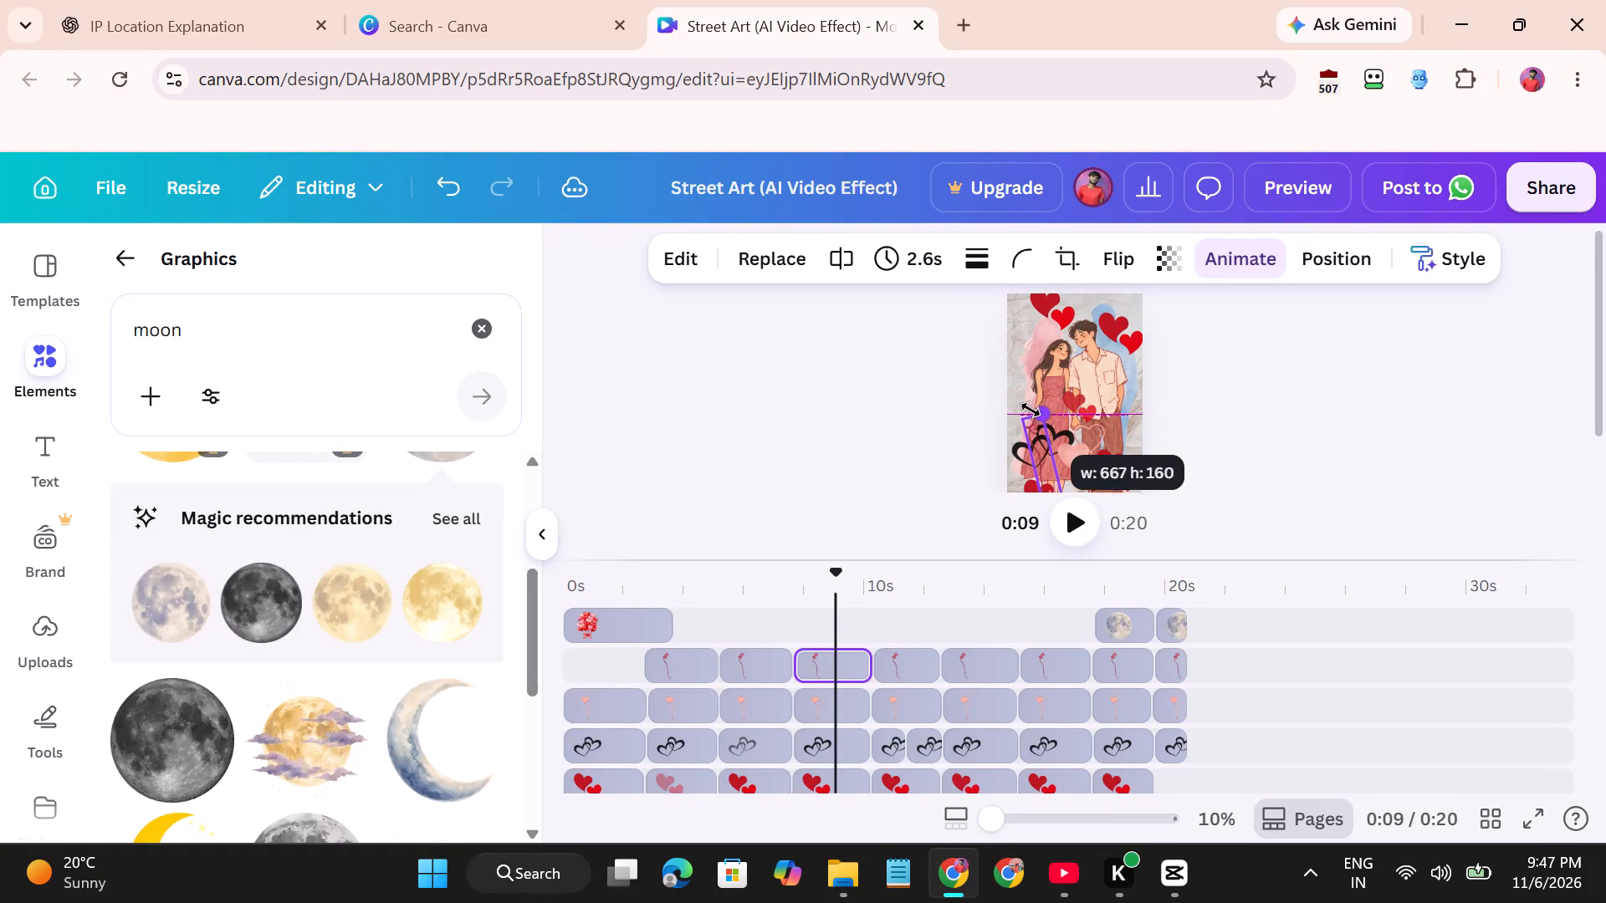
left_click_drag(1045, 466, 1025, 385)
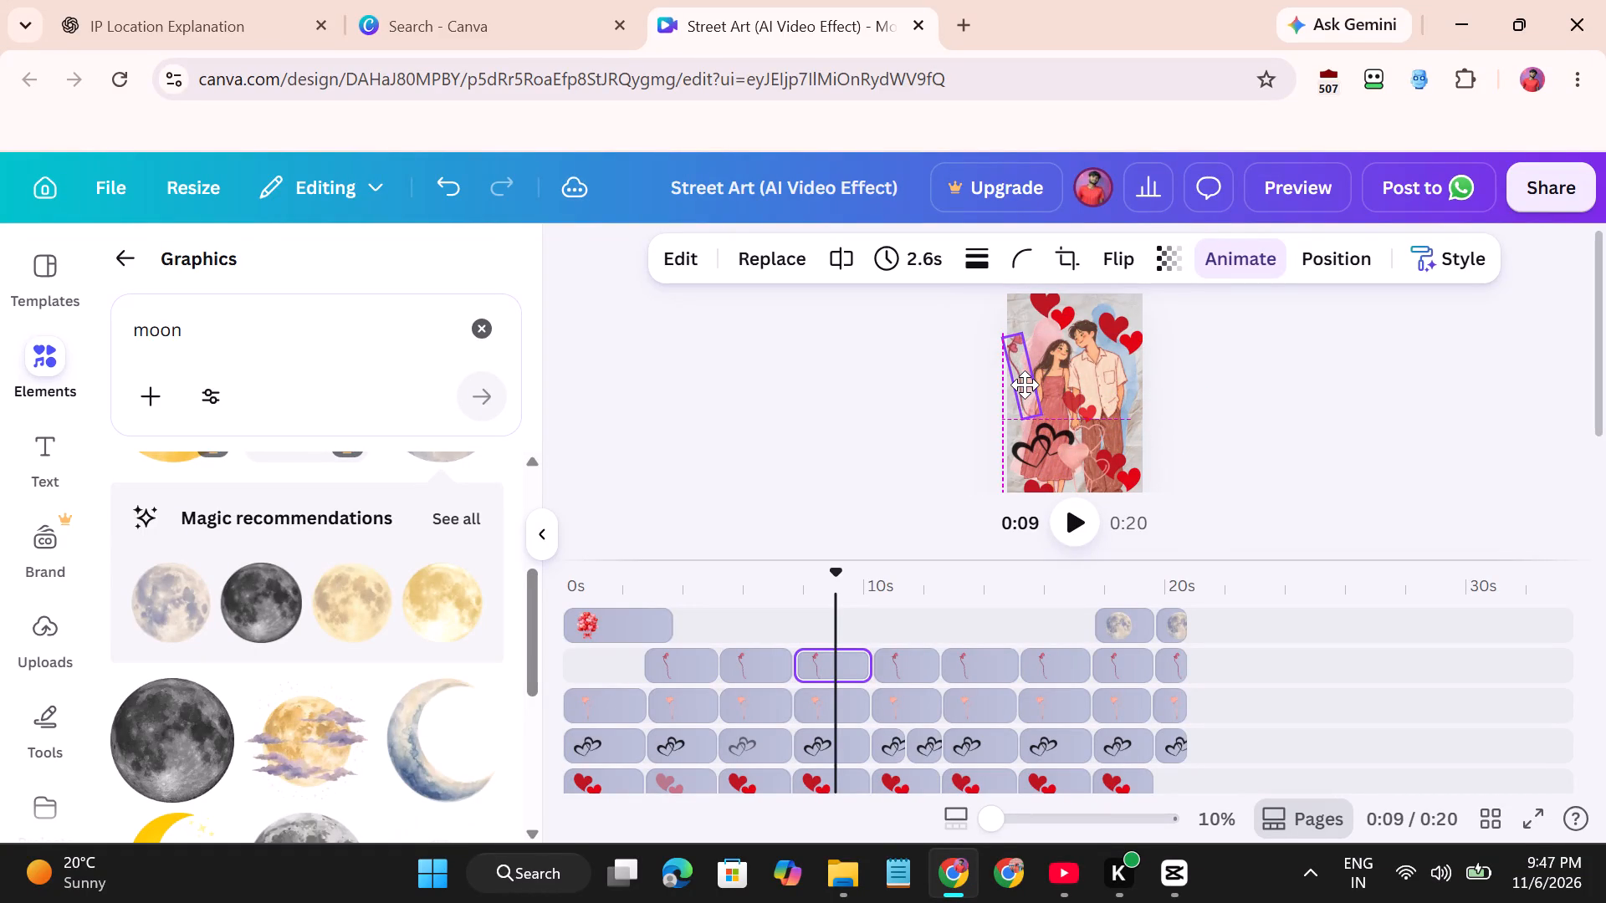
left_click_drag(1025, 385, 1027, 385)
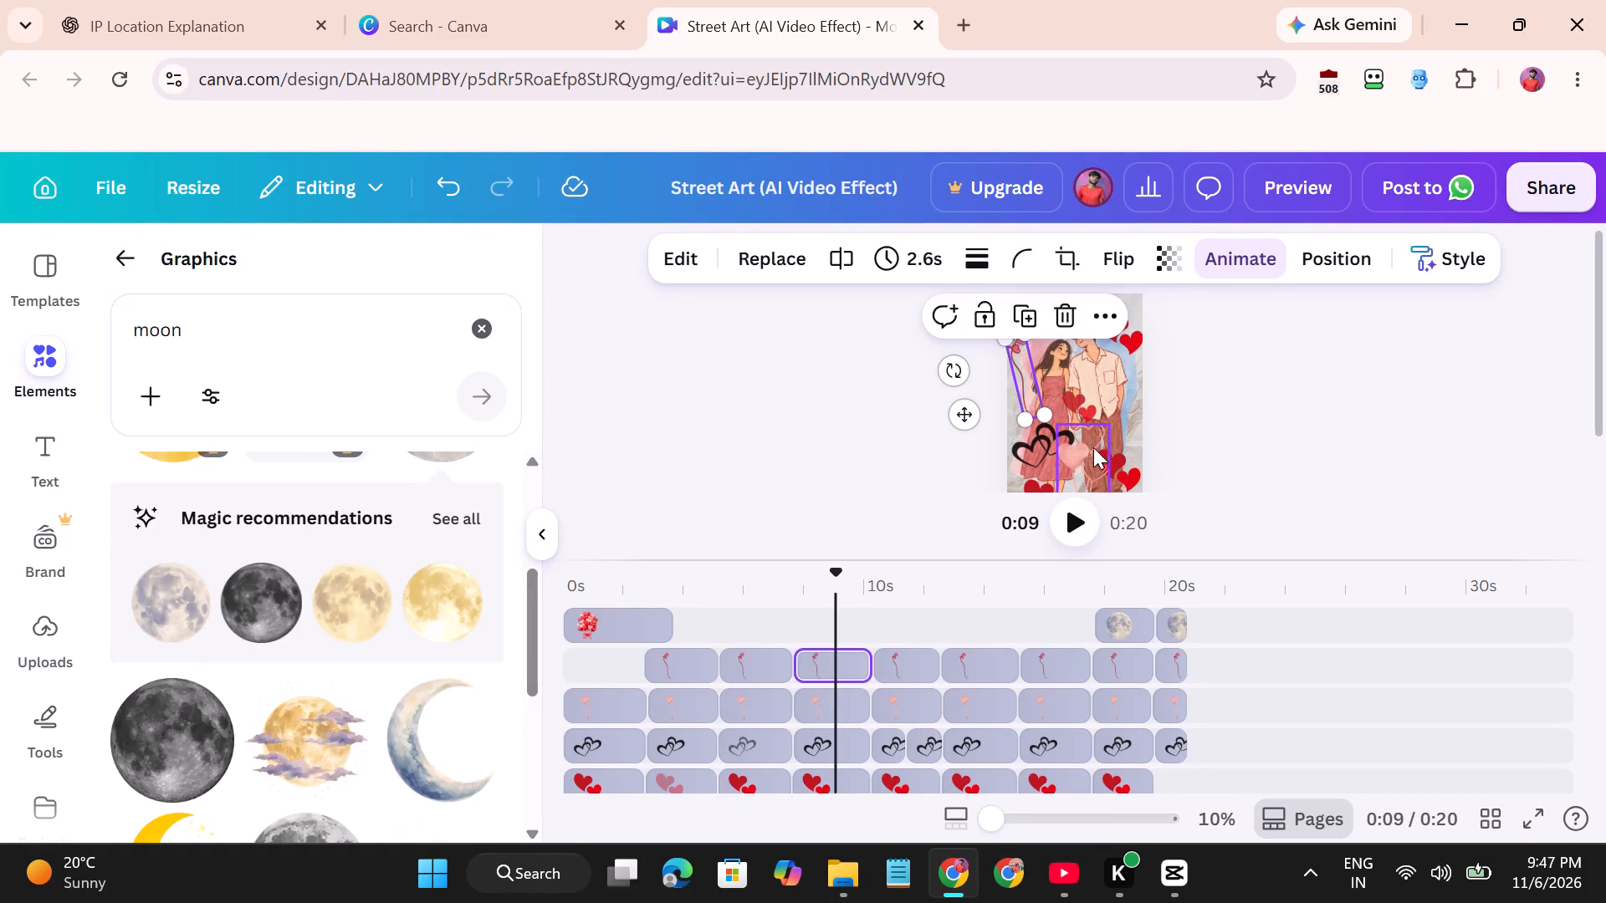
Set the transparency of the black double-heart graphic in the fourth scene to 47.
left_click(1040, 448)
left_click(1194, 255)
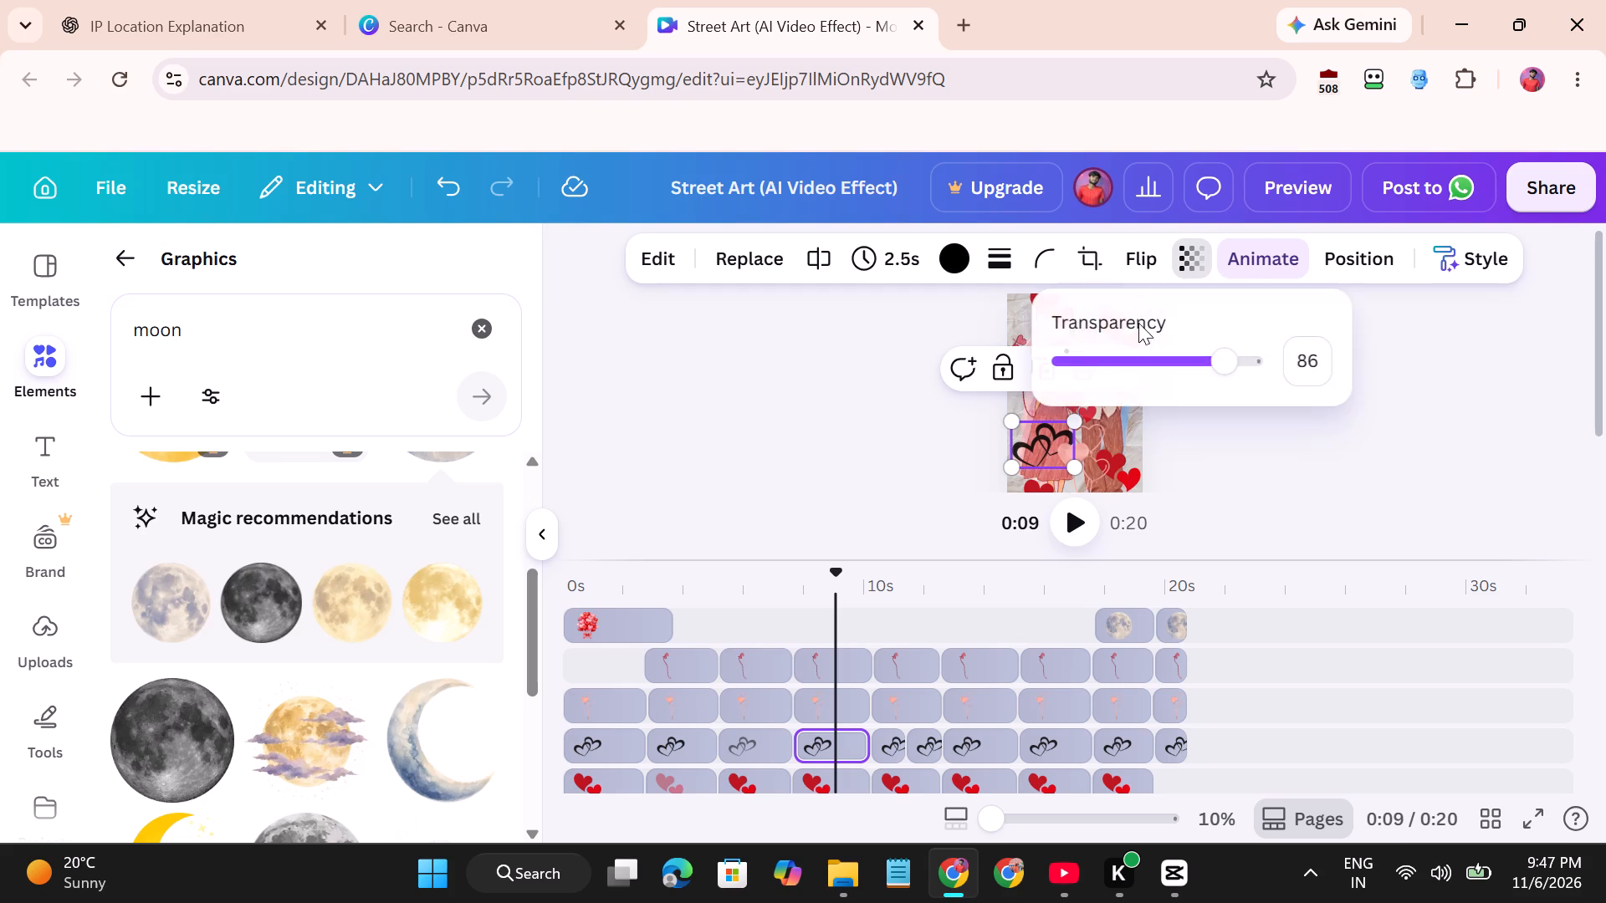
left_click_drag(1213, 367, 1152, 375)
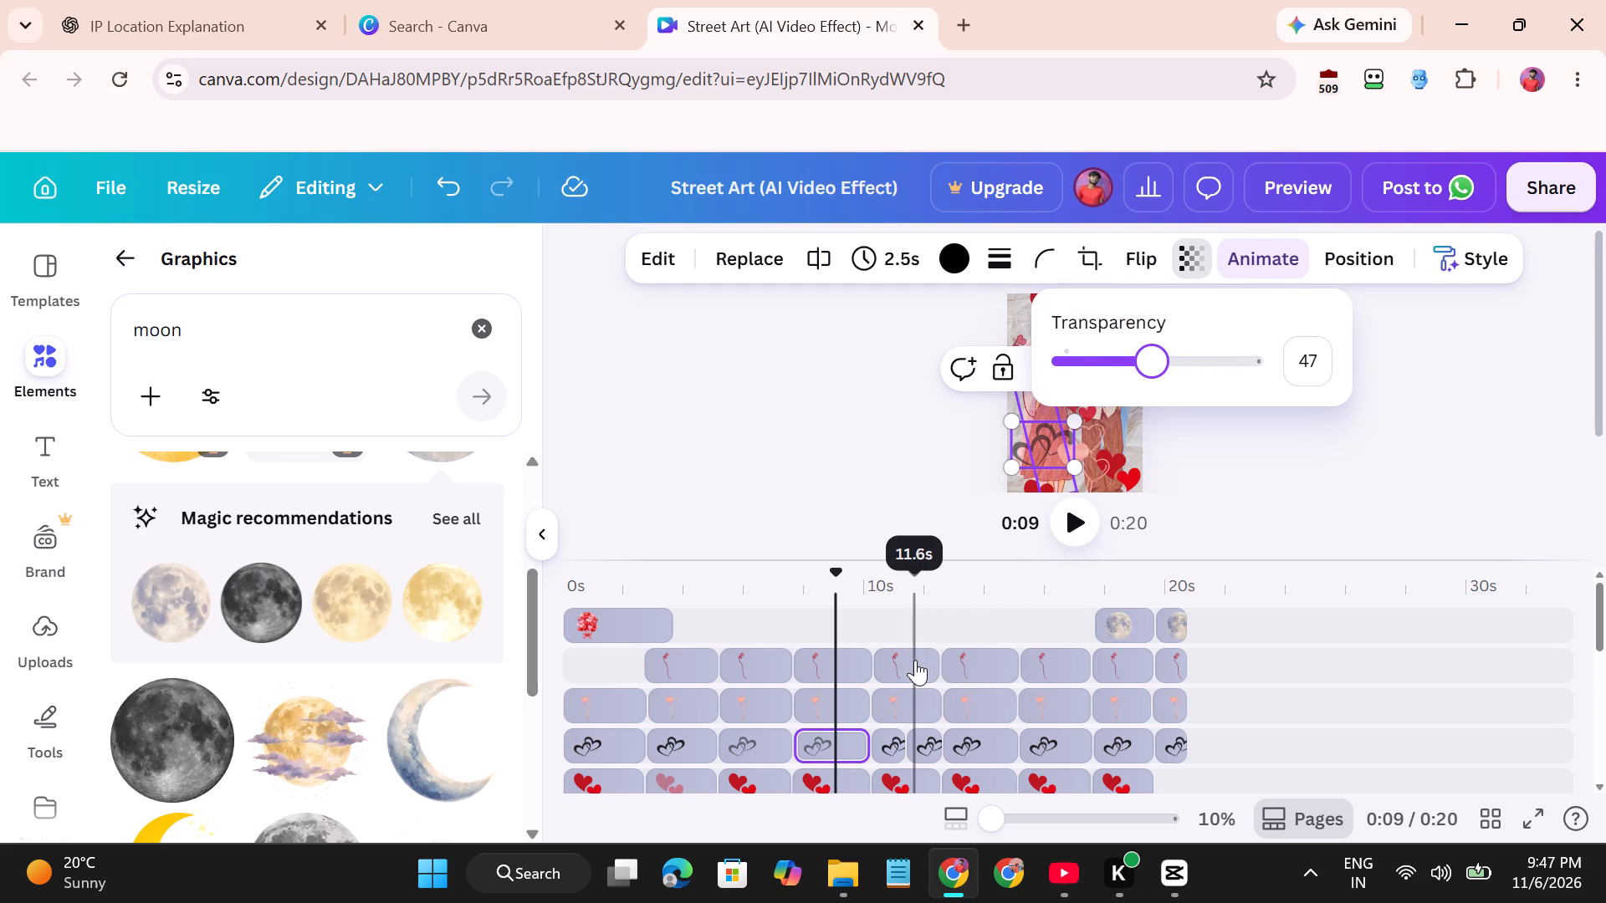
In the fifth scene, at about 11 s, shrink the hearts-on-strings graphic so its top sits lower beside the man's legs.
left_click(915, 660)
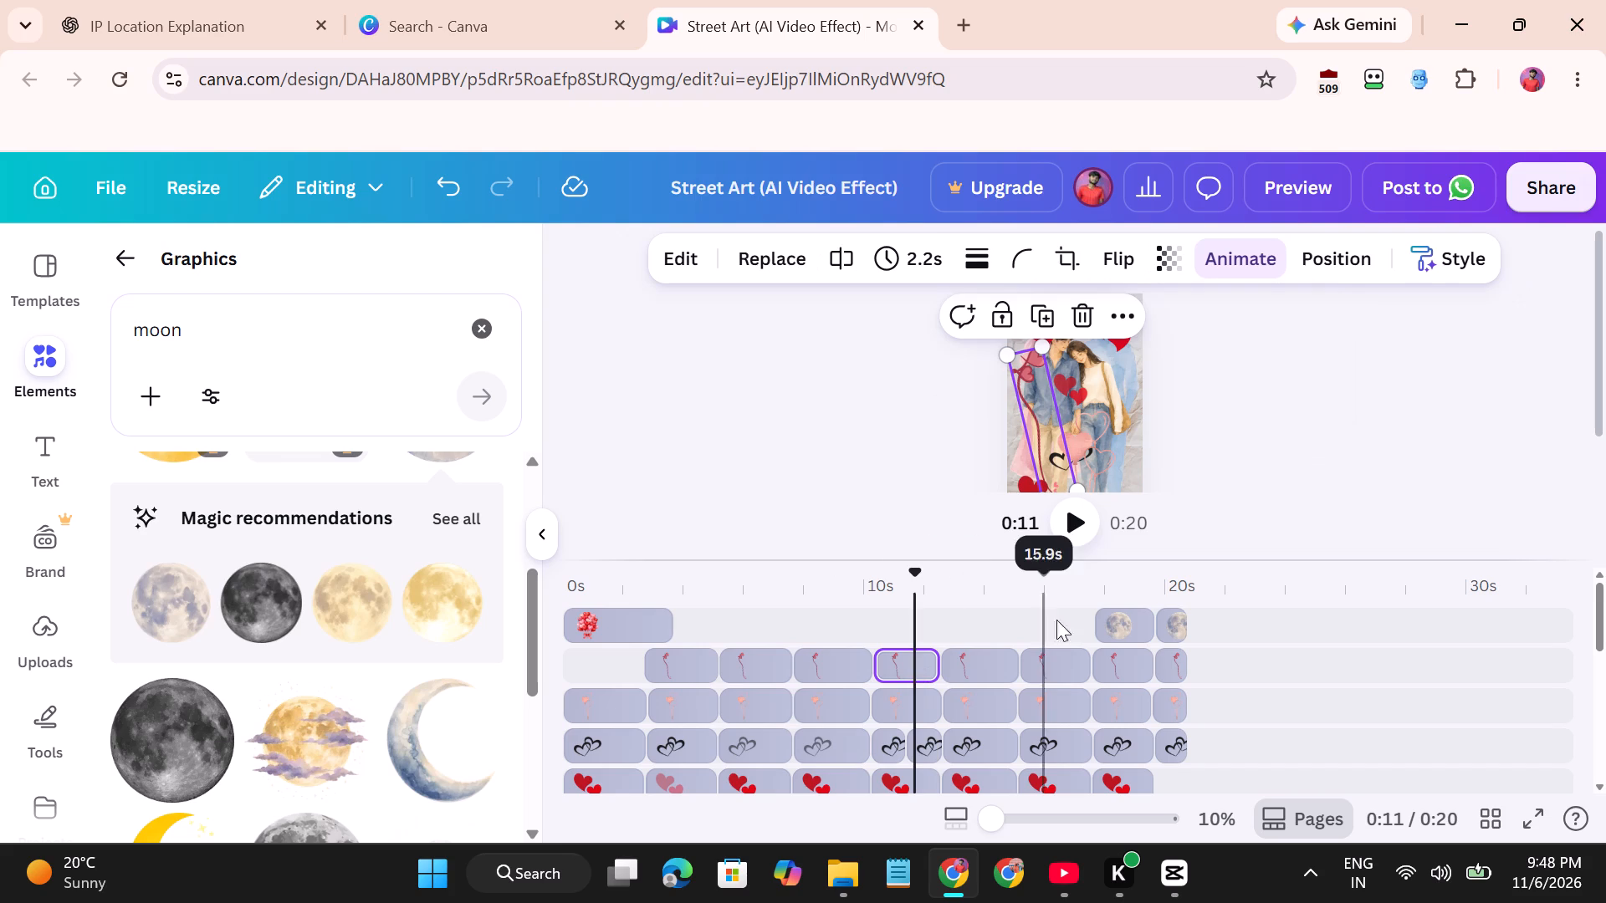
left_click(1036, 400)
left_click(1036, 400)
left_click_drag(1040, 344, 1040, 355)
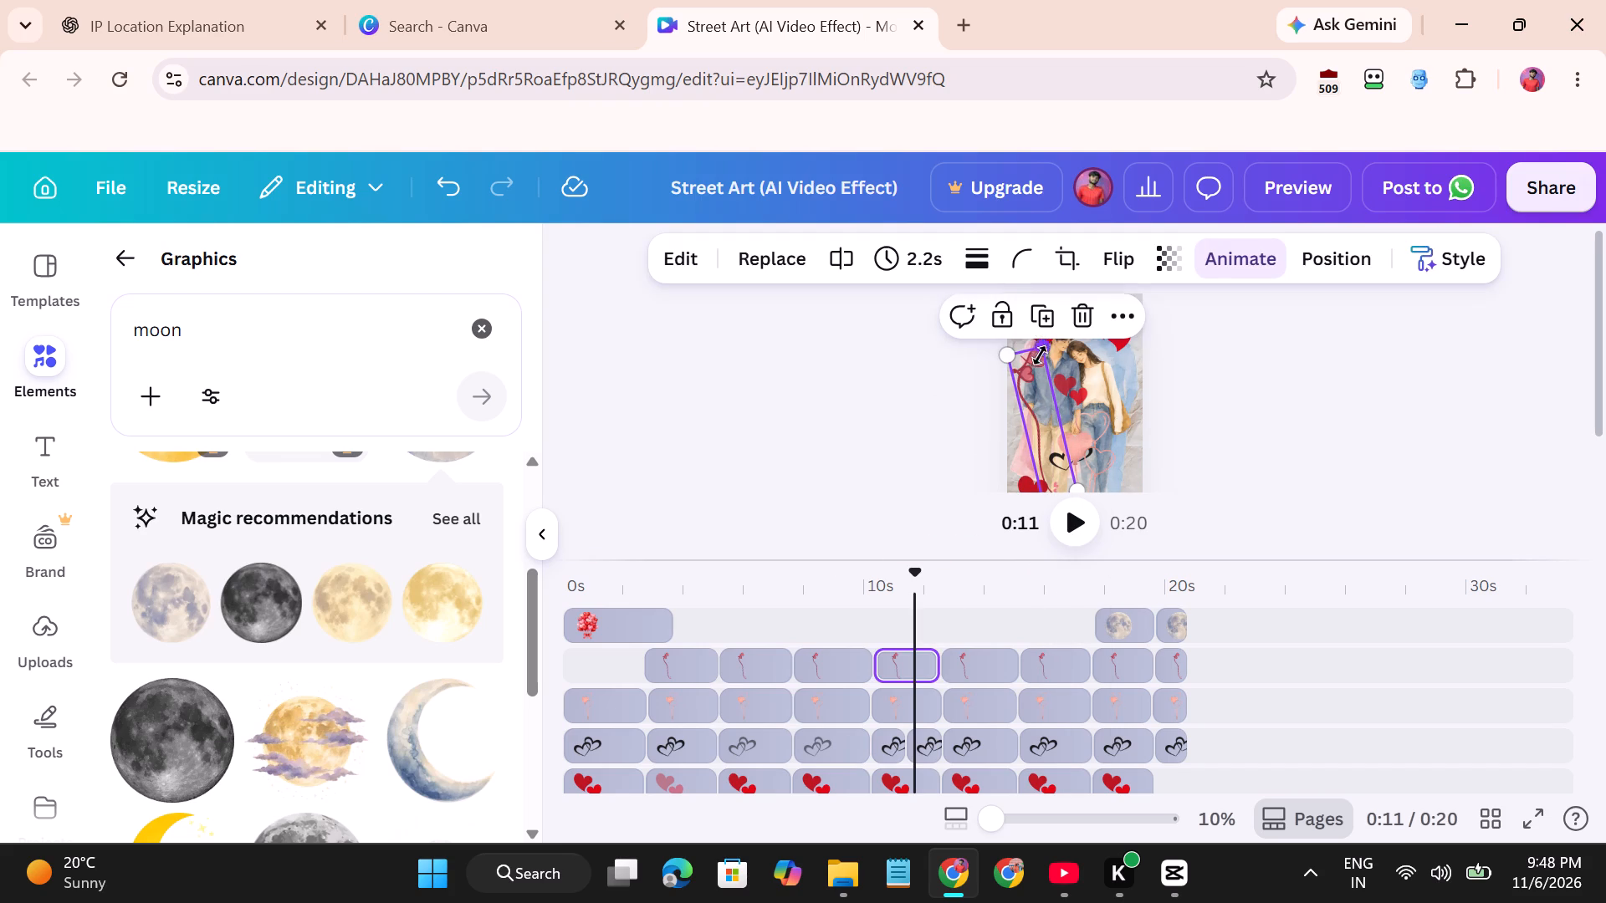
left_click_drag(1040, 355, 1026, 395)
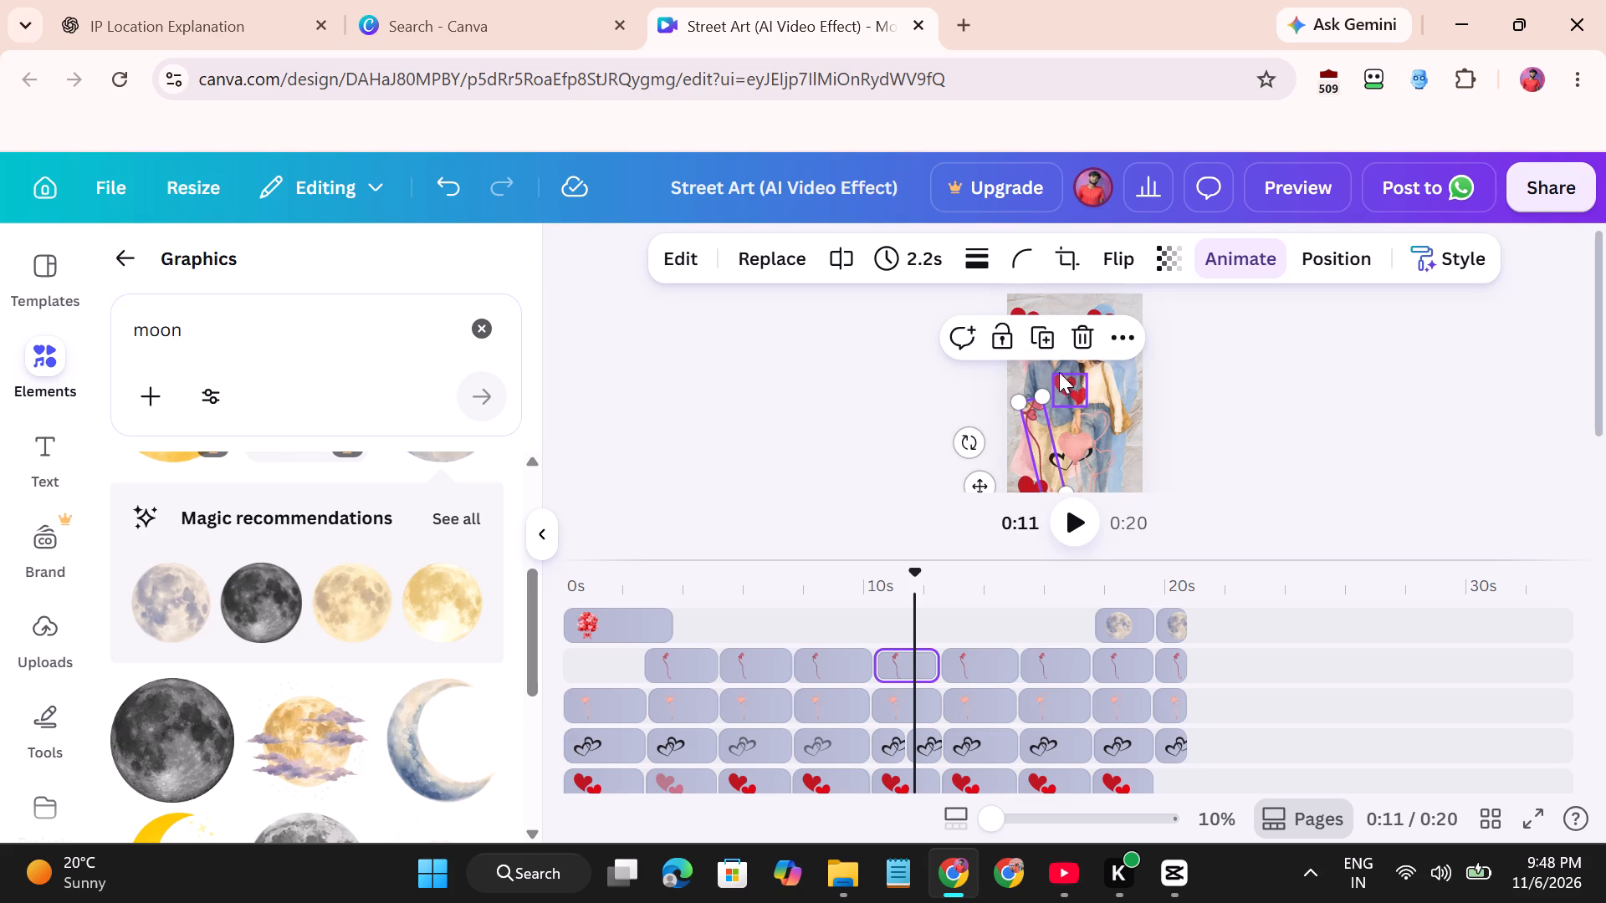
Fade the red double-heart graphic in the fifth scene's upper-left corner to roughly half transparency.
left_click(1026, 311)
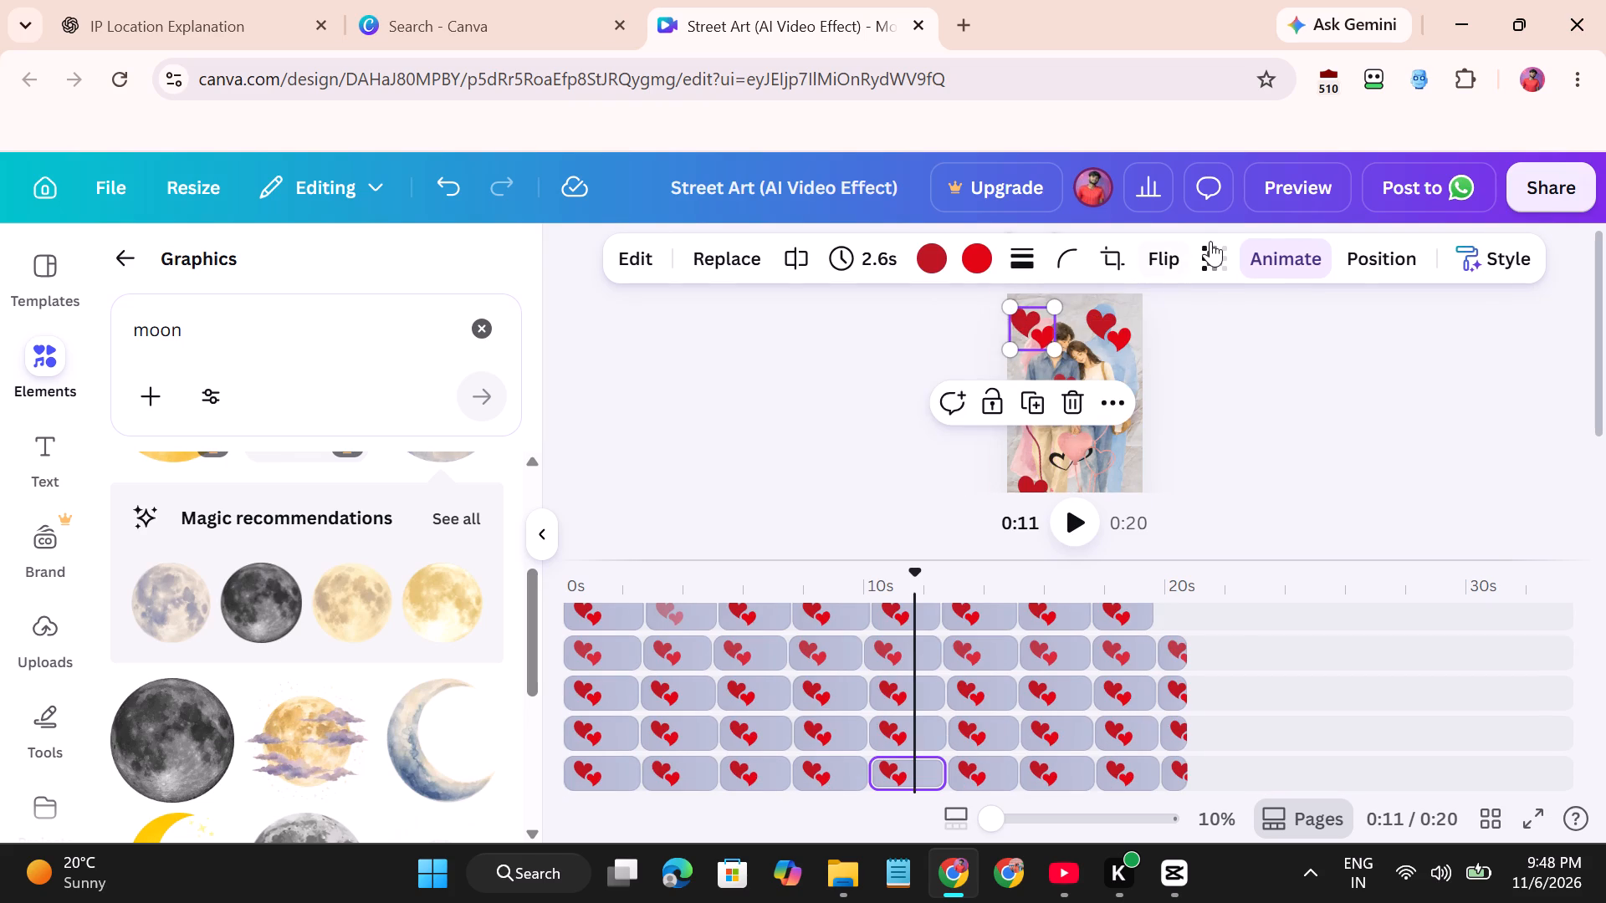
left_click(1212, 239)
left_click_drag(1268, 360, 1186, 383)
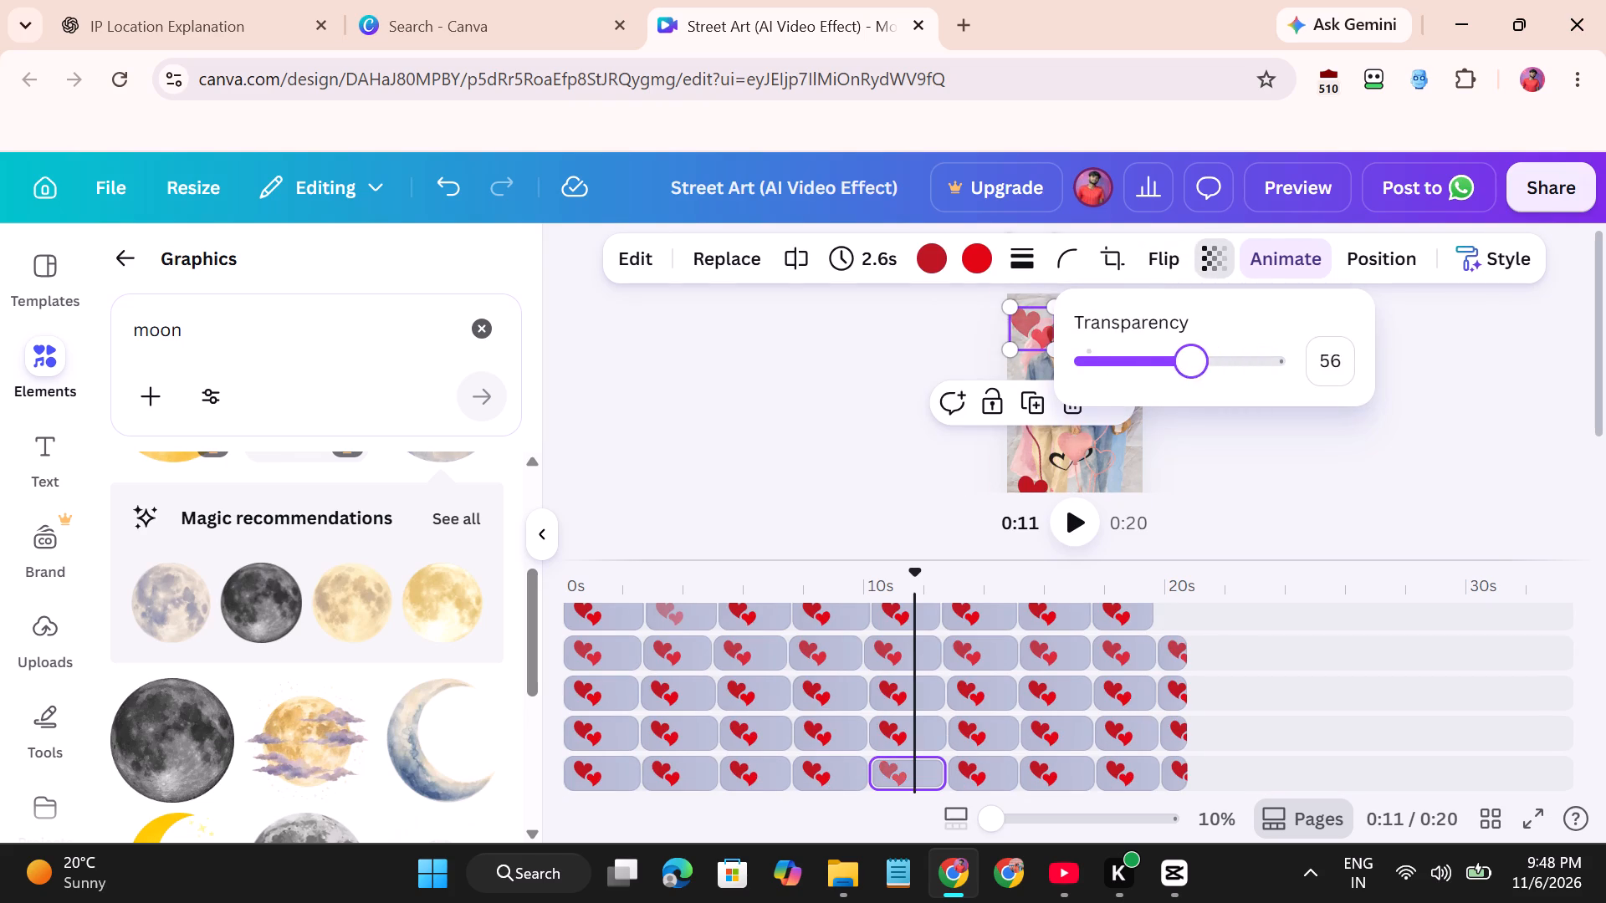
left_click_drag(1186, 383, 1179, 386)
left_click(1119, 447)
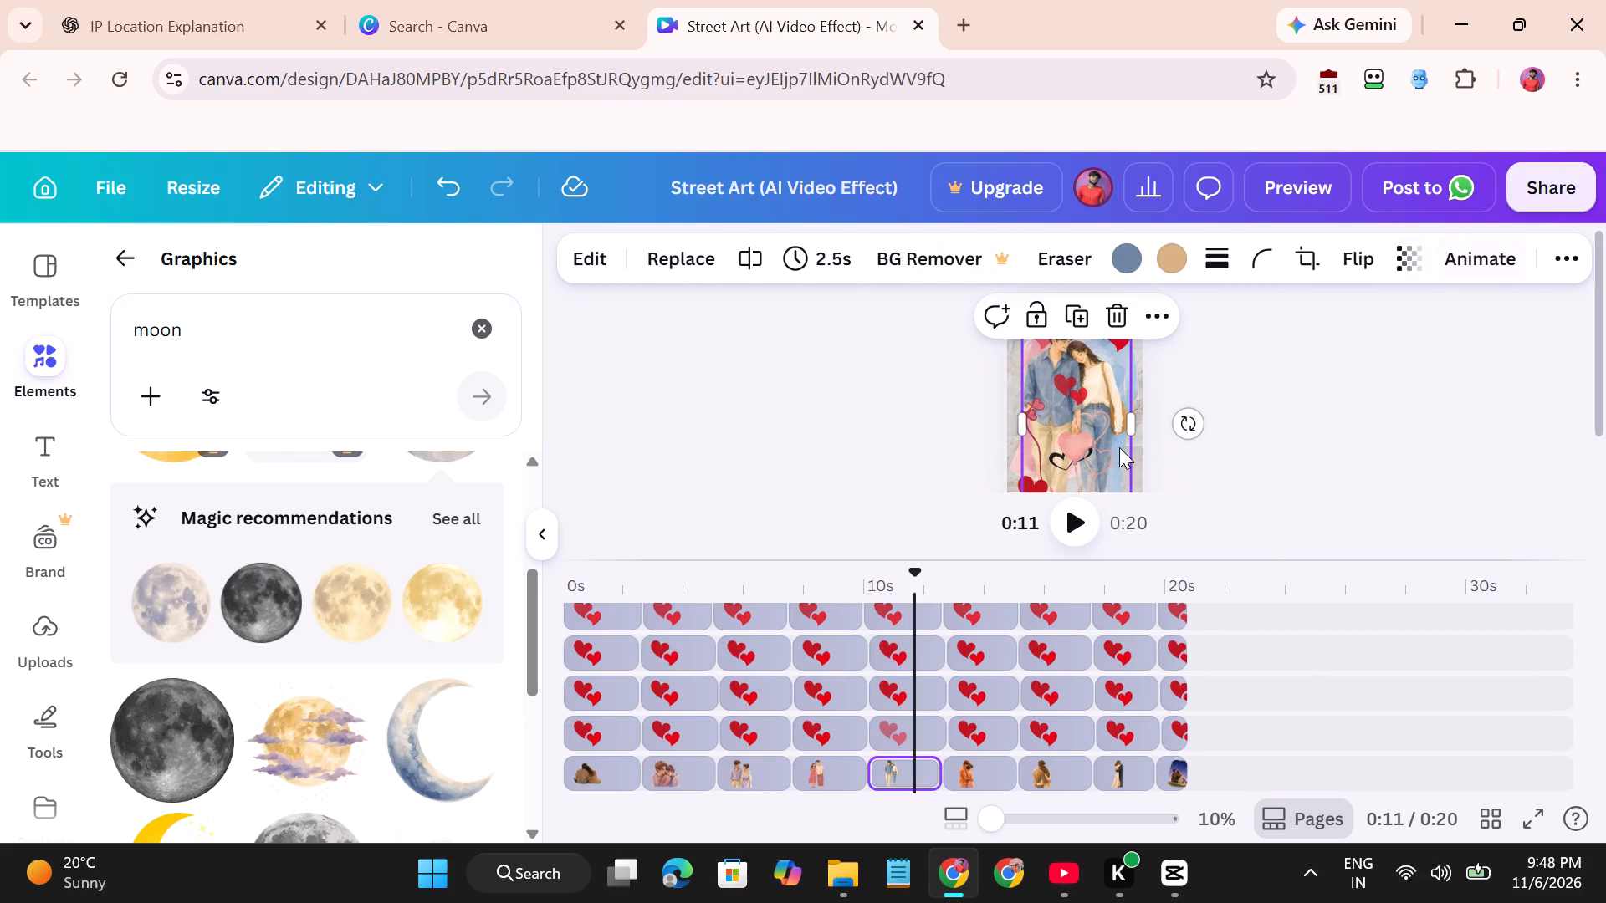
In the sixth scene, at about 13 s, shrink the hearts-on-strings graphic so its top sits lower along the page's left side.
scroll(995, 640, "up", 3)
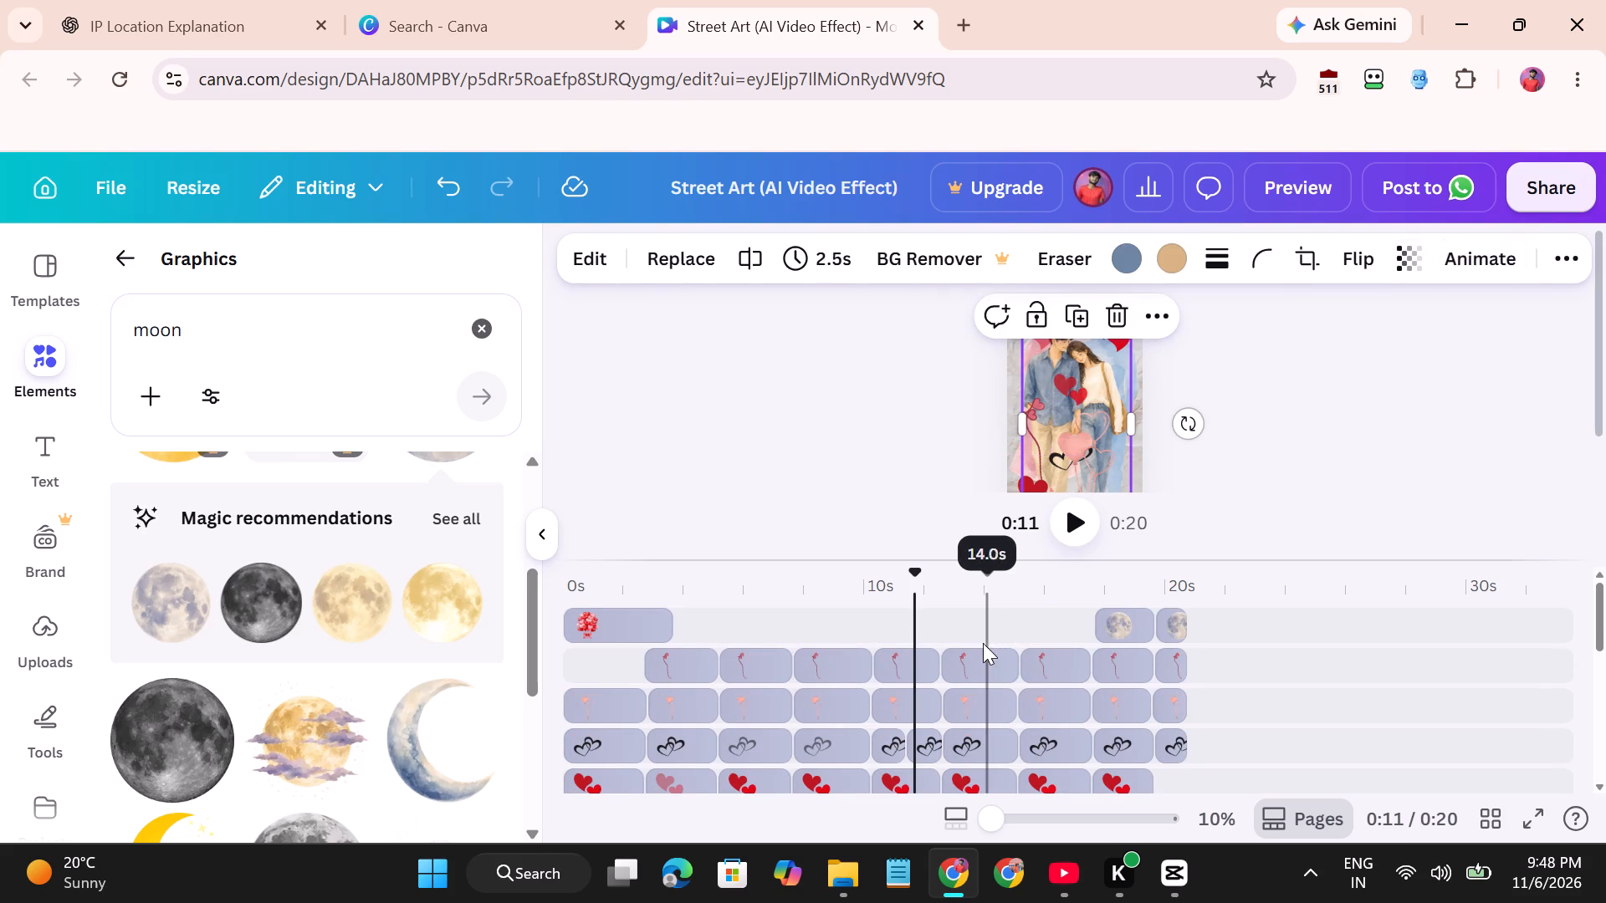
left_click(977, 660)
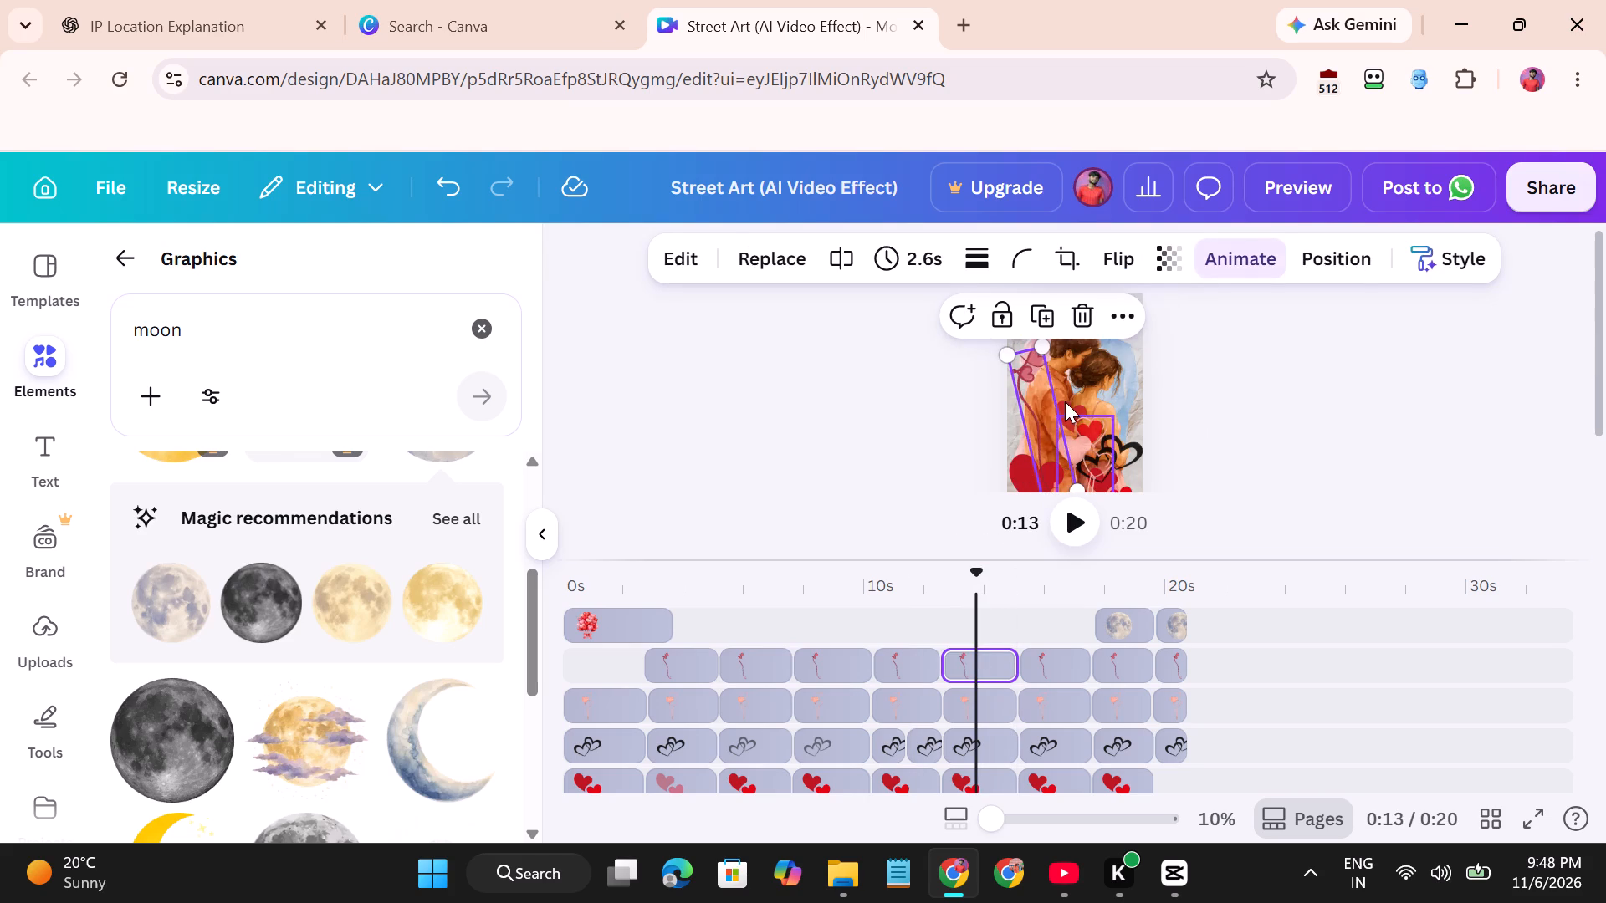
left_click(1047, 400)
left_click(1041, 440)
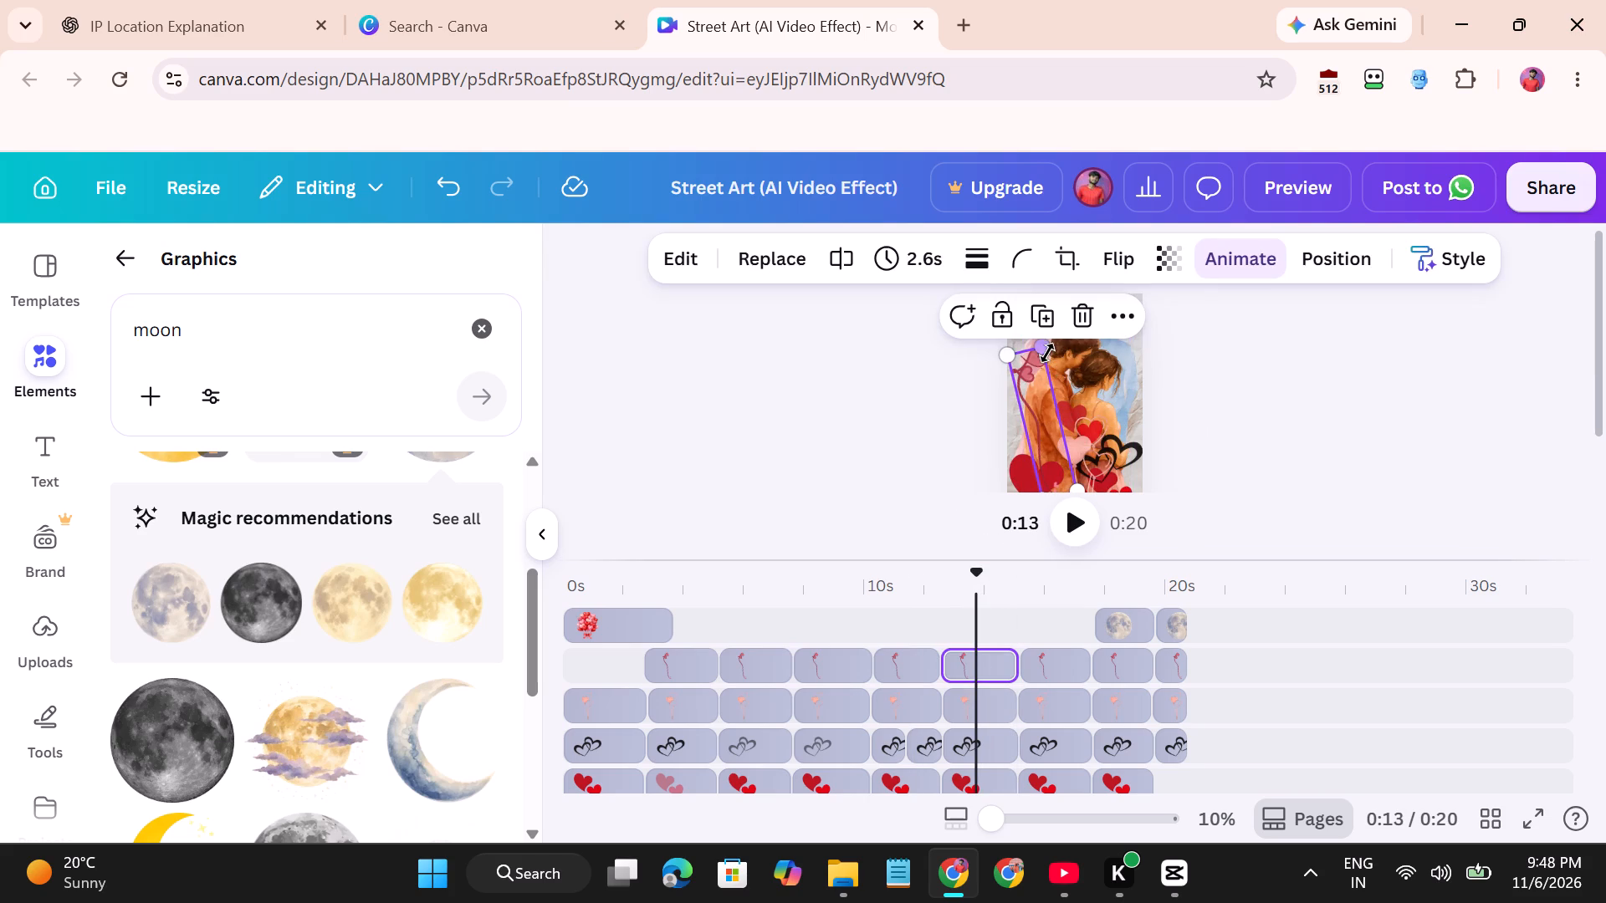
left_click_drag(1047, 353, 1037, 397)
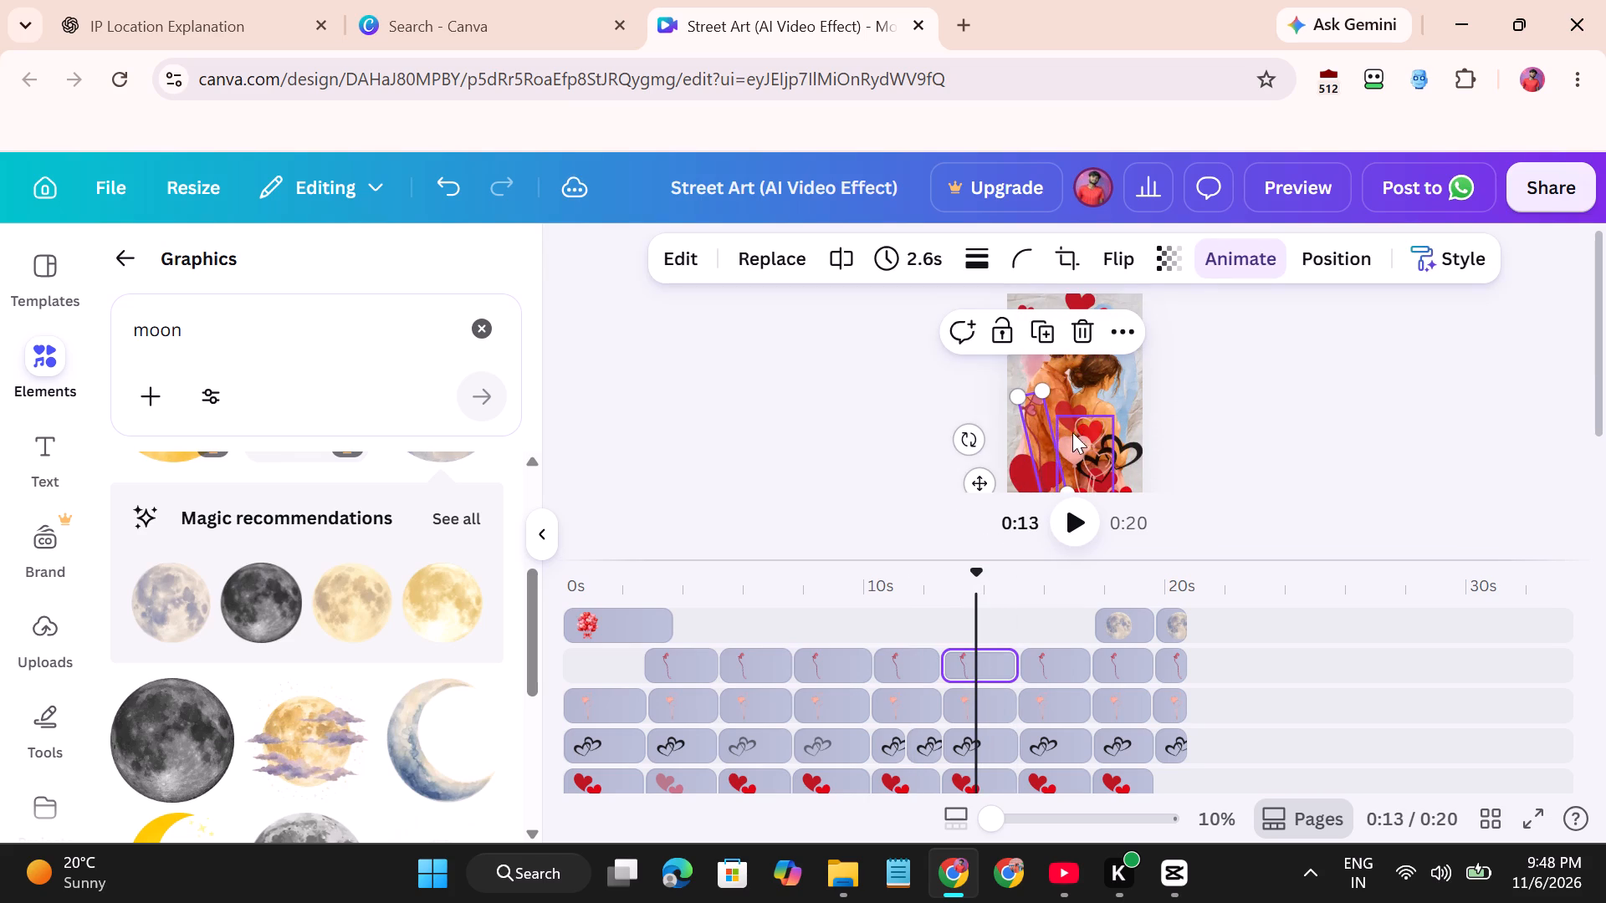
Set the transparency of the black double-heart graphic in the sixth scene to 47.
left_click(1132, 454)
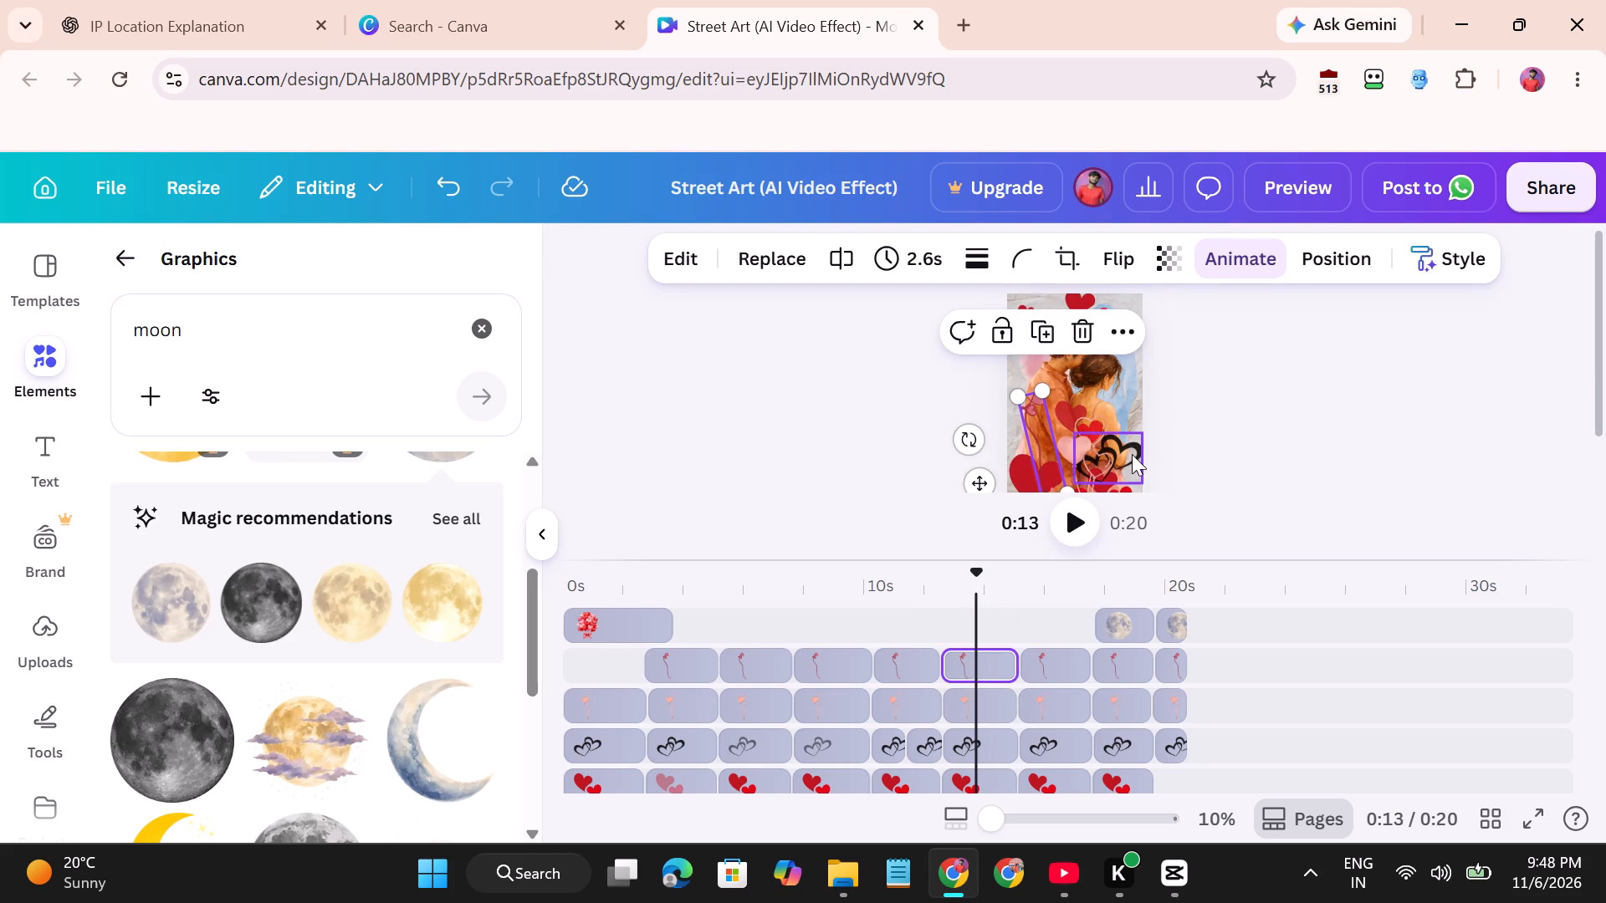
left_click(1185, 257)
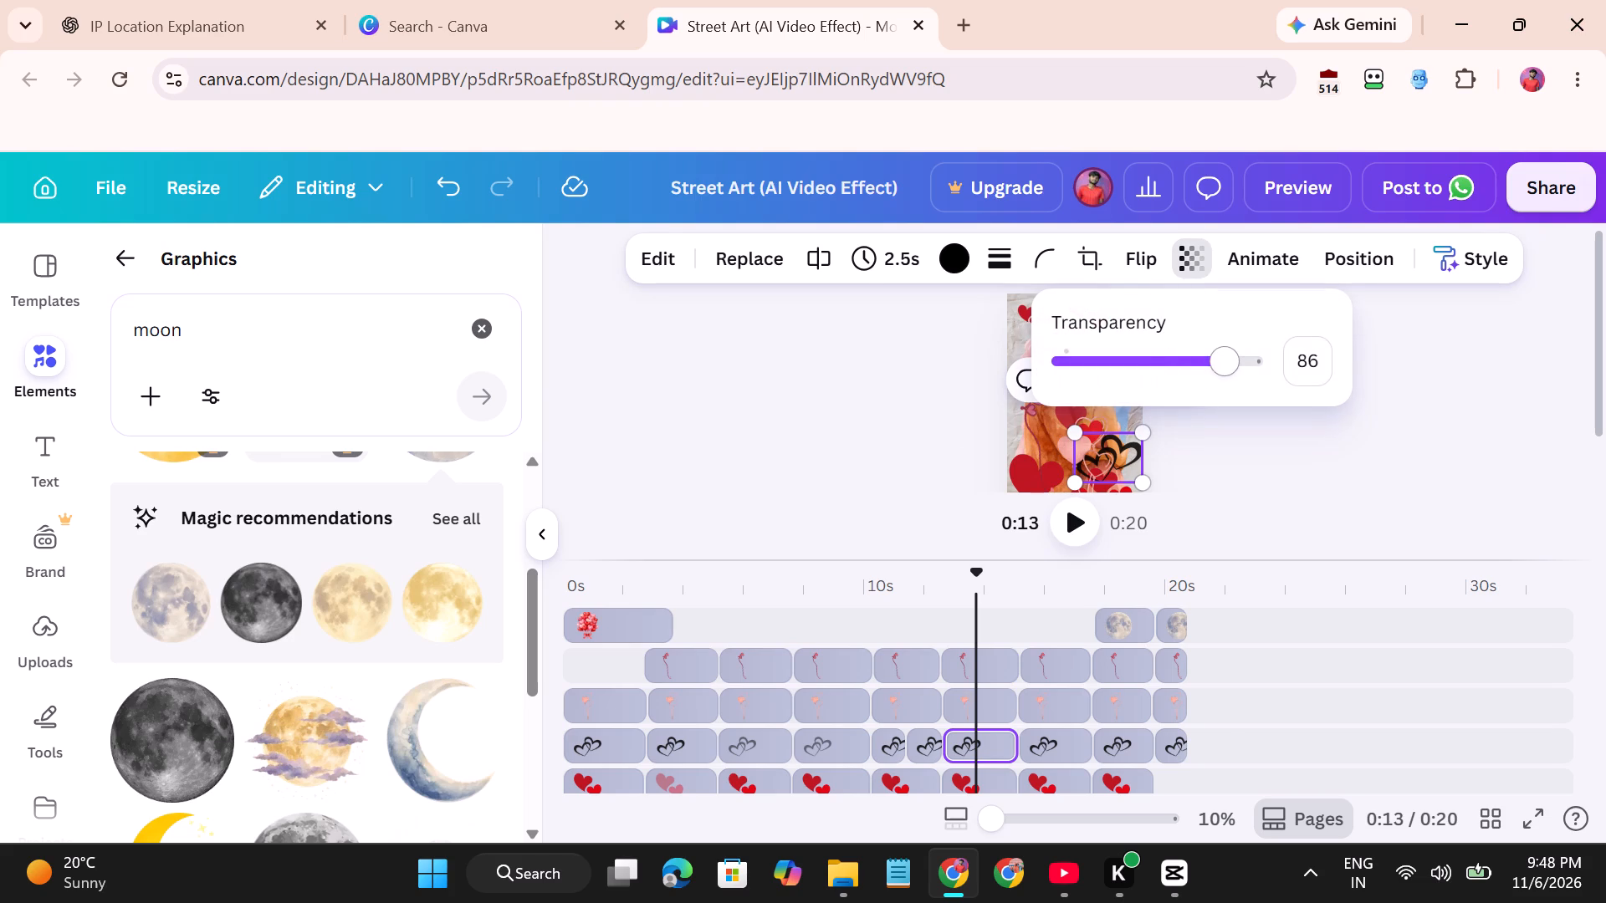
left_click_drag(1230, 363, 1157, 380)
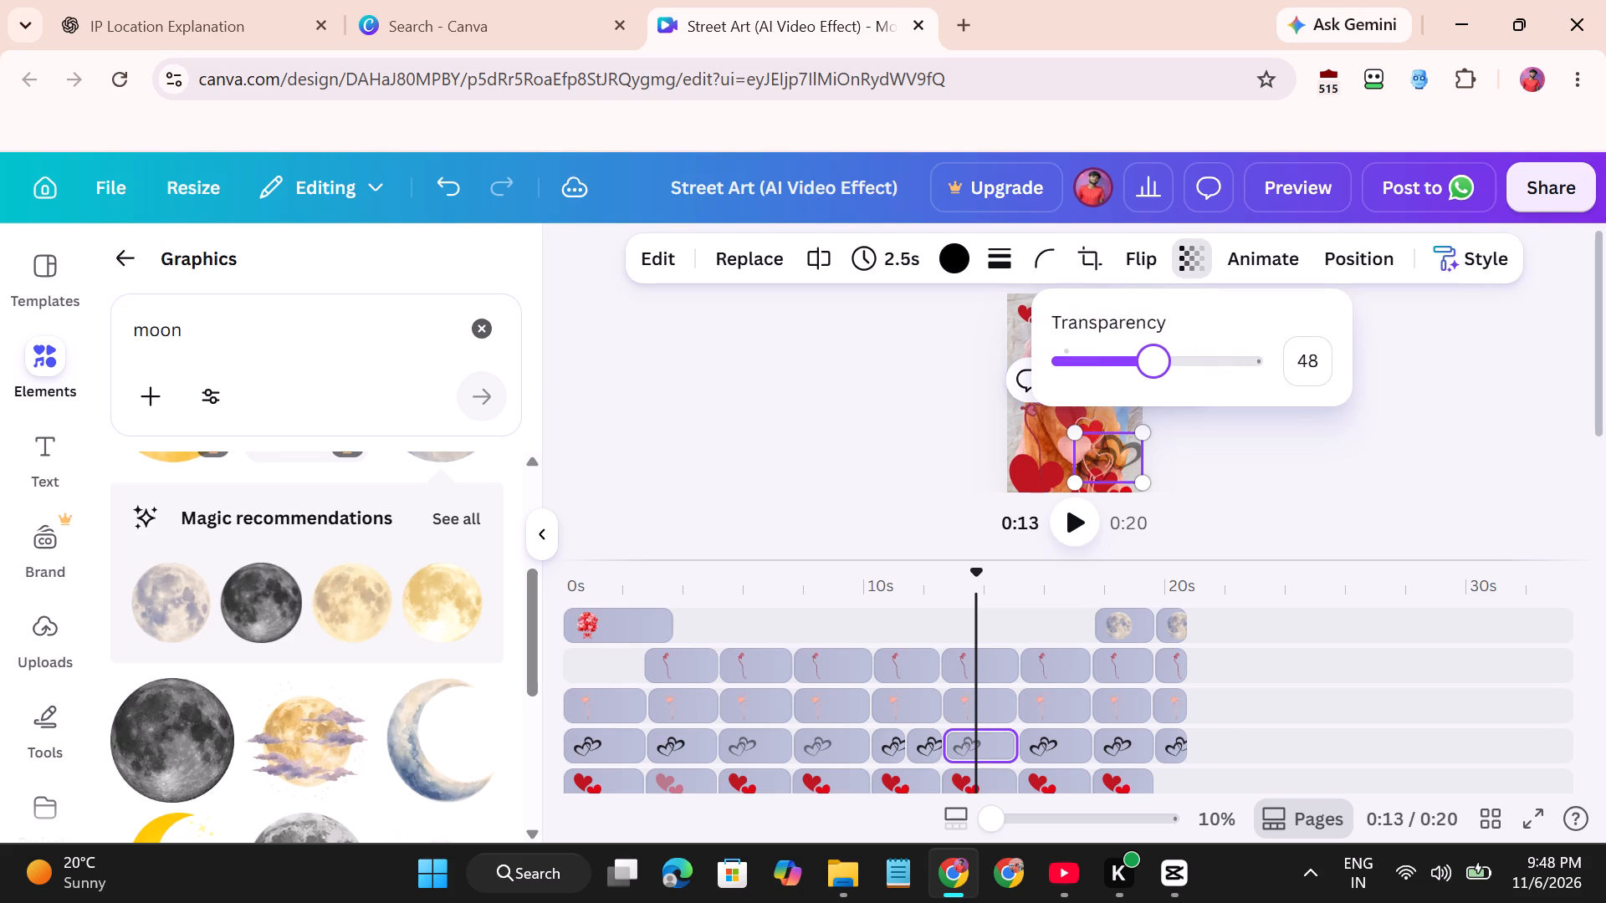
left_click_drag(1157, 380, 1152, 385)
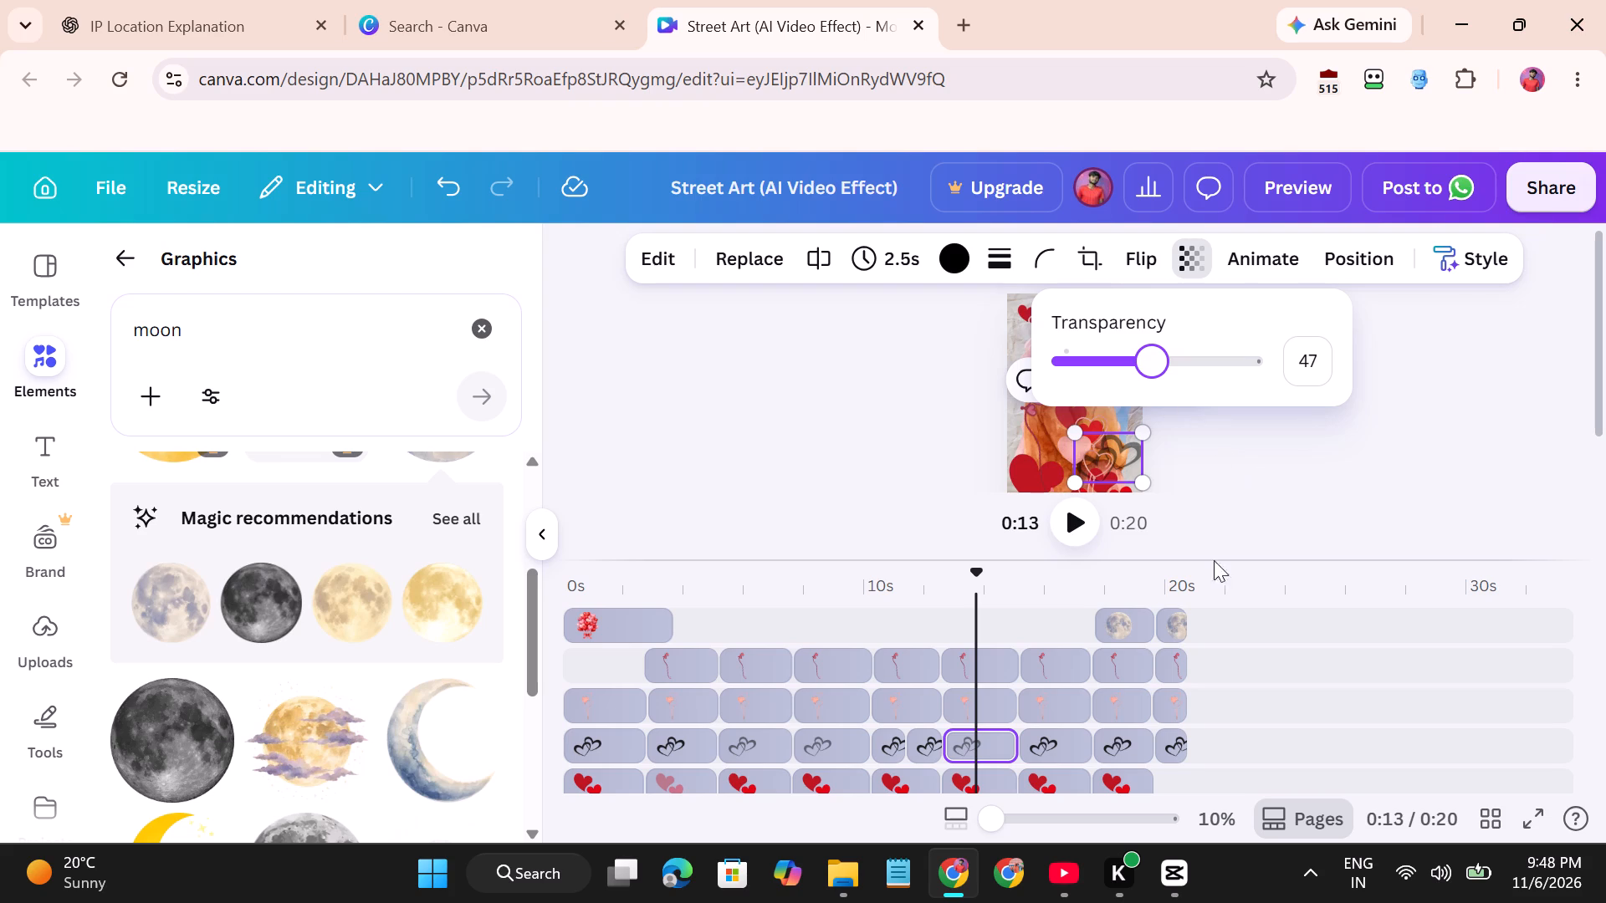
Delete the hearts-on-strings graphic from the seventh scene, at about 16 s.
left_click(1046, 659)
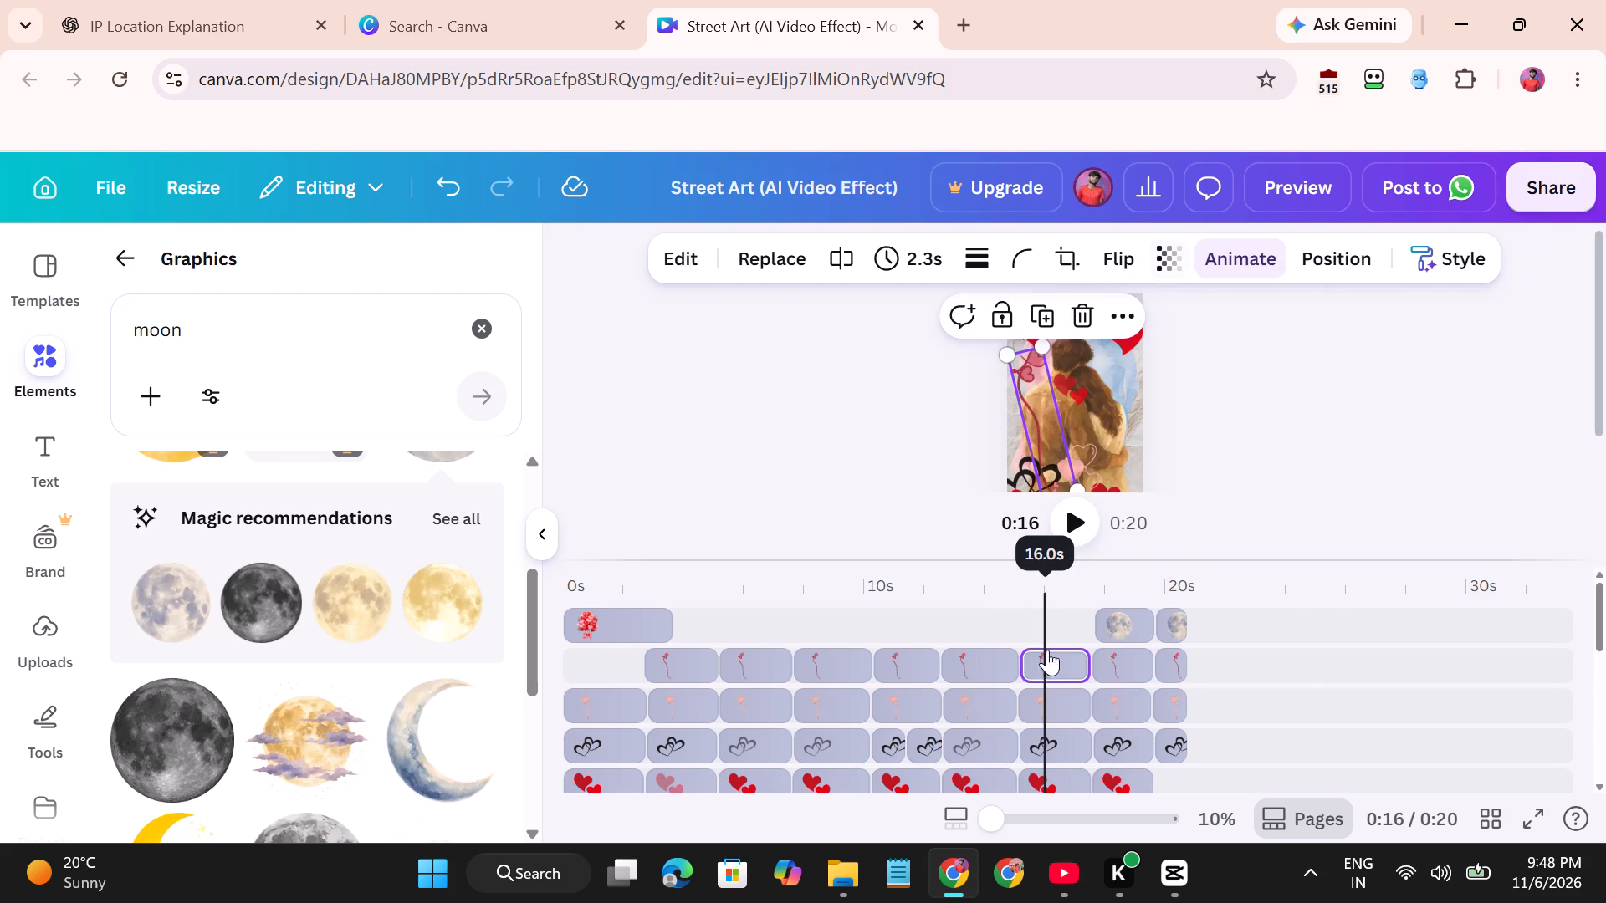
left_click(1077, 311)
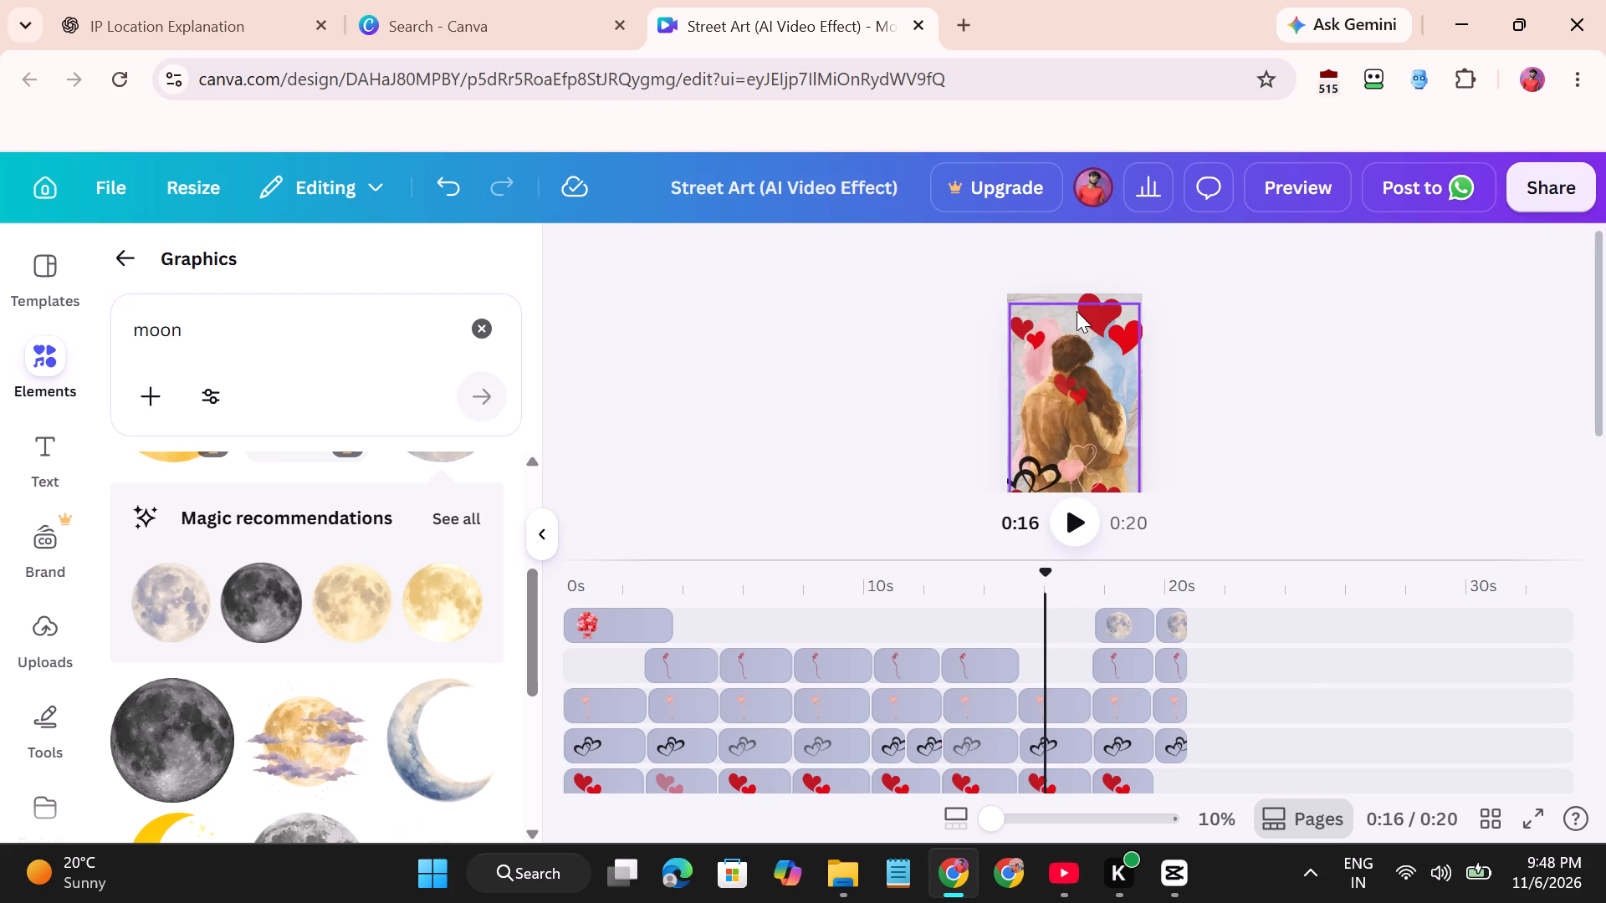
In the seventh scene, enlarge the red double-heart graphic on the couple's backs to about 456 × 438 and move it slightly down.
left_click_drag(1073, 387, 1073, 396)
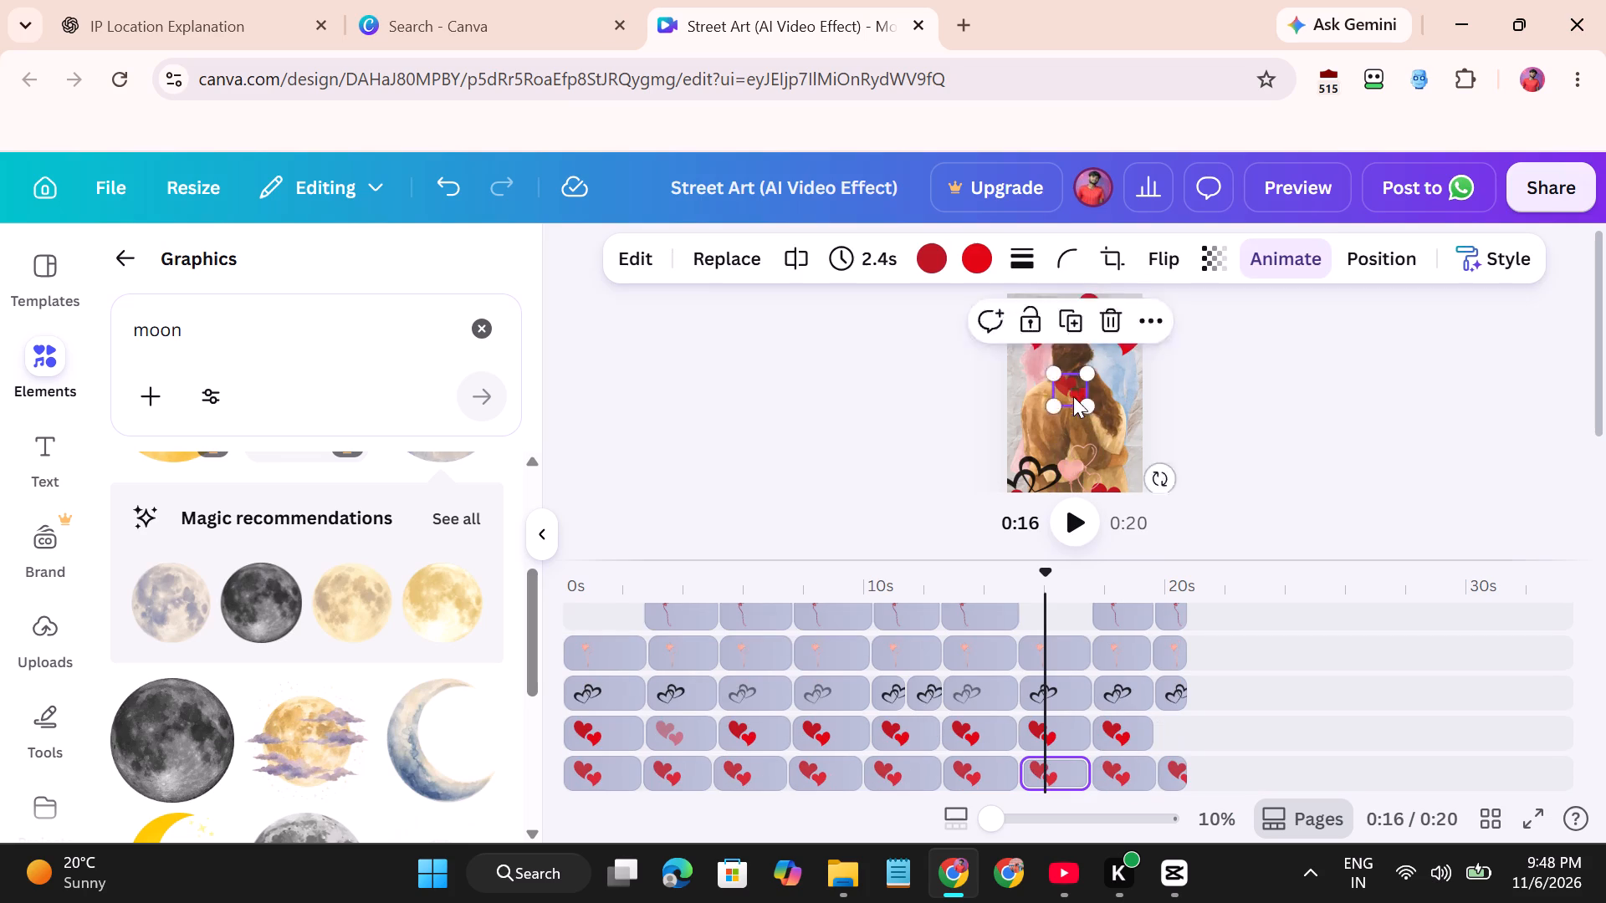
left_click_drag(1073, 396, 1072, 408)
left_click_drag(1082, 399, 1107, 375)
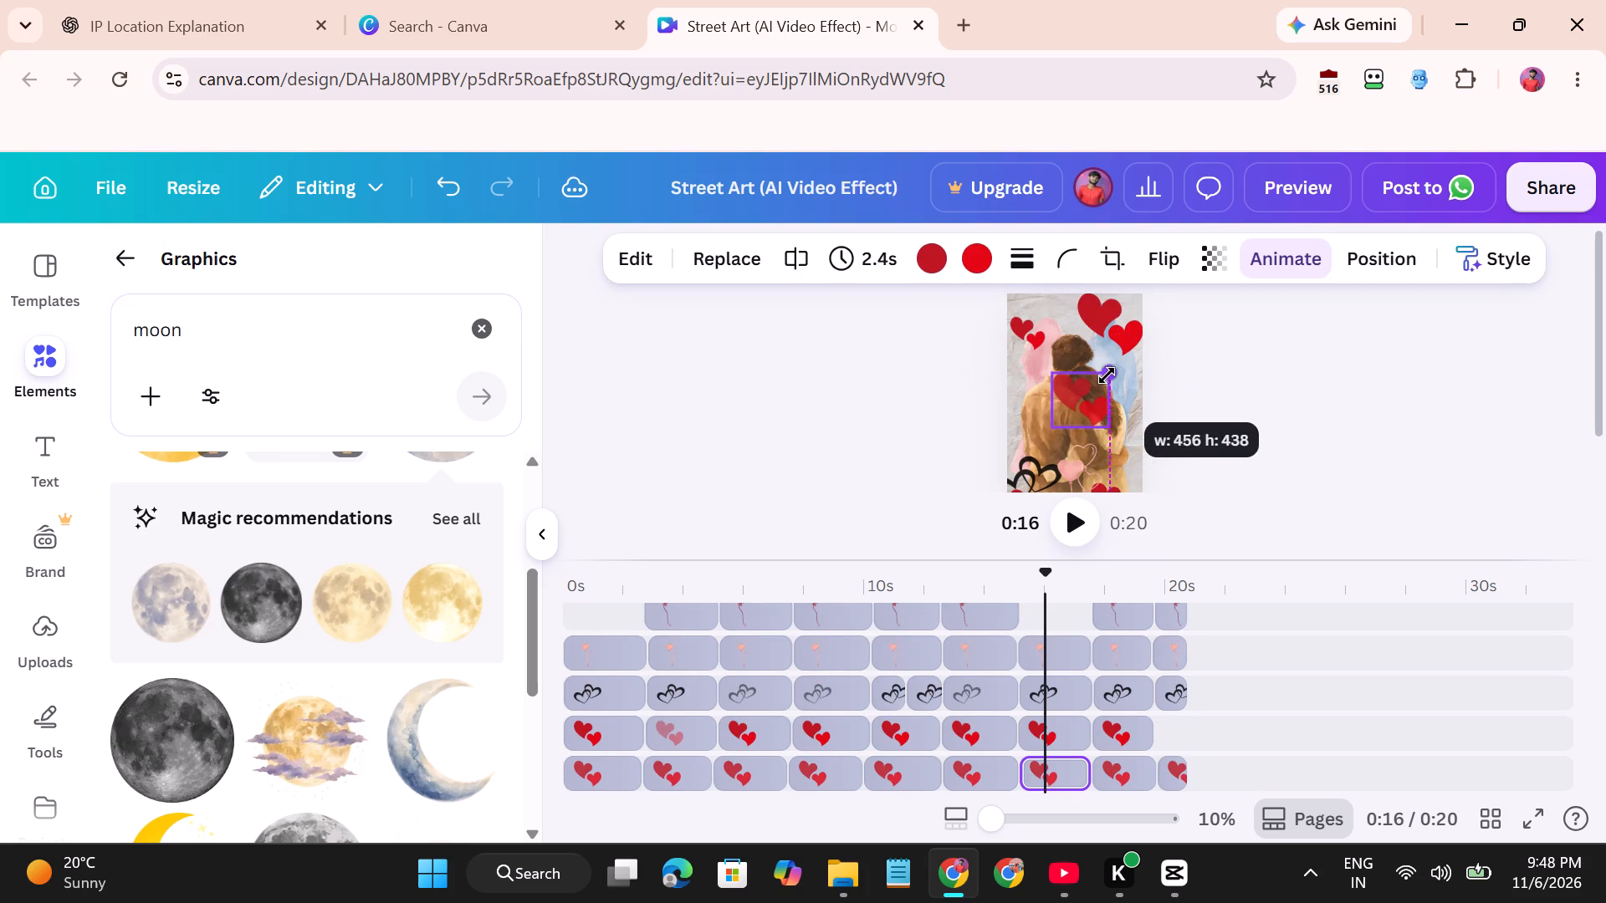
left_click_drag(1107, 375, 1107, 375)
left_click_drag(1075, 406, 1069, 426)
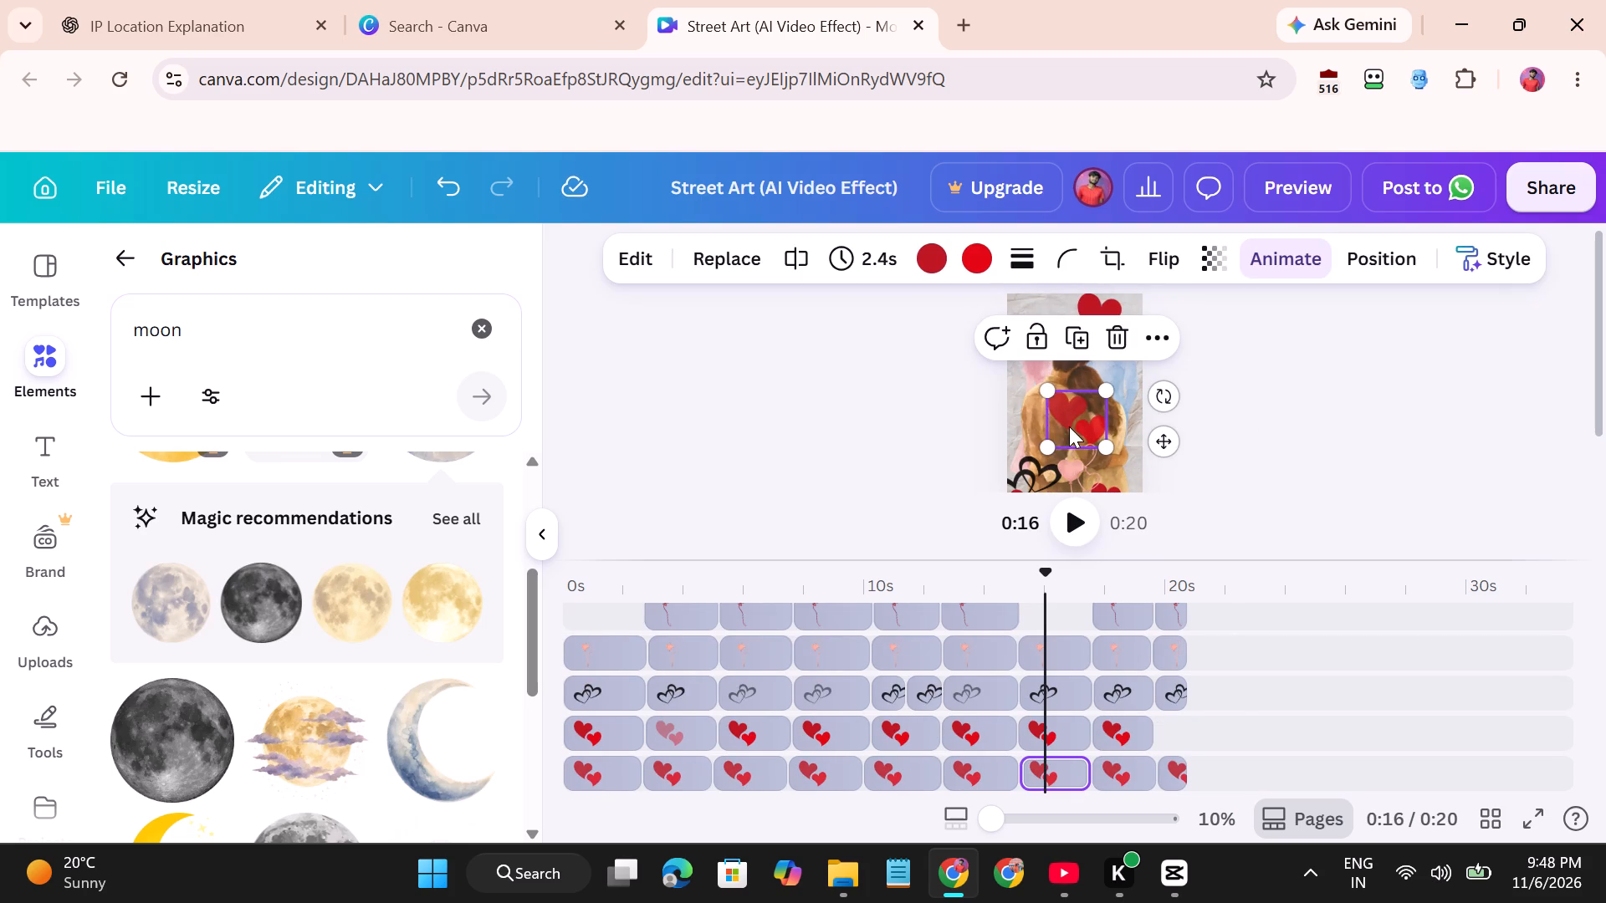
Set the transparency of the enlarged red double-heart graphic in the seventh scene to 45.
left_click(1208, 259)
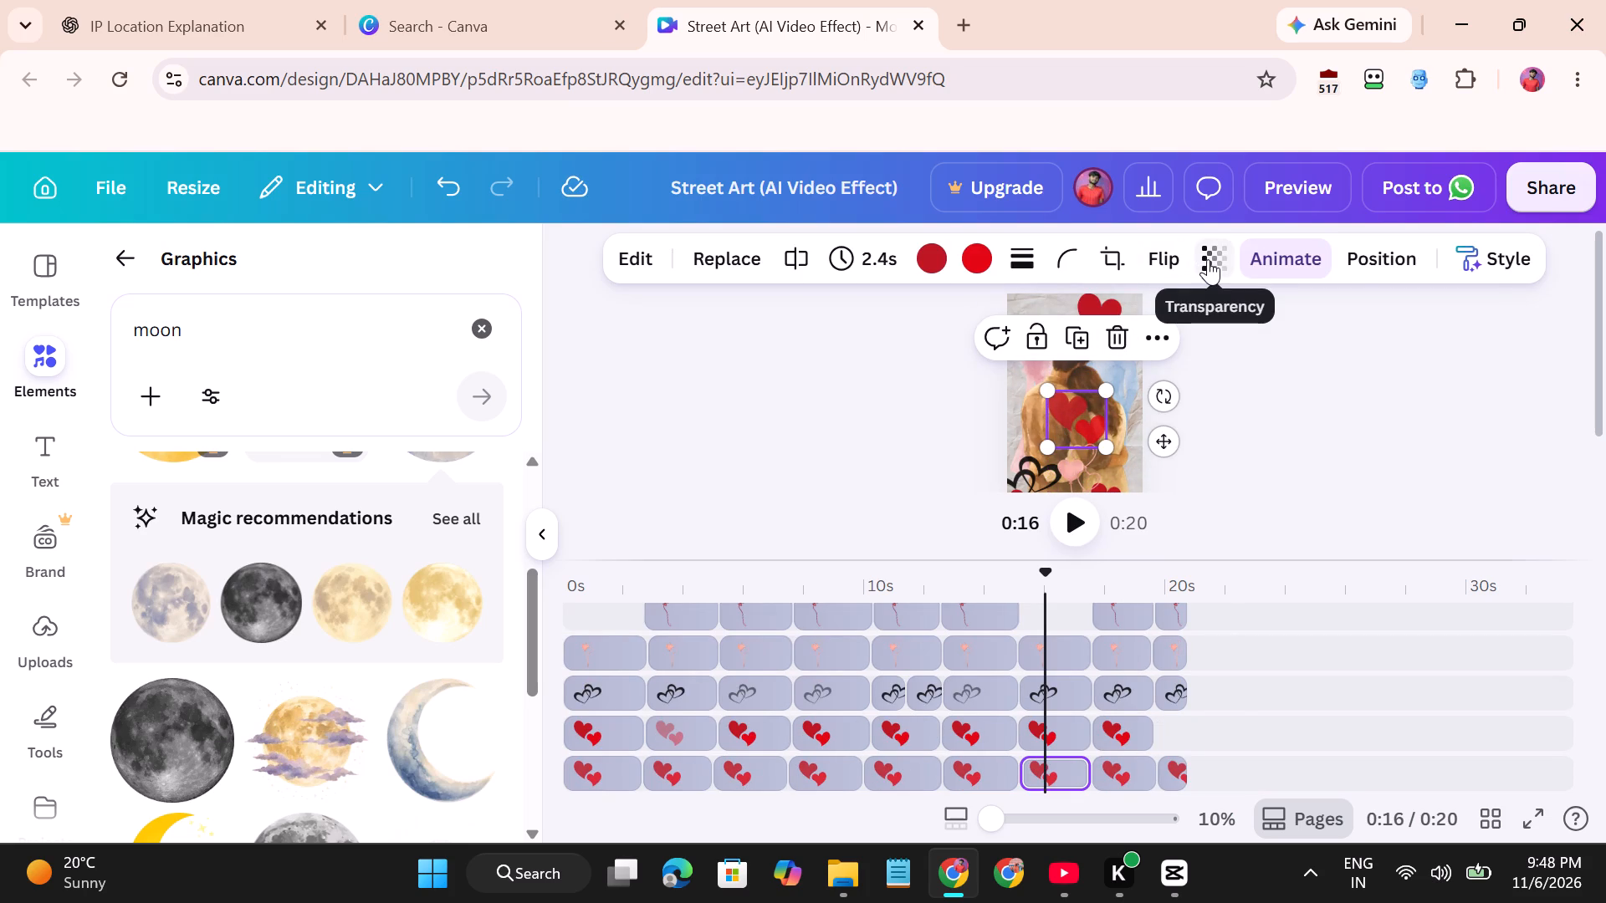
left_click_drag(1226, 359, 1185, 369)
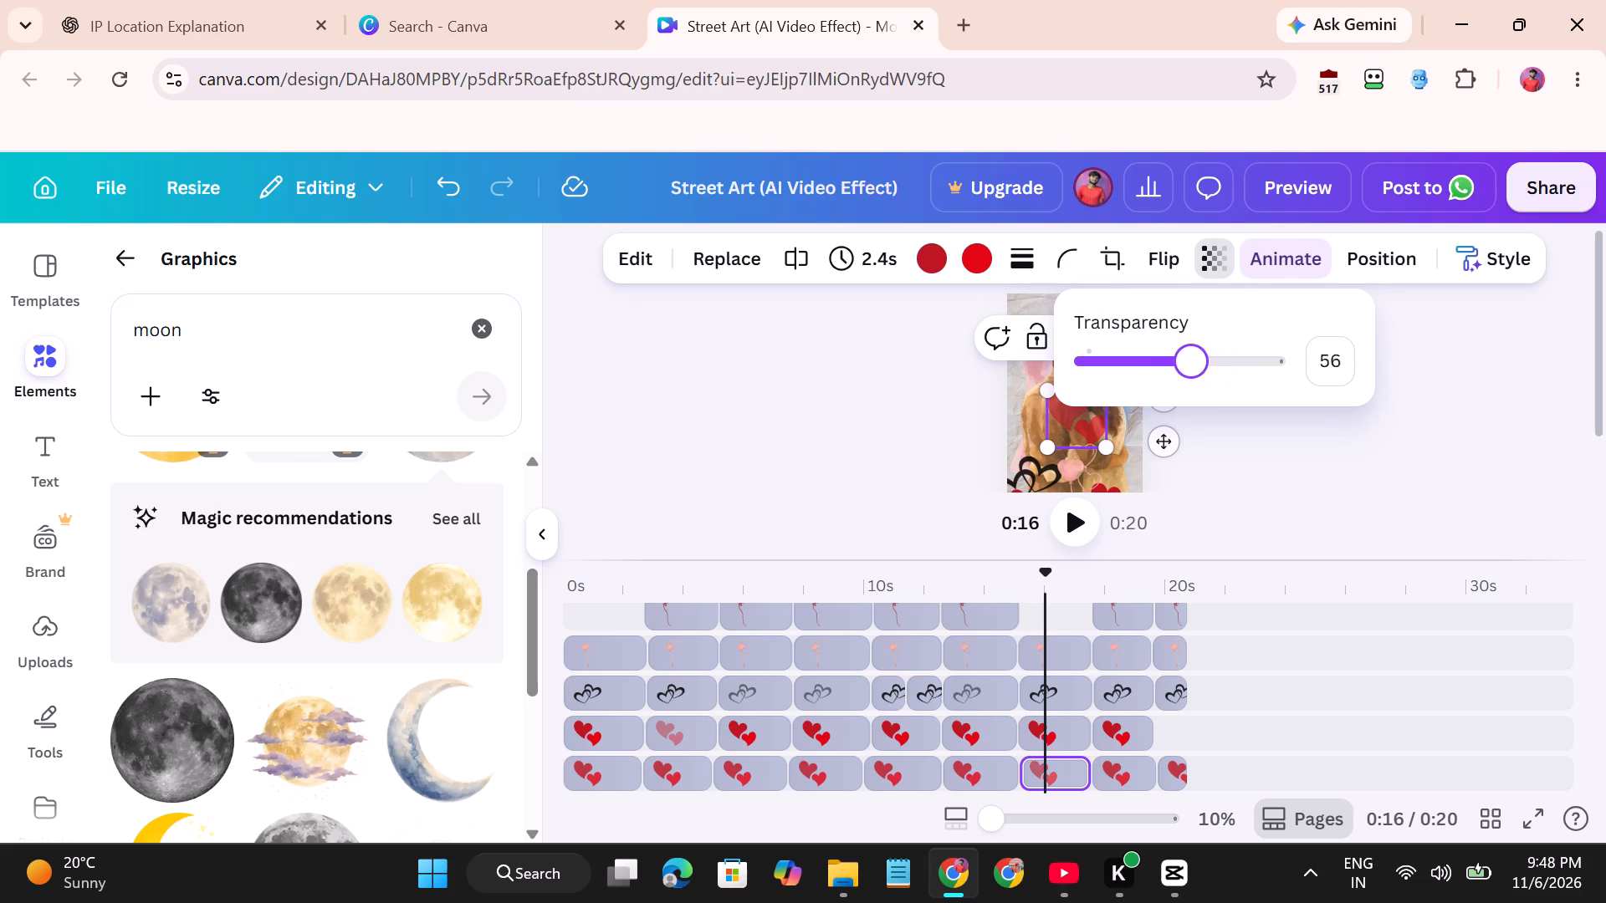
left_click_drag(1185, 369, 1169, 375)
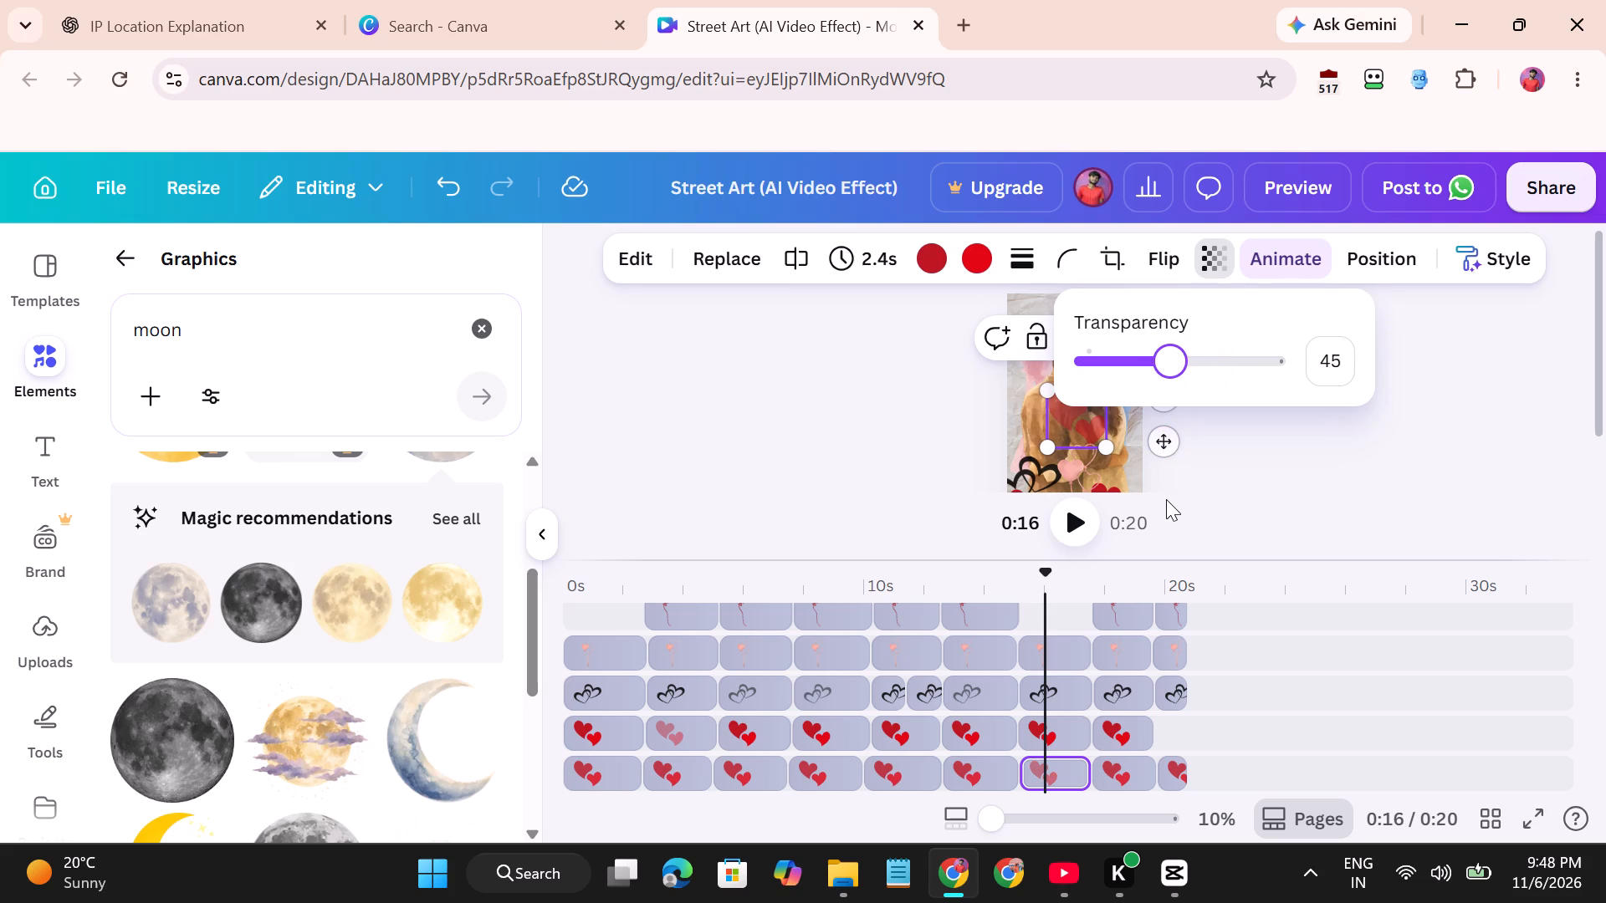
Delete the hearts-on-strings graphic from the final scene, at about 20 s.
left_click(1125, 643)
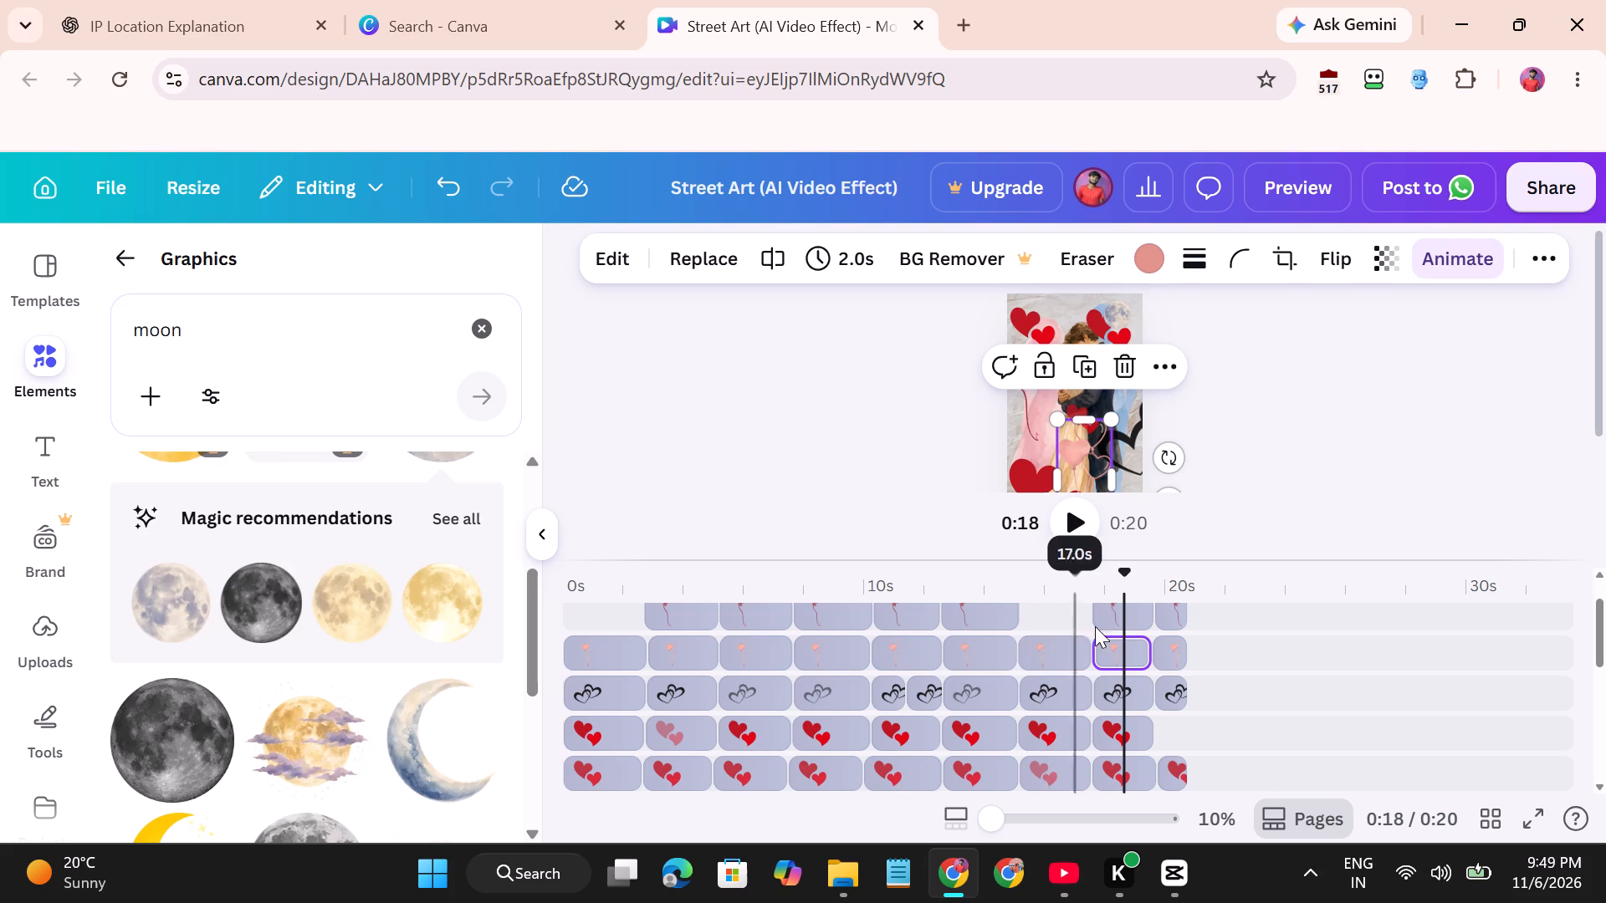
left_click(1118, 613)
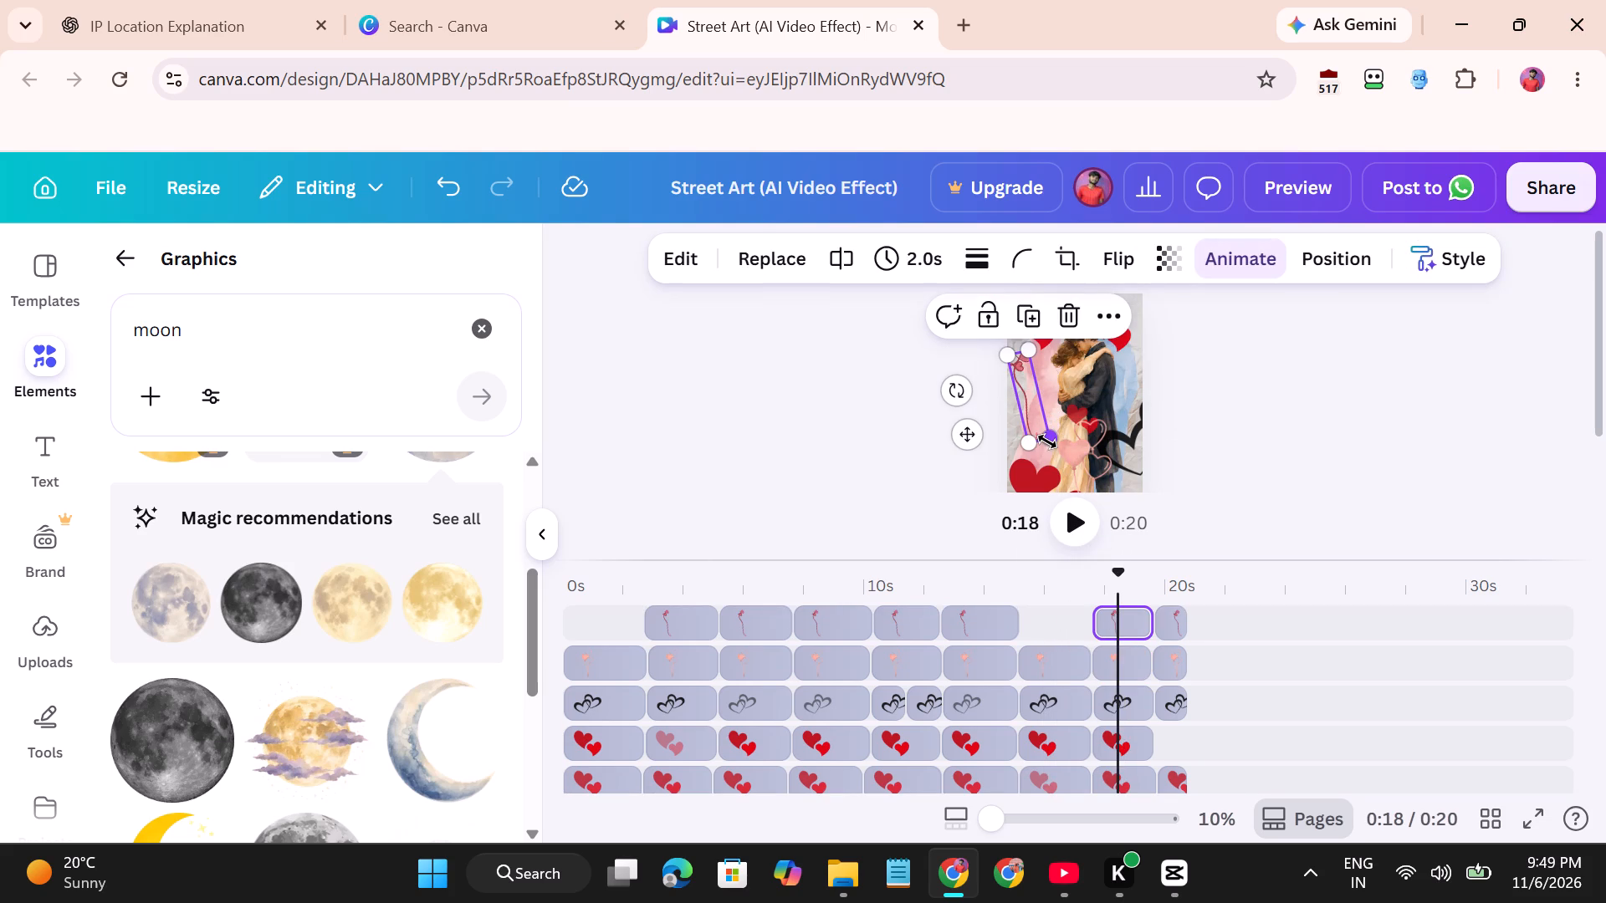
left_click(1183, 625)
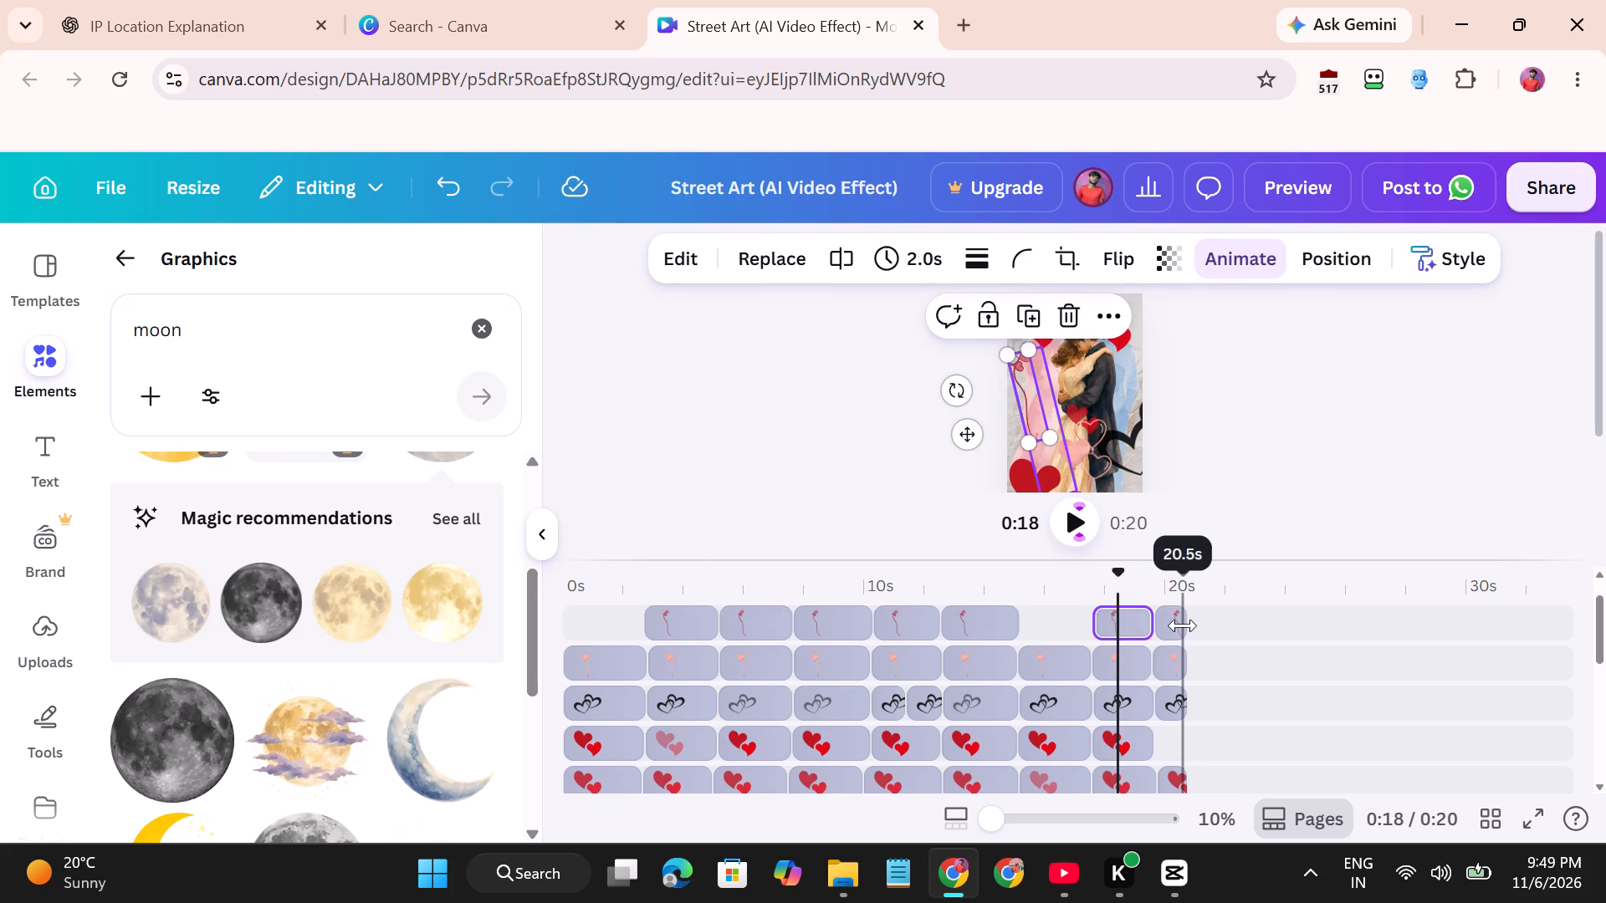
left_click(1084, 325)
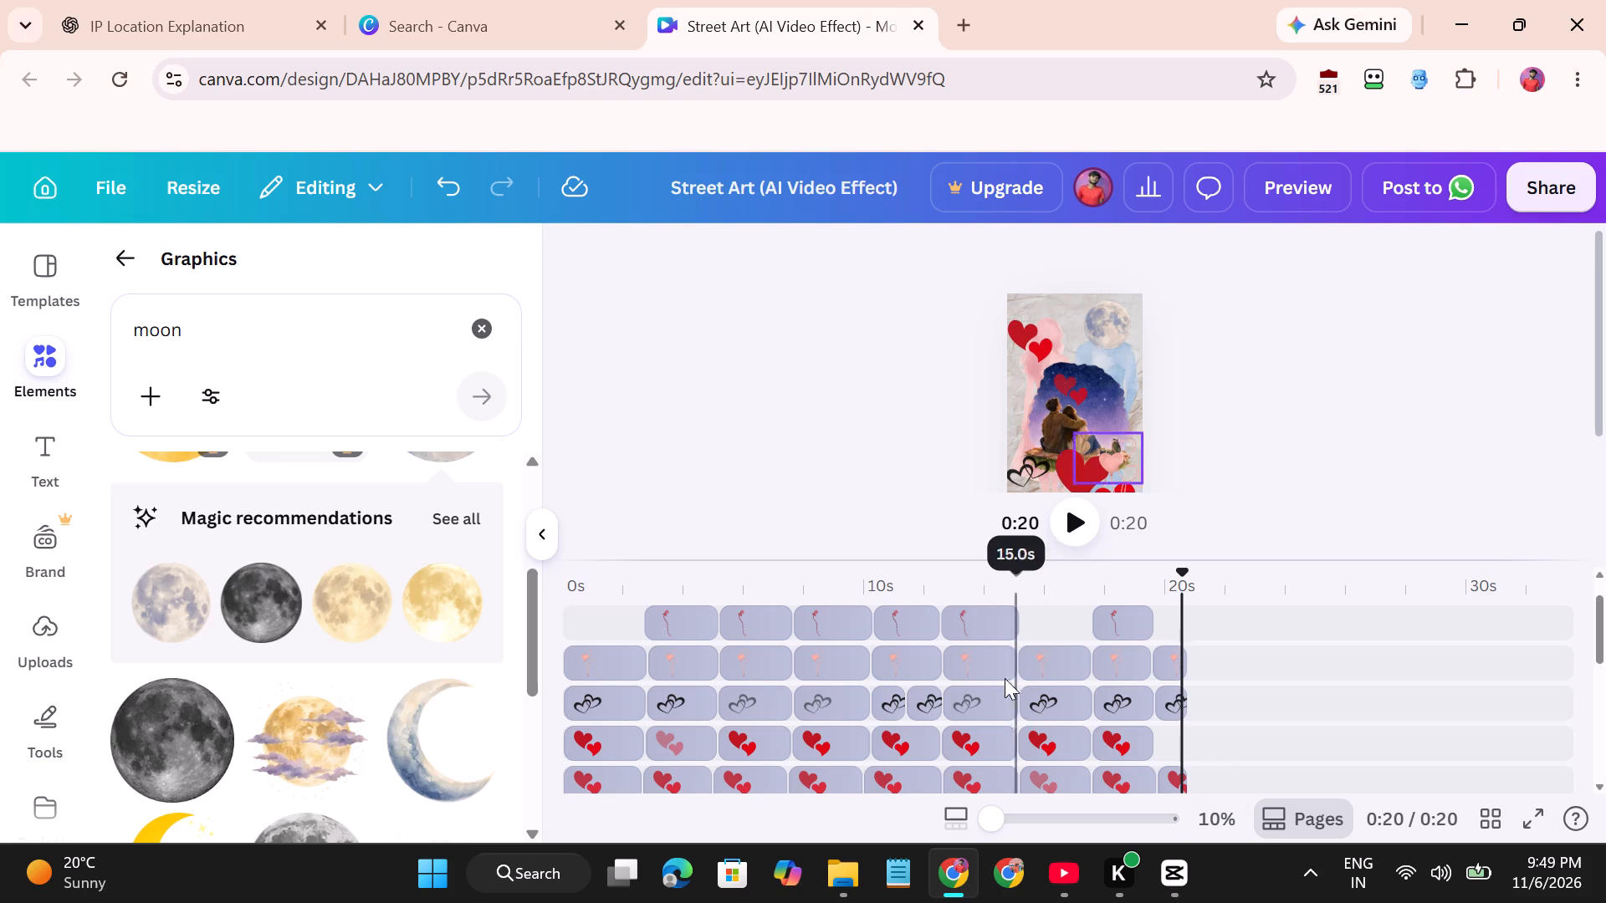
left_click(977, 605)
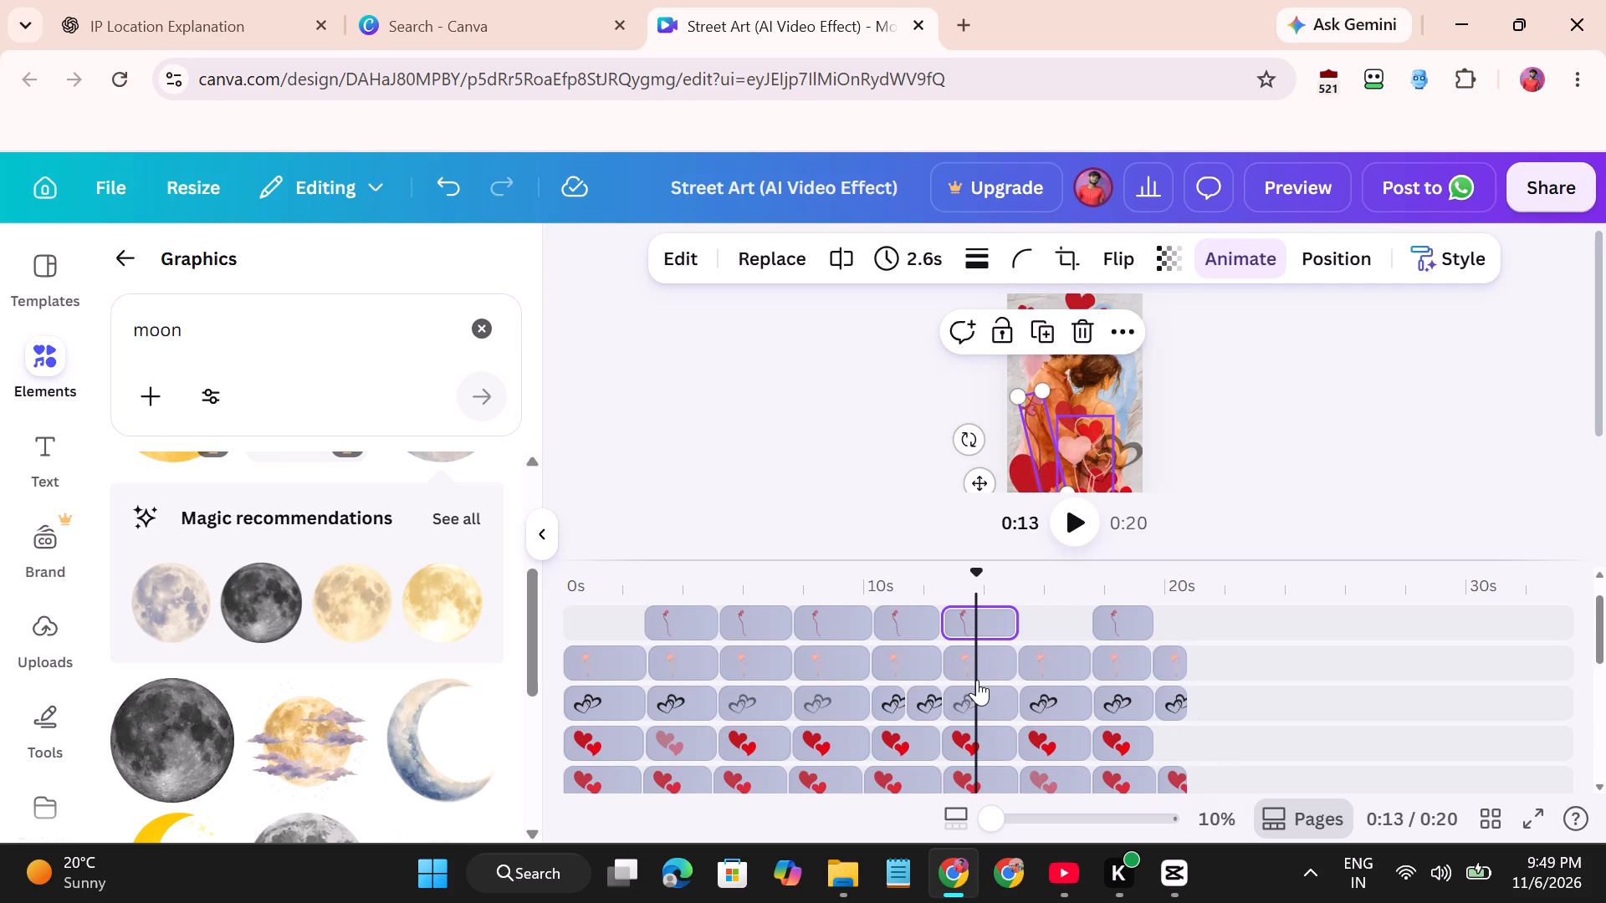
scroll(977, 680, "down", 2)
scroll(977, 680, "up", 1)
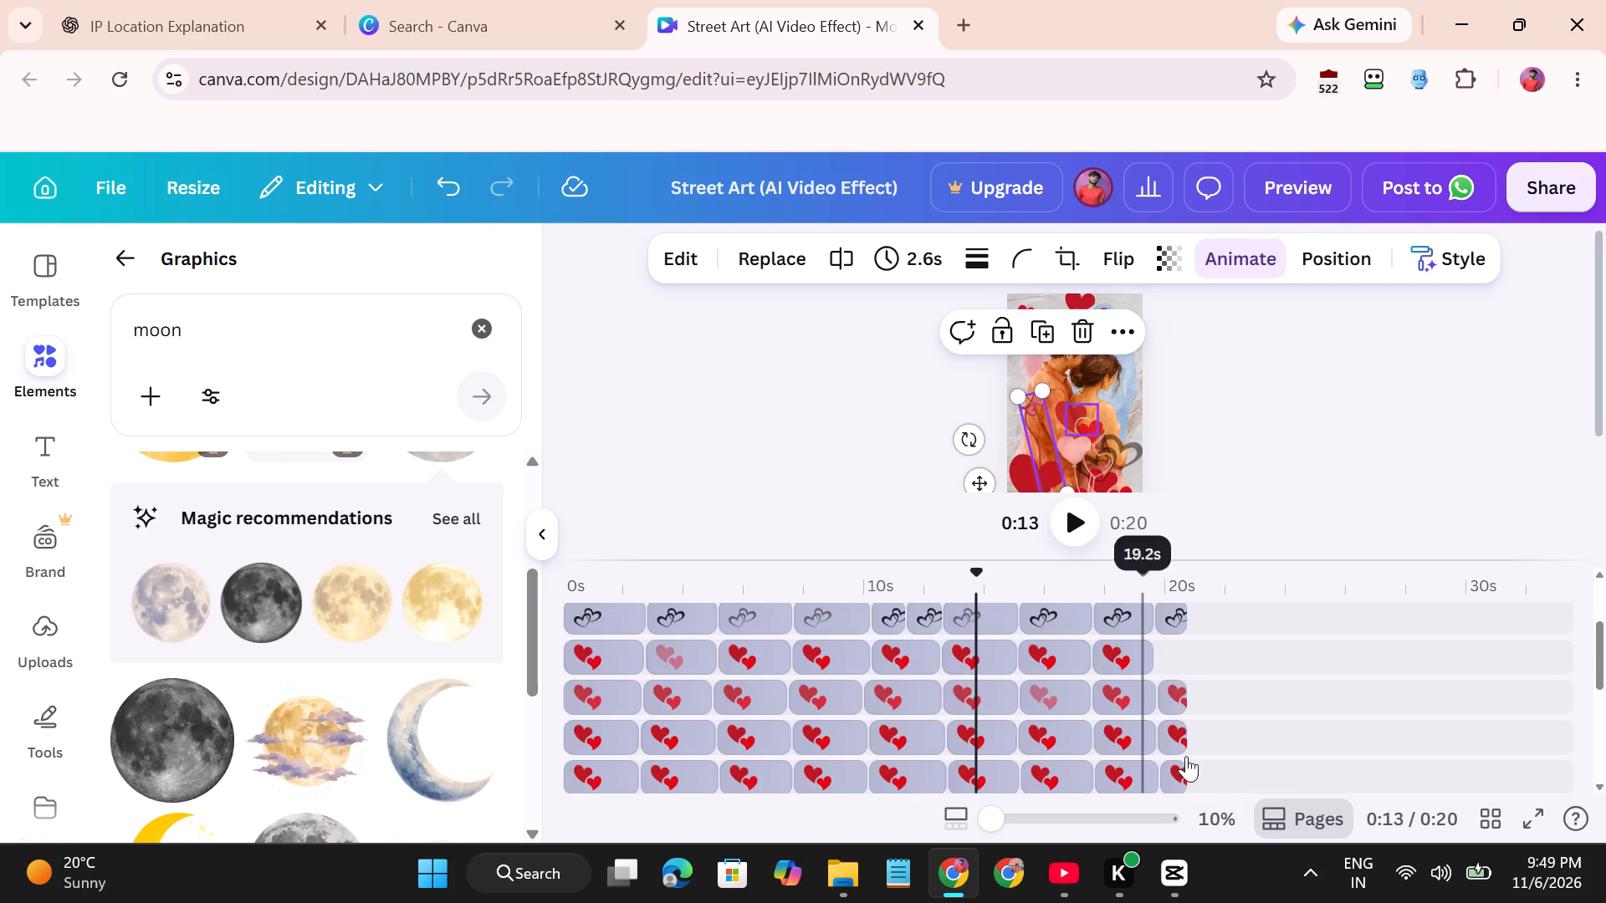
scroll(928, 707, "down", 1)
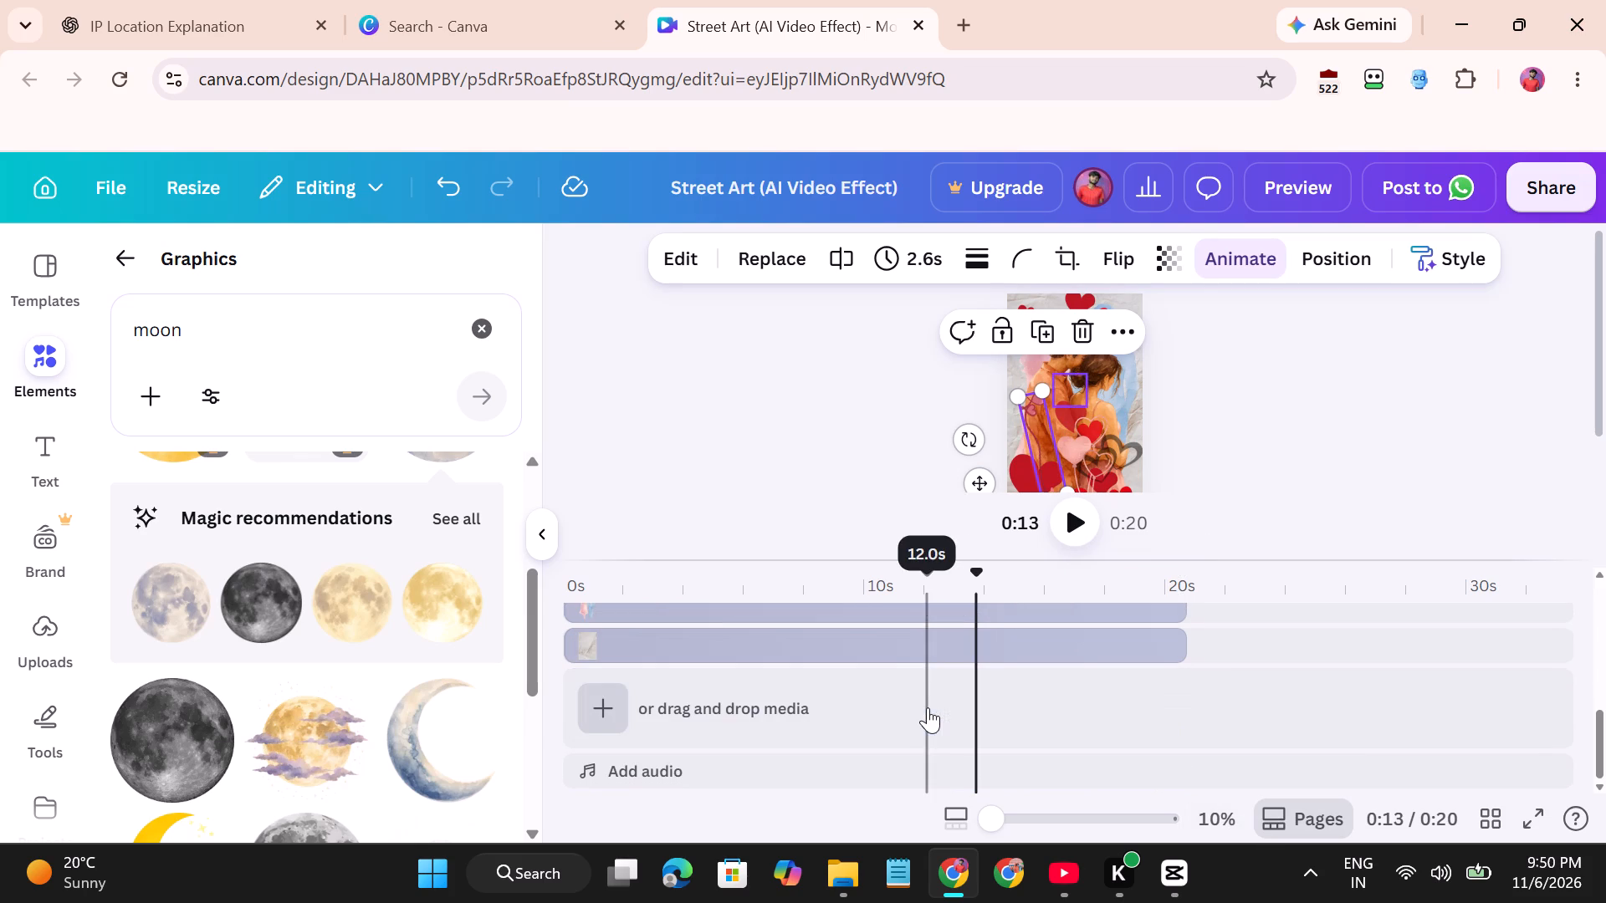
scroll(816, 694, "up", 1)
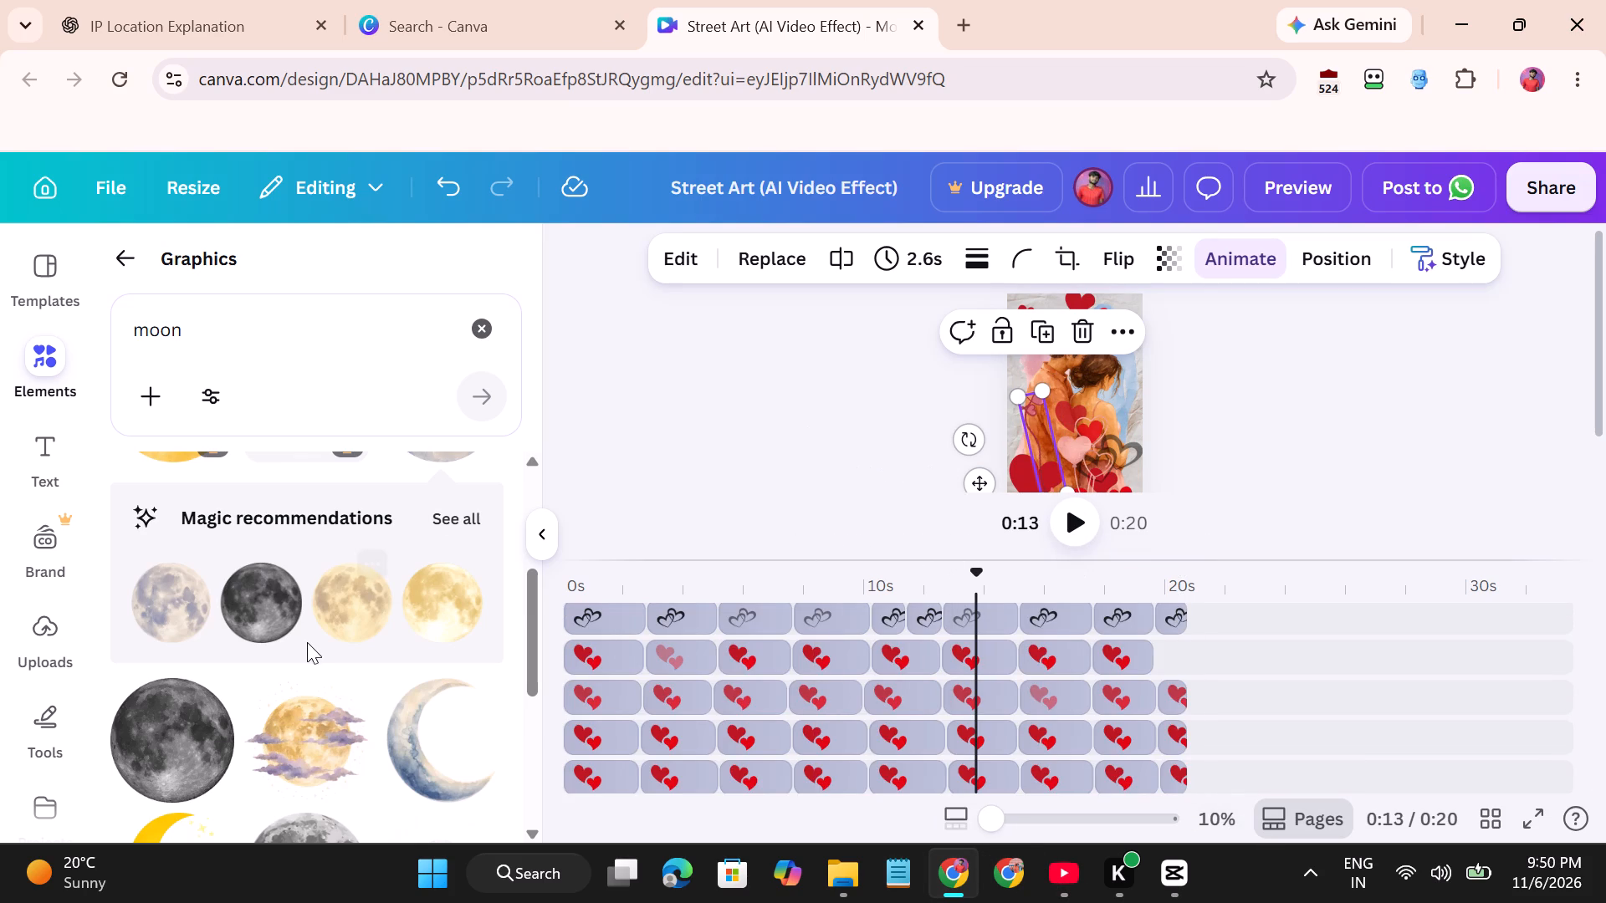
Browse the moon graphics in the search results for another suitable moon design.
scroll(320, 742, "down", 2)
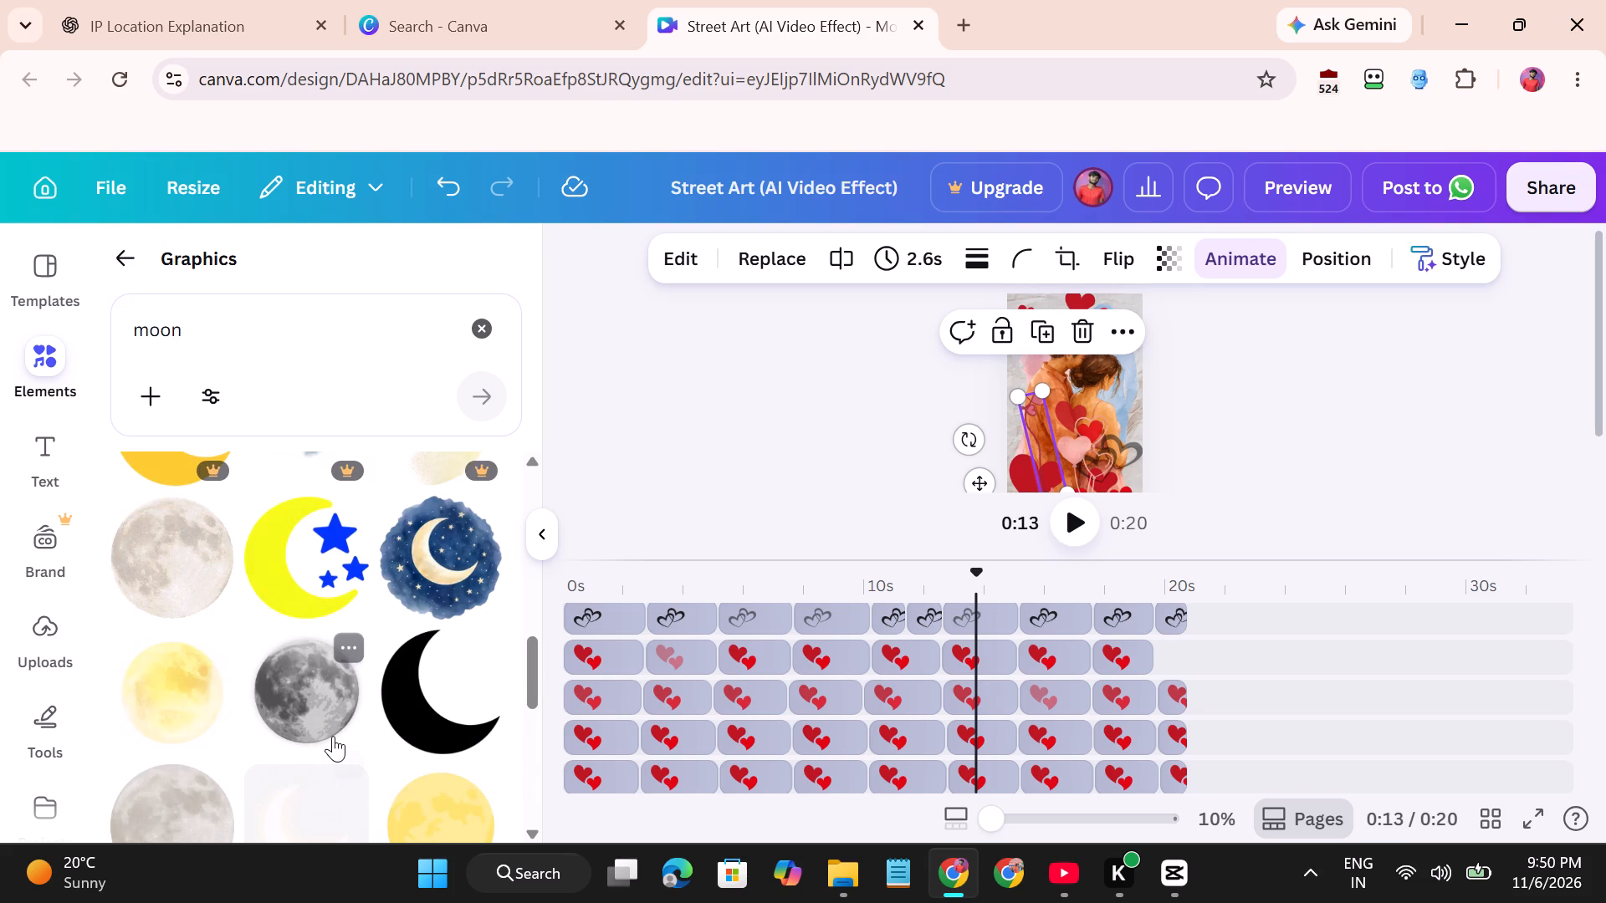
scroll(333, 736, "down", 2)
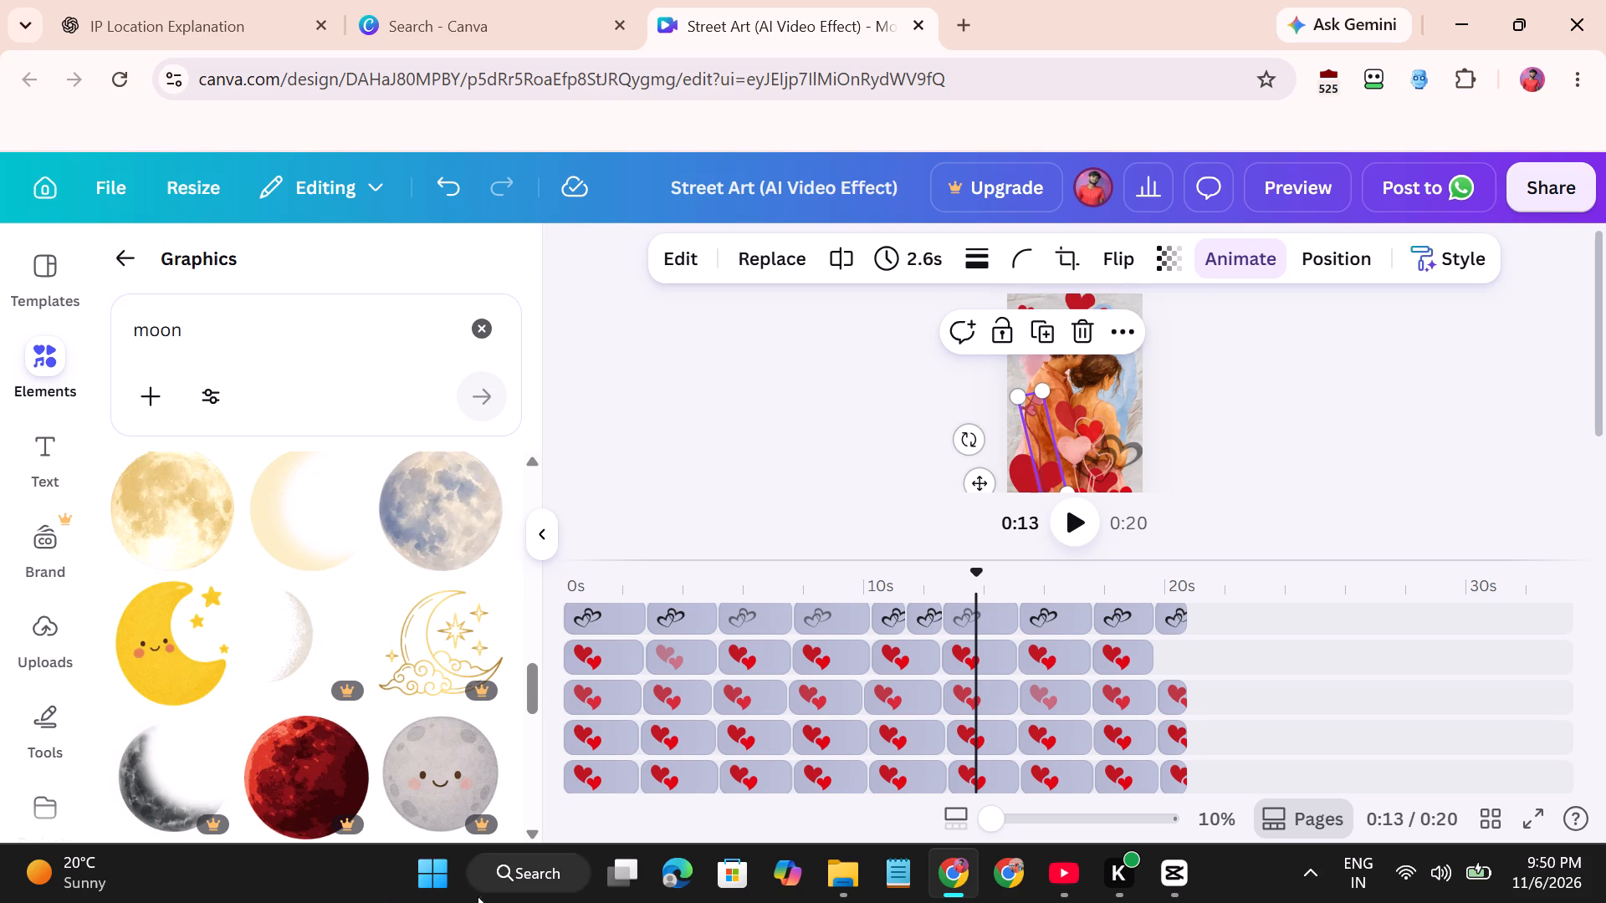
scroll(381, 634, "down", 1)
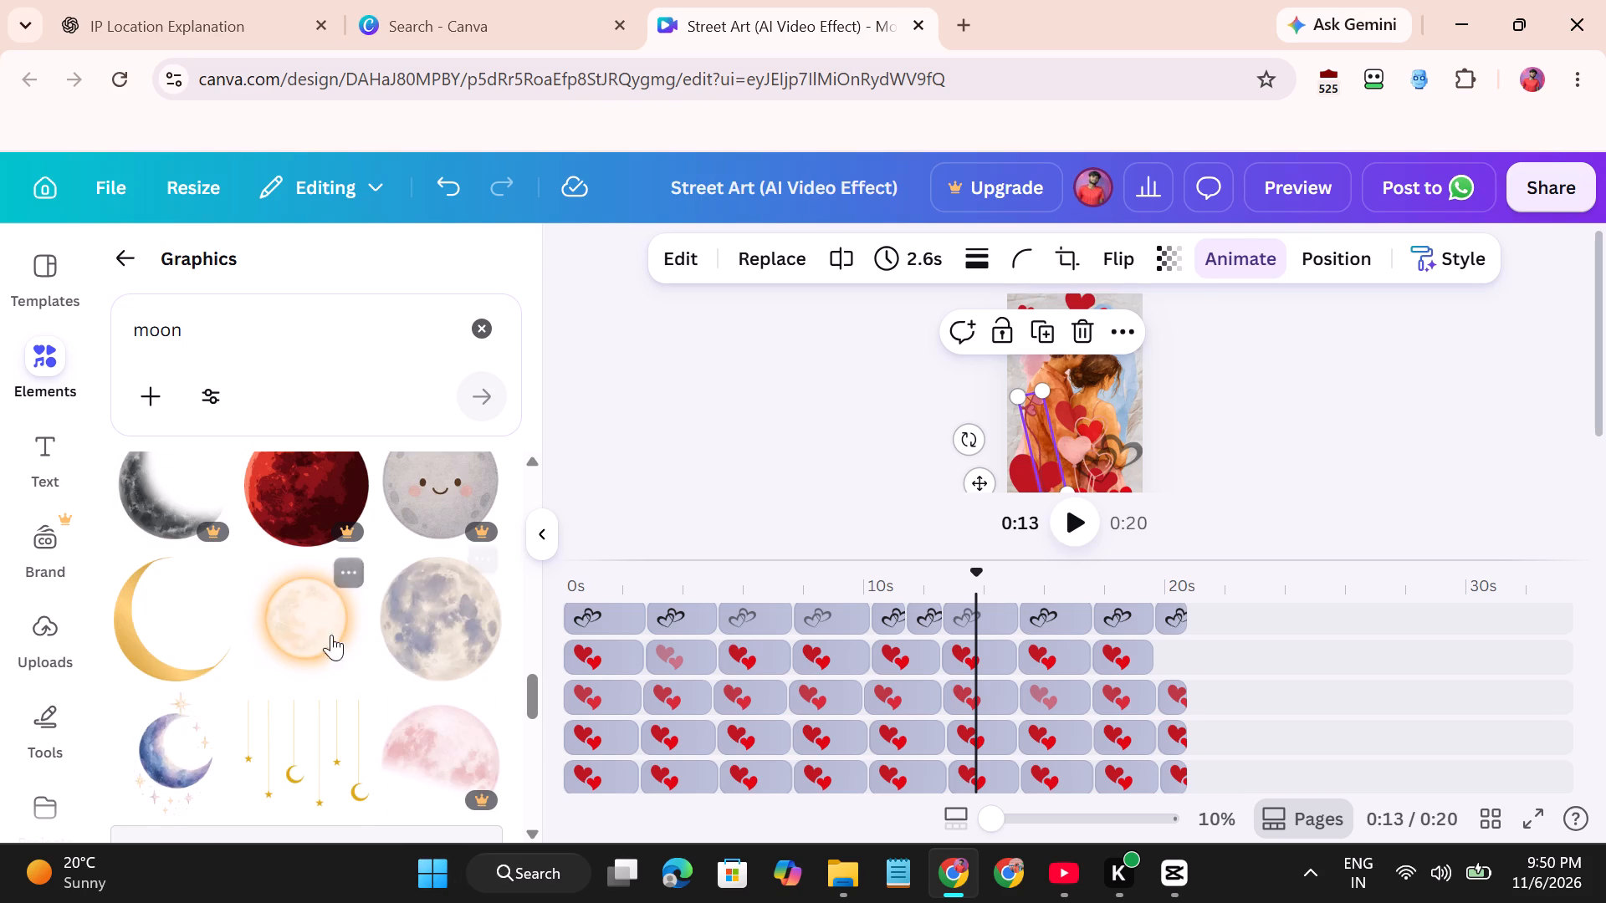
scroll(305, 636, "down", 1)
scroll(305, 636, "up", 1)
scroll(305, 636, "down", 1)
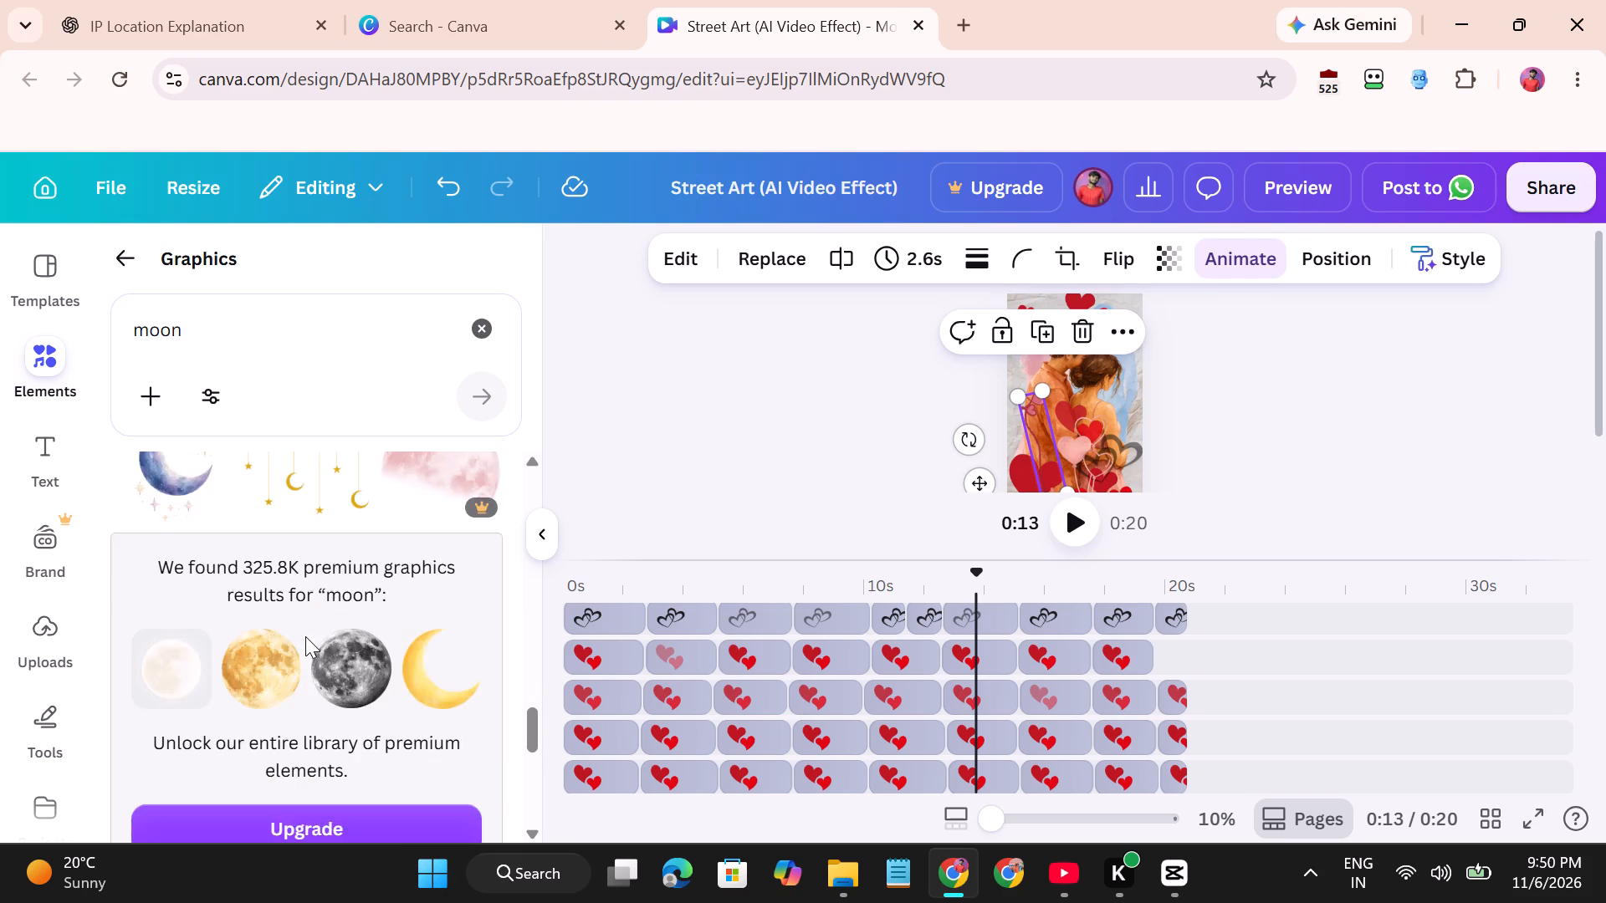
scroll(305, 636, "up", 1)
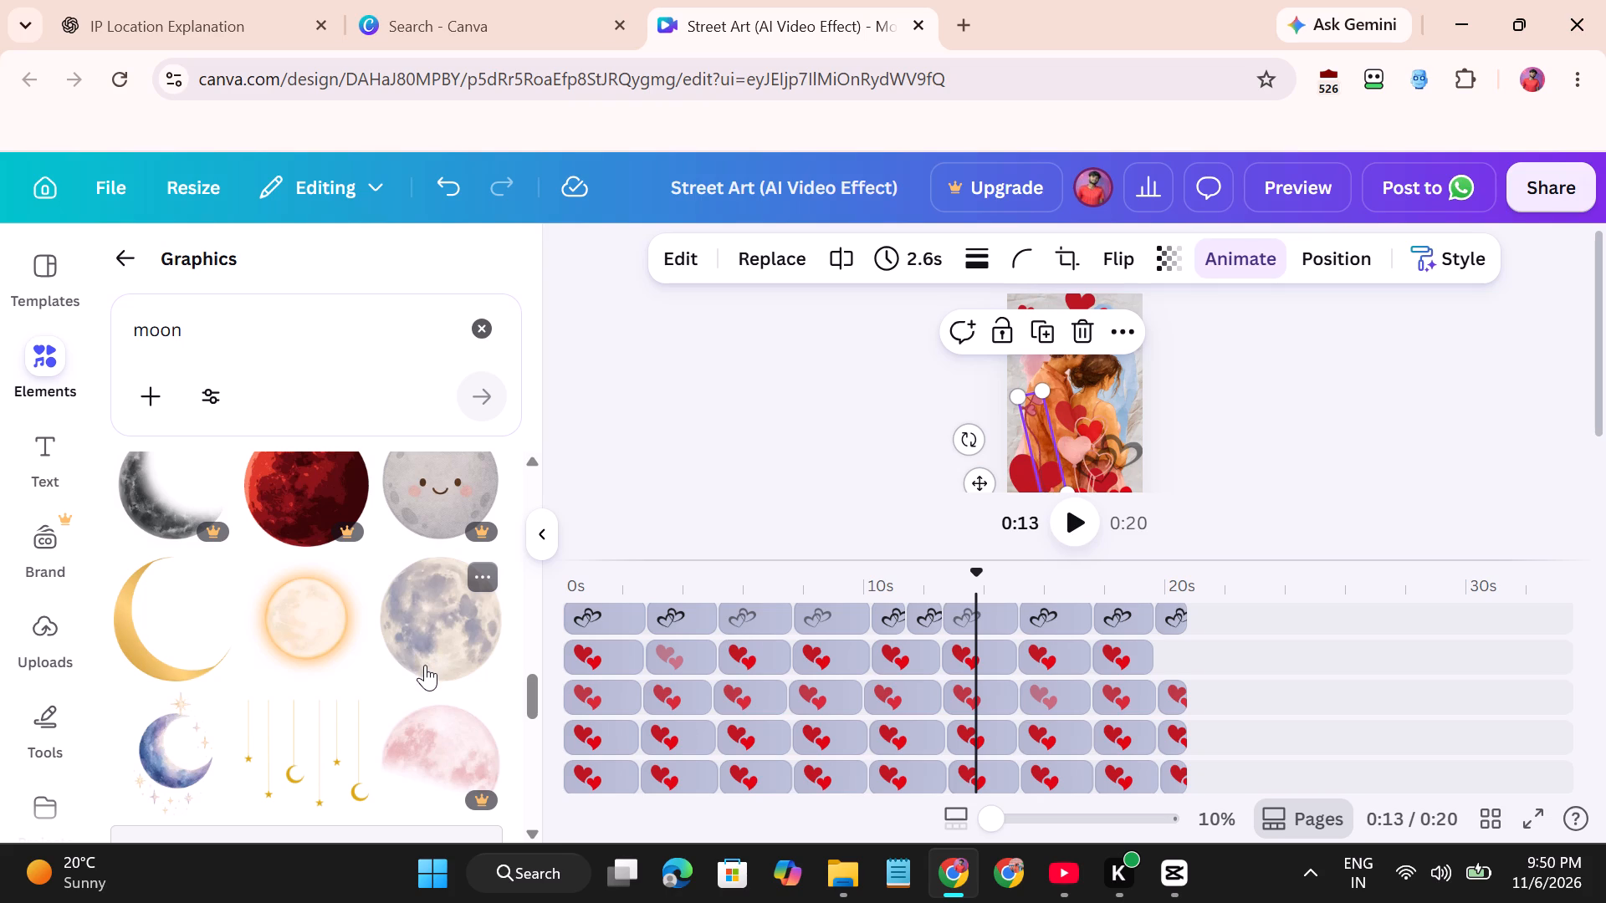
Browse further through the moon graphics and check the details of the solid black crescent moon.
scroll(425, 665, "down", 1)
scroll(425, 665, "up", 2)
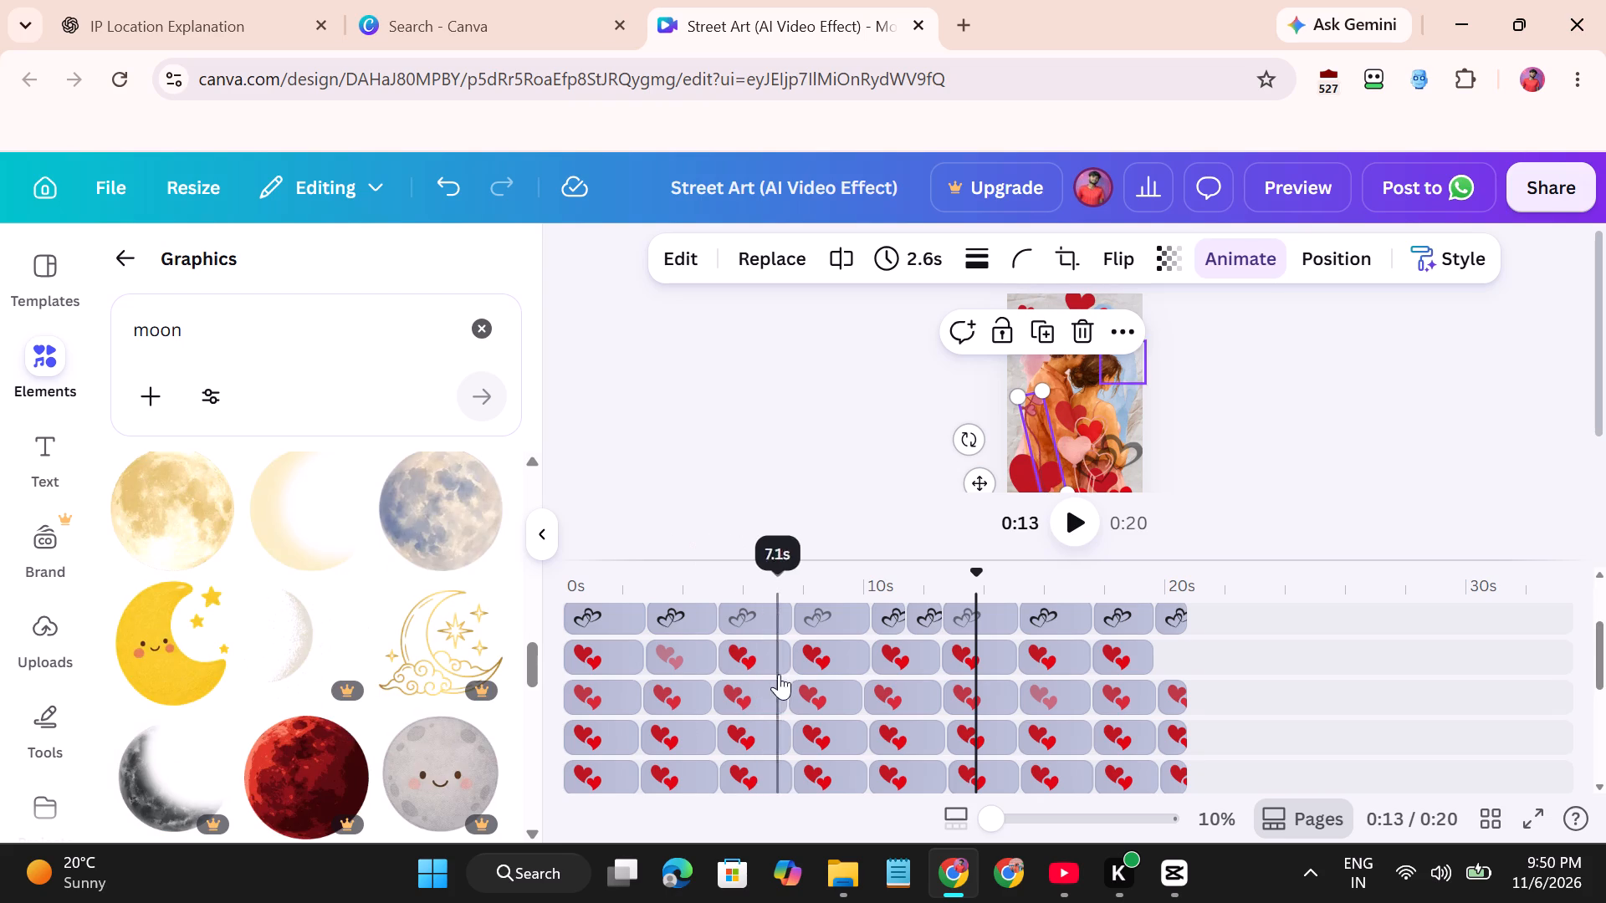
left_click(841, 701)
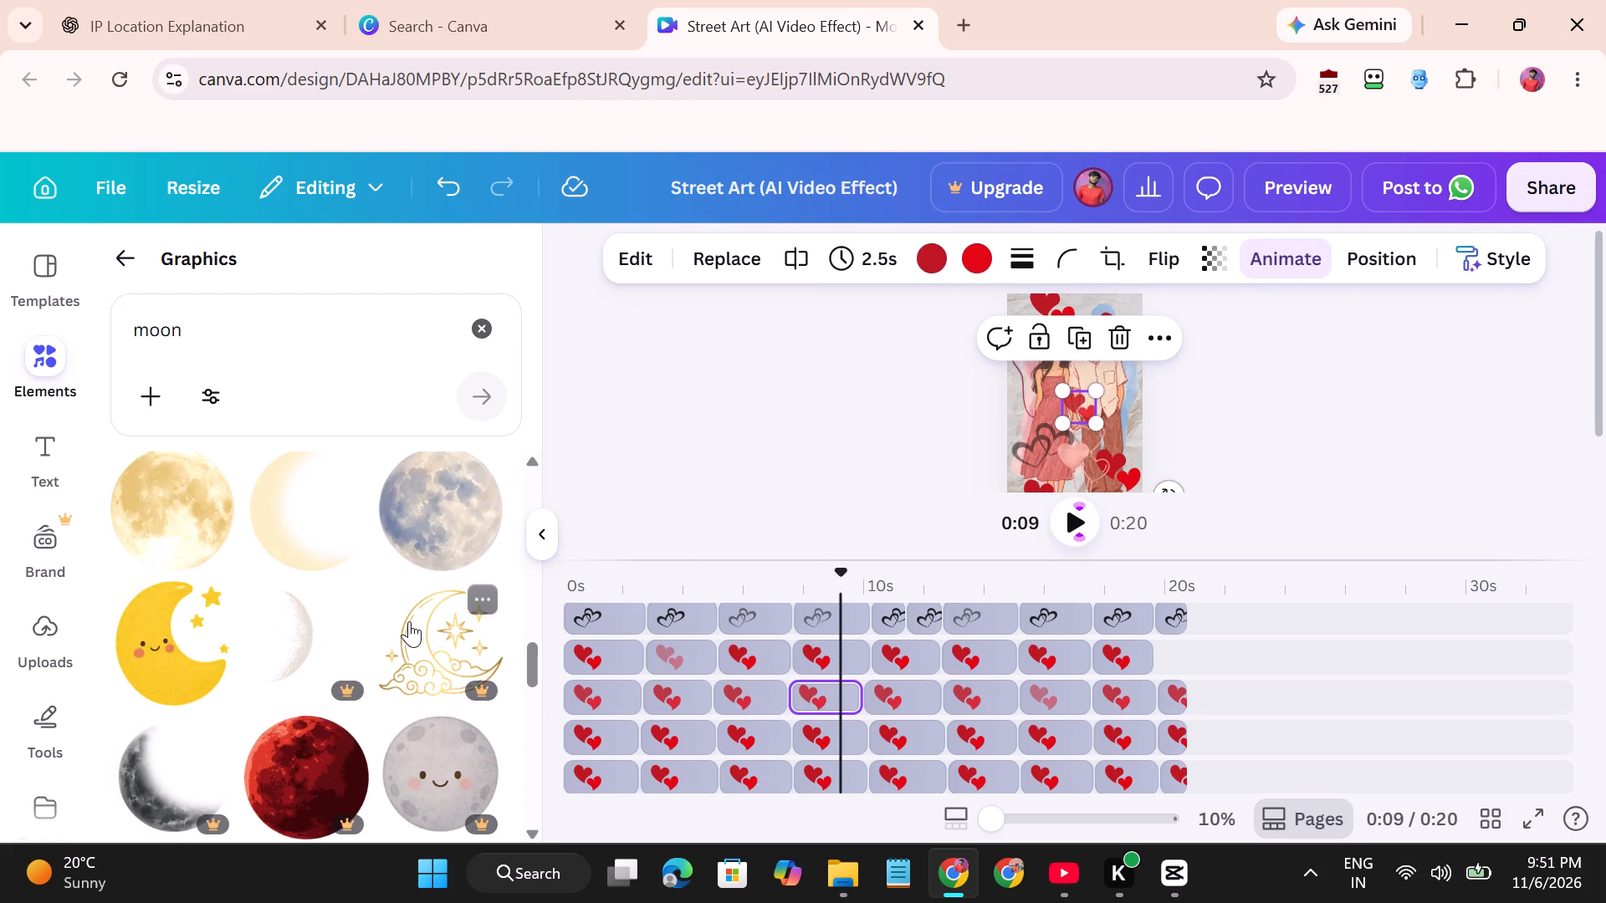
scroll(409, 621, "down", 5)
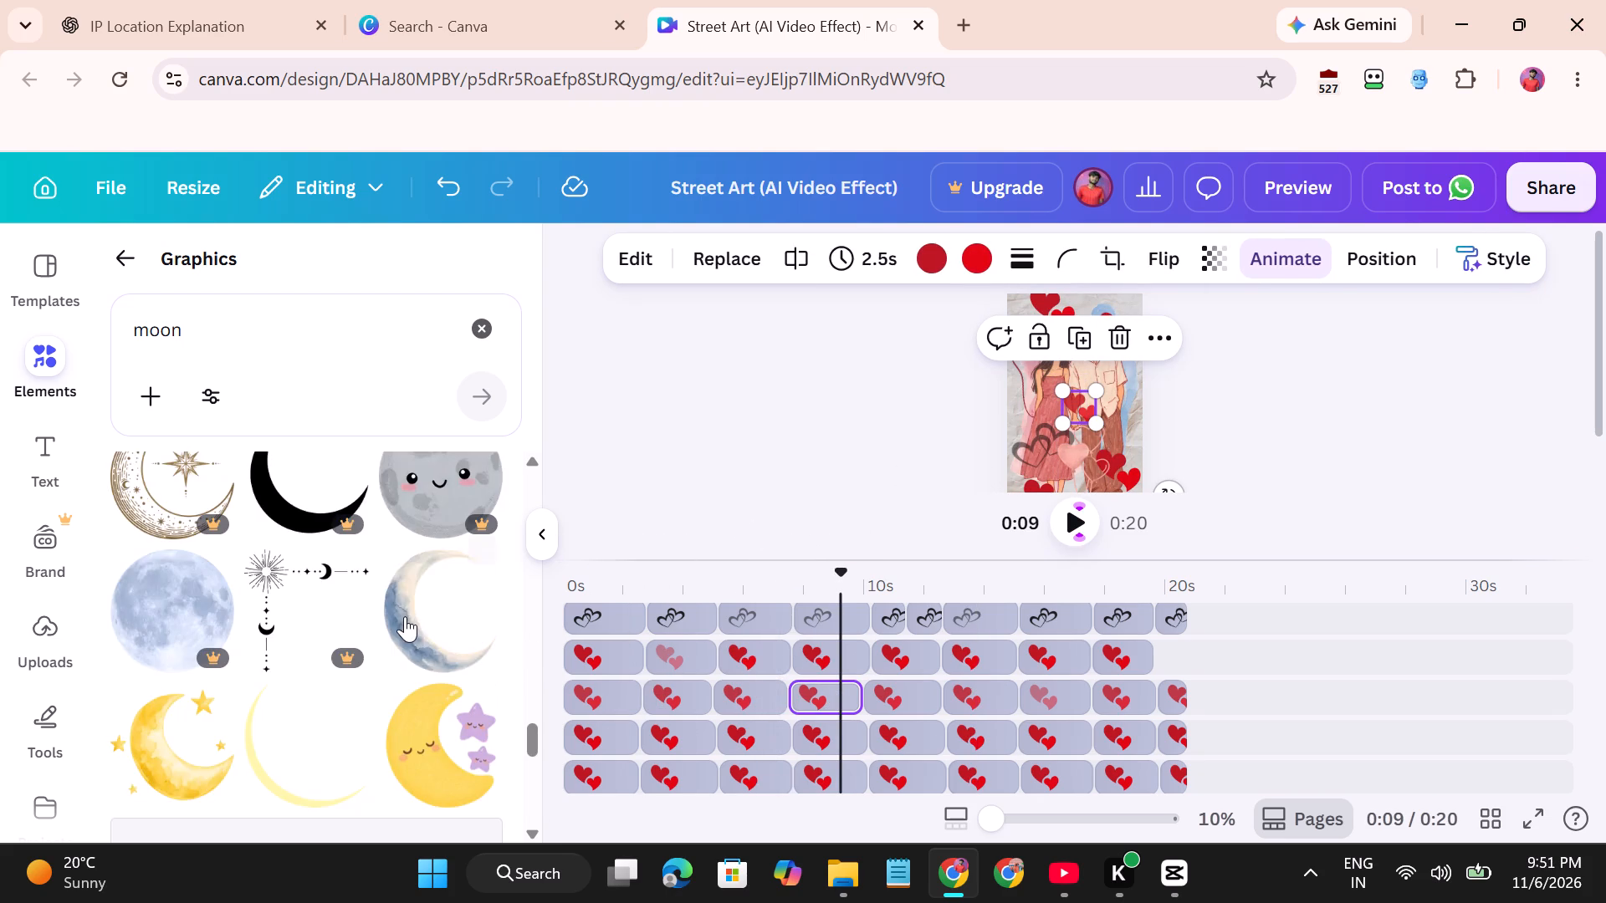
scroll(404, 615, "down", 2)
right_click(404, 615)
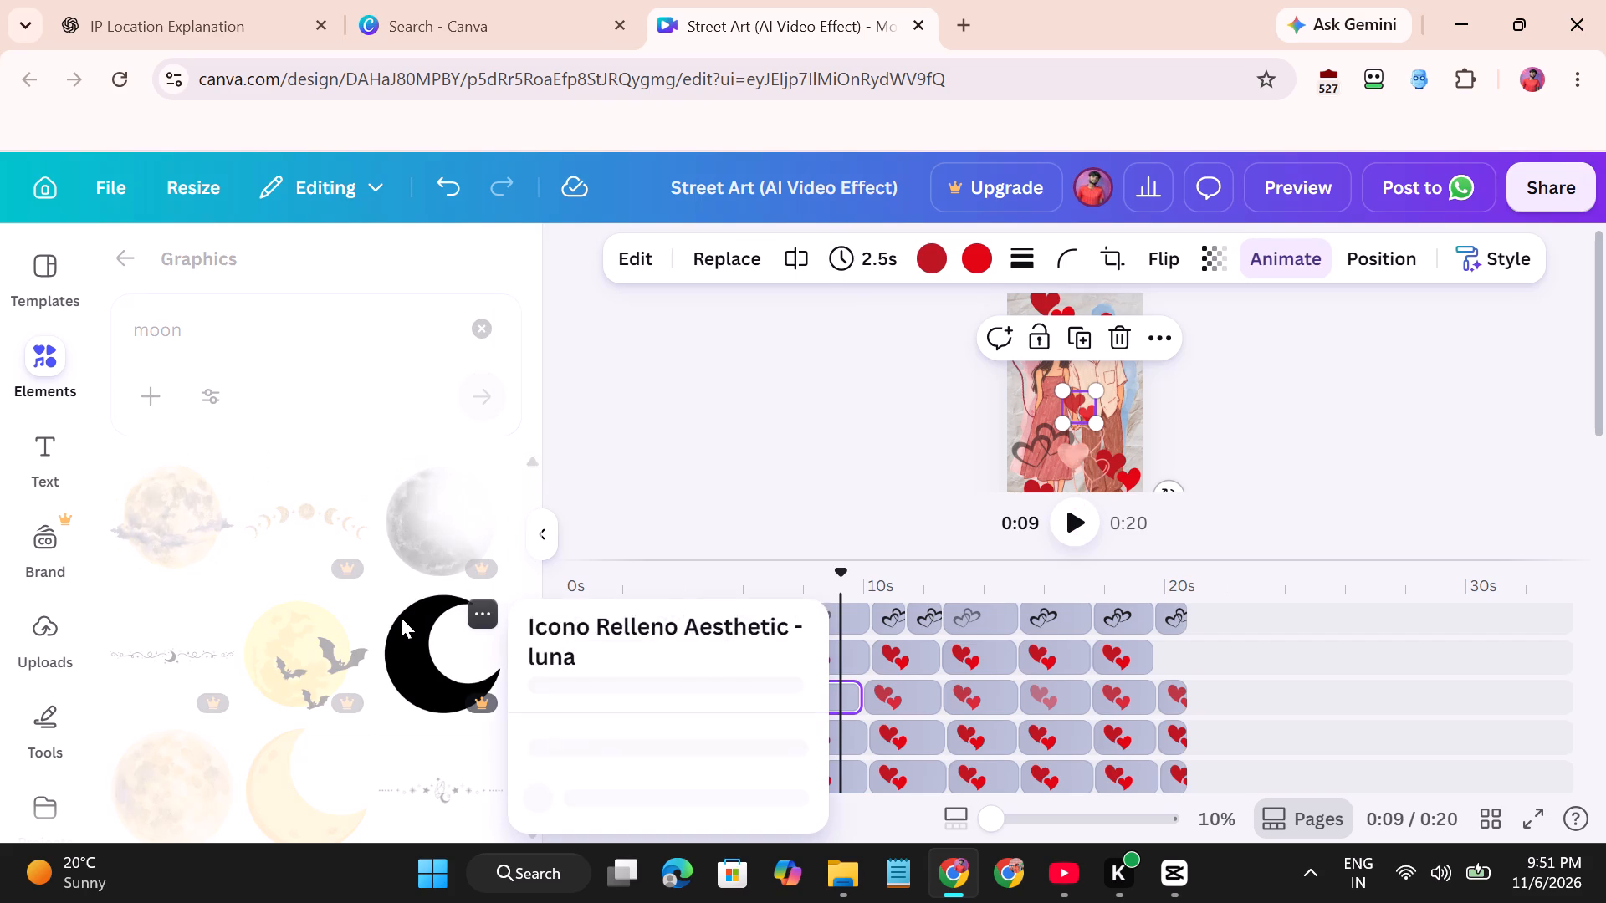
left_click(894, 392)
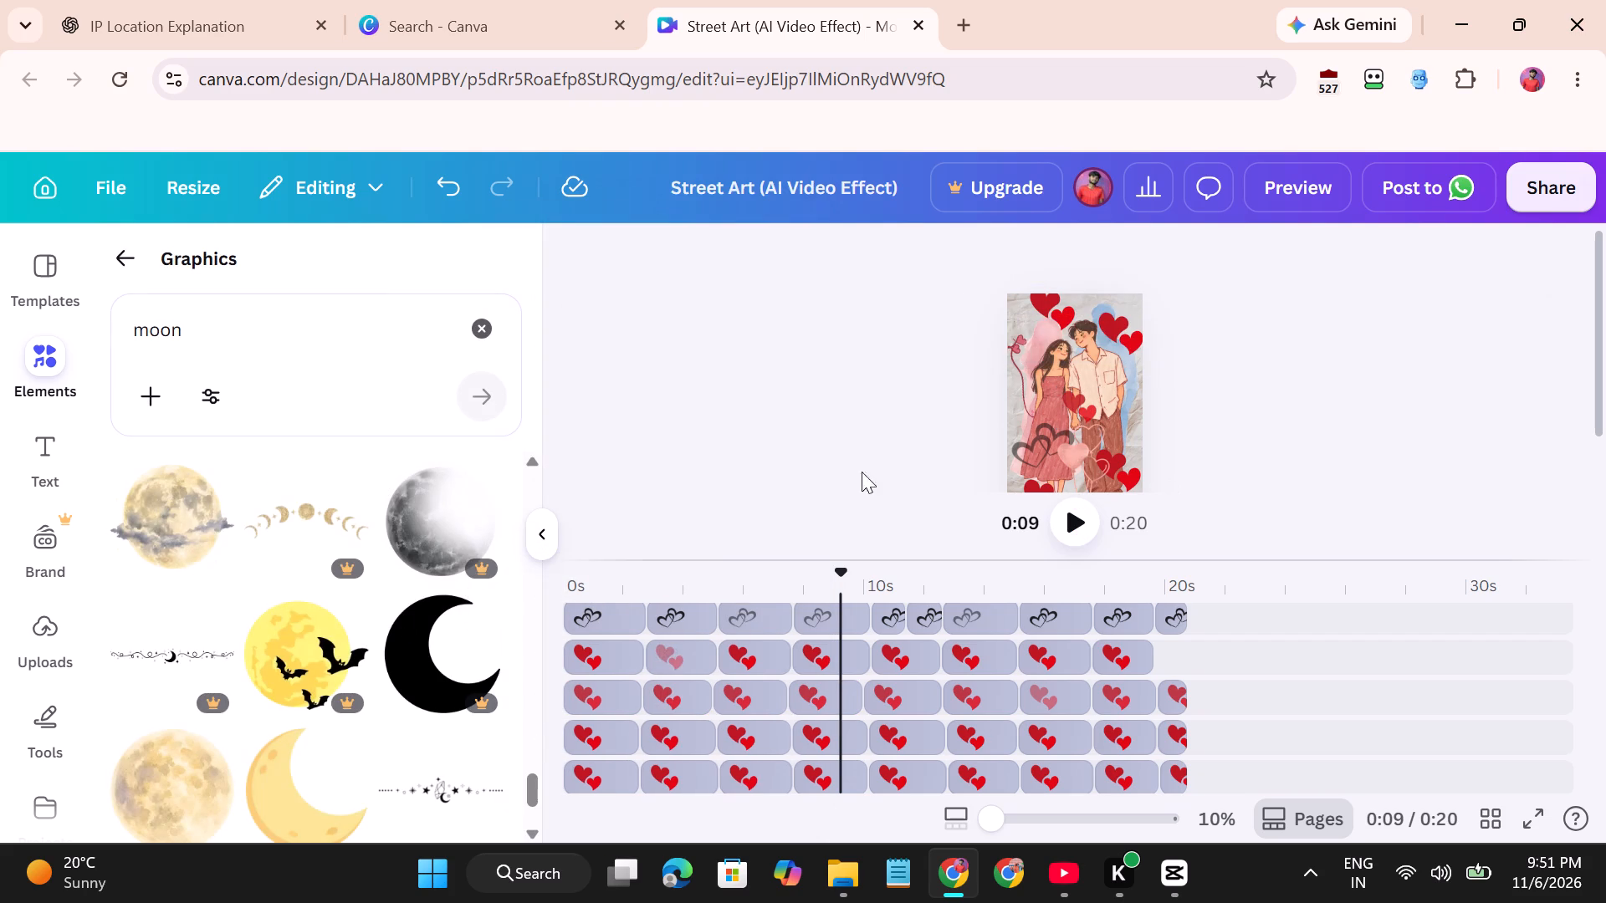
Continue examining the moon graphics and check the details of the Crescent Moon and Stars Nighttime graphic.
scroll(397, 613, "down", 2)
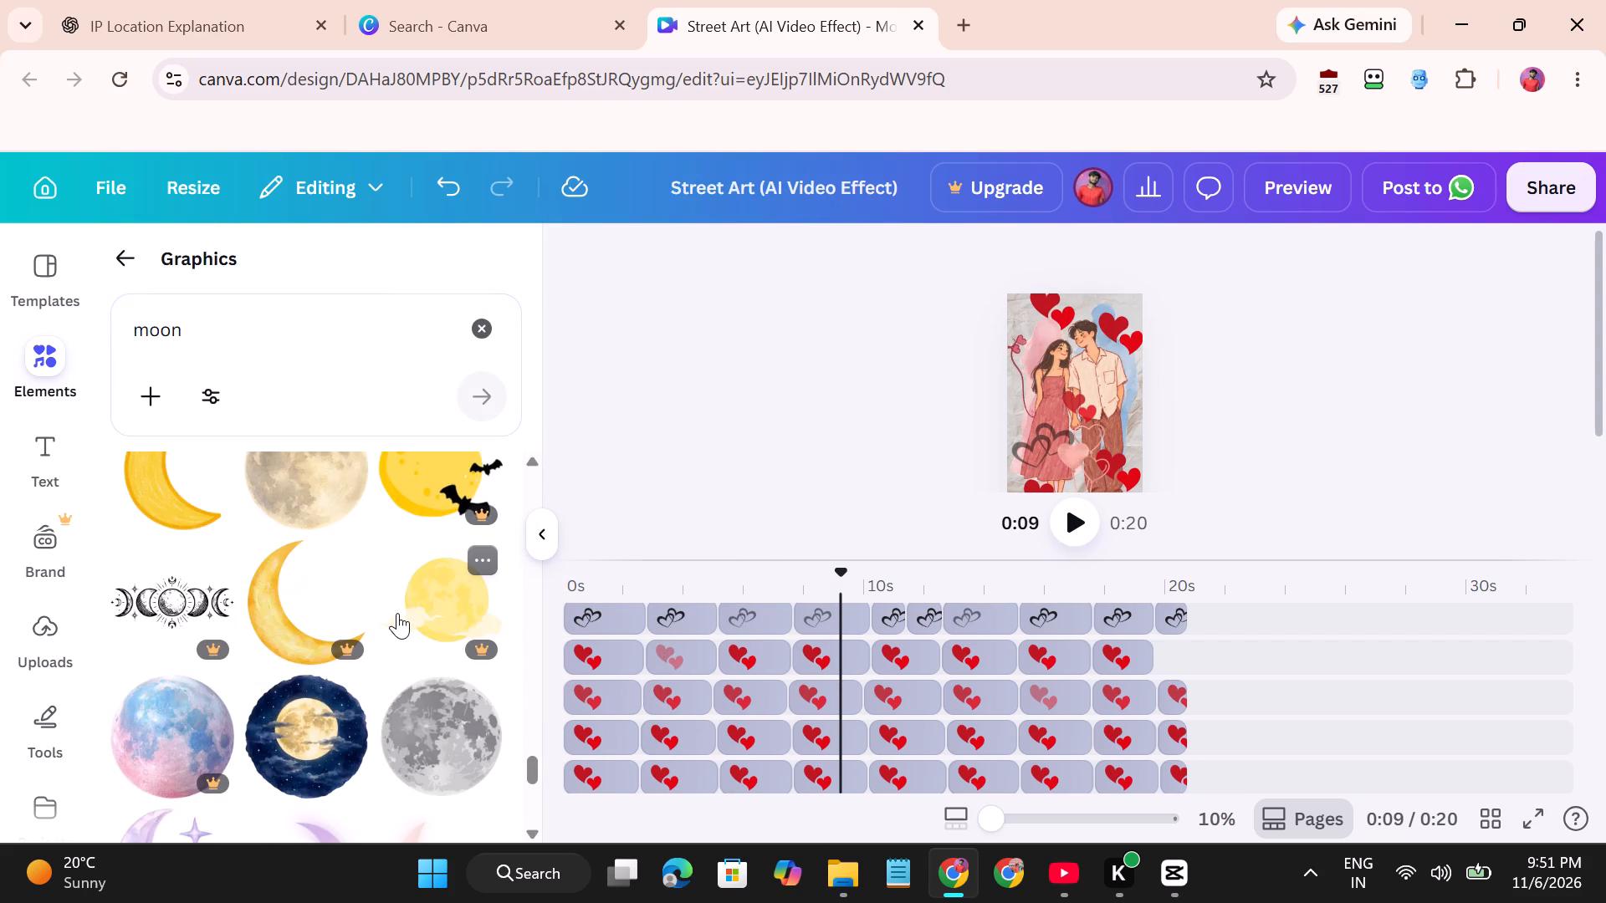
scroll(397, 613, "down", 1)
scroll(397, 613, "up", 1)
scroll(397, 613, "down", 1)
scroll(397, 613, "up", 1)
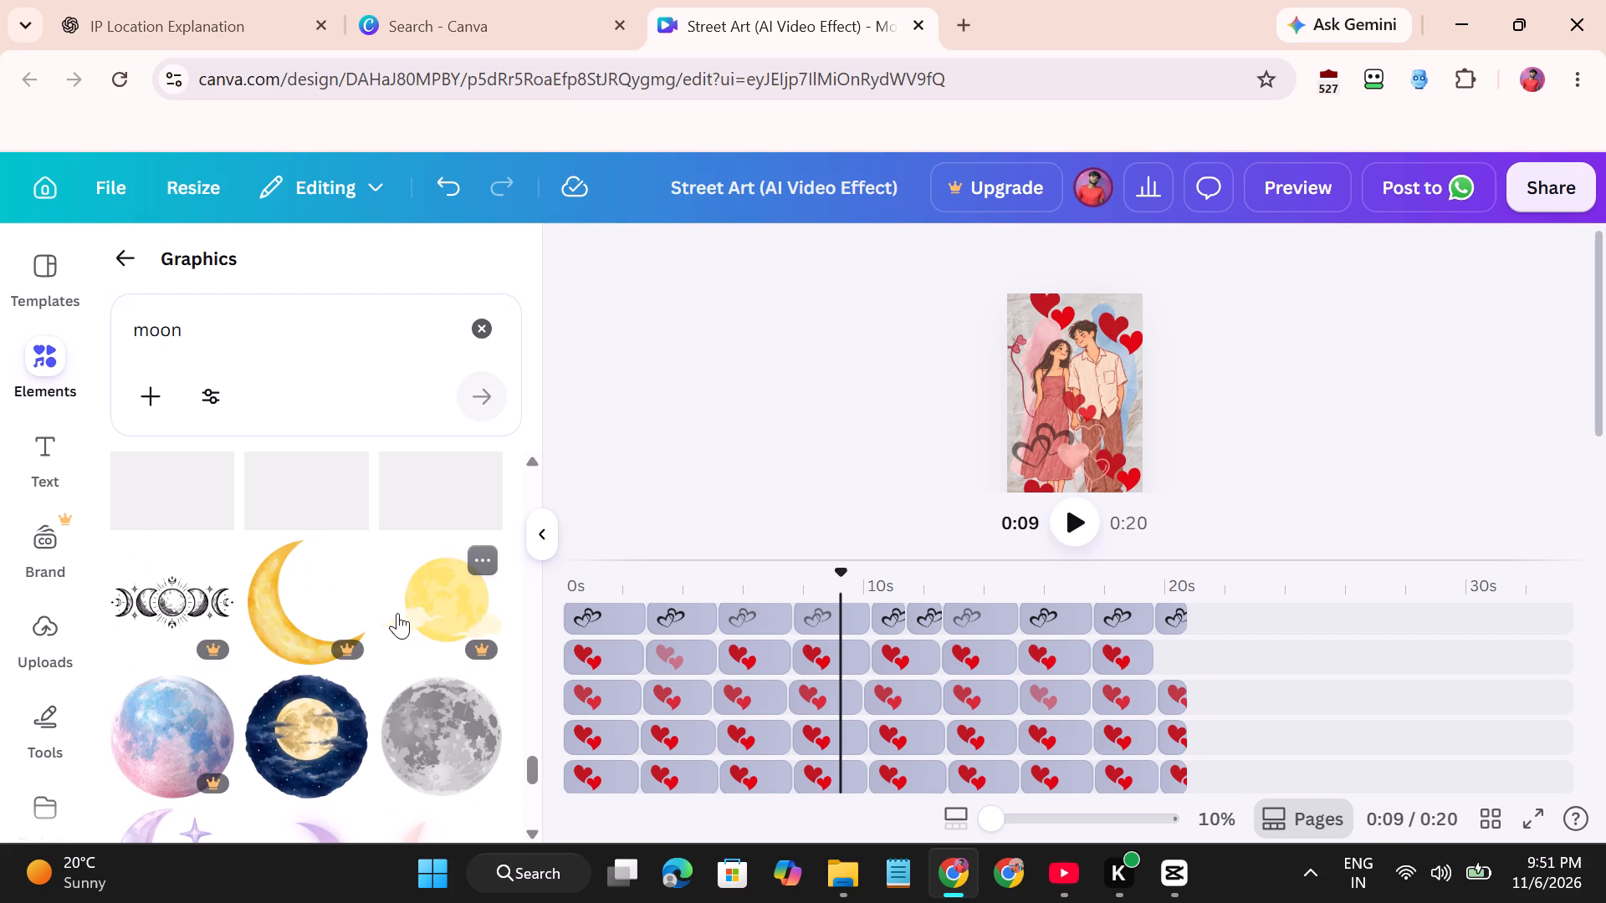
scroll(397, 613, "down", 1)
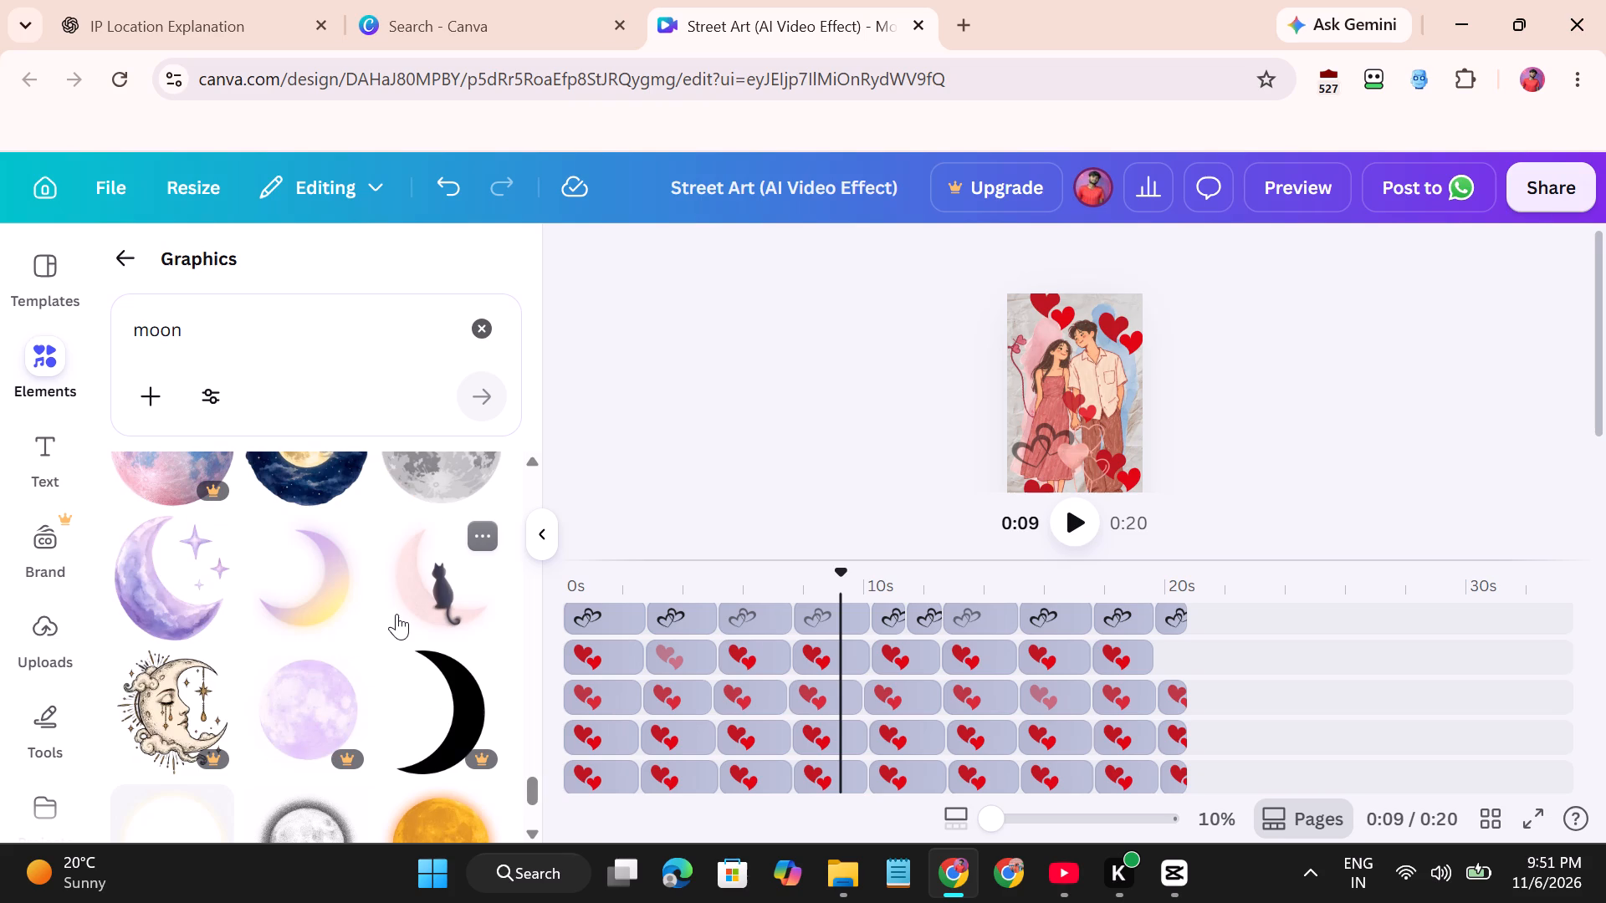
scroll(396, 614, "down", 2)
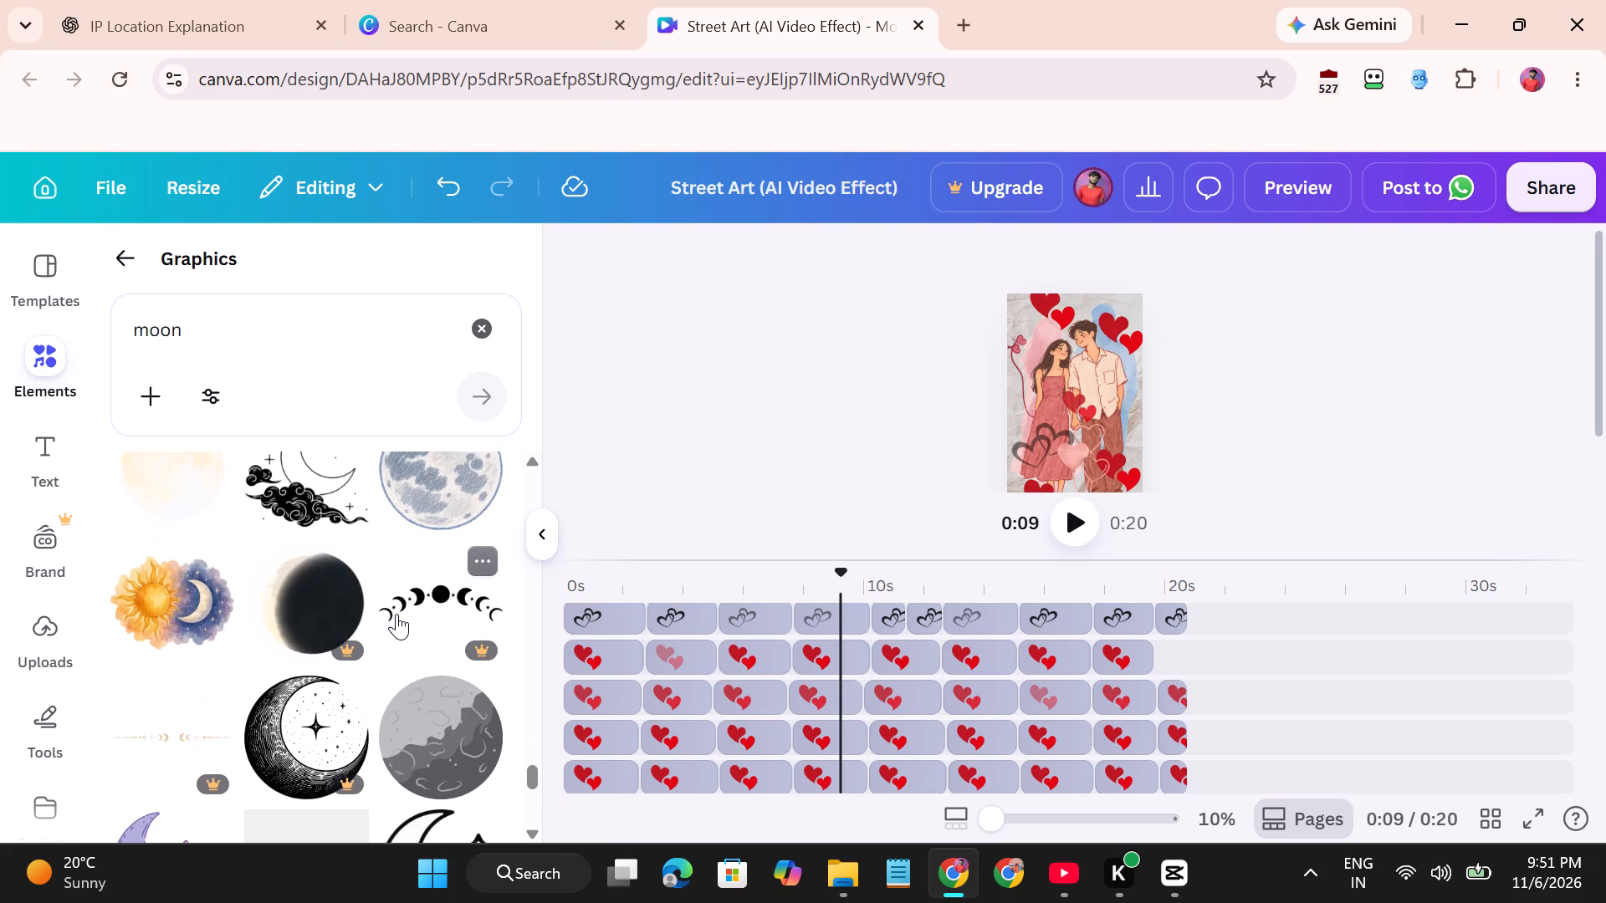
scroll(396, 614, "down", 2)
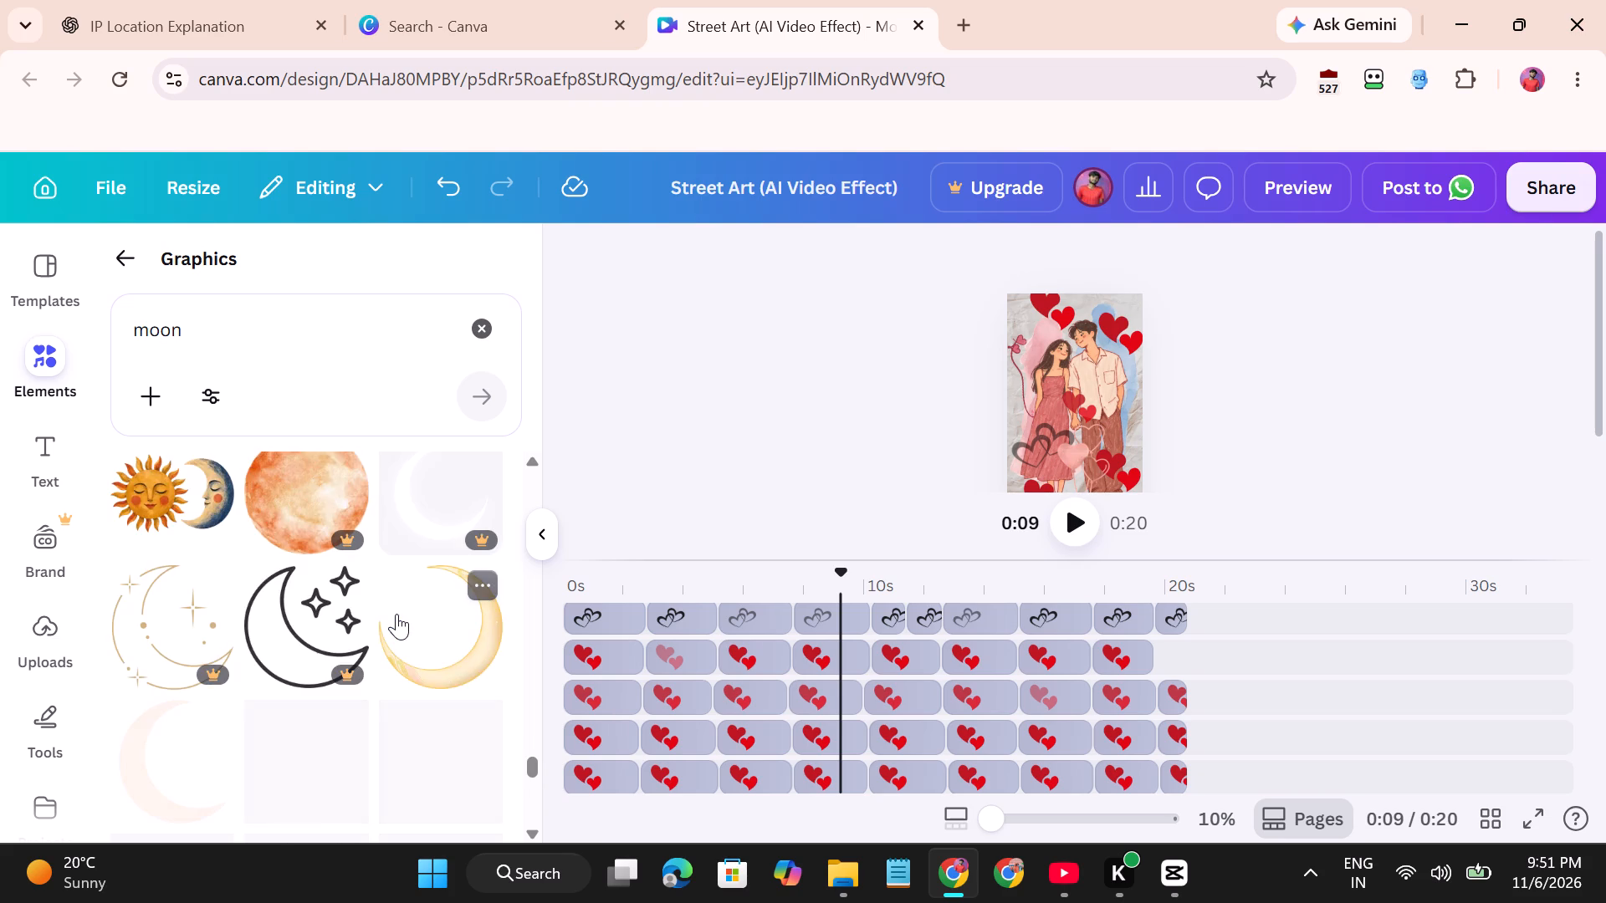
scroll(396, 614, "up", 1)
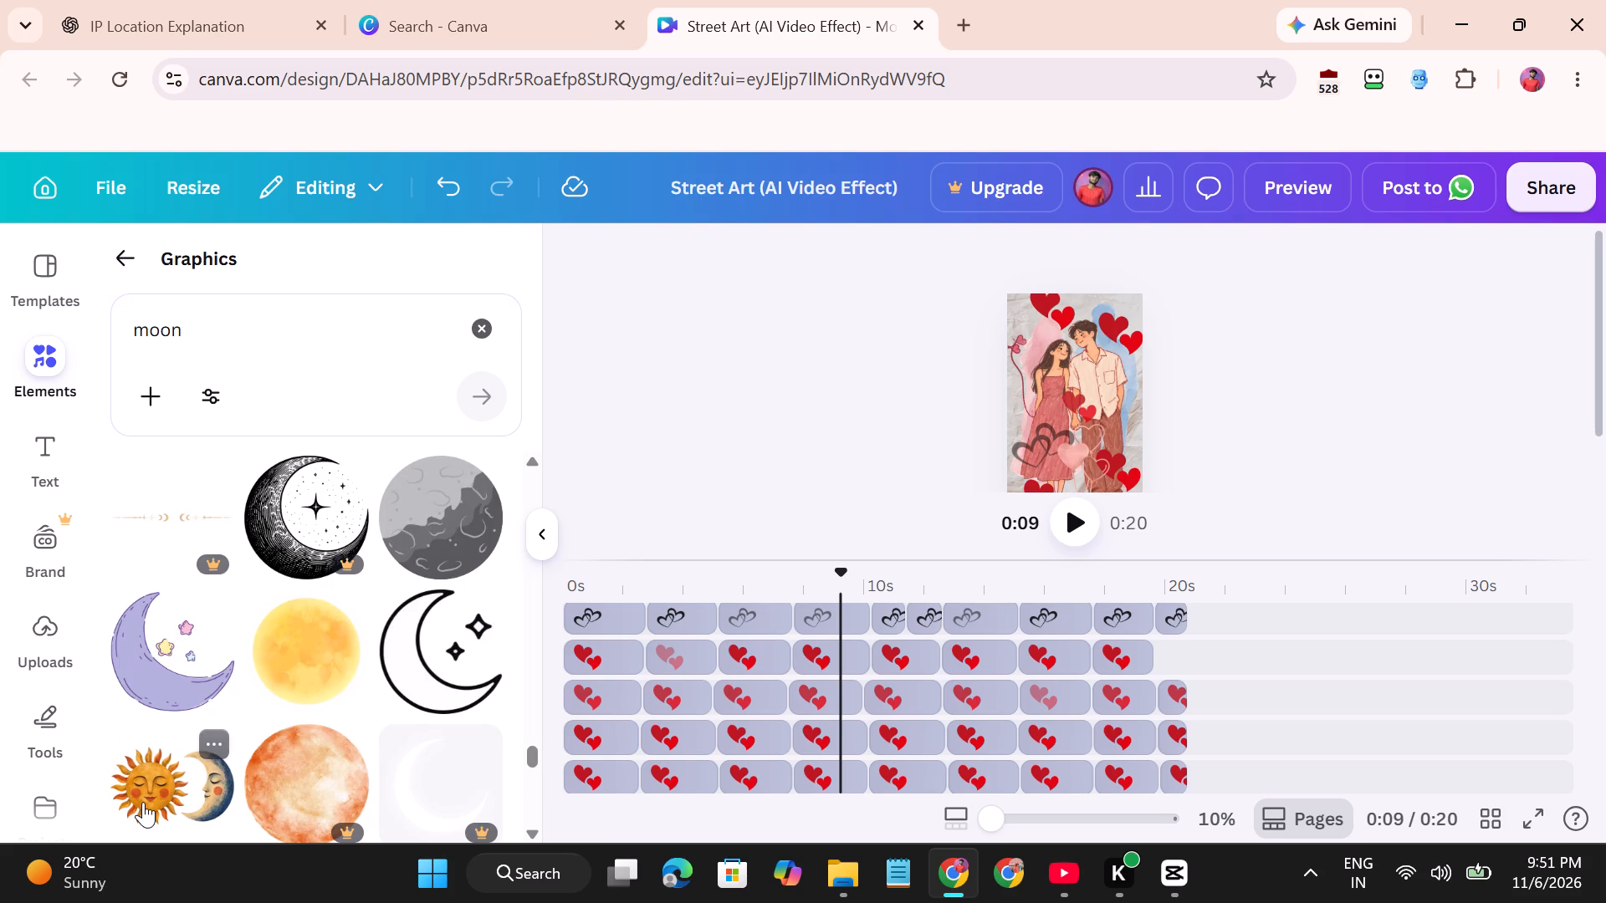
scroll(277, 763, "down", 1)
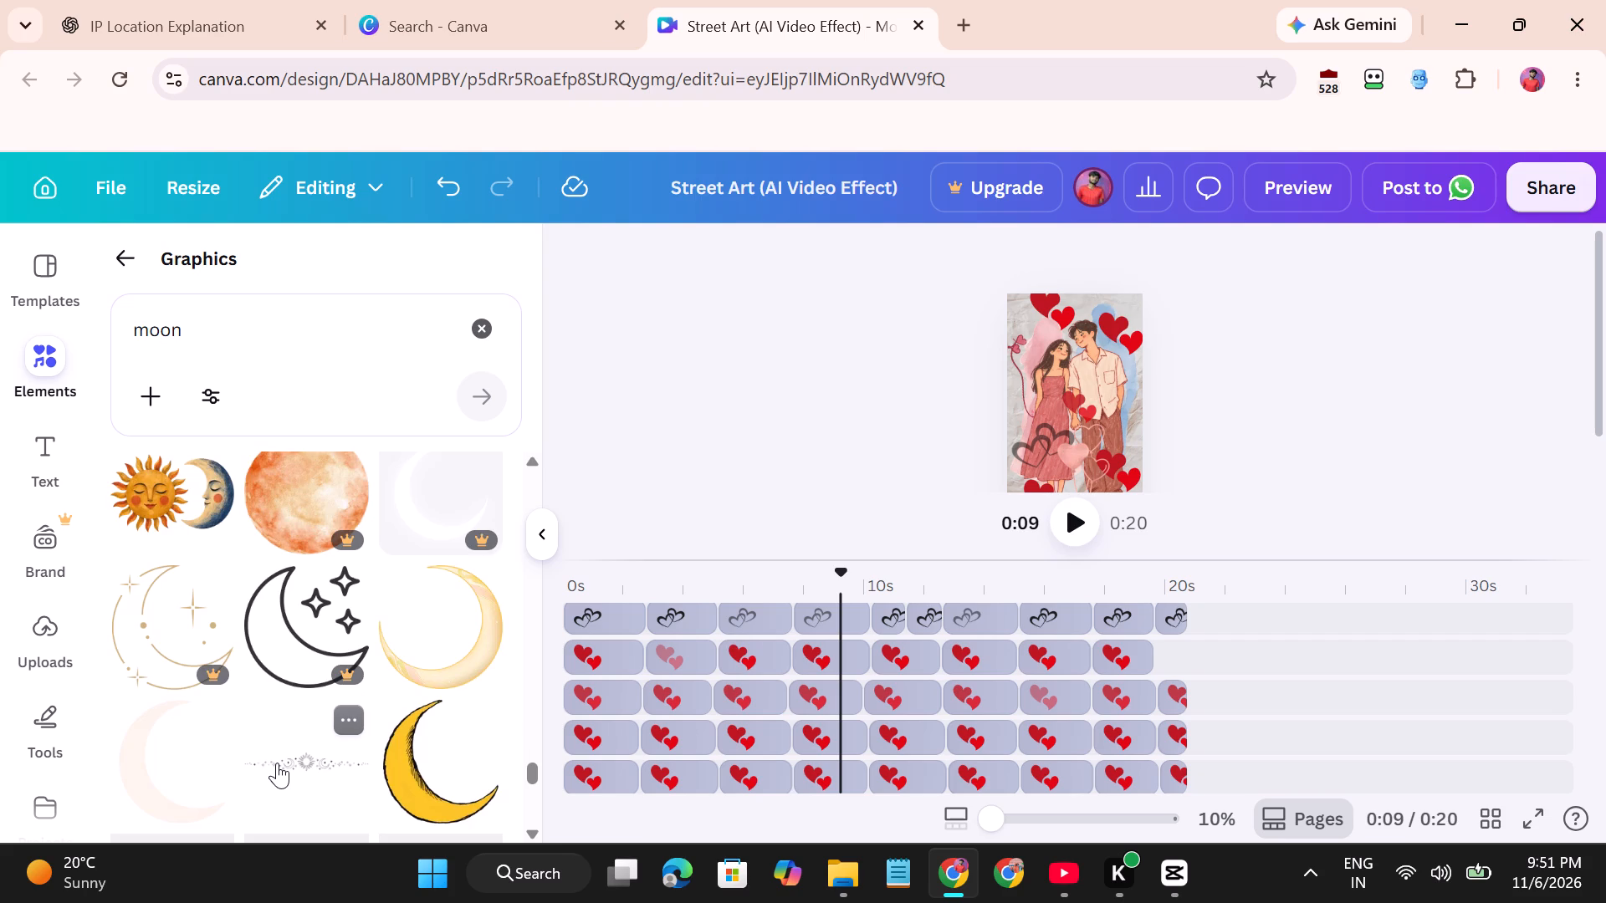
scroll(277, 763, "down", 3)
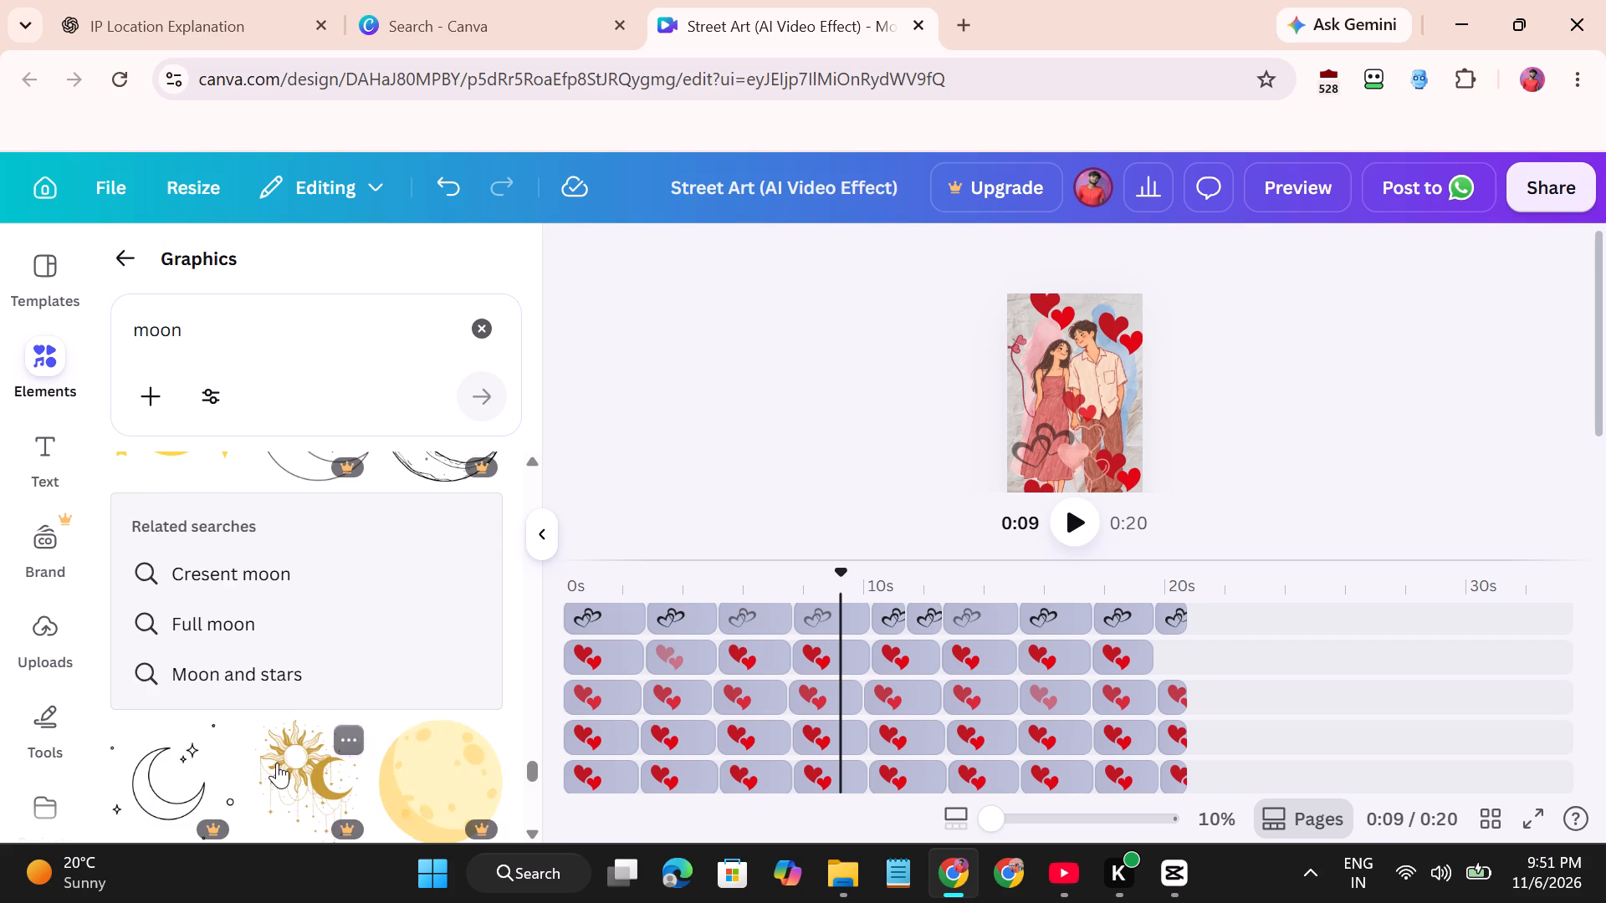
scroll(277, 763, "down", 4)
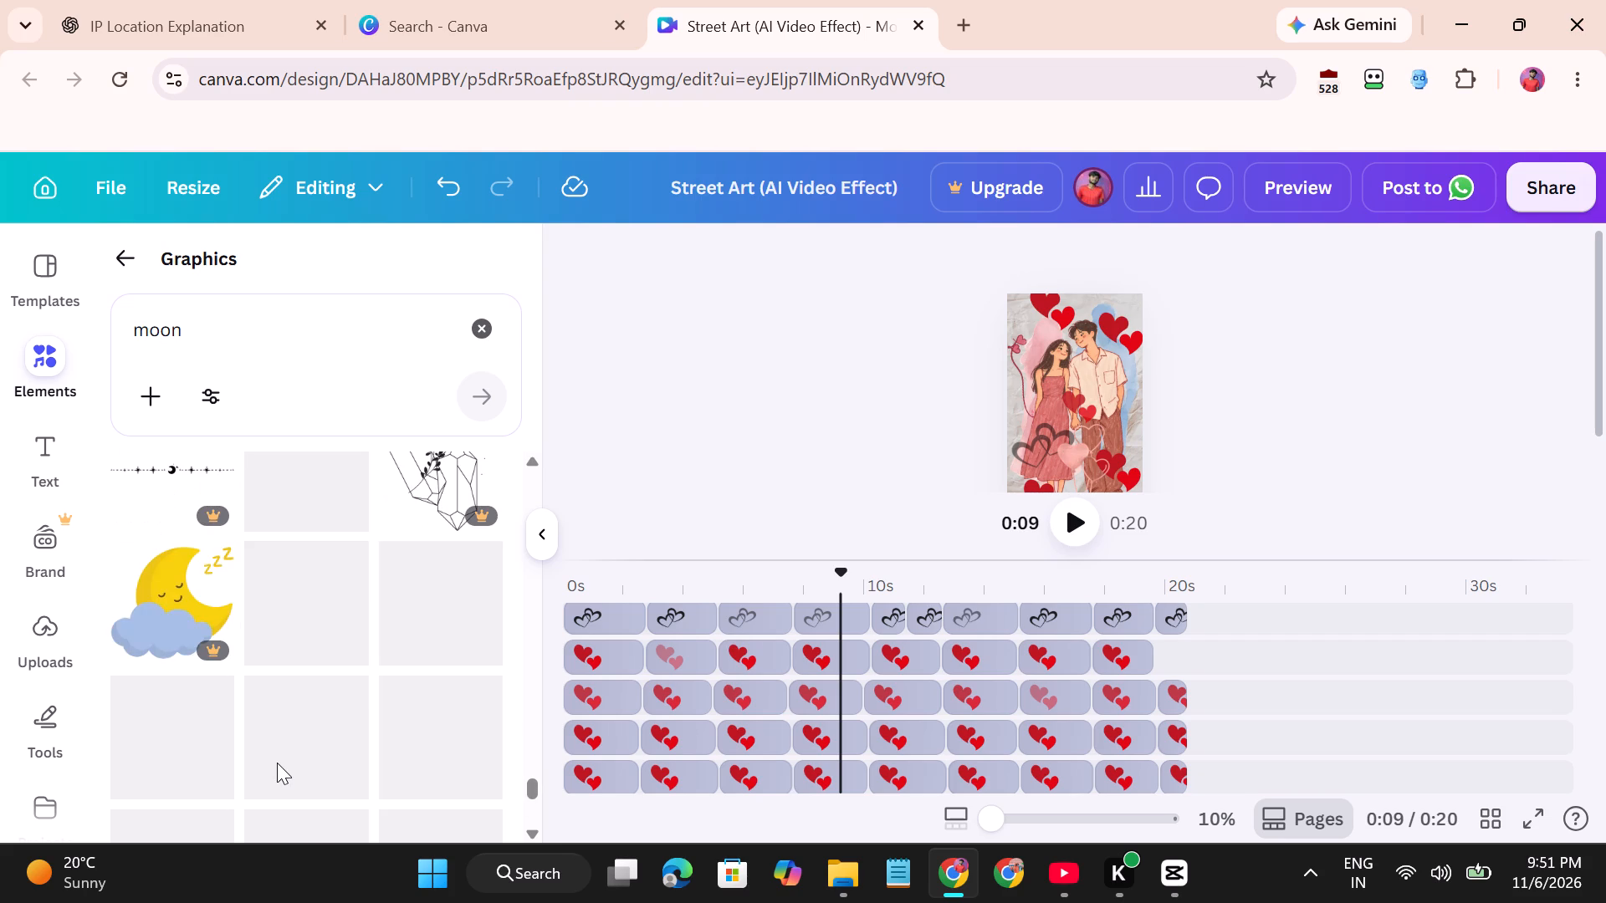
scroll(277, 763, "up", 1)
scroll(277, 763, "down", 1)
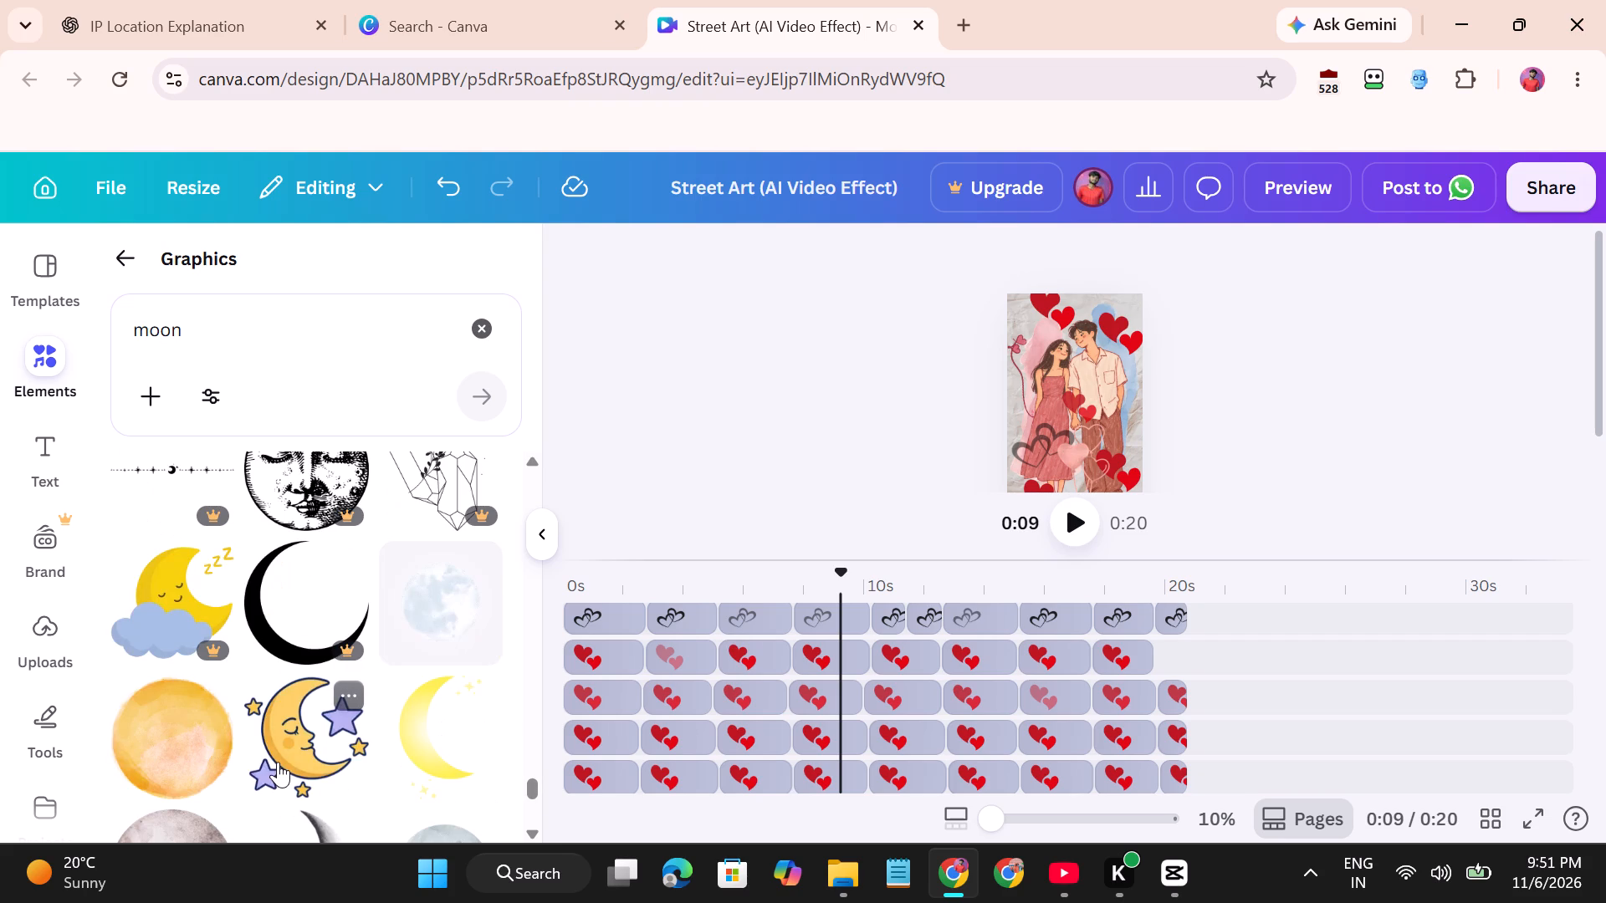
right_click(278, 762)
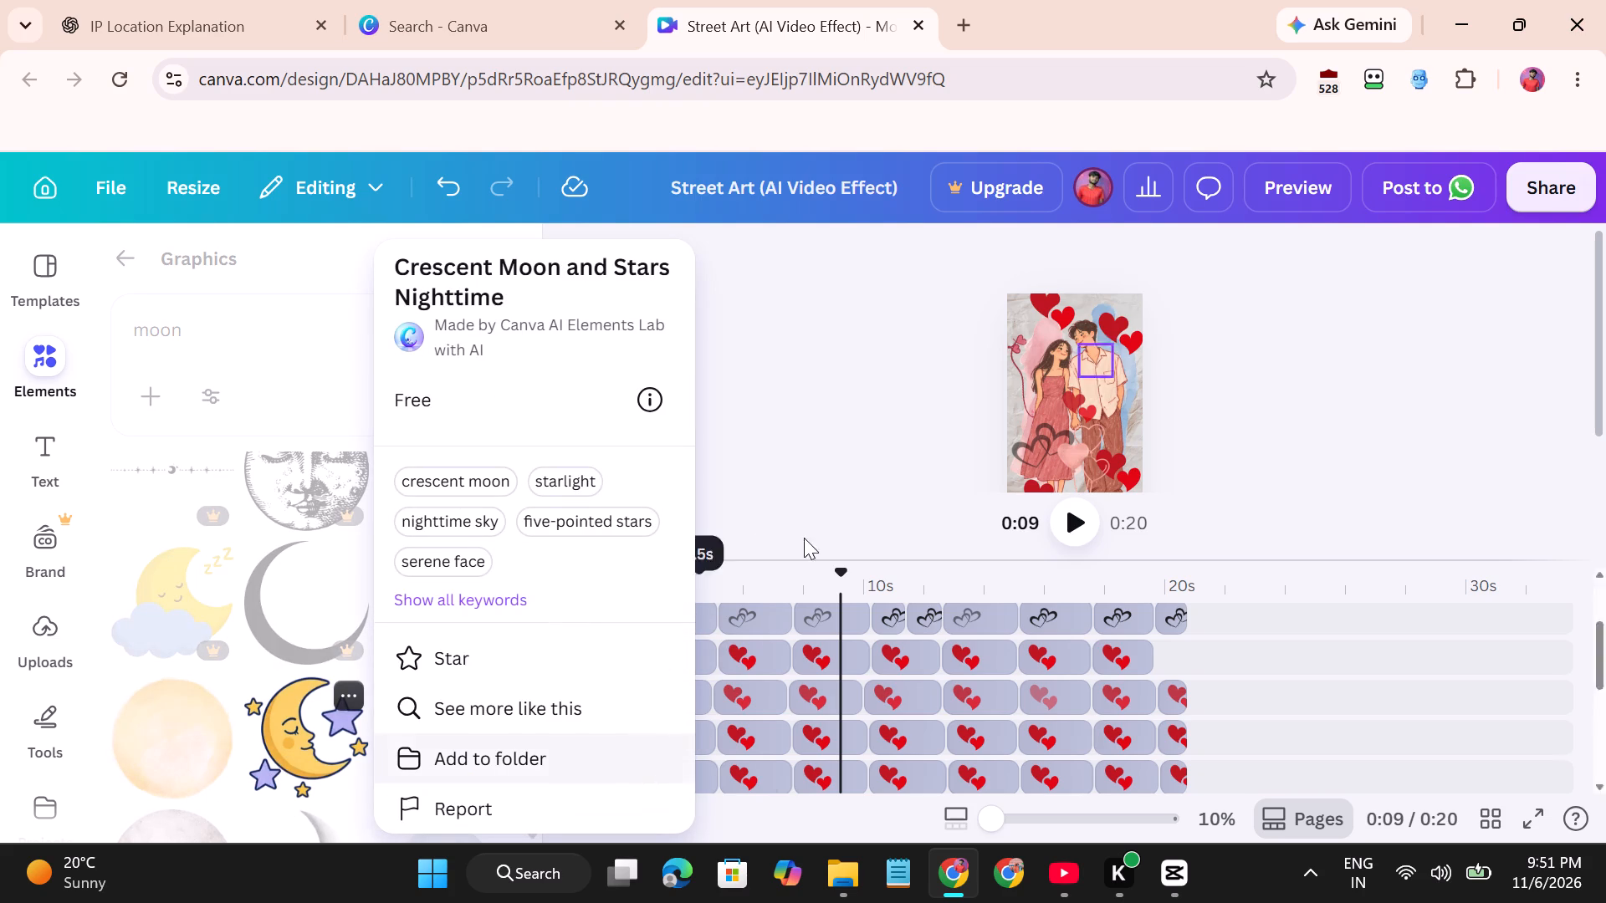
left_click(831, 407)
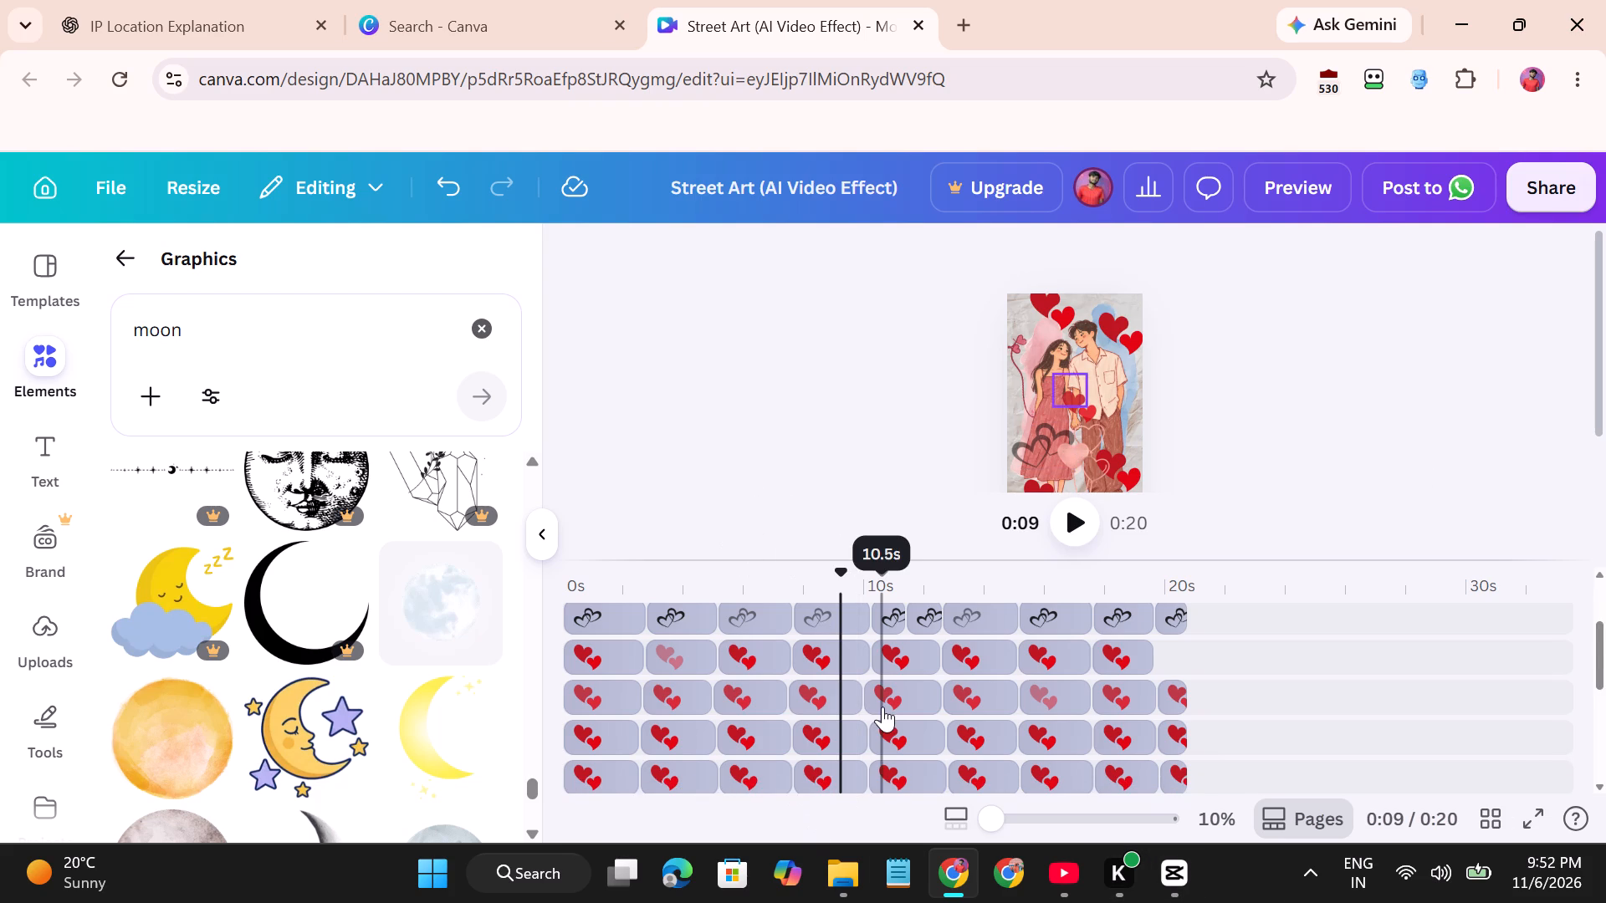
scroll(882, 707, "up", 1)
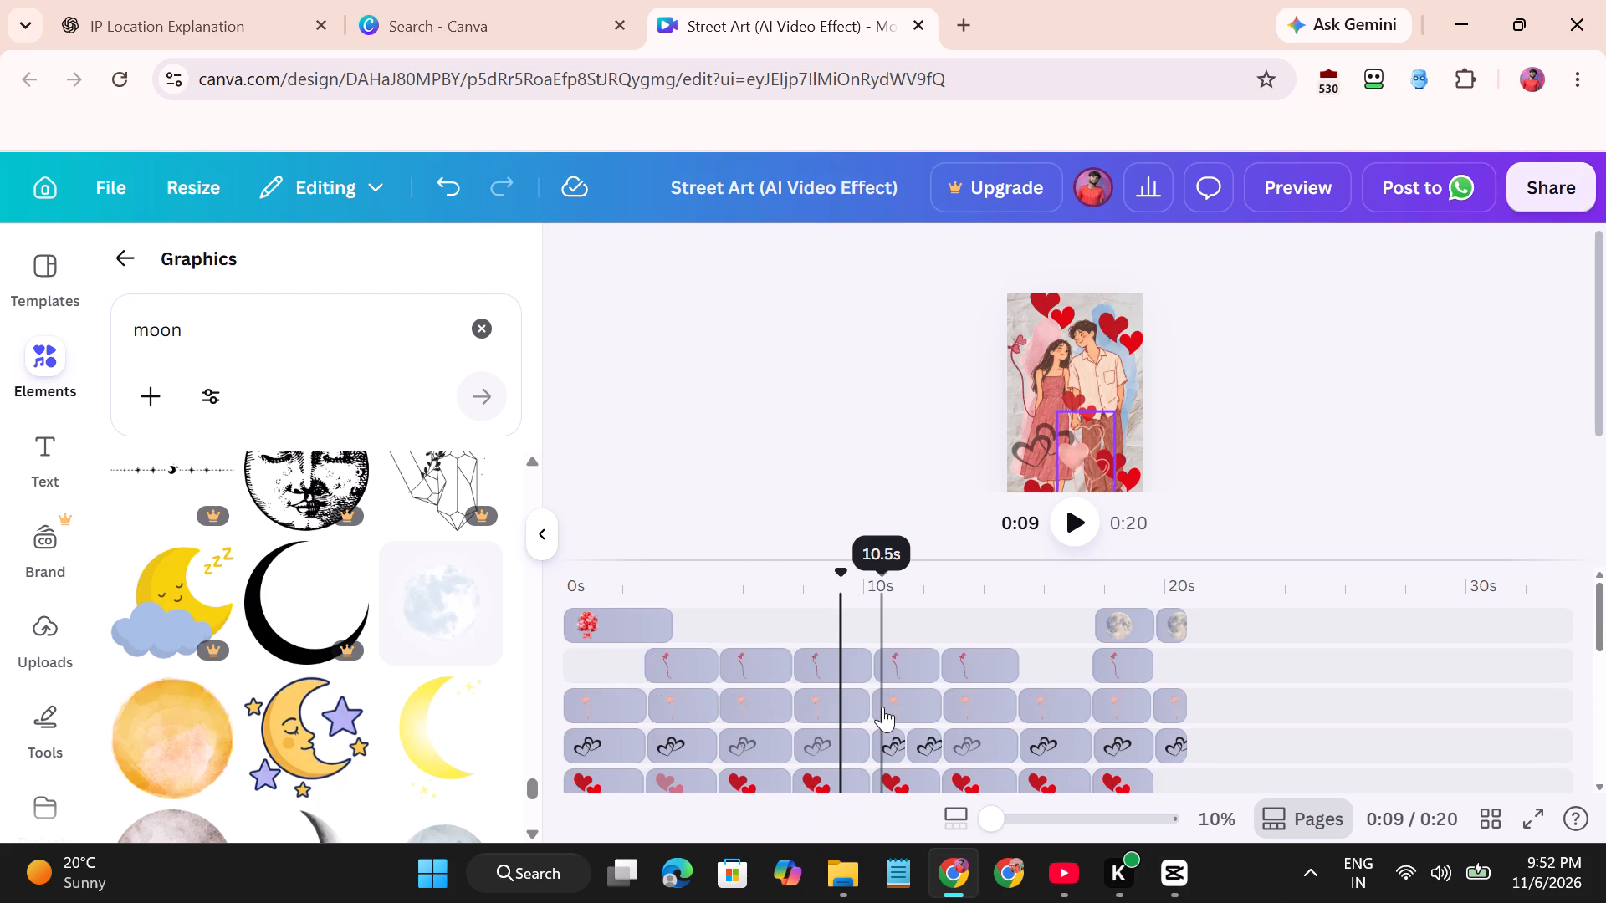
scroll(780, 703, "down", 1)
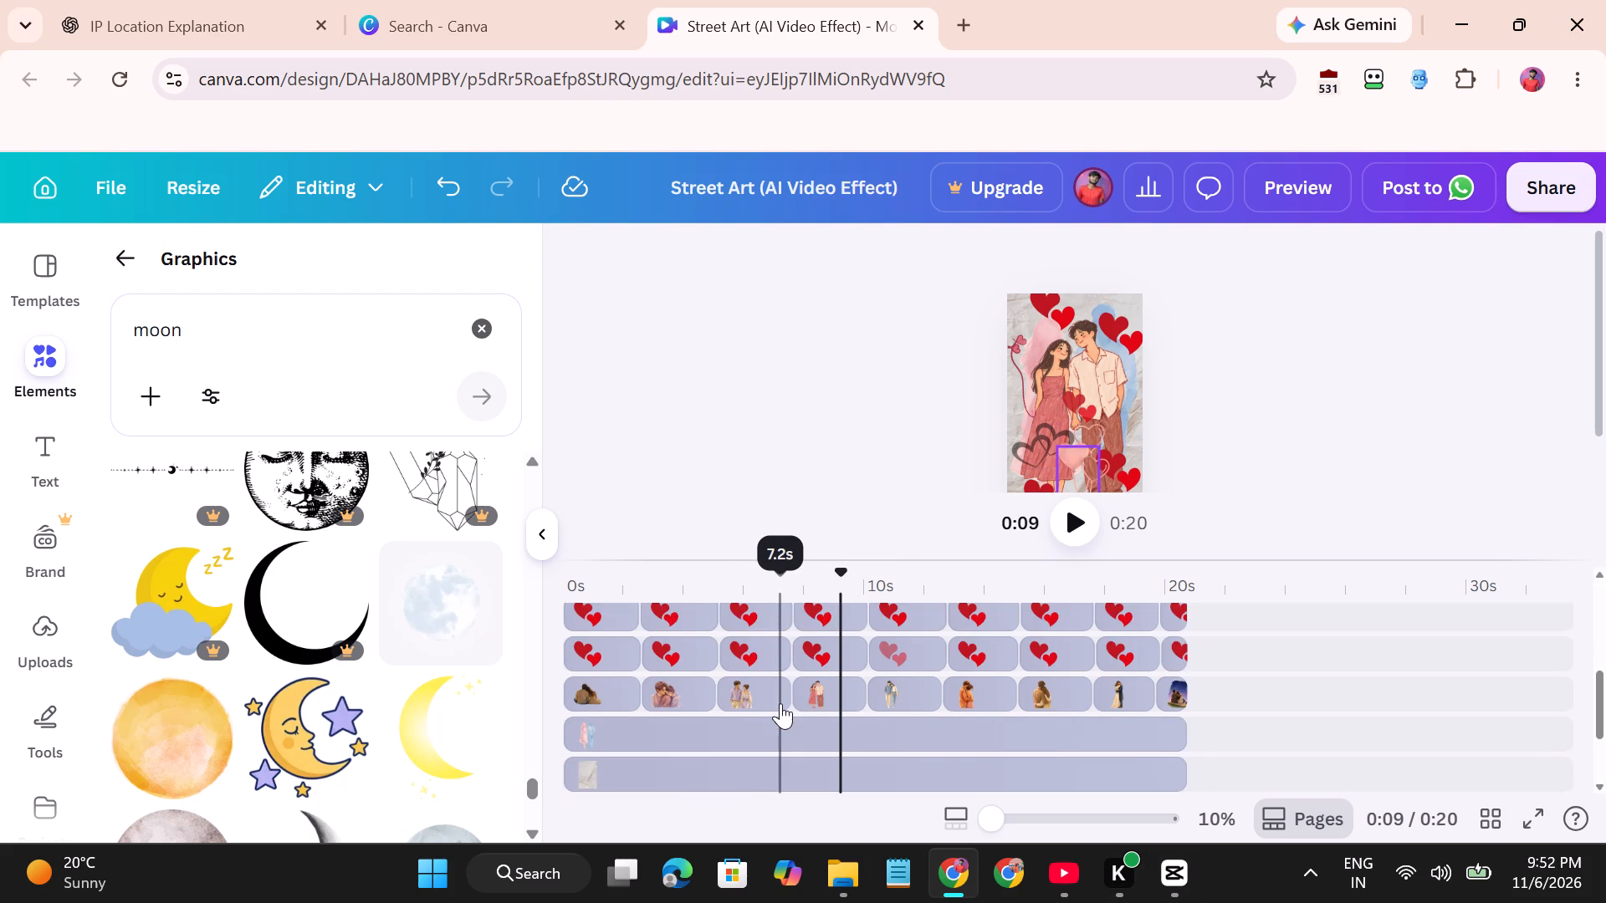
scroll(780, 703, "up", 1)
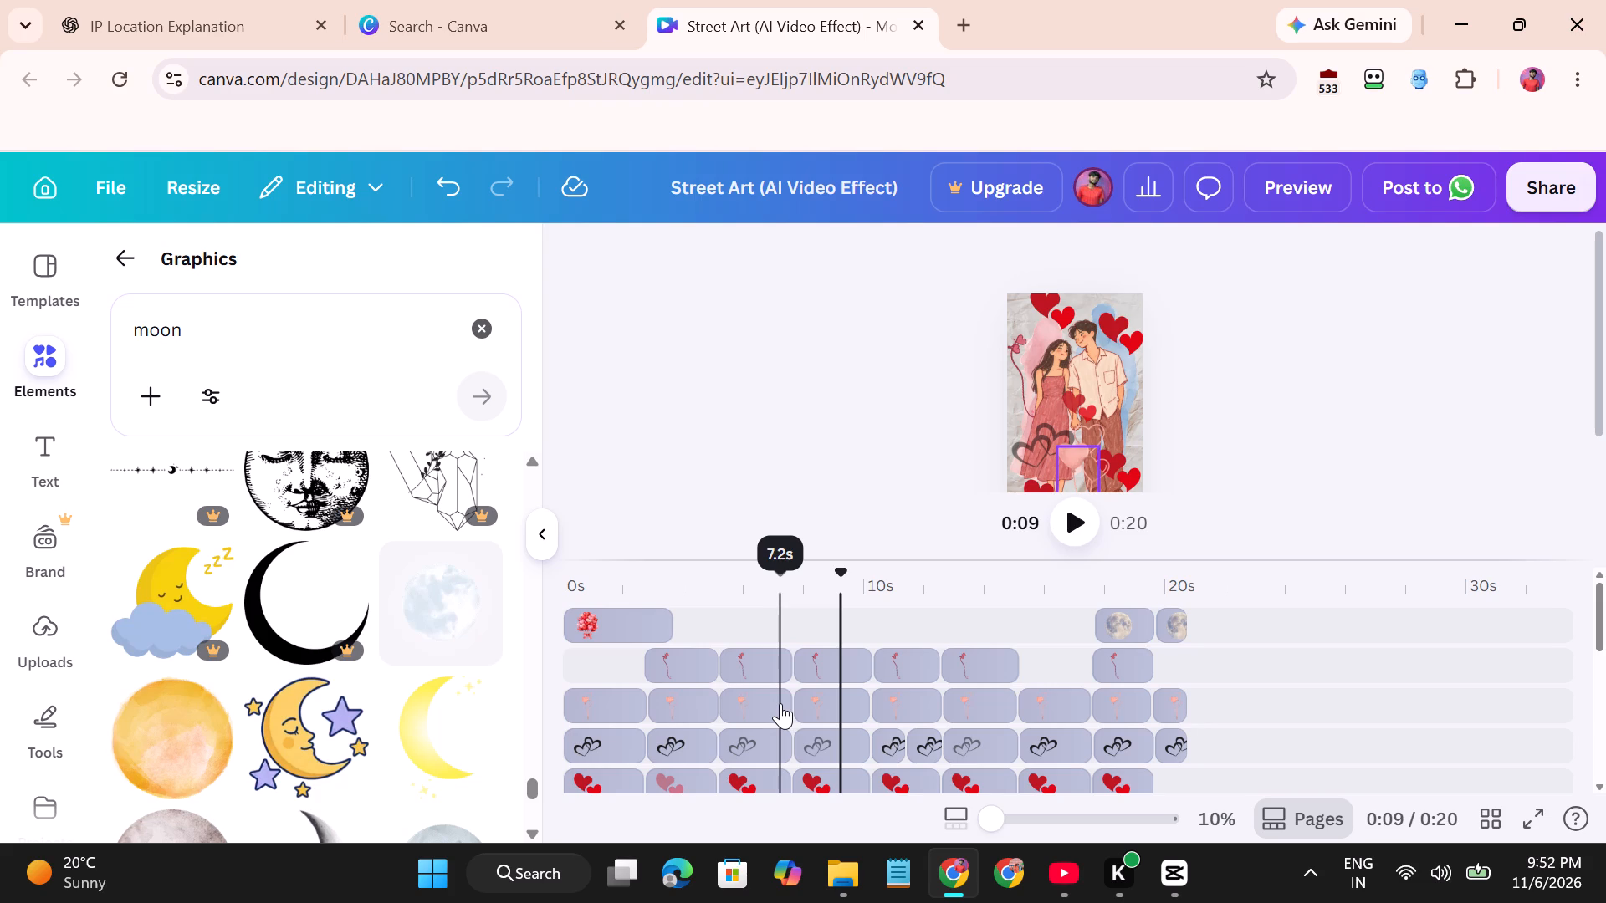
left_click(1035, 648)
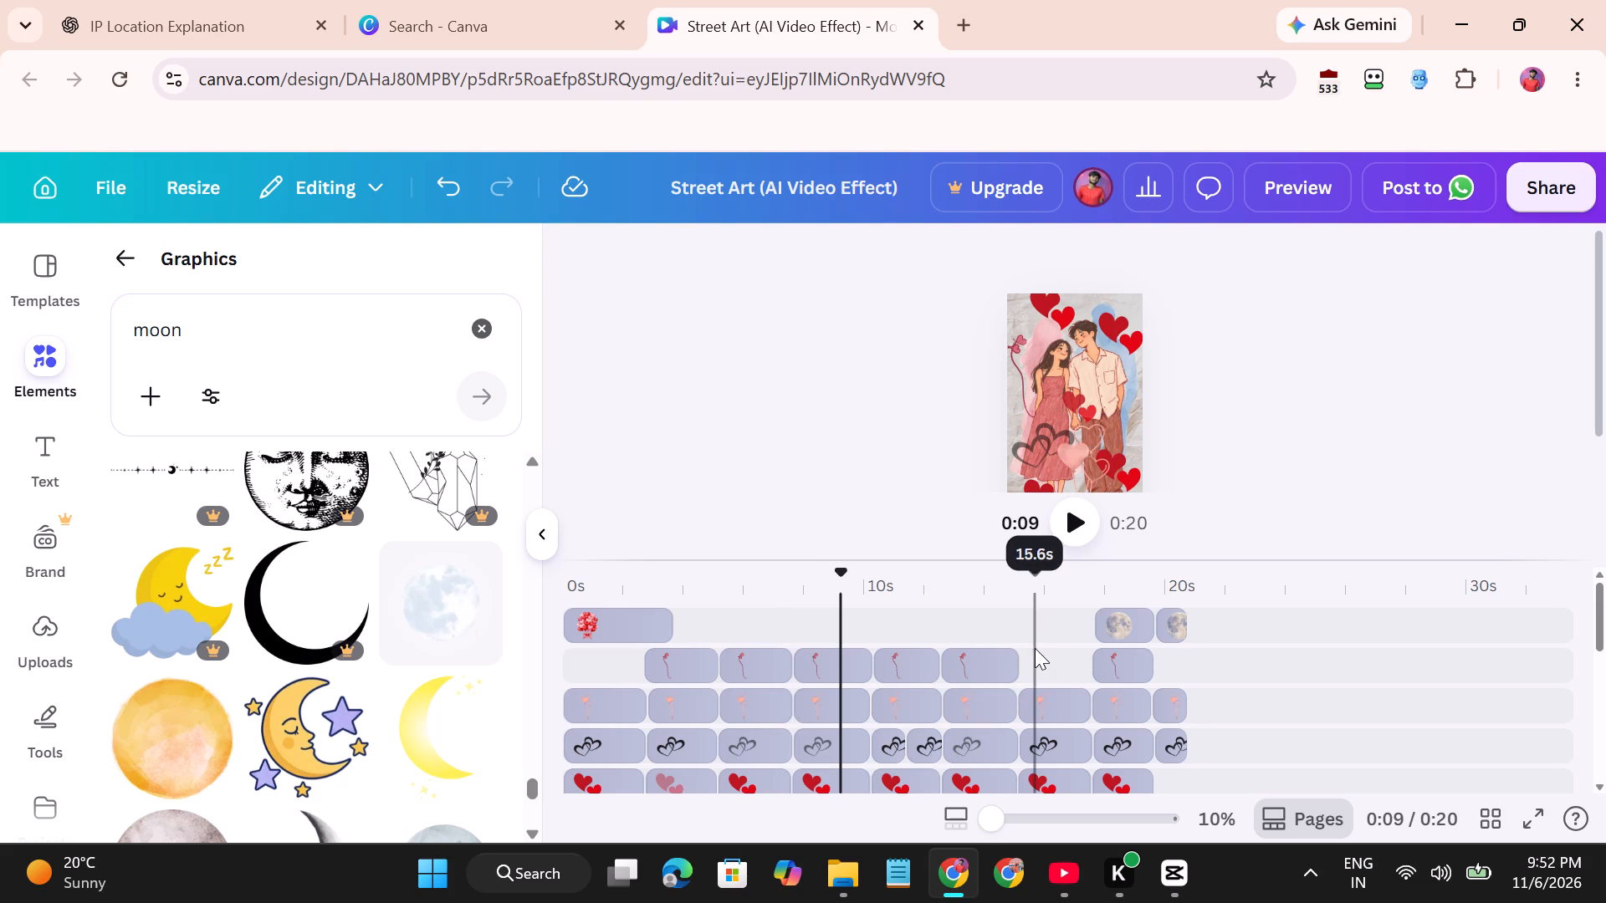
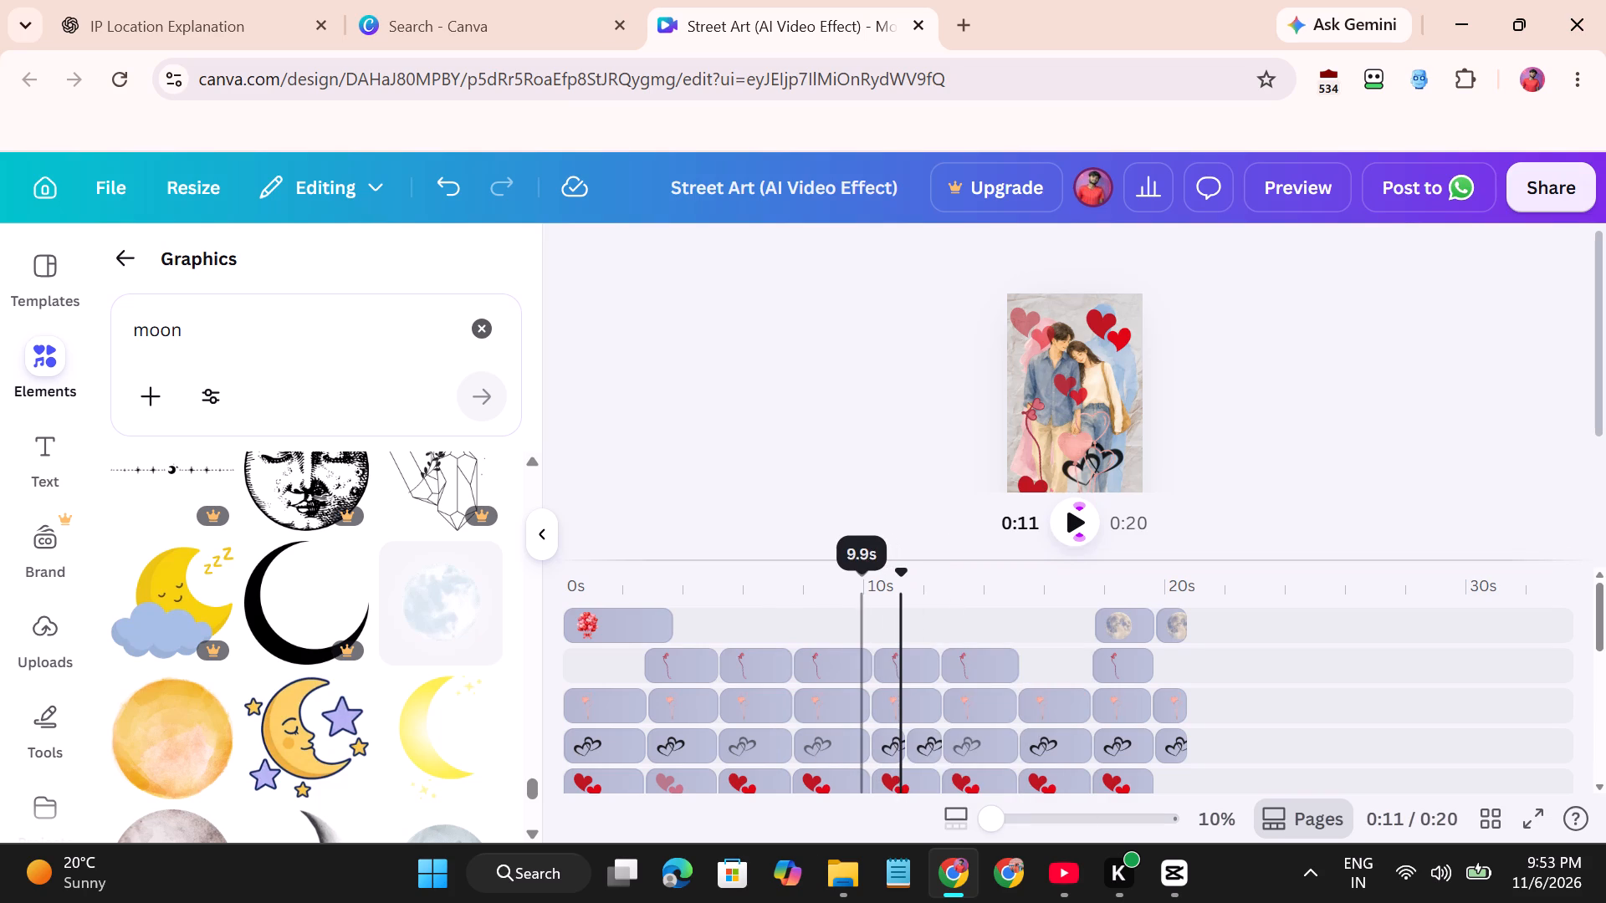
Review the scenes between about 8 s and 18 s on the timeline to check their heart graphics.
left_click(827, 588)
left_click(821, 663)
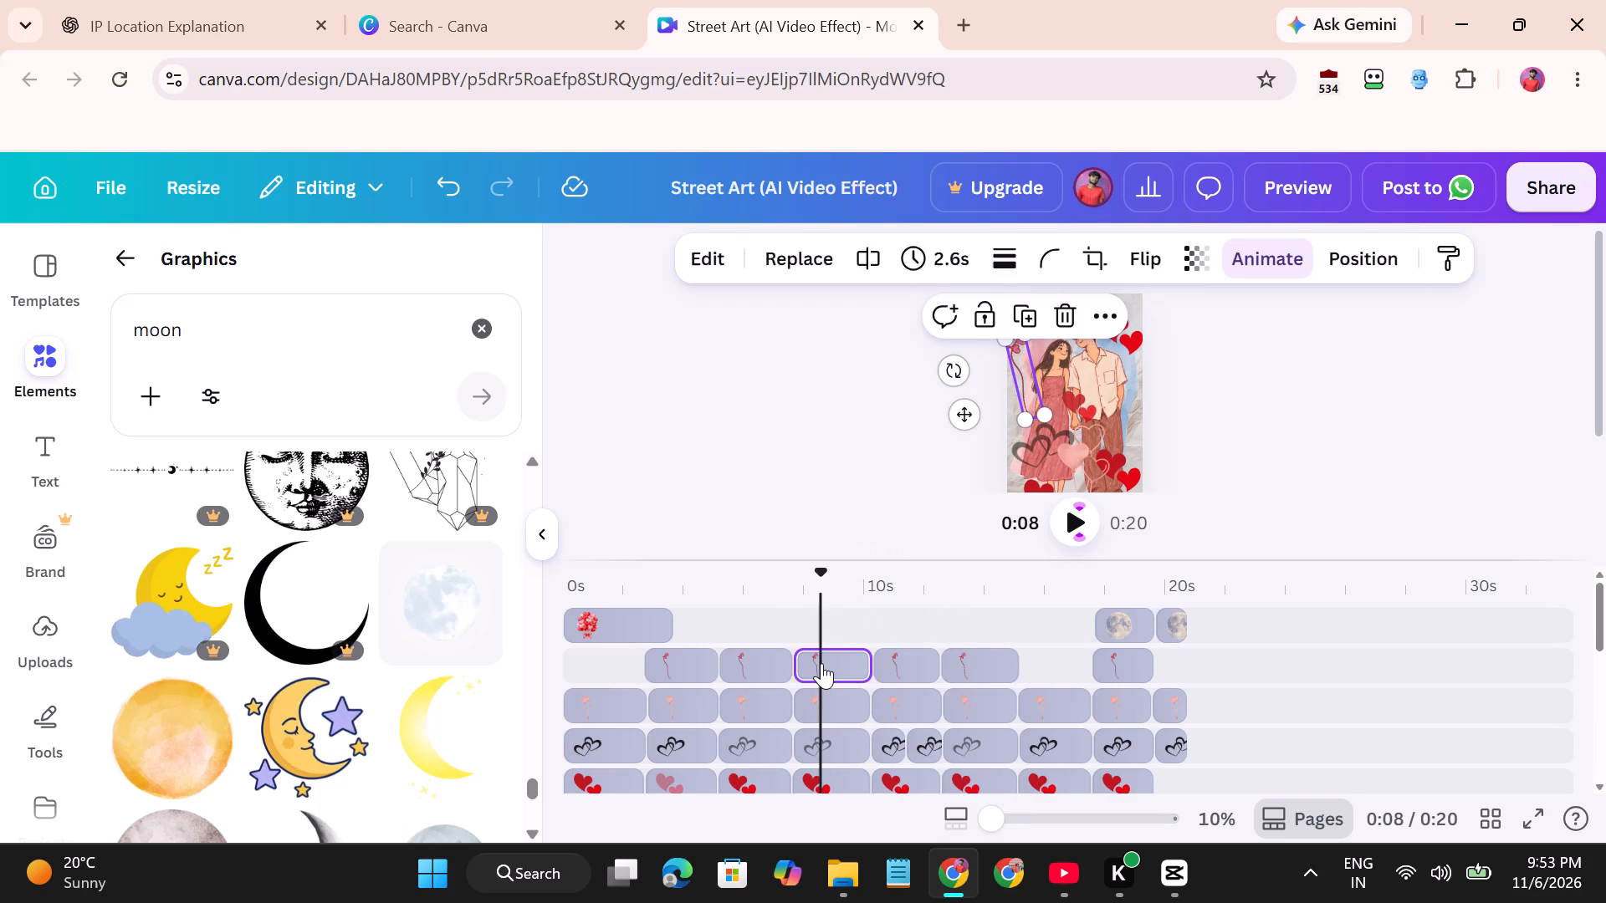
left_click(961, 592)
left_click(995, 589)
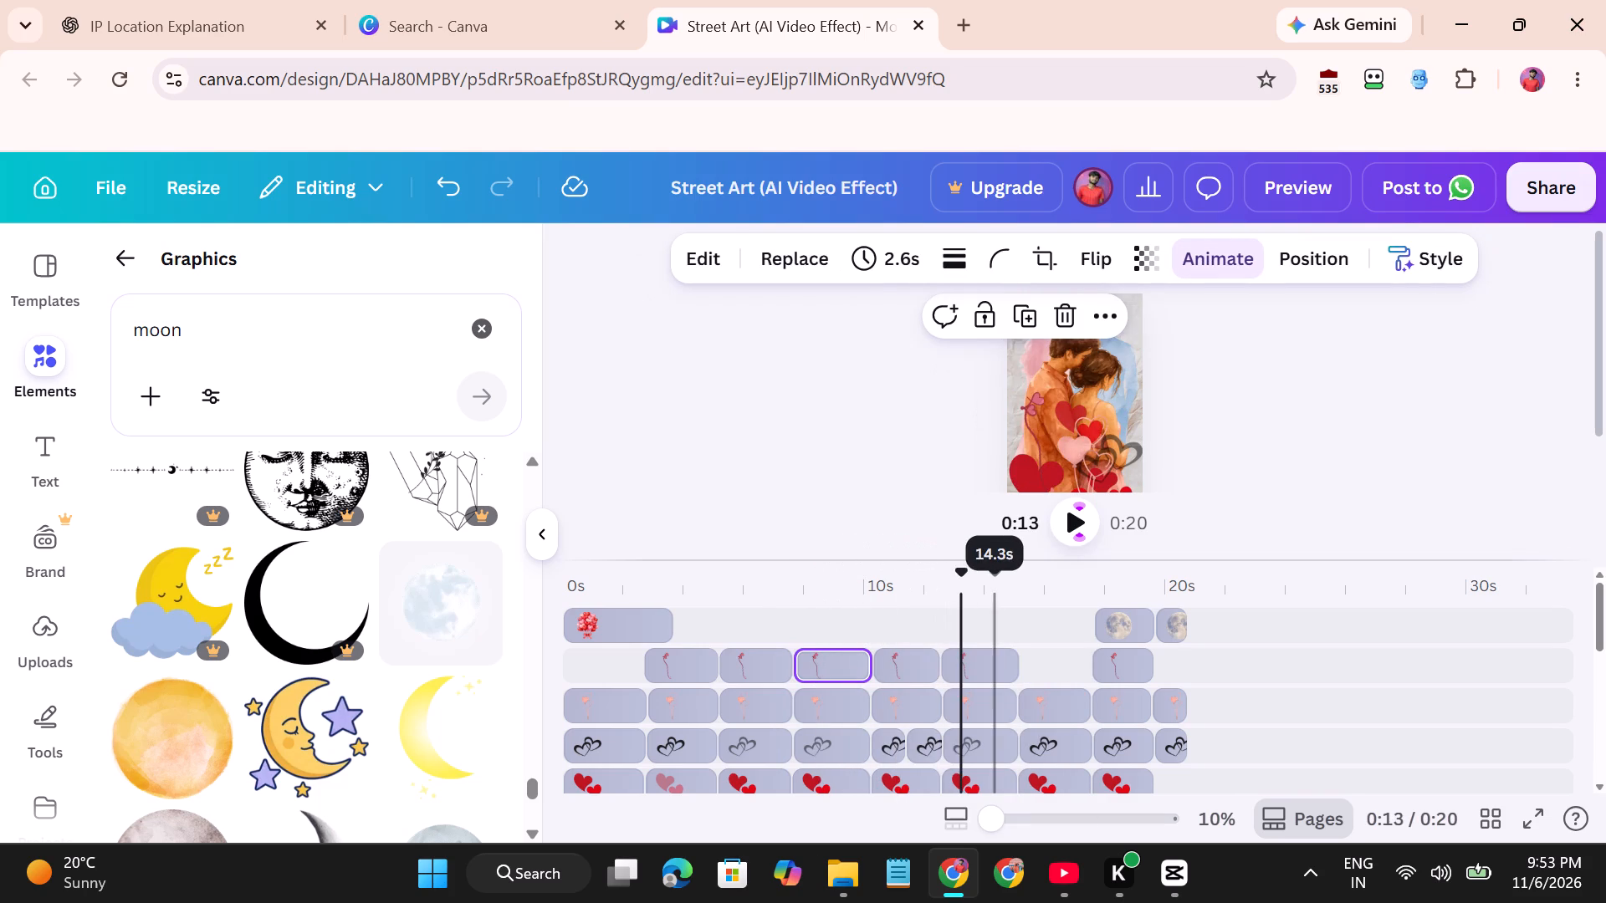
left_click(1027, 585)
left_click(1042, 585)
left_click_drag(1091, 585, 1112, 590)
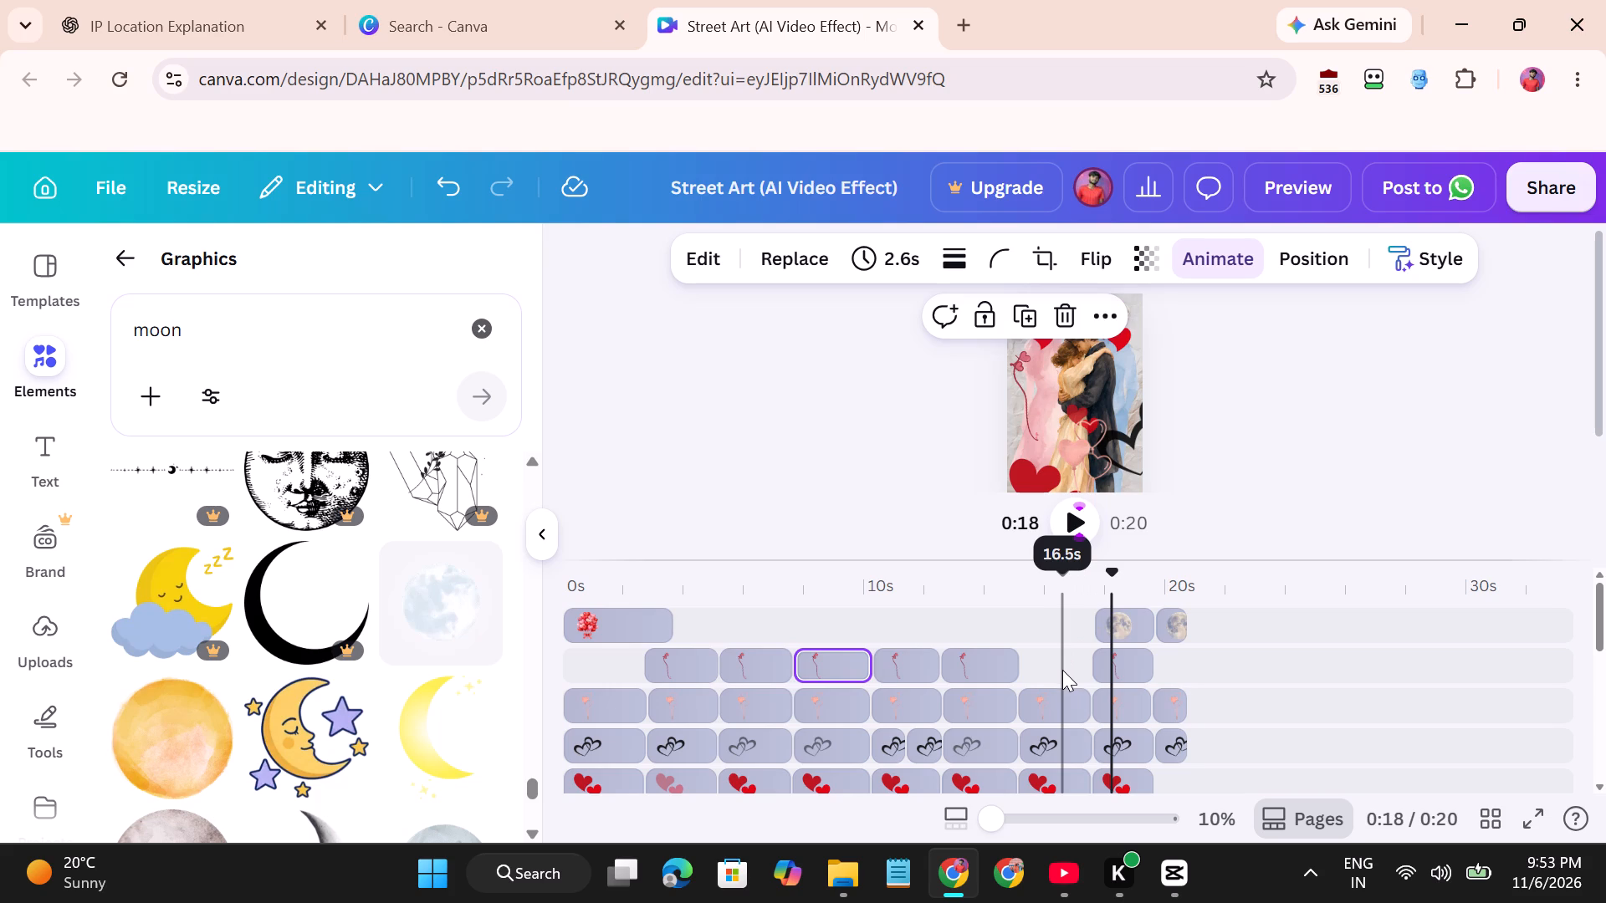
left_click(1062, 670)
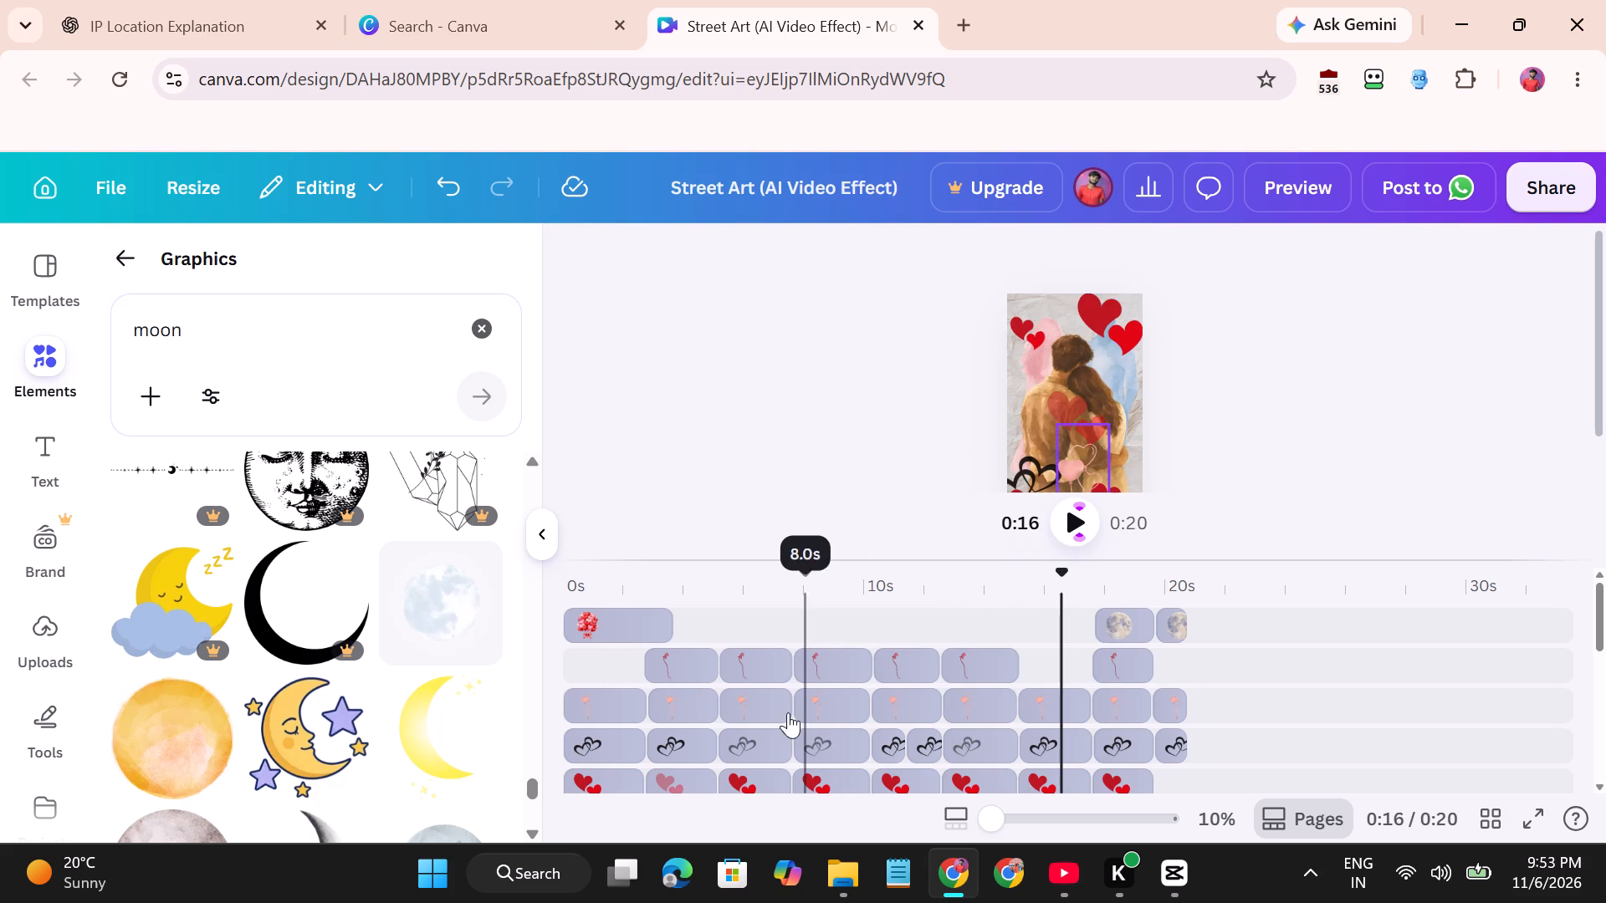
scroll(749, 712, "down", 1)
scroll(749, 712, "up", 1)
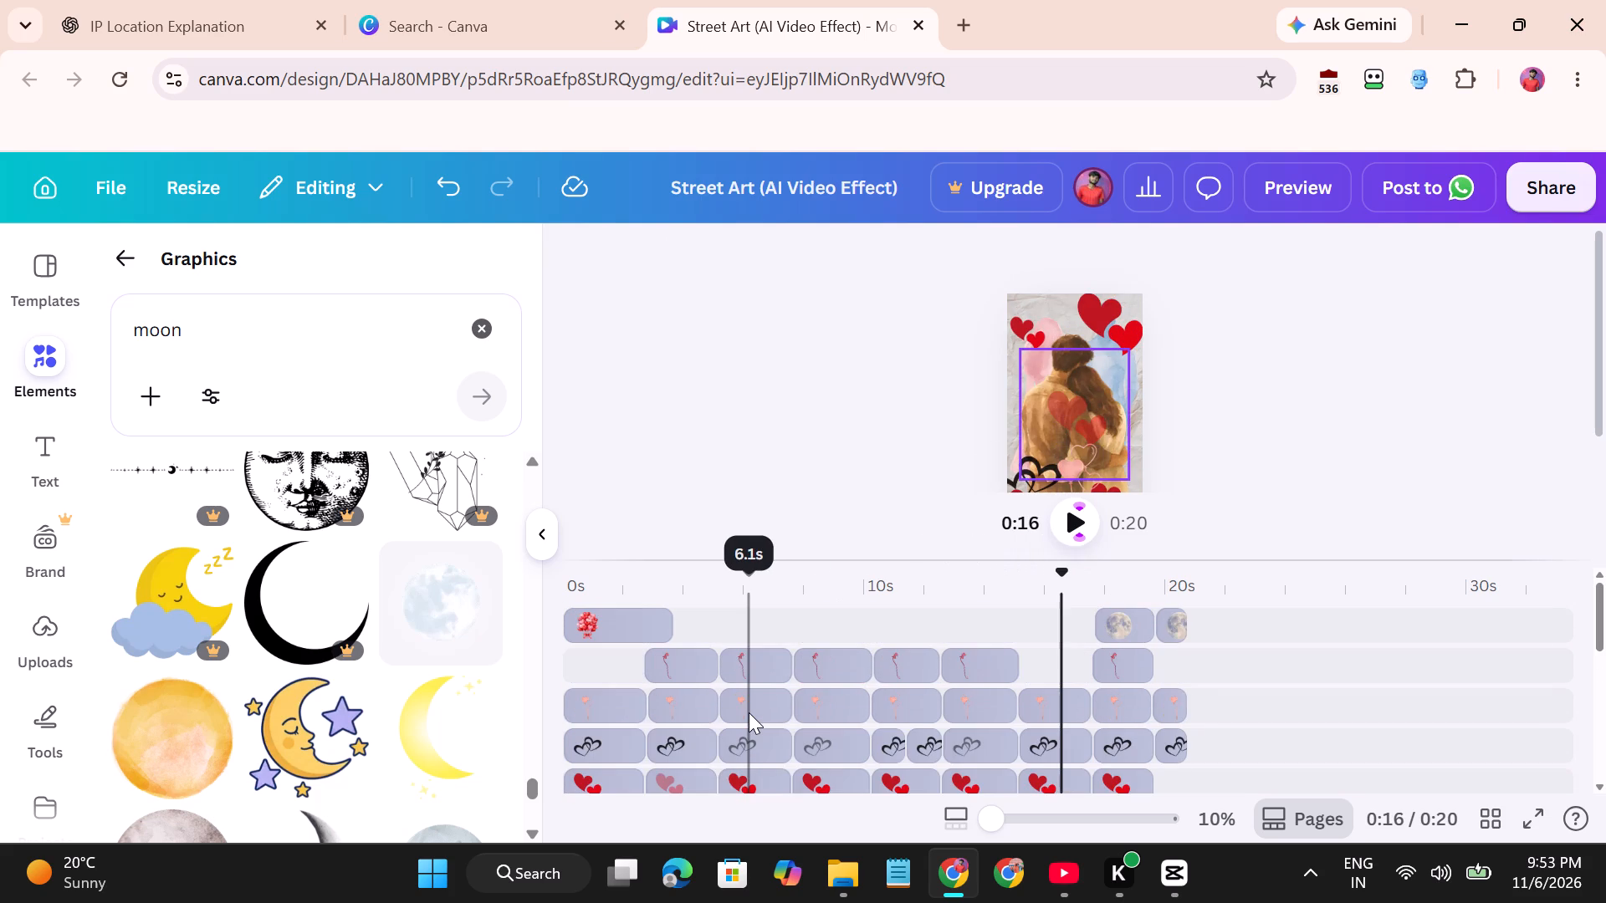
scroll(749, 712, "up", 2)
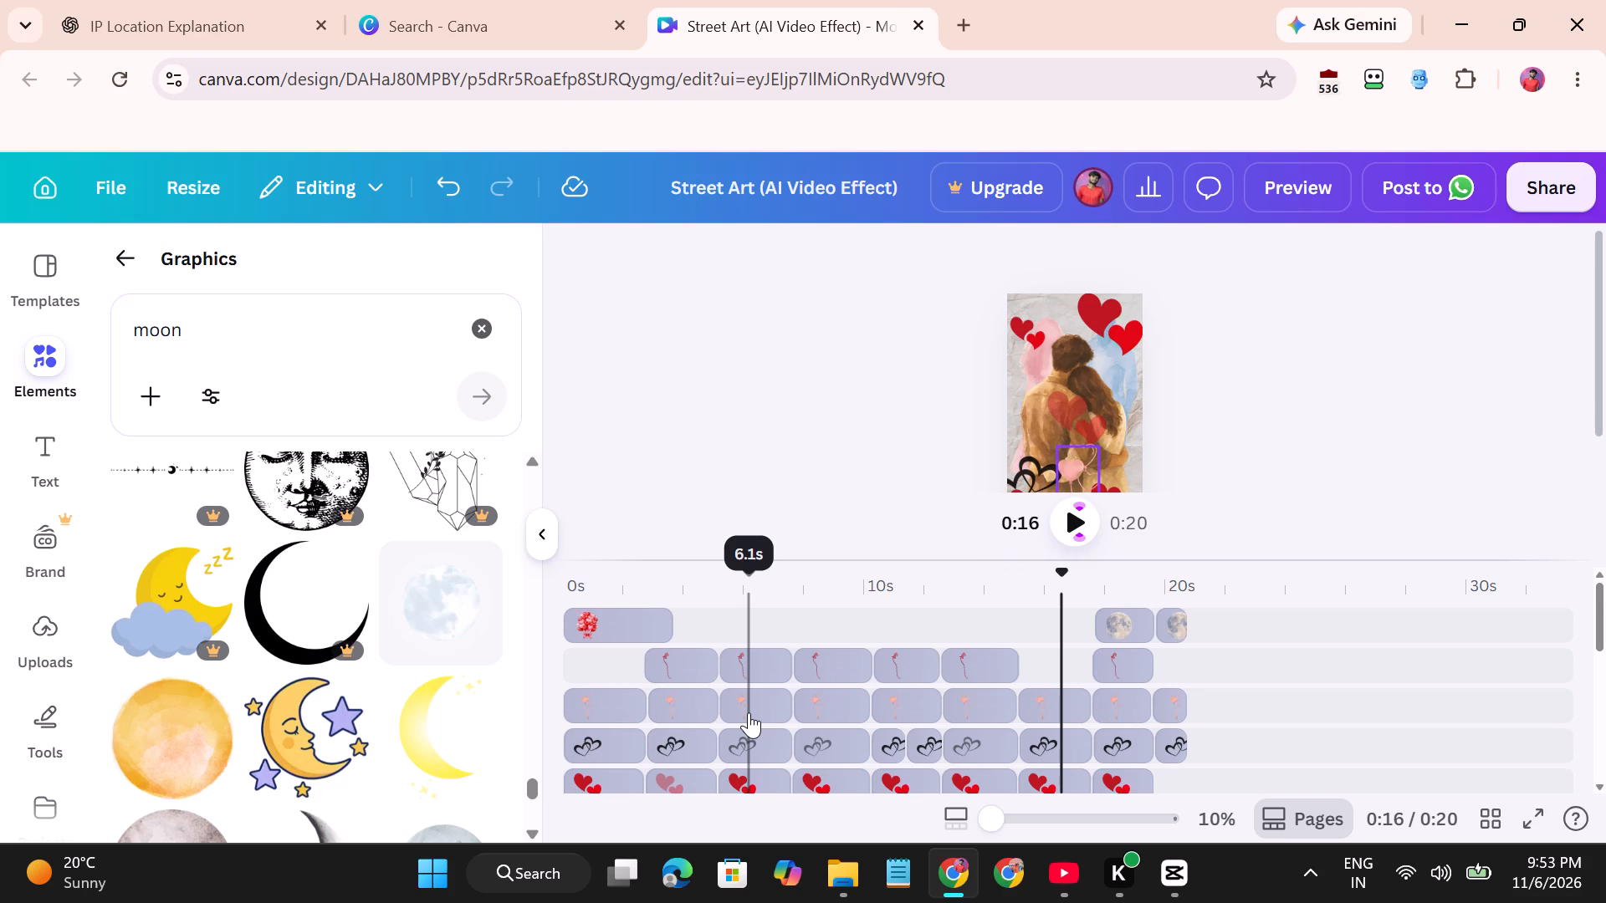
left_click(529, 11)
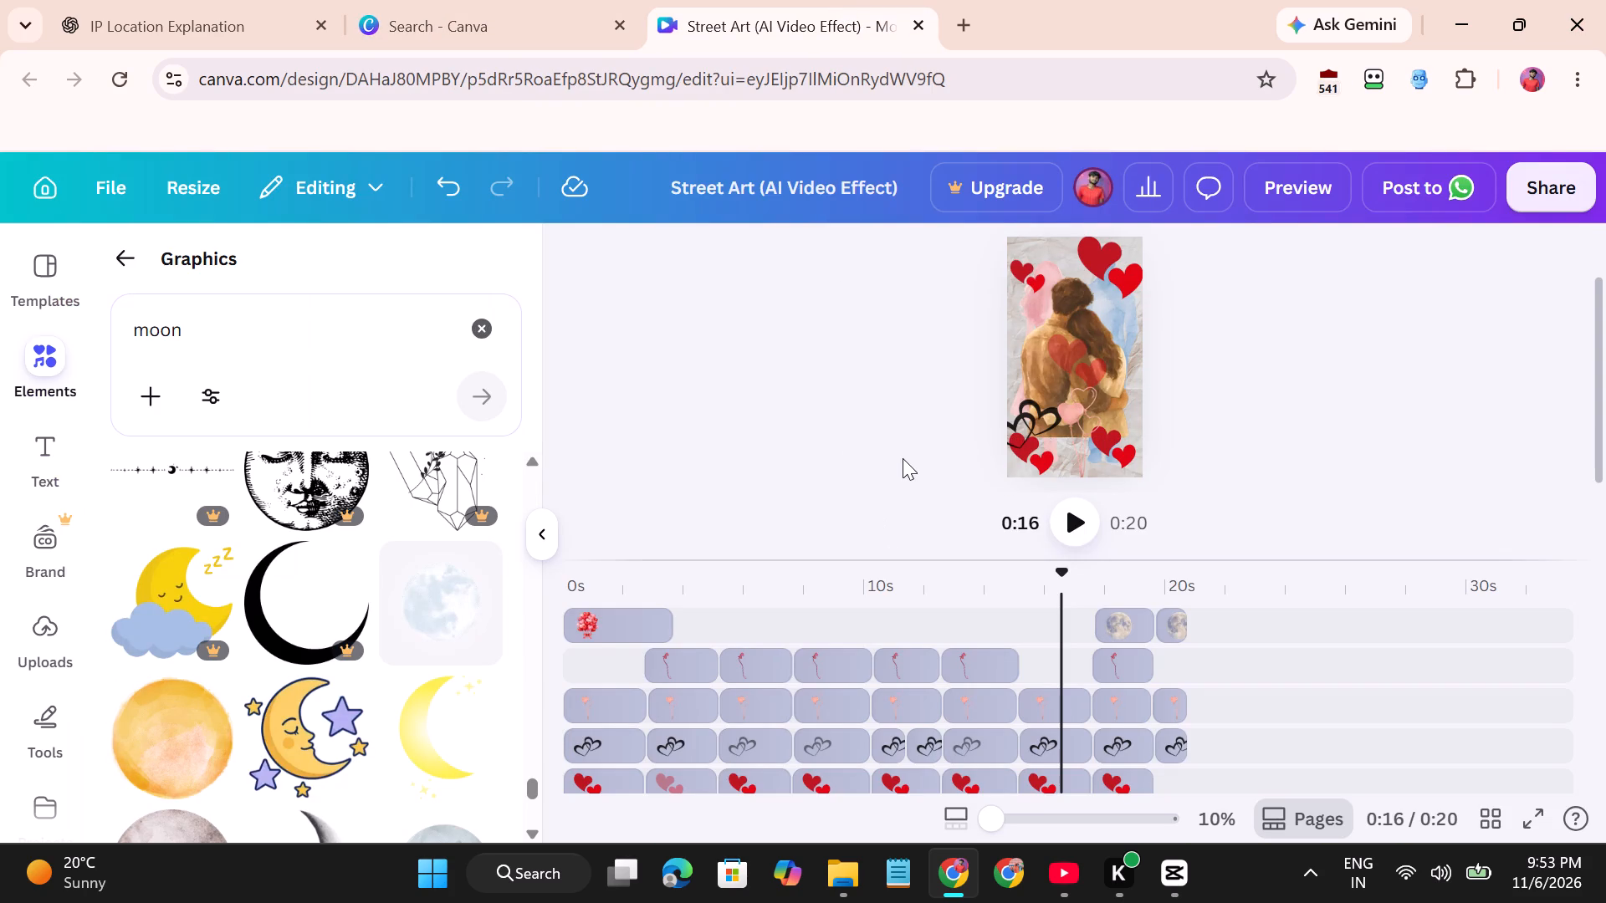
scroll(903, 458, "up", 4)
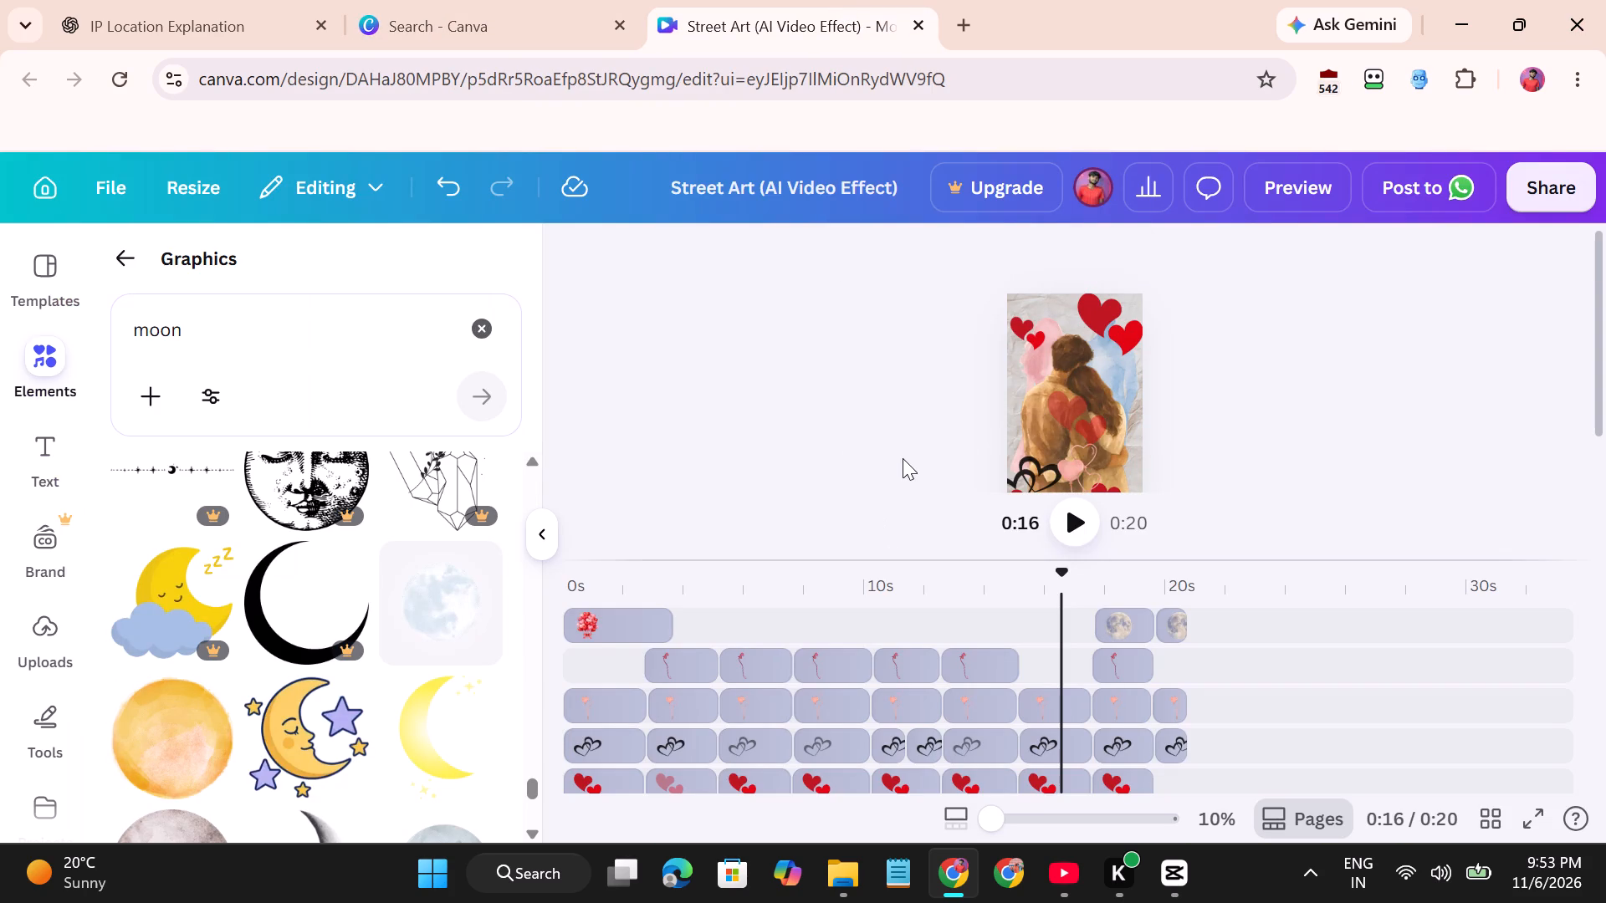
left_click(923, 742)
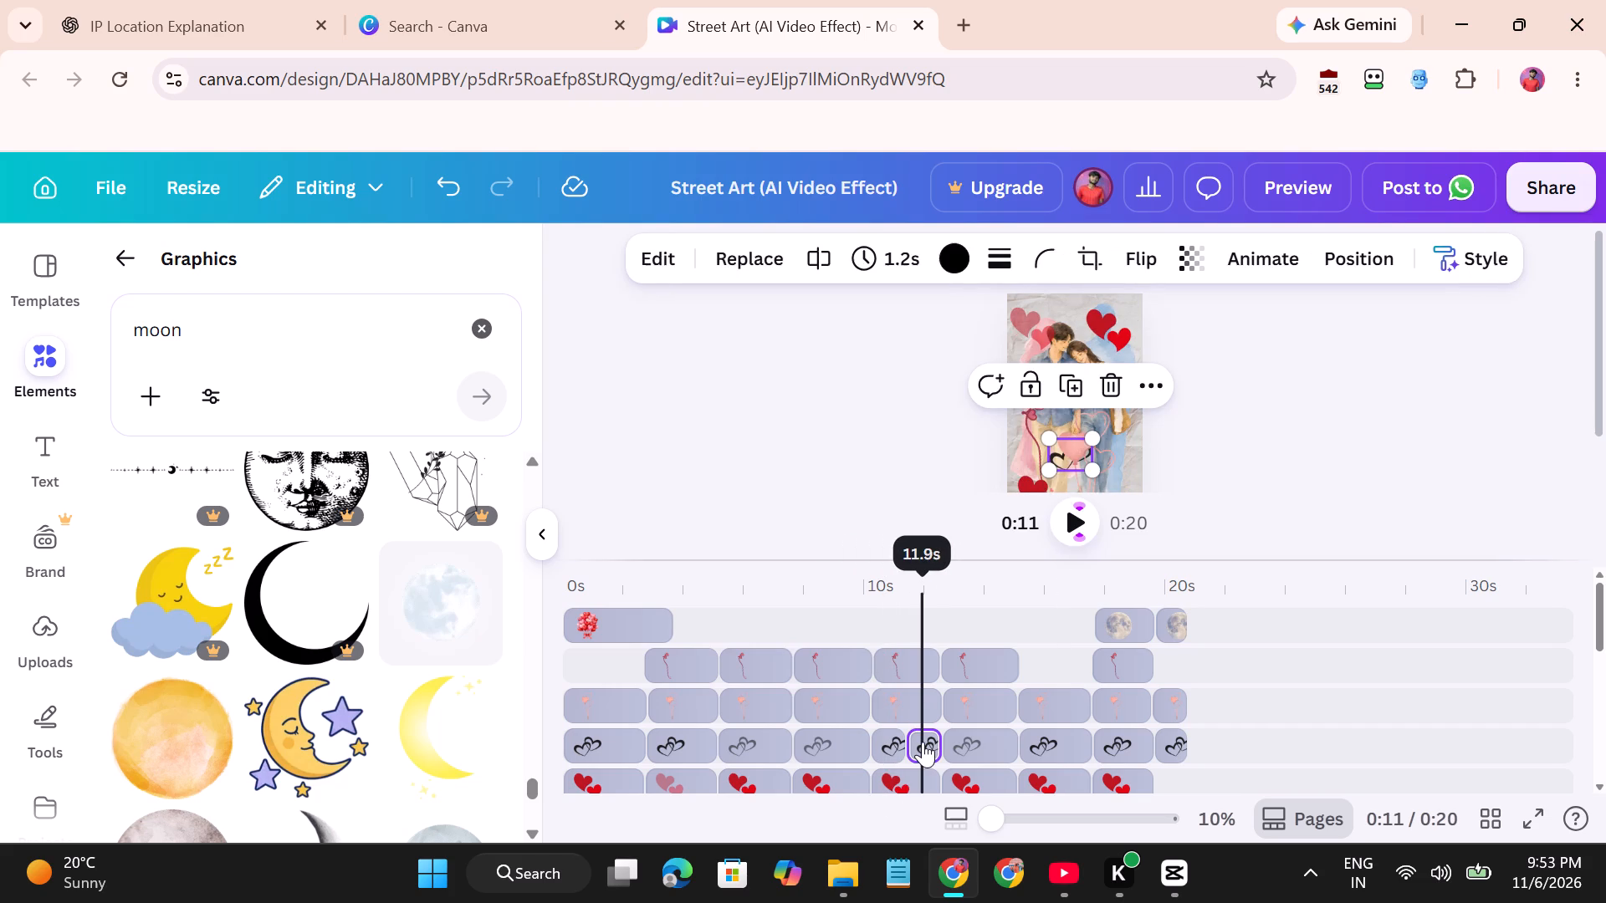
left_click(1046, 738)
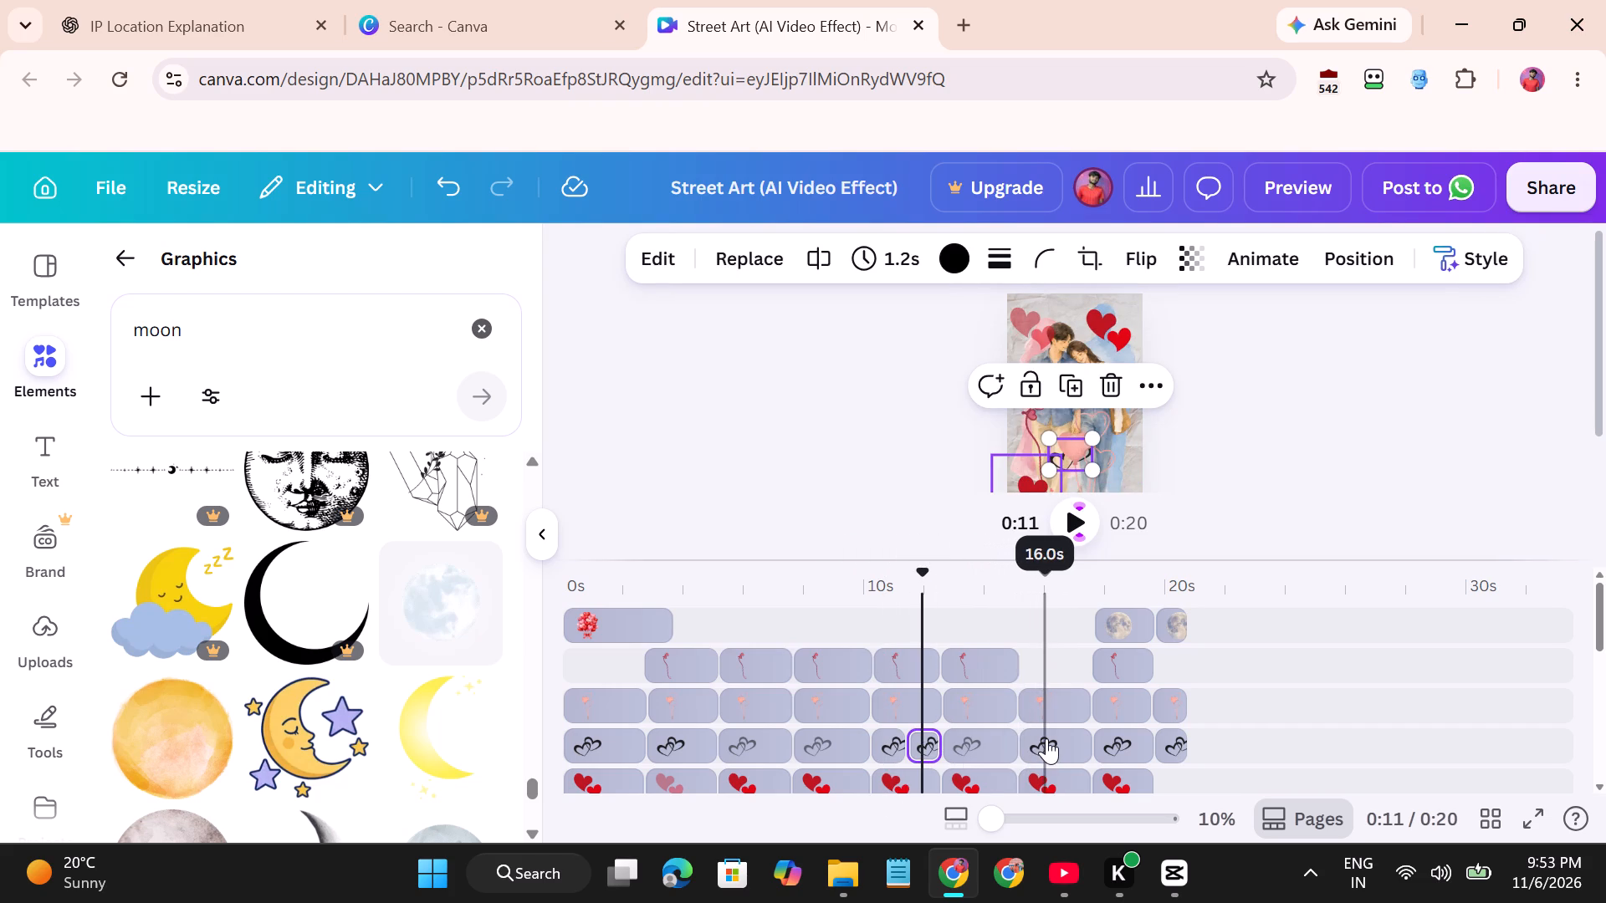
left_click(1123, 706)
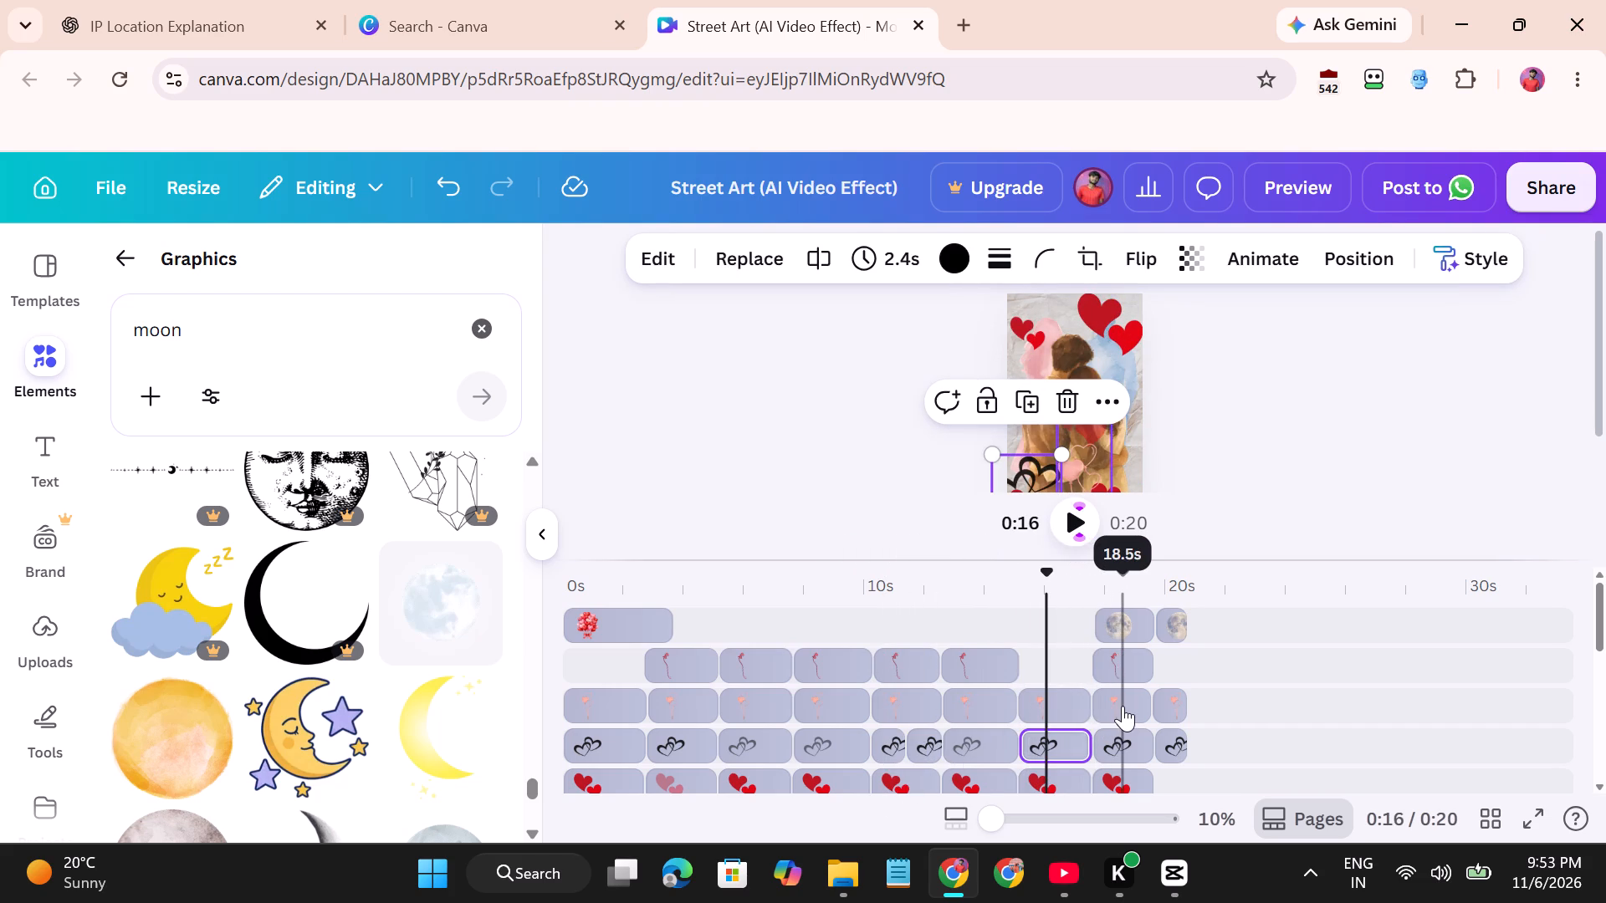
left_click(1052, 661)
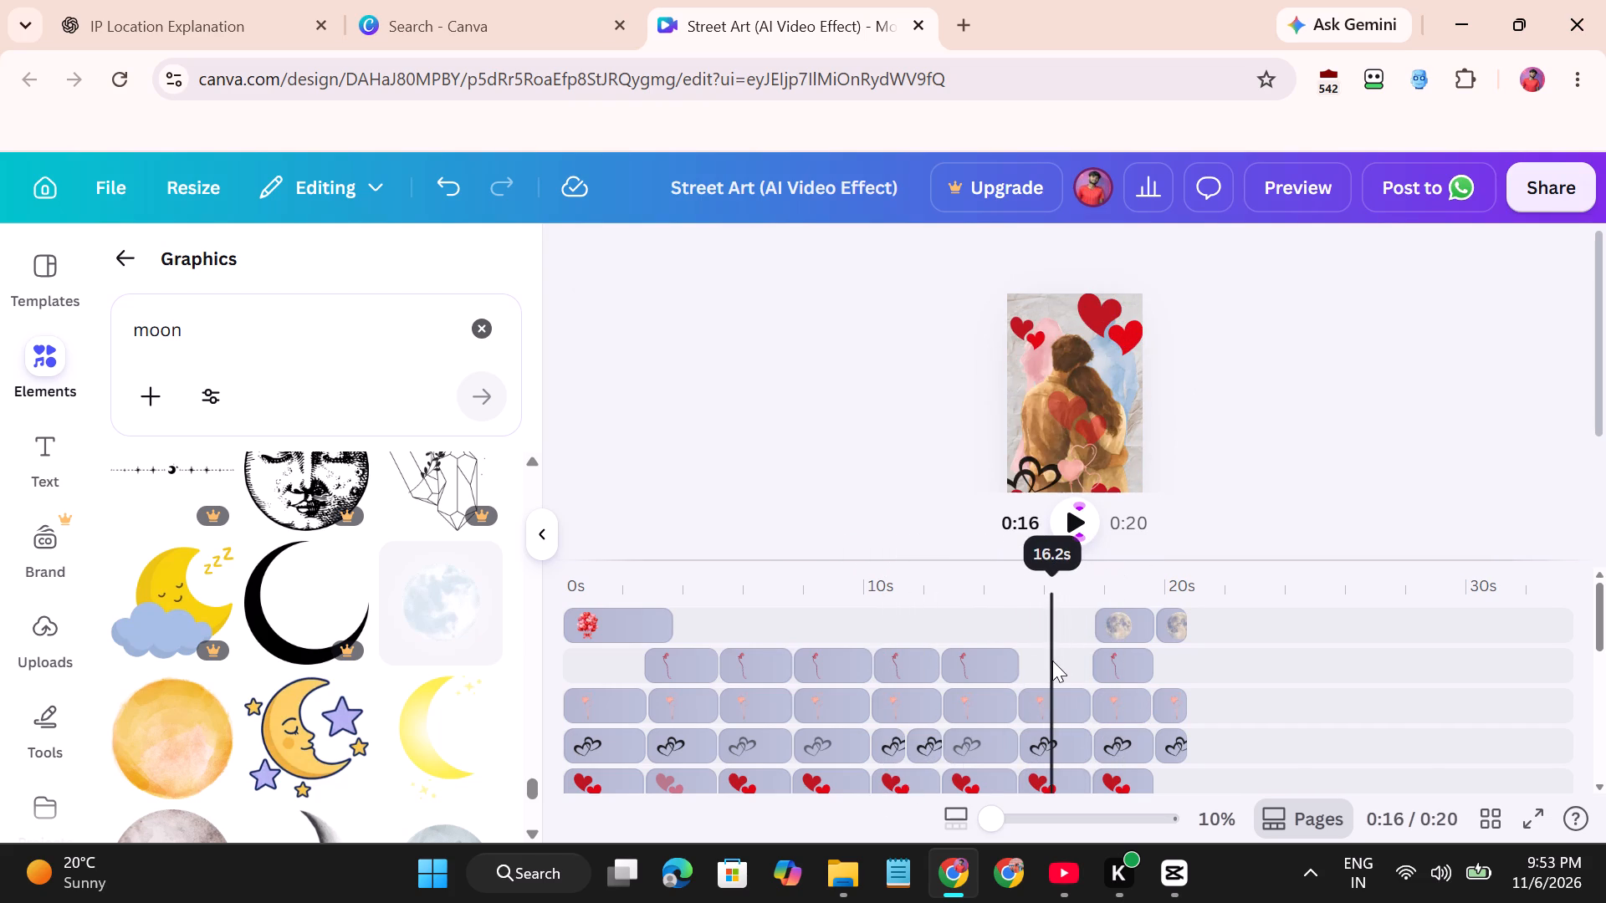
left_click(902, 619)
left_click(756, 599)
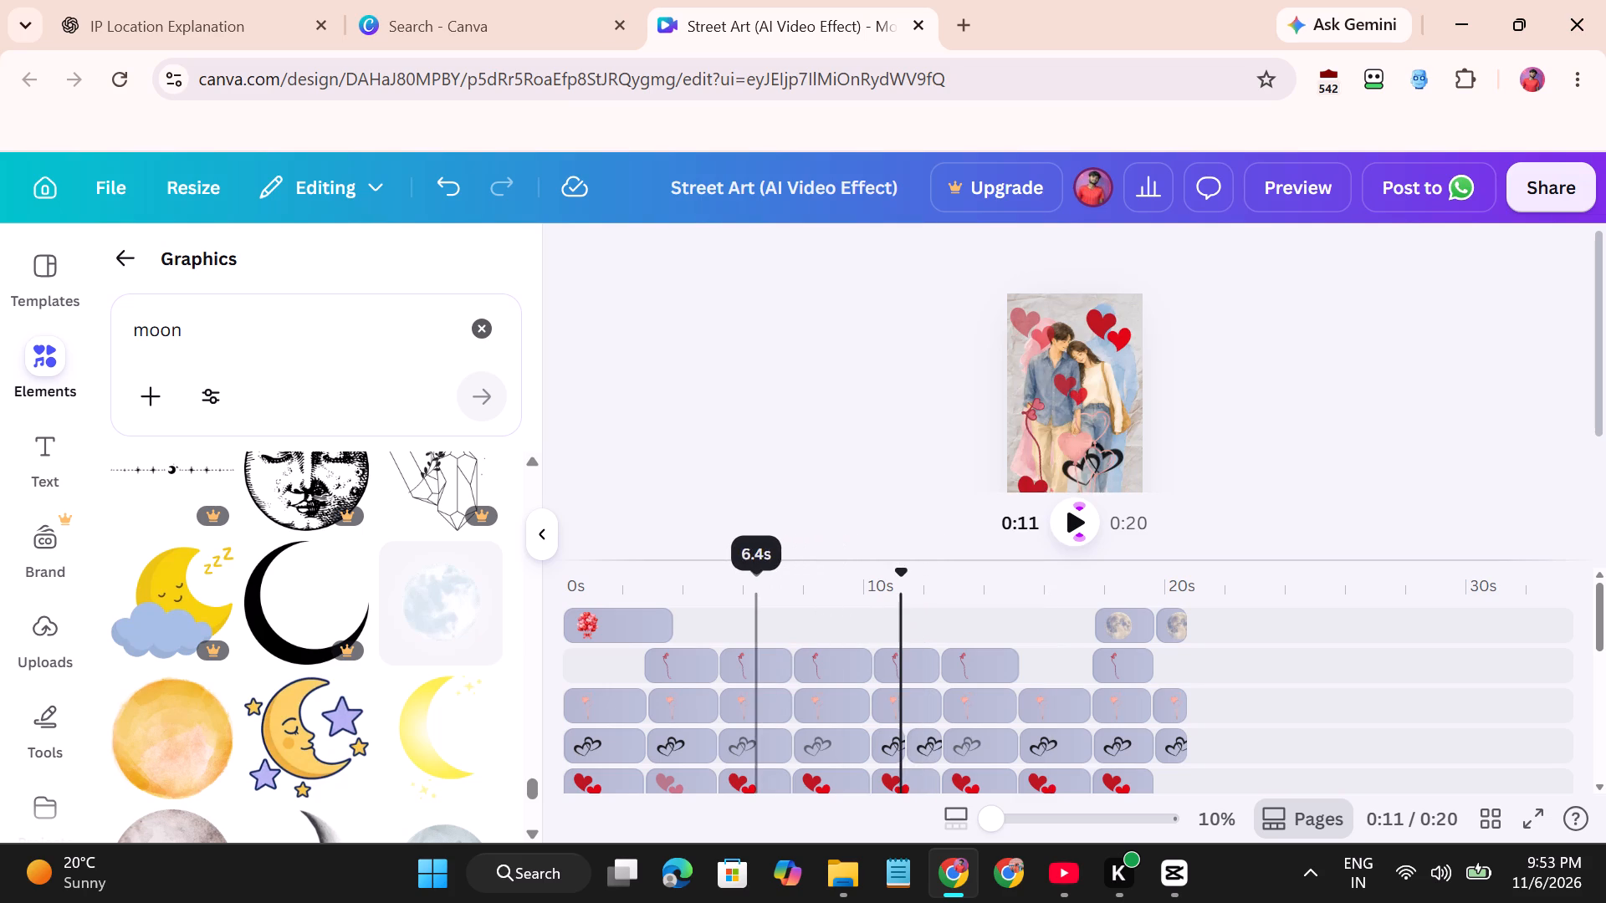
left_click(752, 661)
scroll(853, 650, "down", 2)
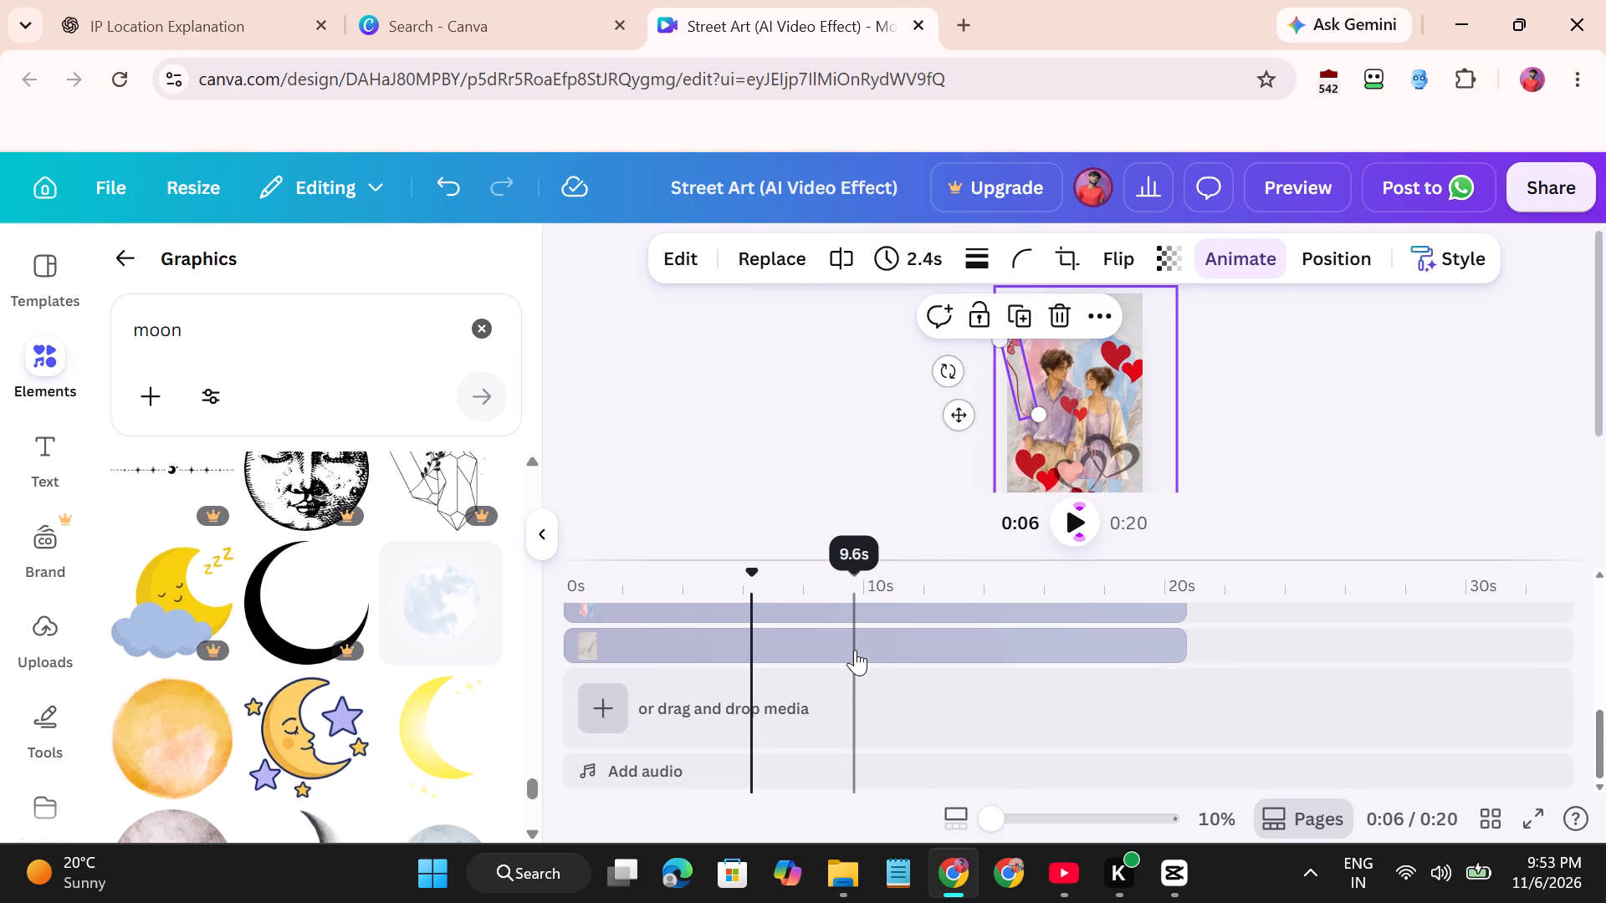
scroll(855, 650, "down", 1)
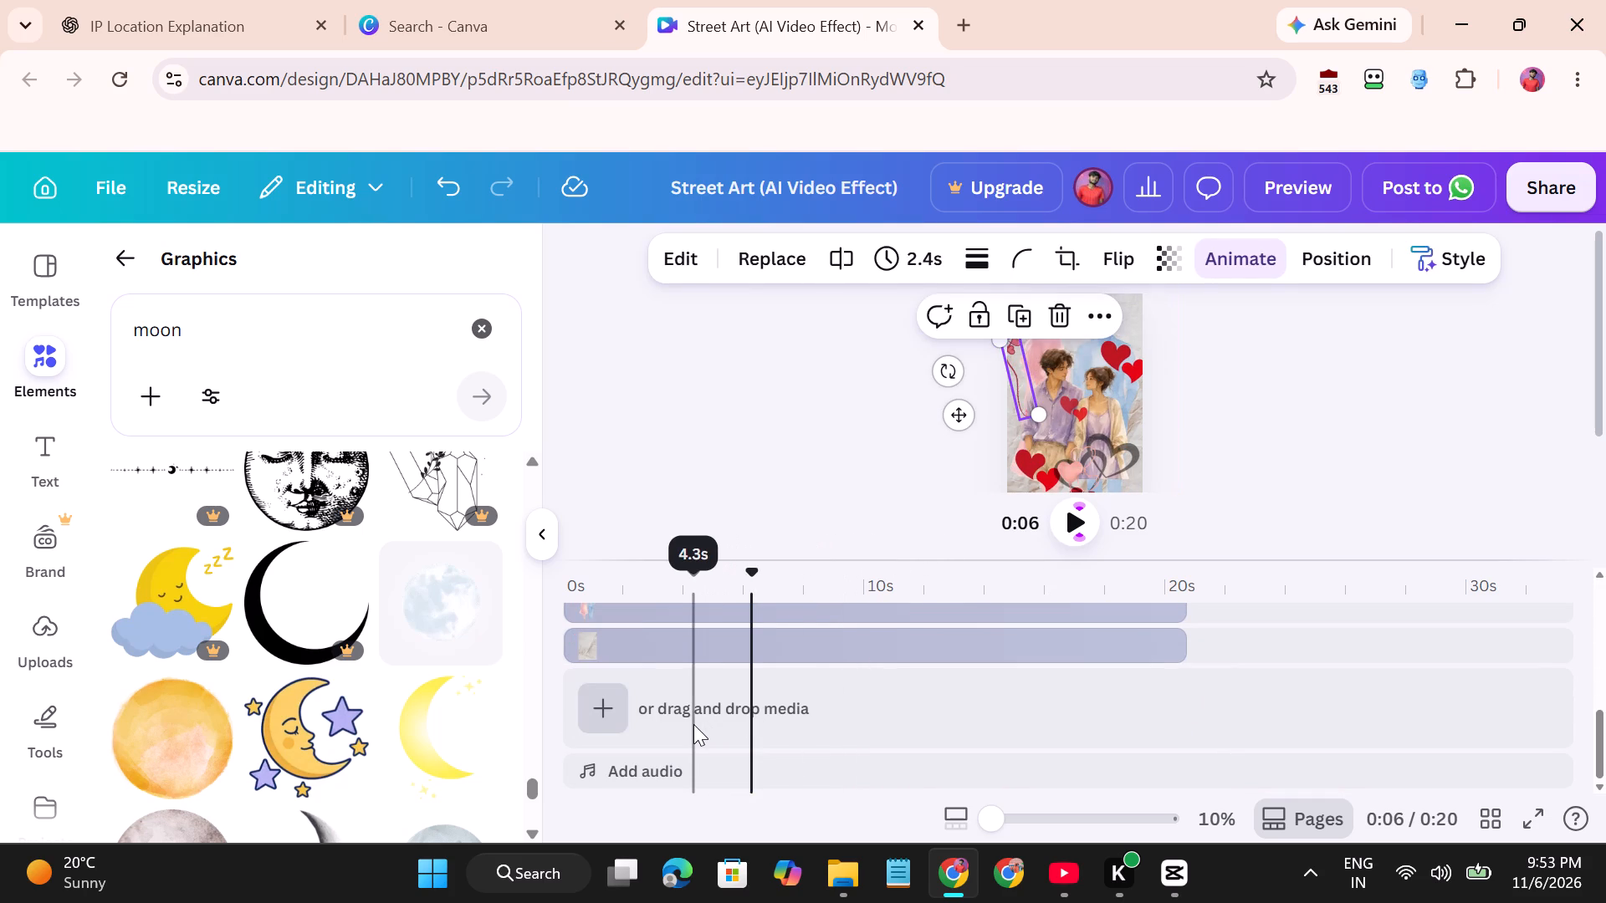
left_click(826, 709)
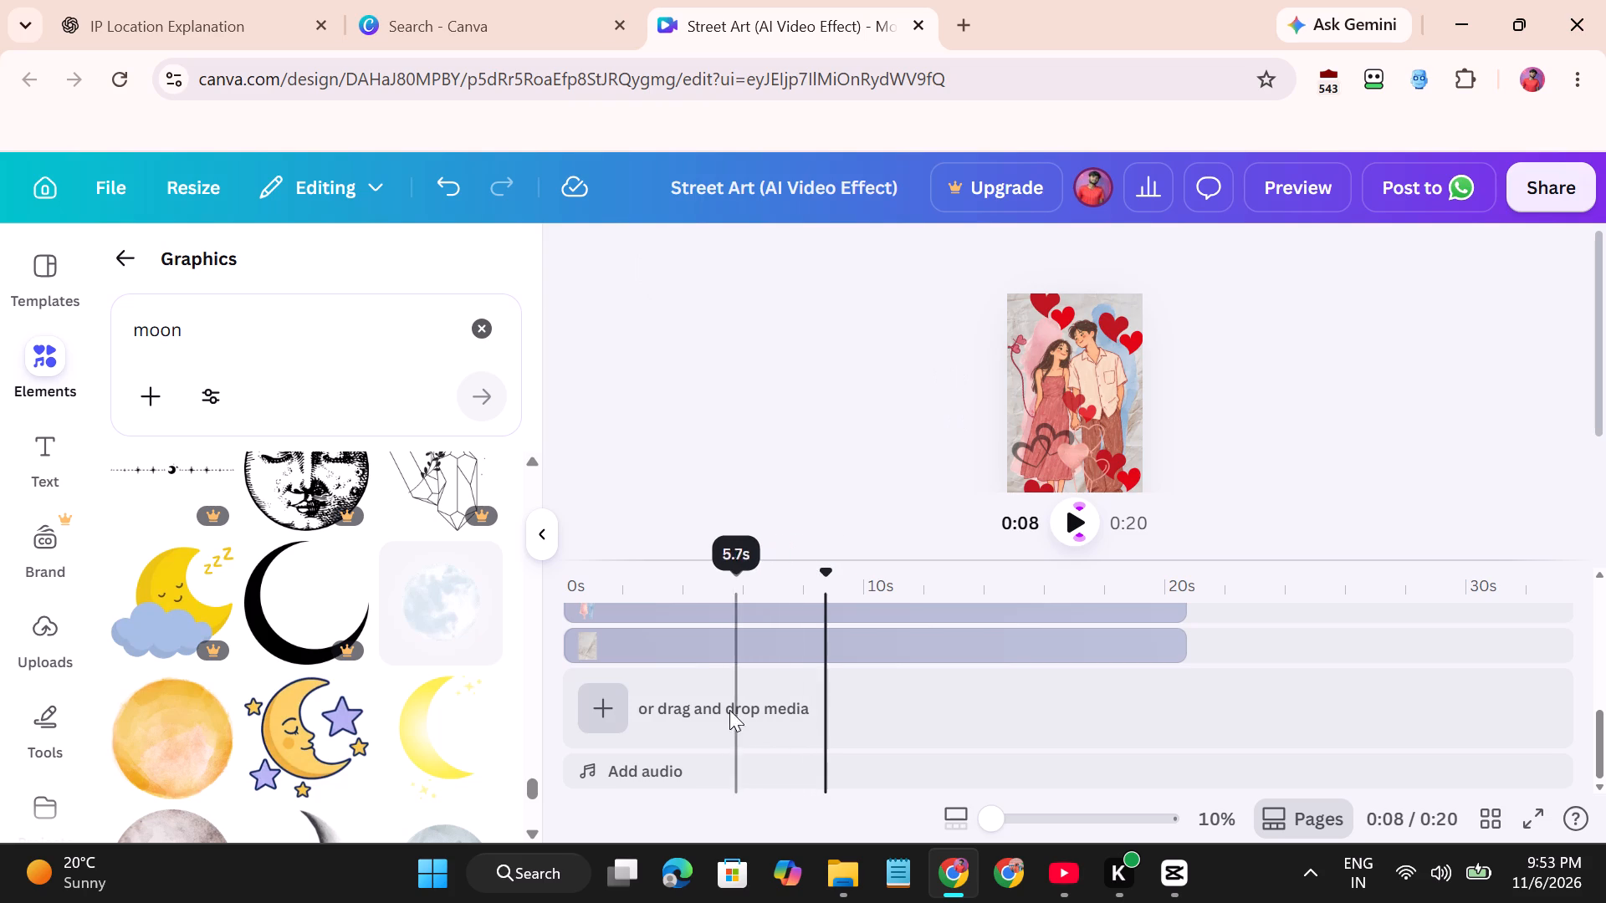
left_click(708, 708)
scroll(708, 708, "up", 2)
scroll(708, 708, "down", 2)
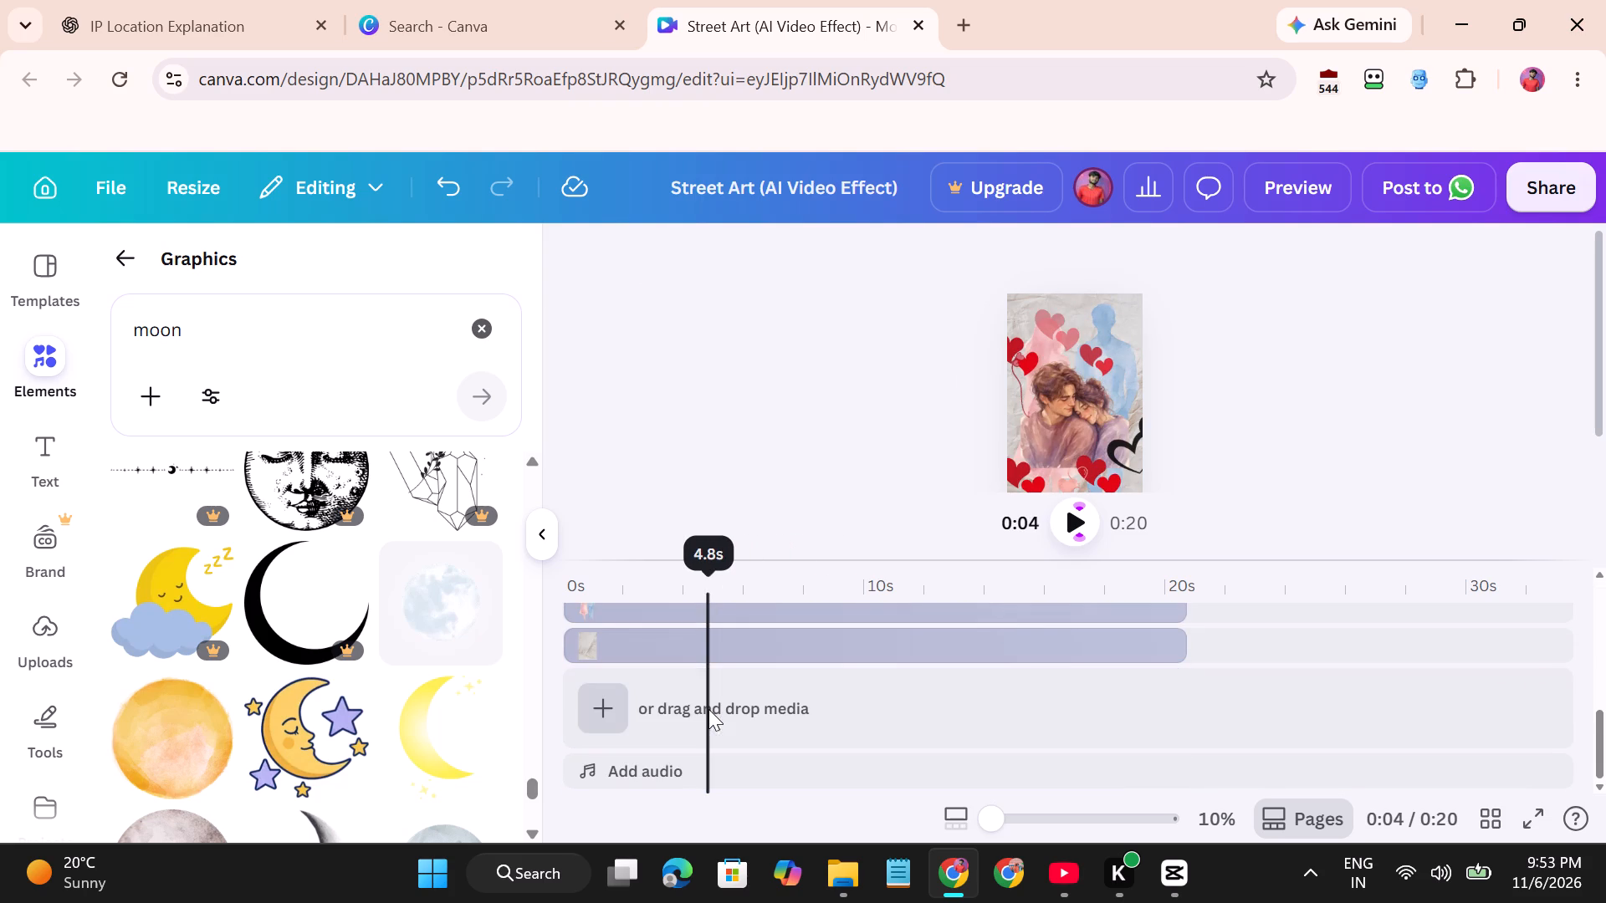
Open the Music & SFX library and preview Energy Trend Logo, Teenager screaming funny and the two upbeat tracks.
scroll(708, 709, "down", 1)
left_click(606, 781)
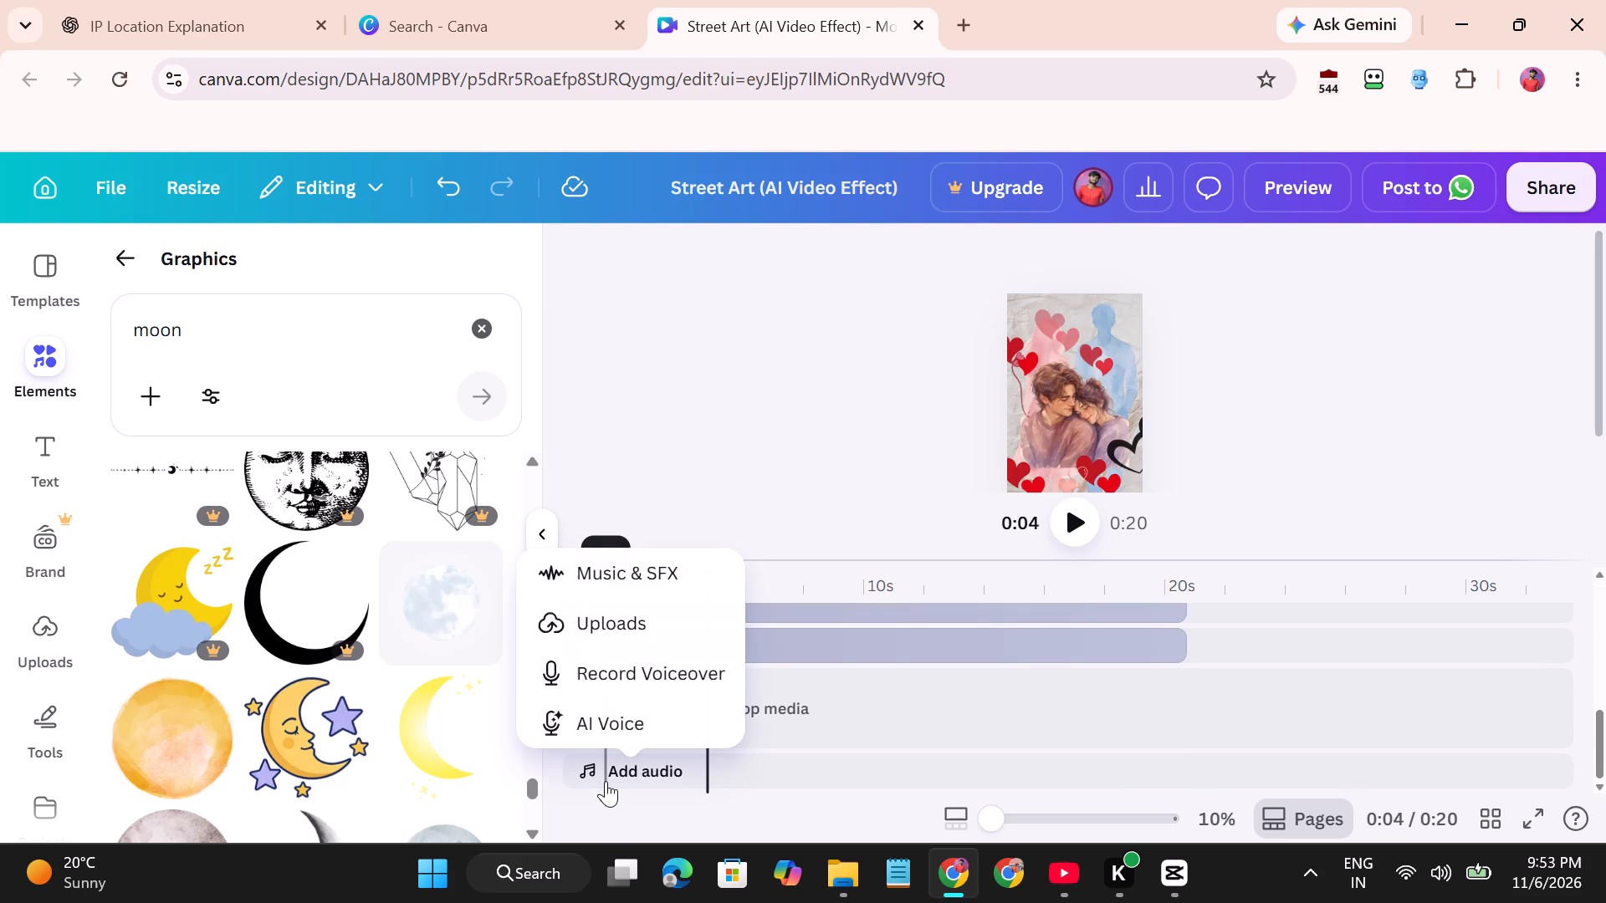
left_click(642, 569)
scroll(234, 630, "down", 1)
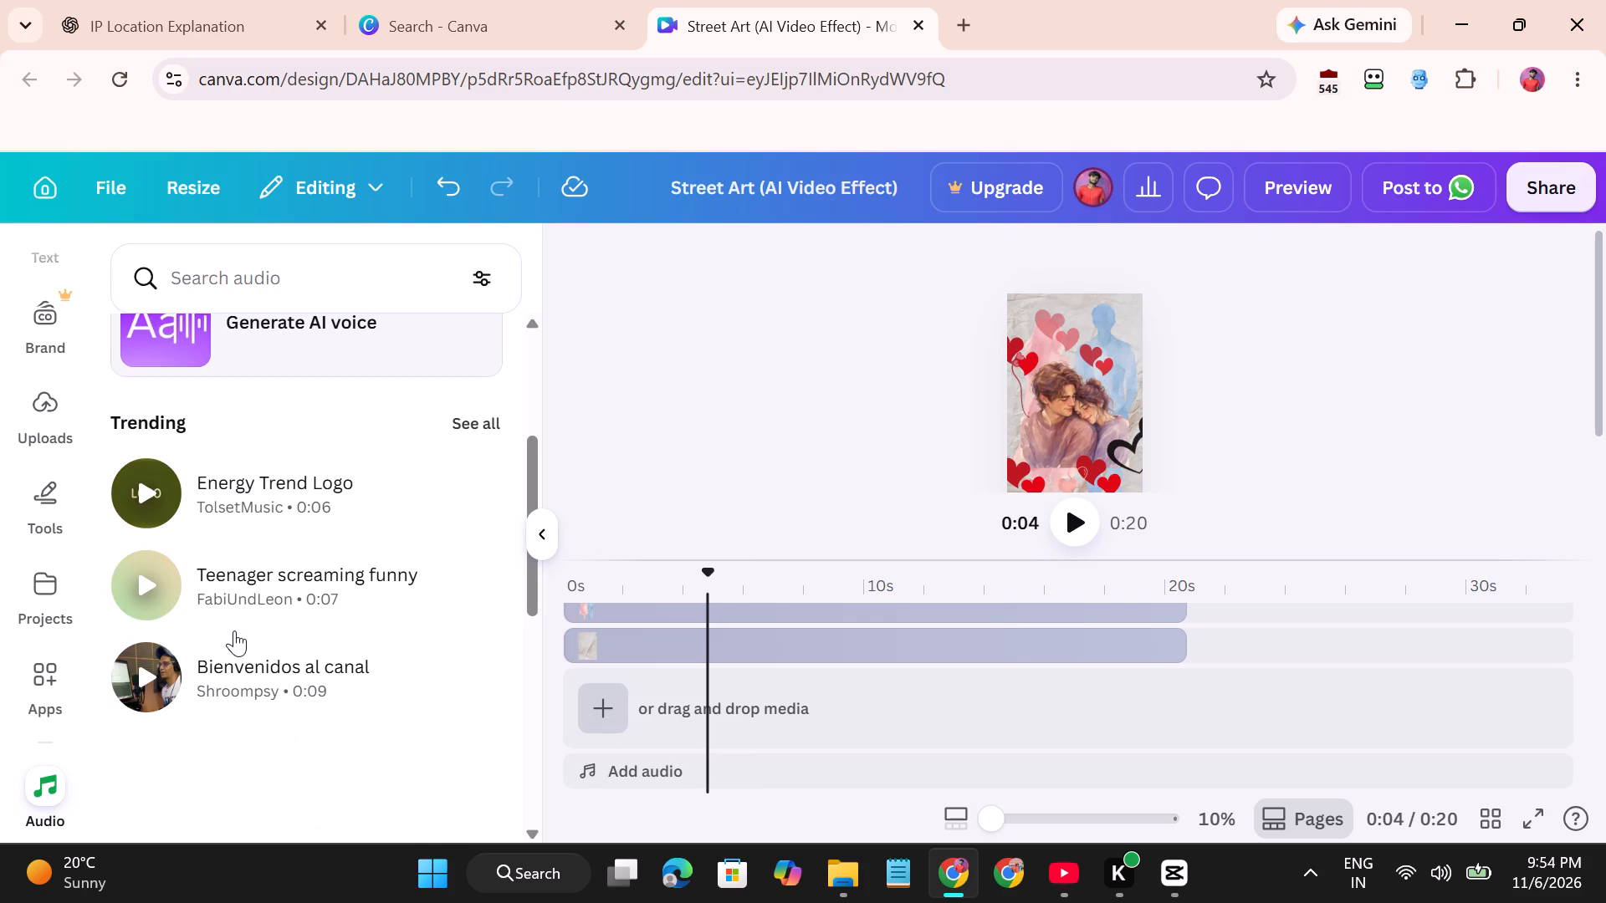
left_click(151, 507)
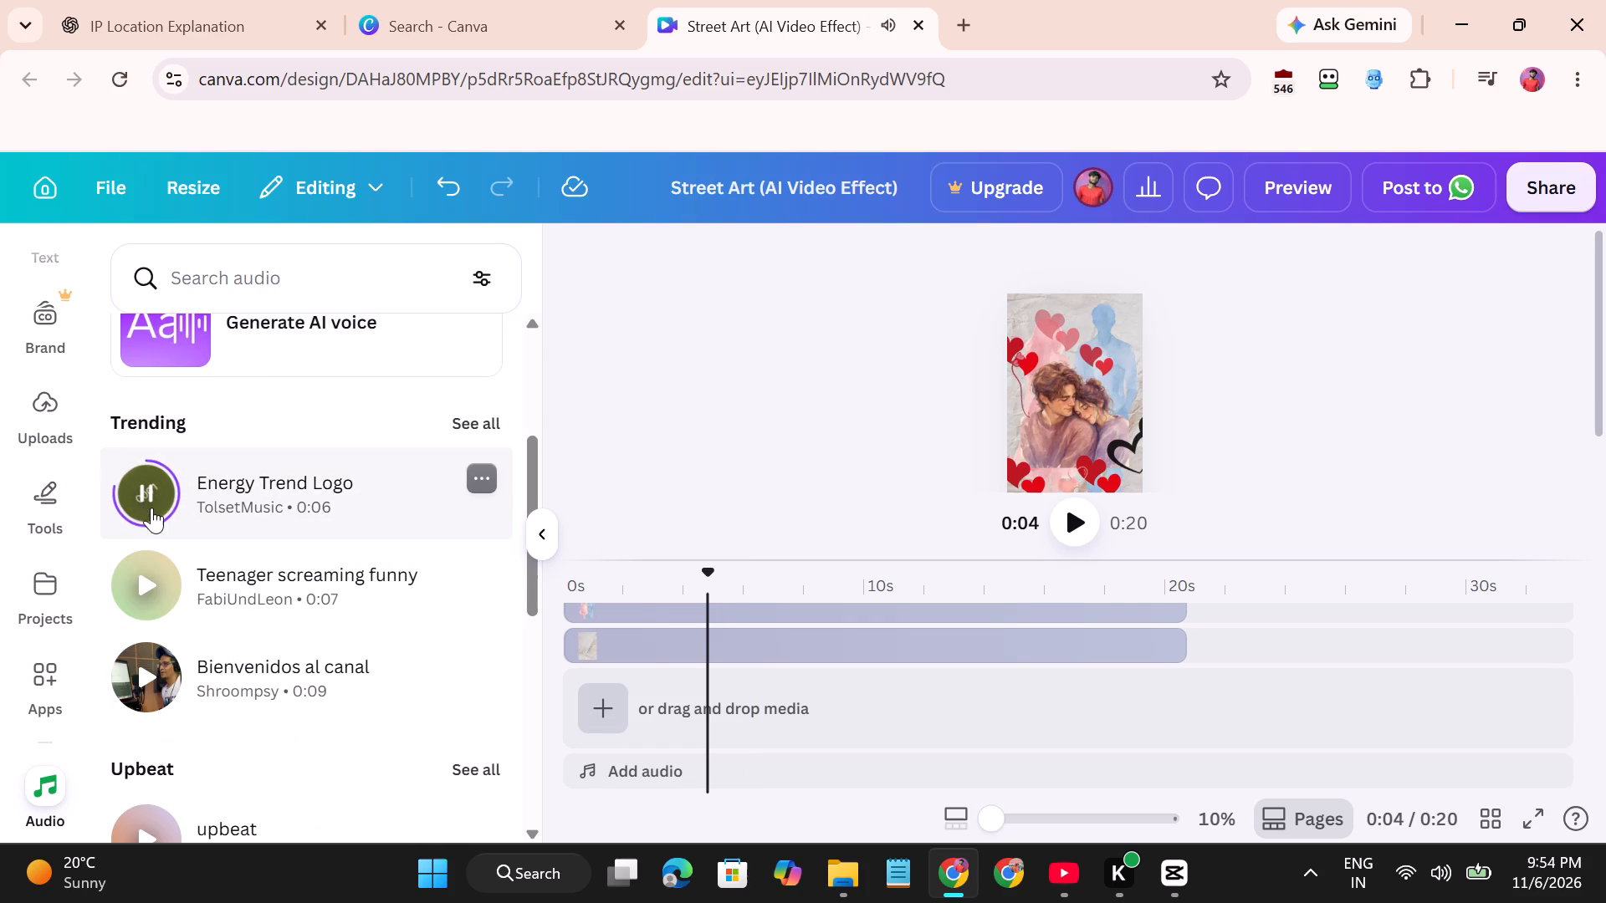
left_click(151, 586)
scroll(151, 586, "down", 1)
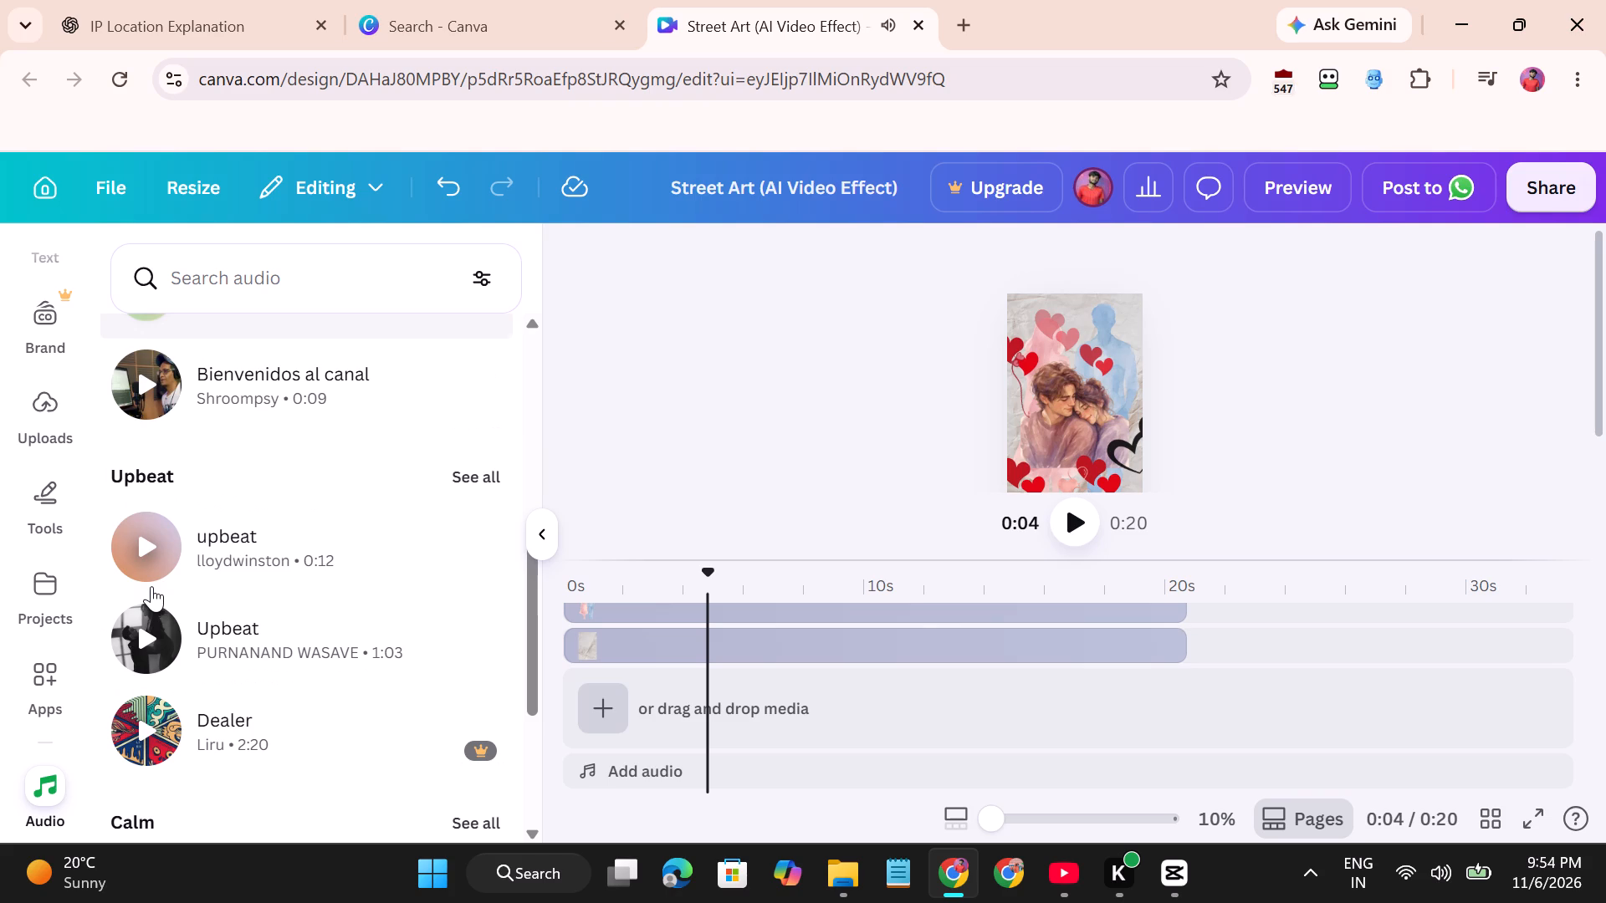
left_click(150, 548)
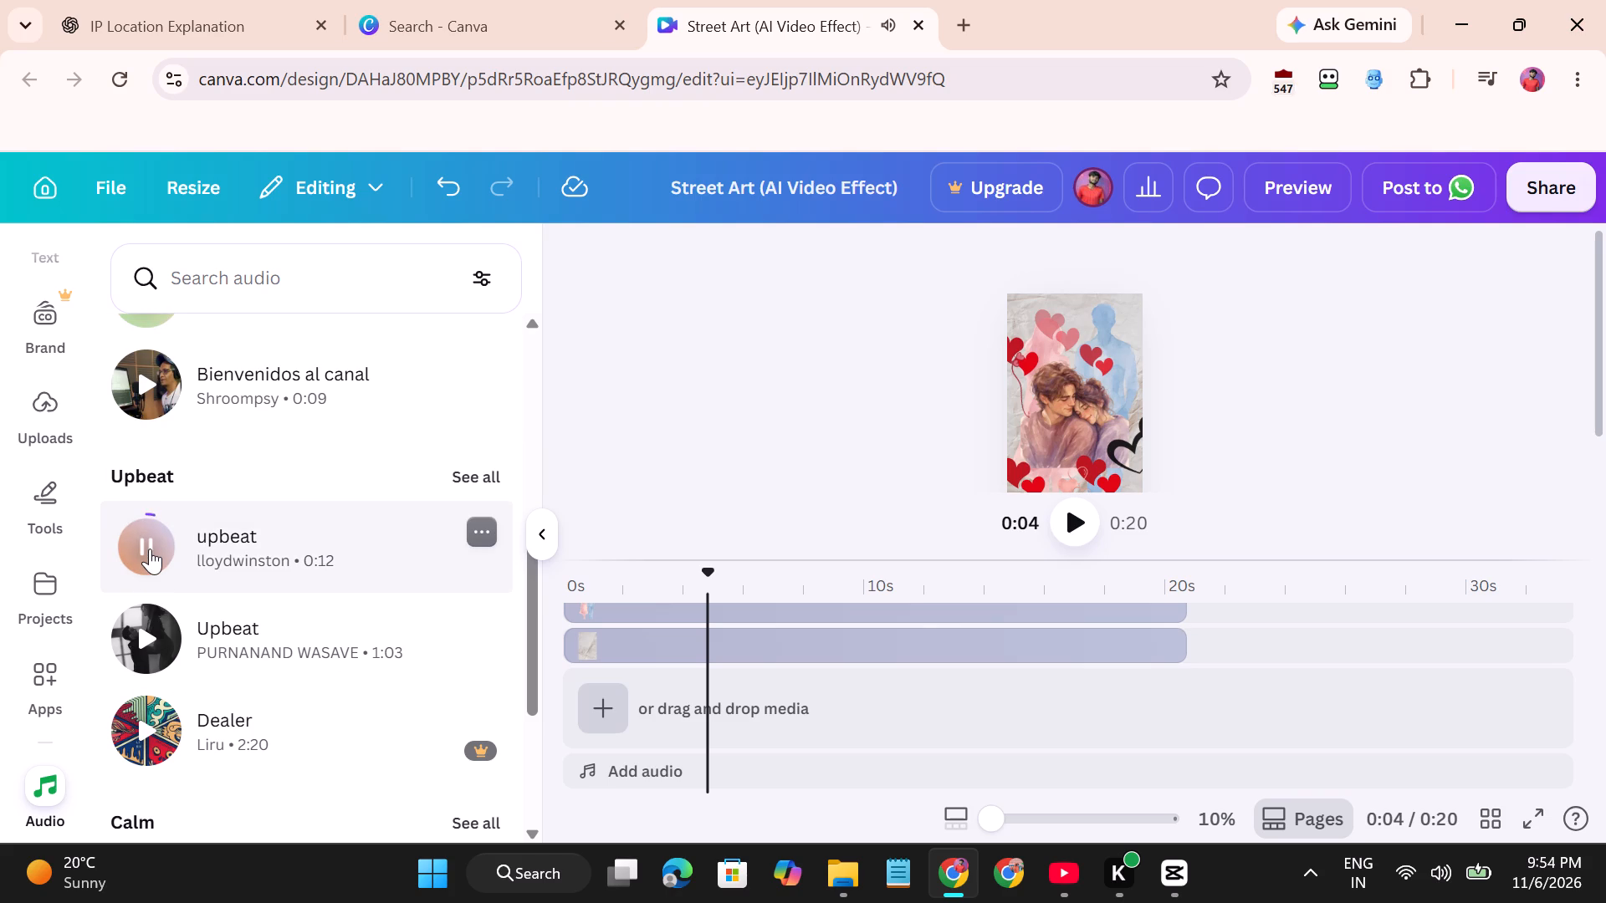
left_click(149, 639)
Search the audio library for "lana" and choose the suggestion "video games lana del rey".
left_click(283, 263)
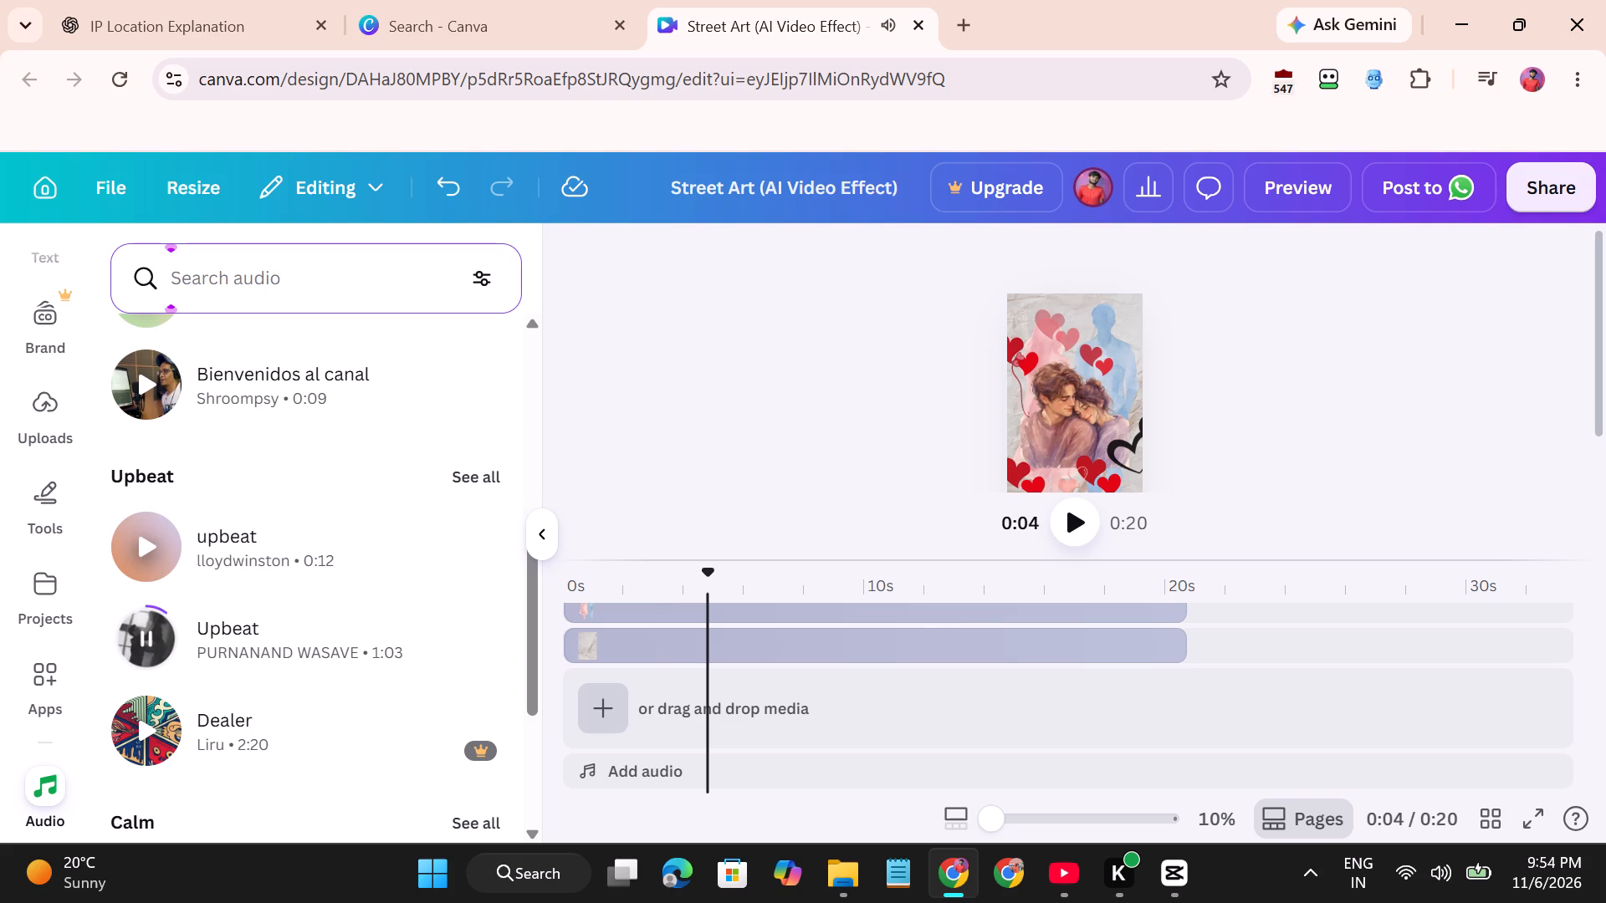
key("l")
key("a")
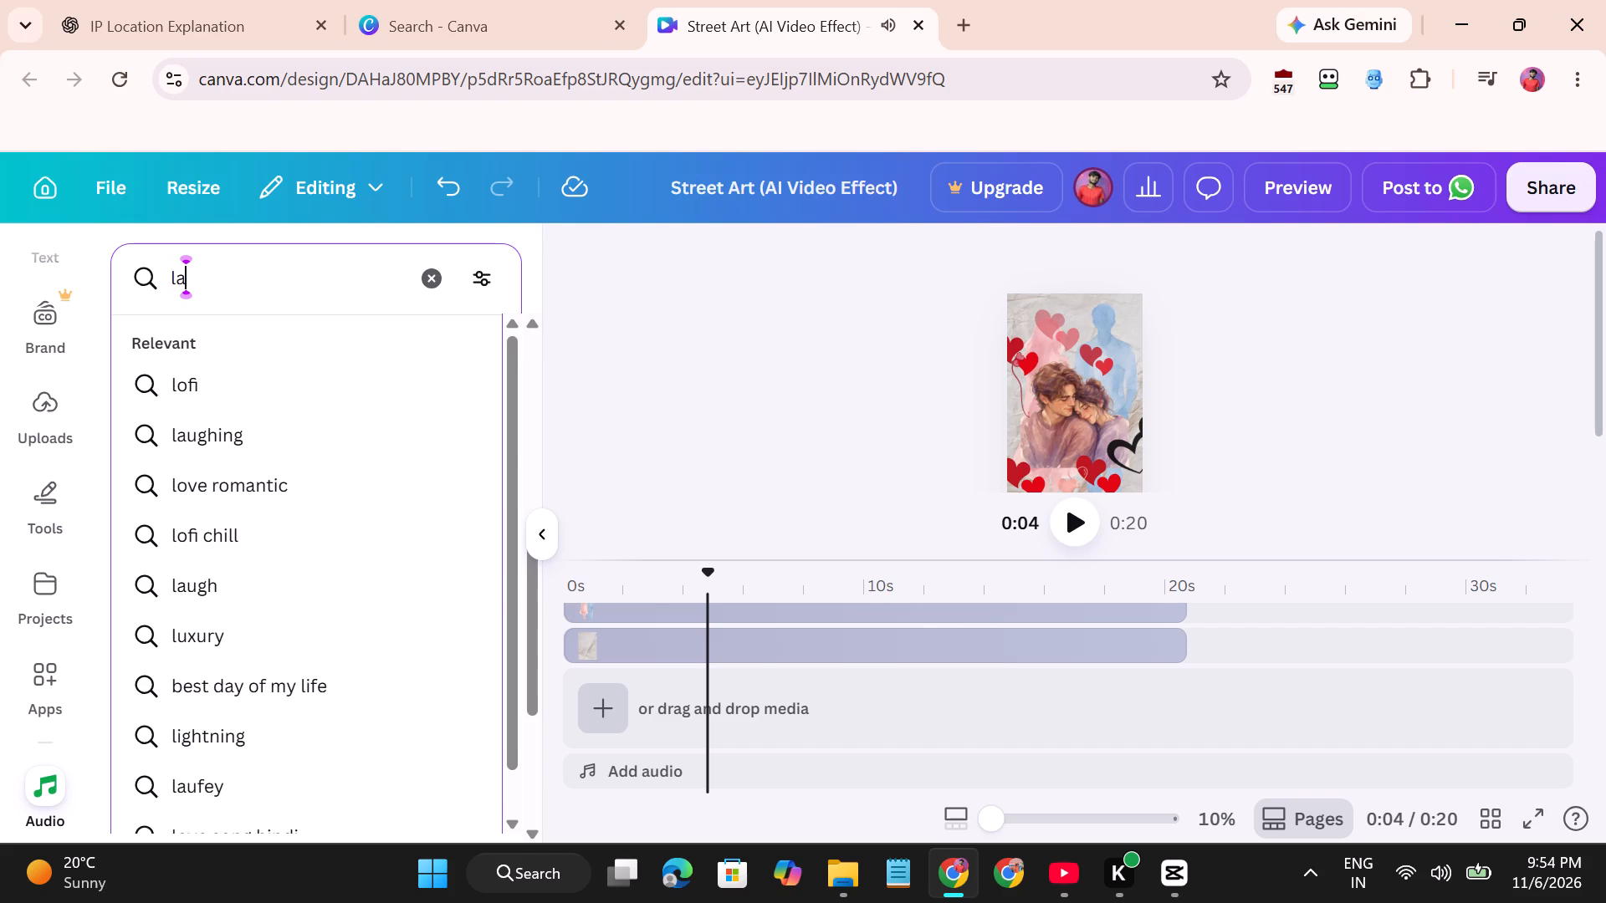
key("n")
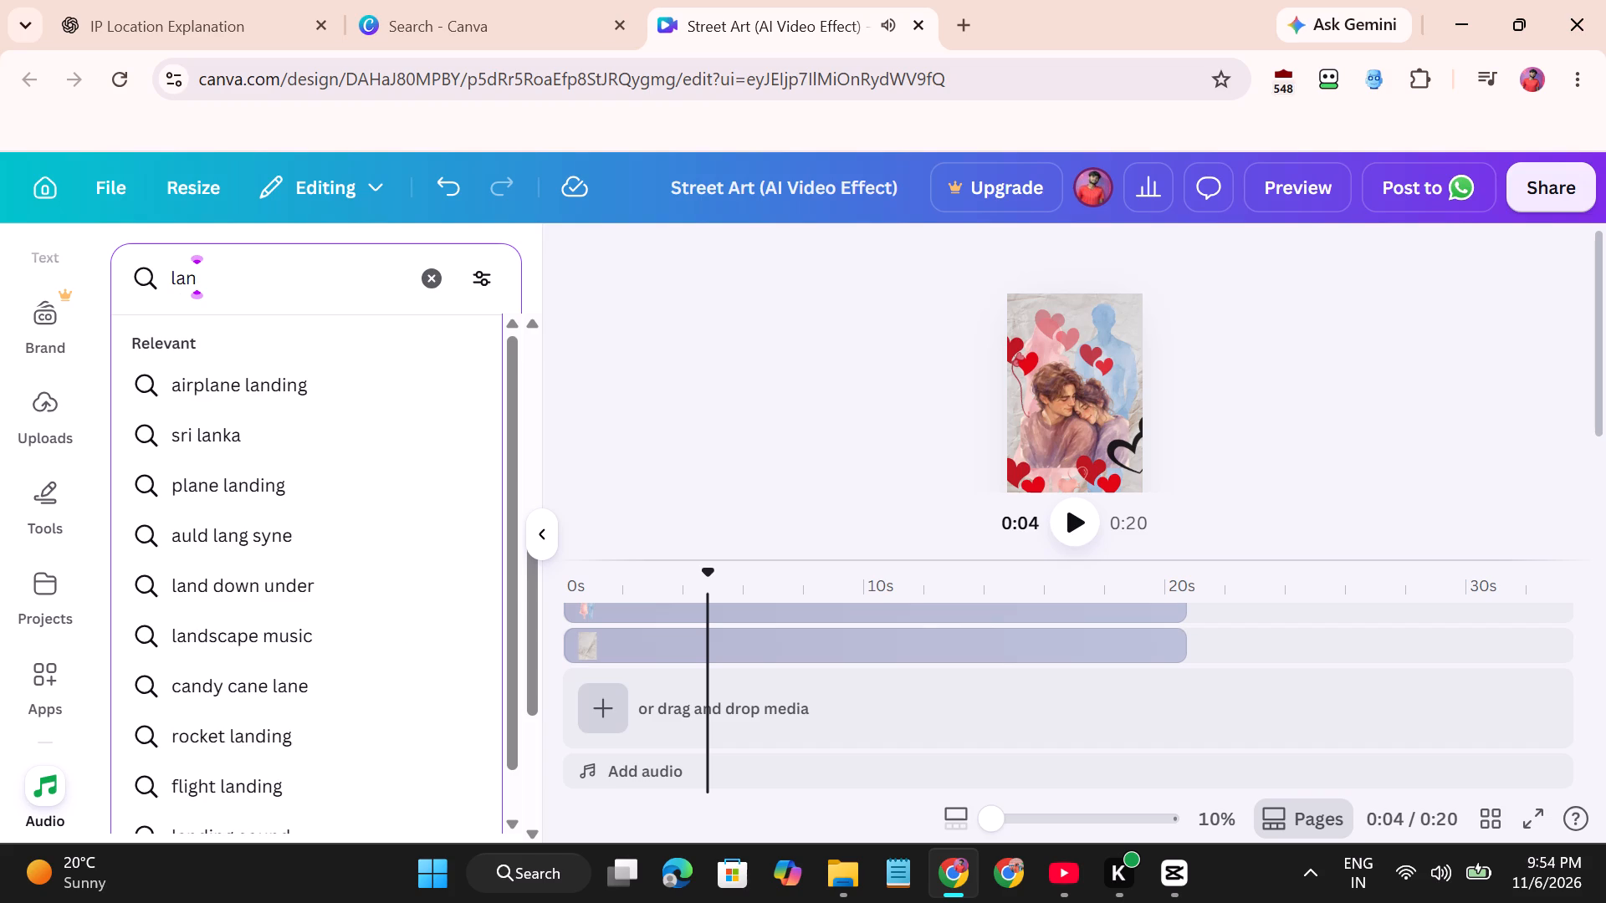
key("a")
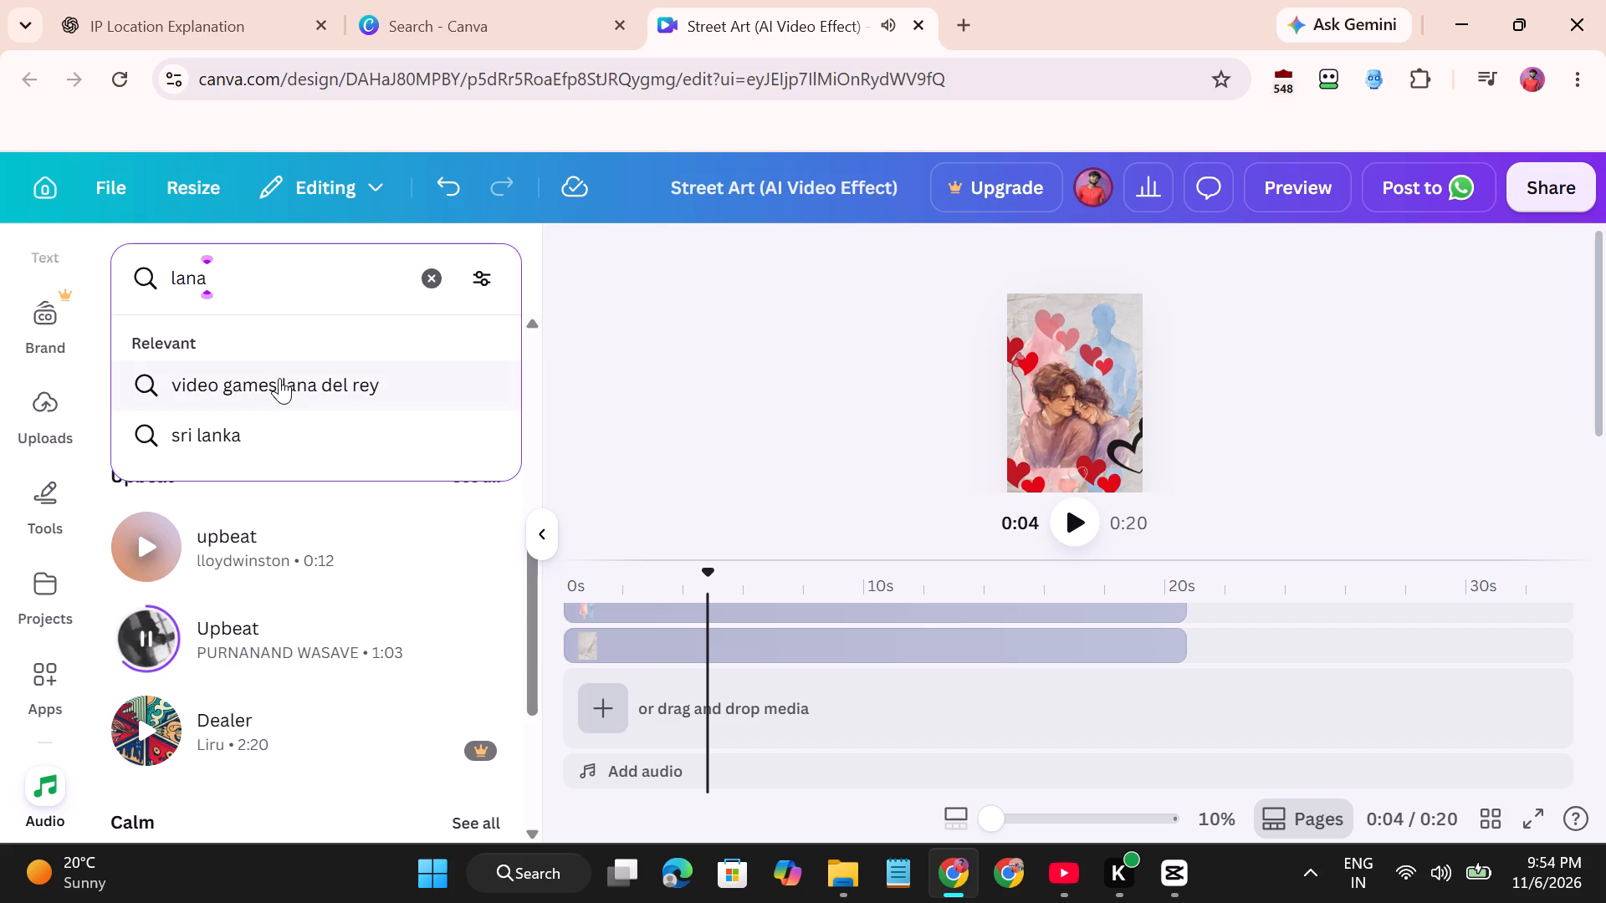
left_click(284, 406)
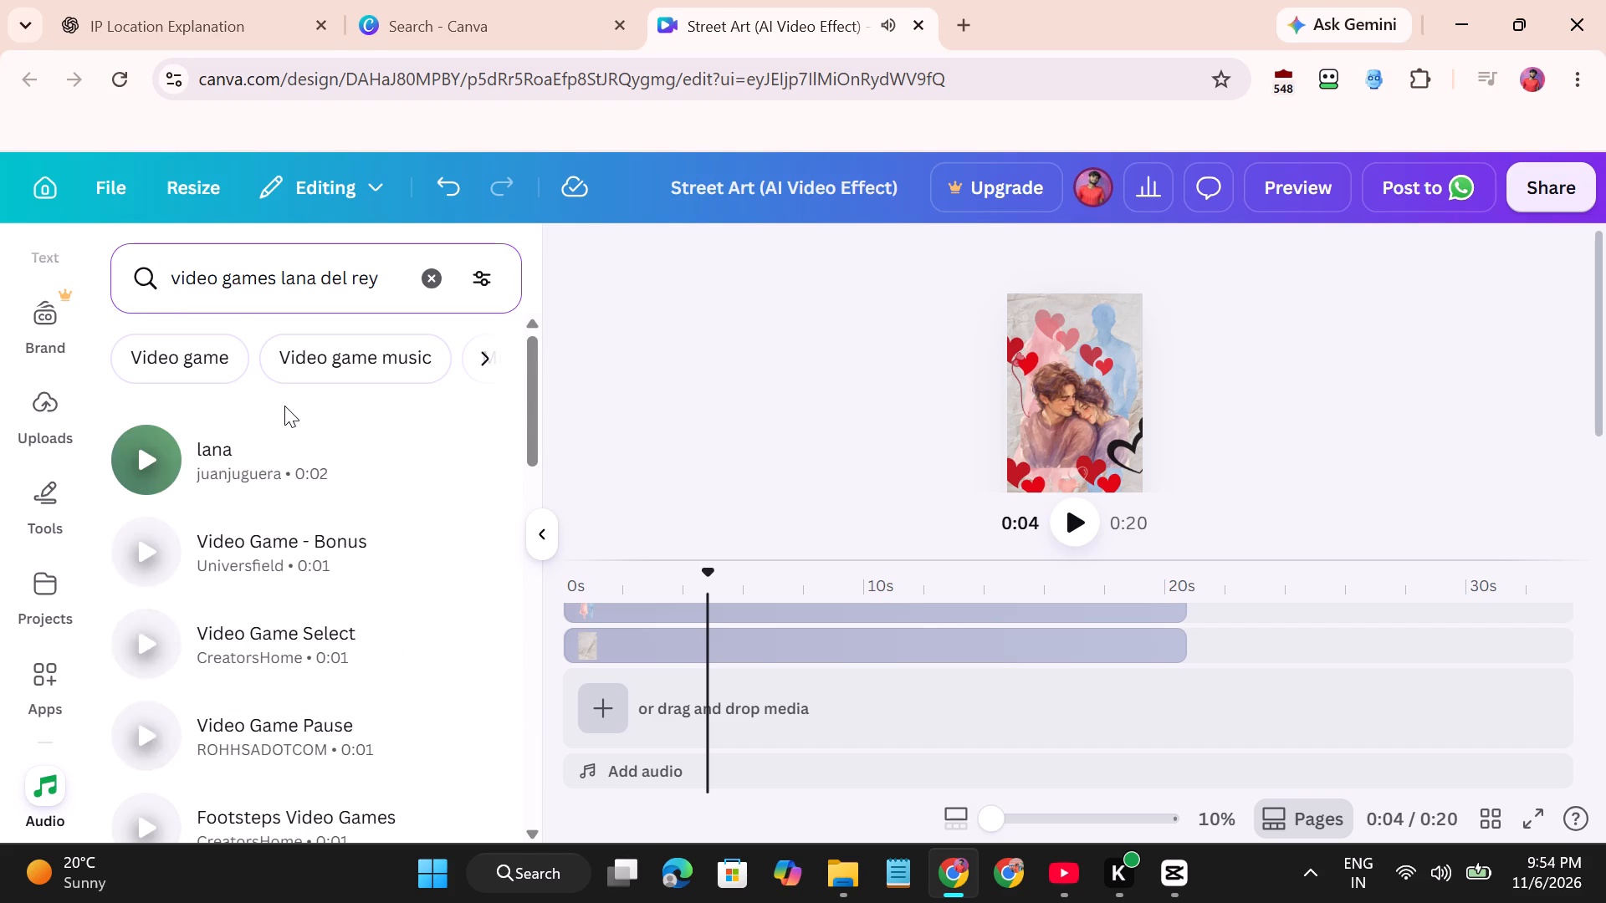
Preview the tracks lana, Footsteps Video Games, old game sound, Video Game Powerup and 07-Galaga Dive 2 from the search results.
left_click(161, 451)
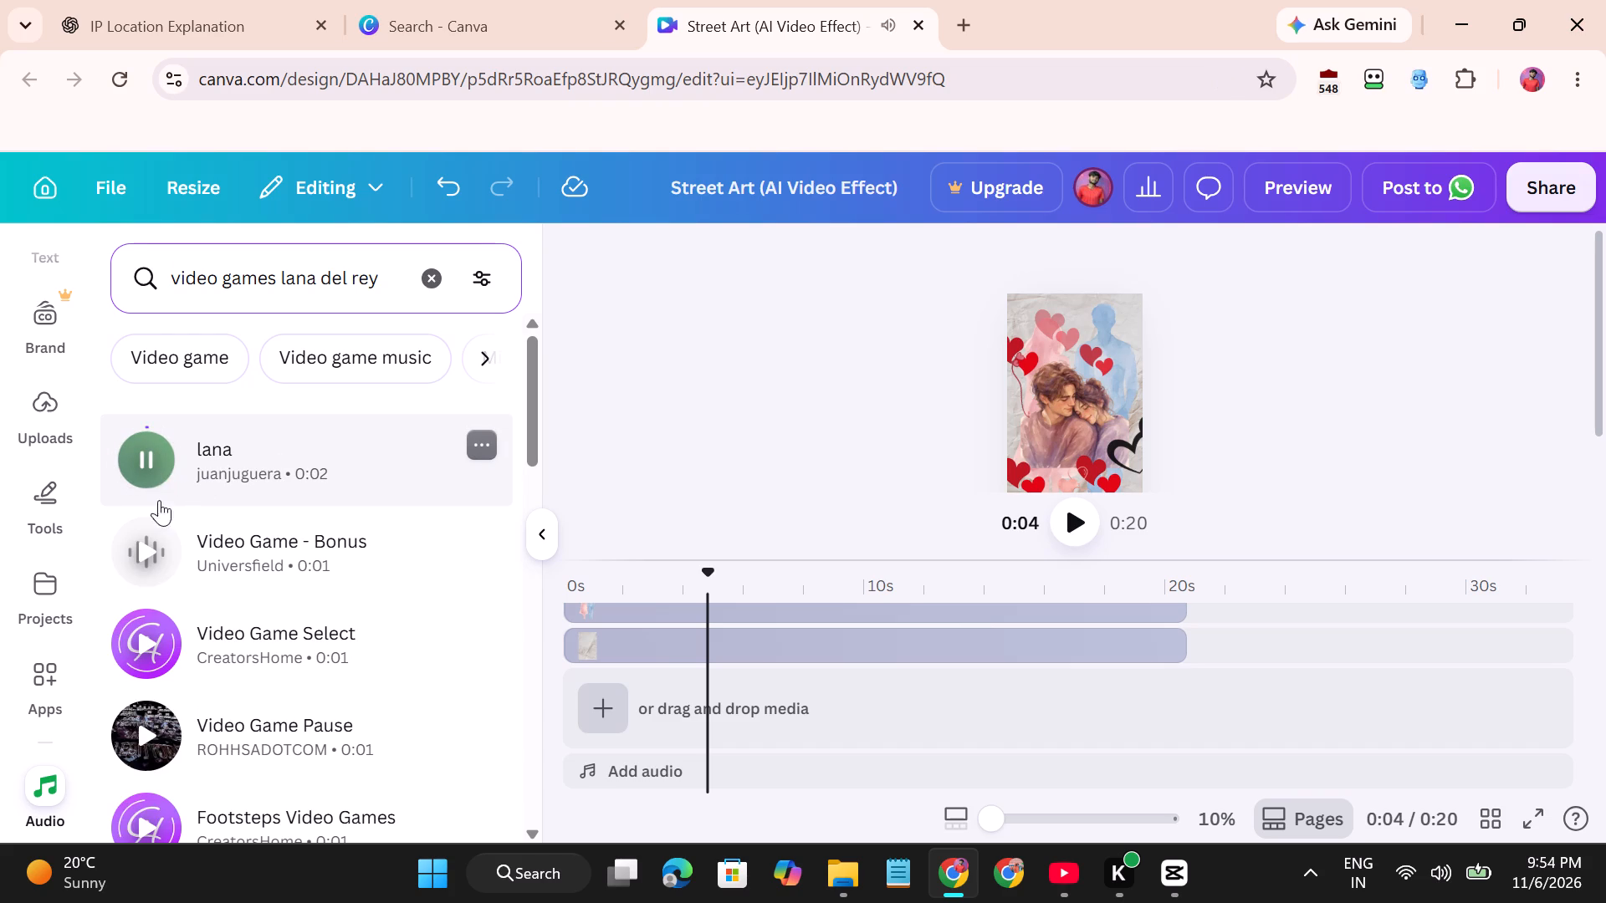
scroll(156, 553, "down", 1)
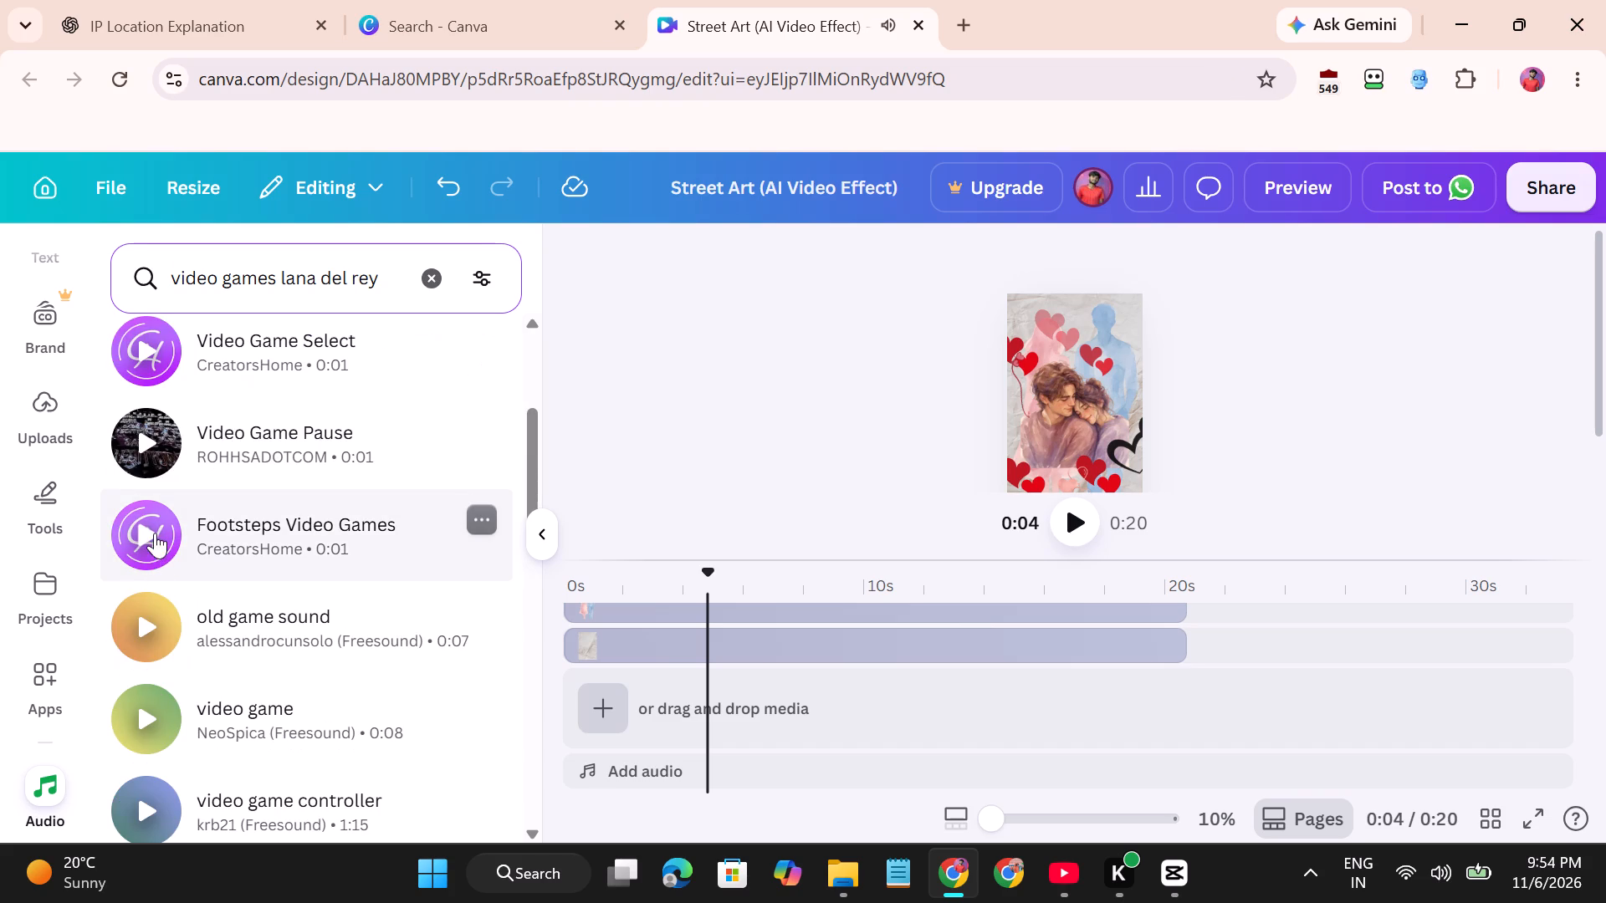
left_click(155, 531)
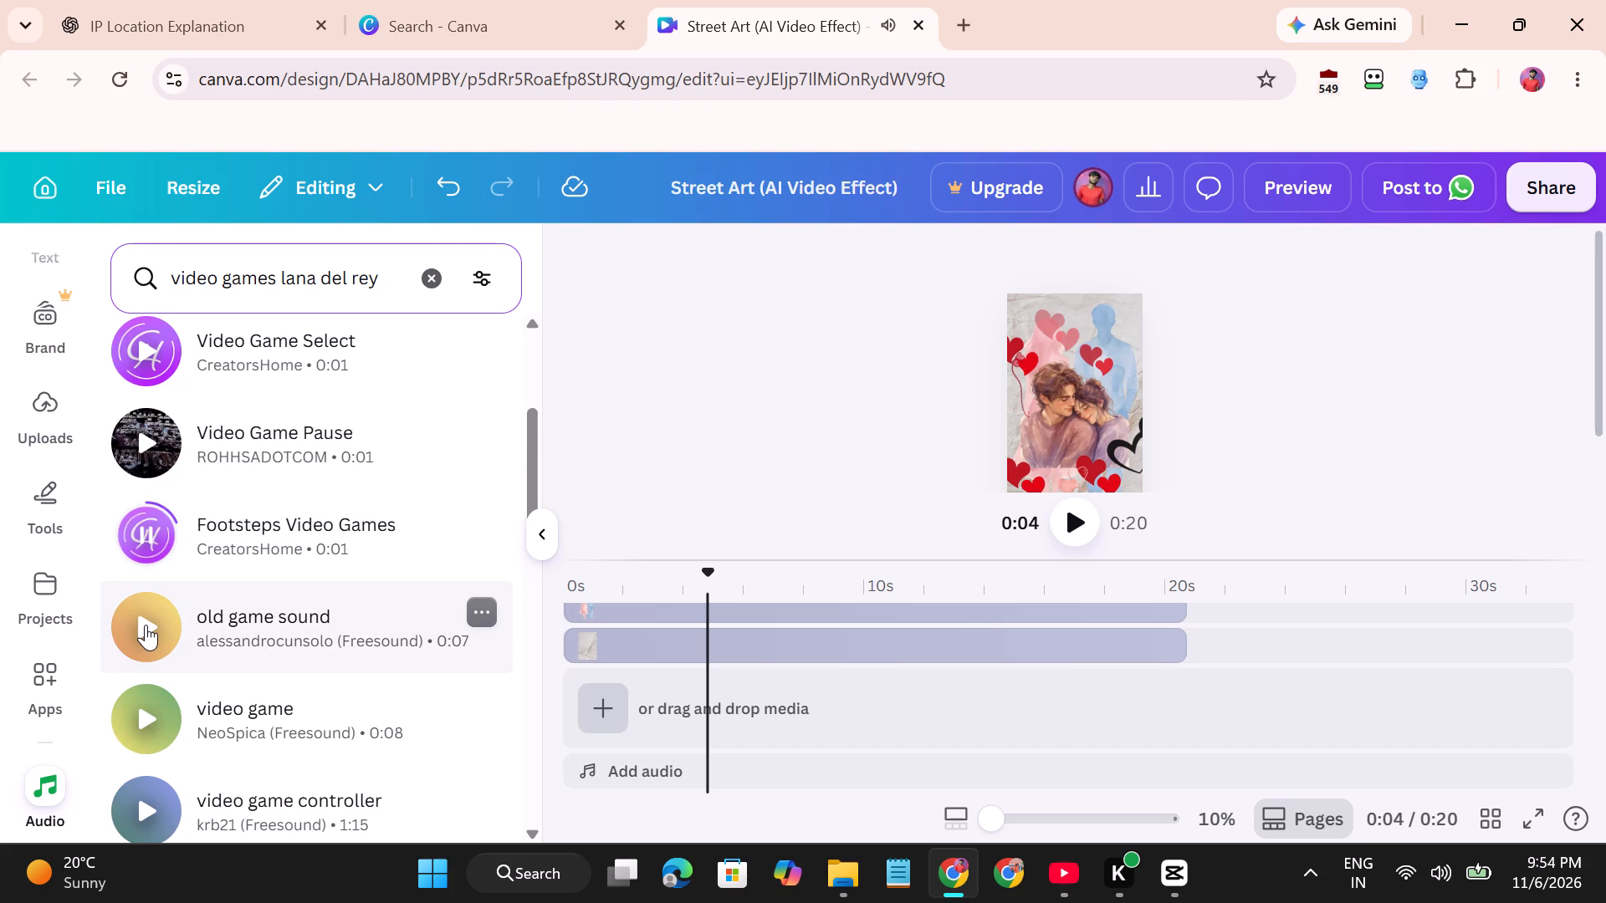
left_click(146, 625)
scroll(146, 634, "down", 1)
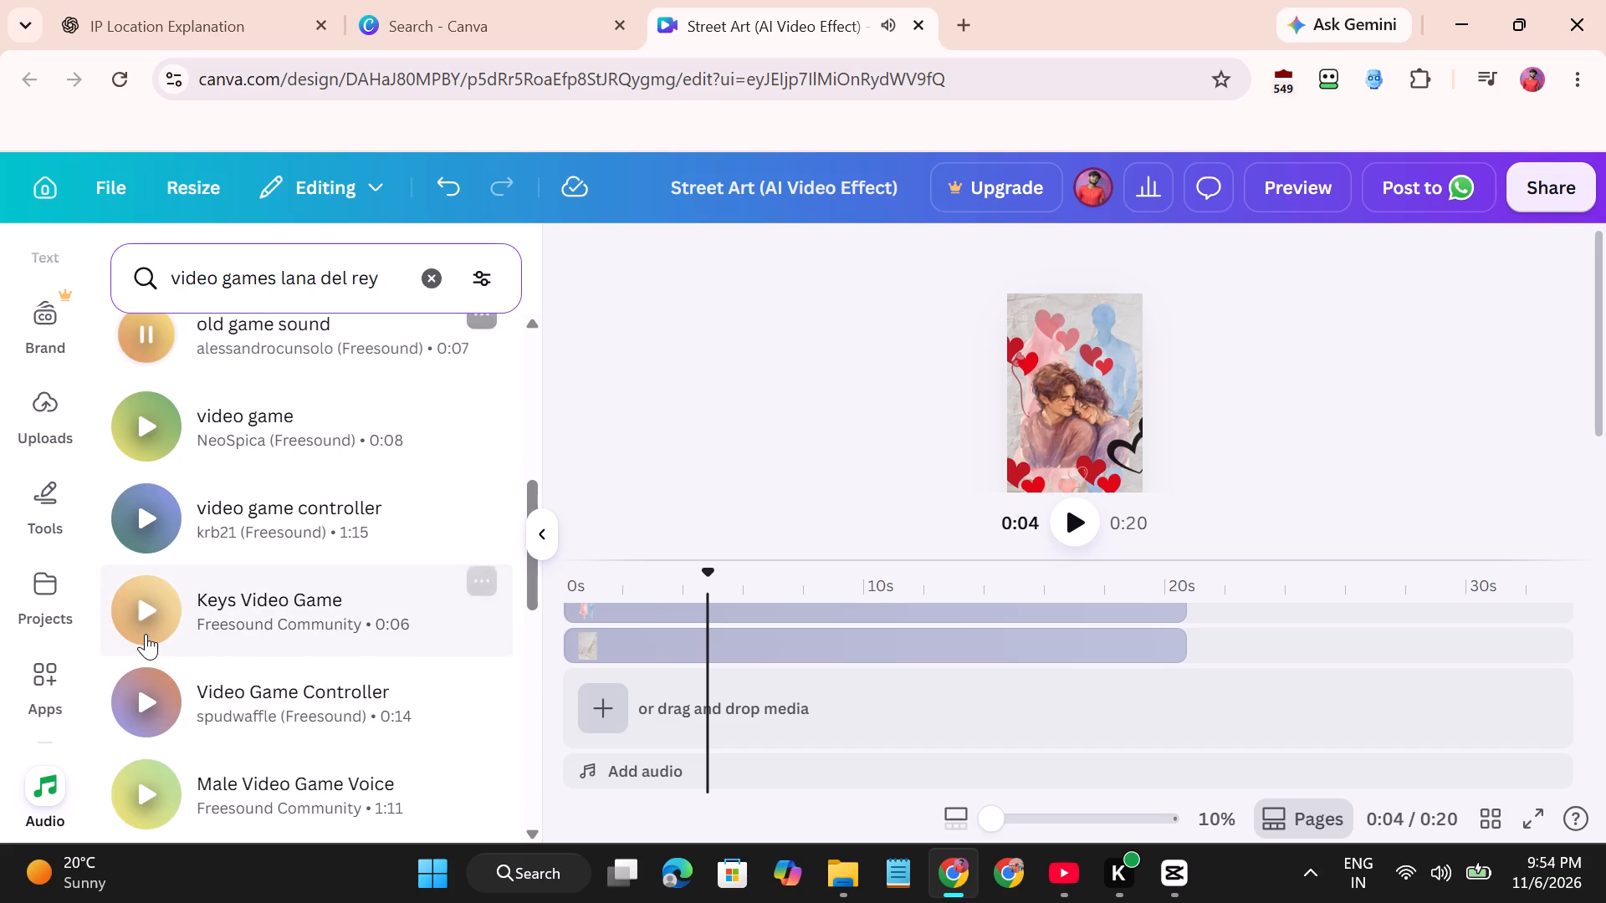
scroll(146, 634, "down", 1)
left_click(147, 581)
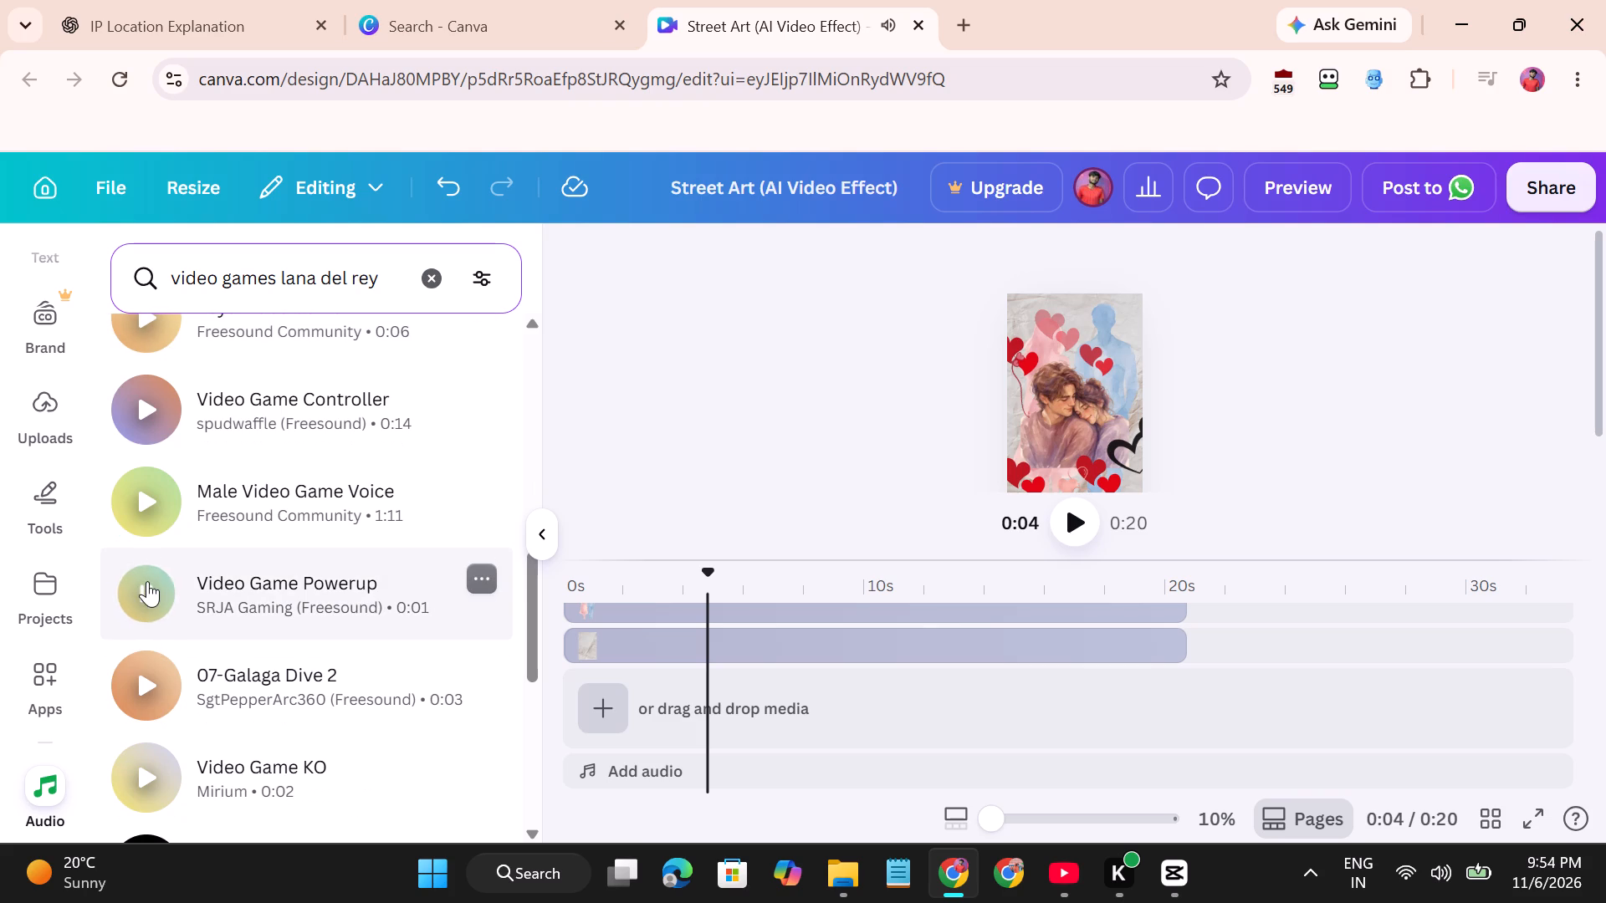
left_click(152, 679)
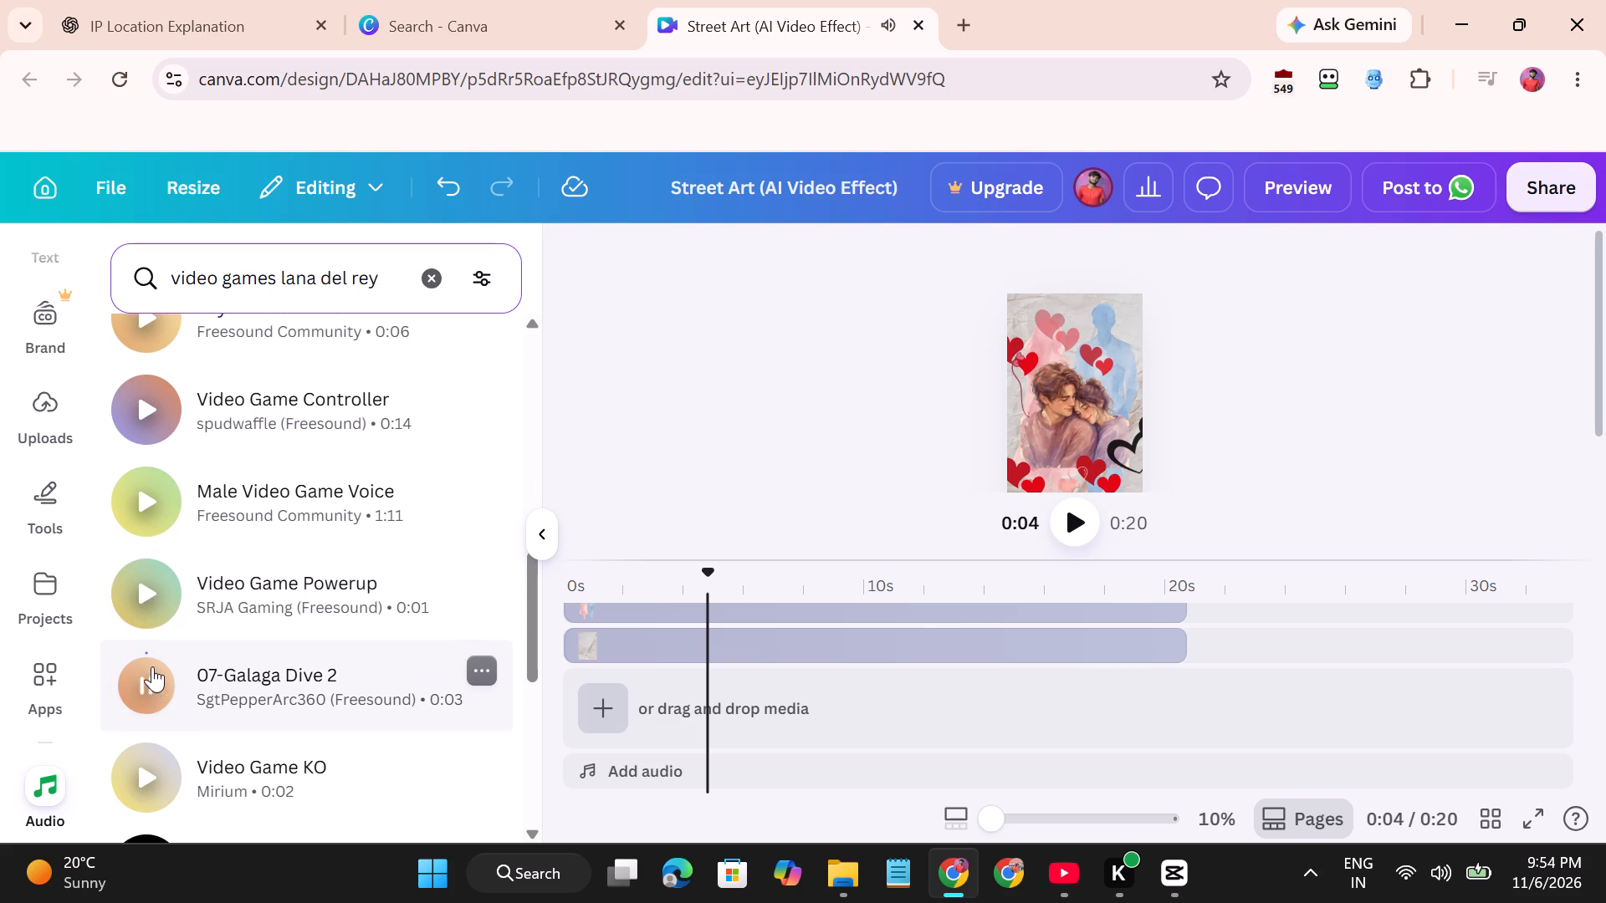
left_click(151, 675)
Look through the remaining "video games lana del rey" audio results for a suitable background track.
scroll(151, 676, "down", 3)
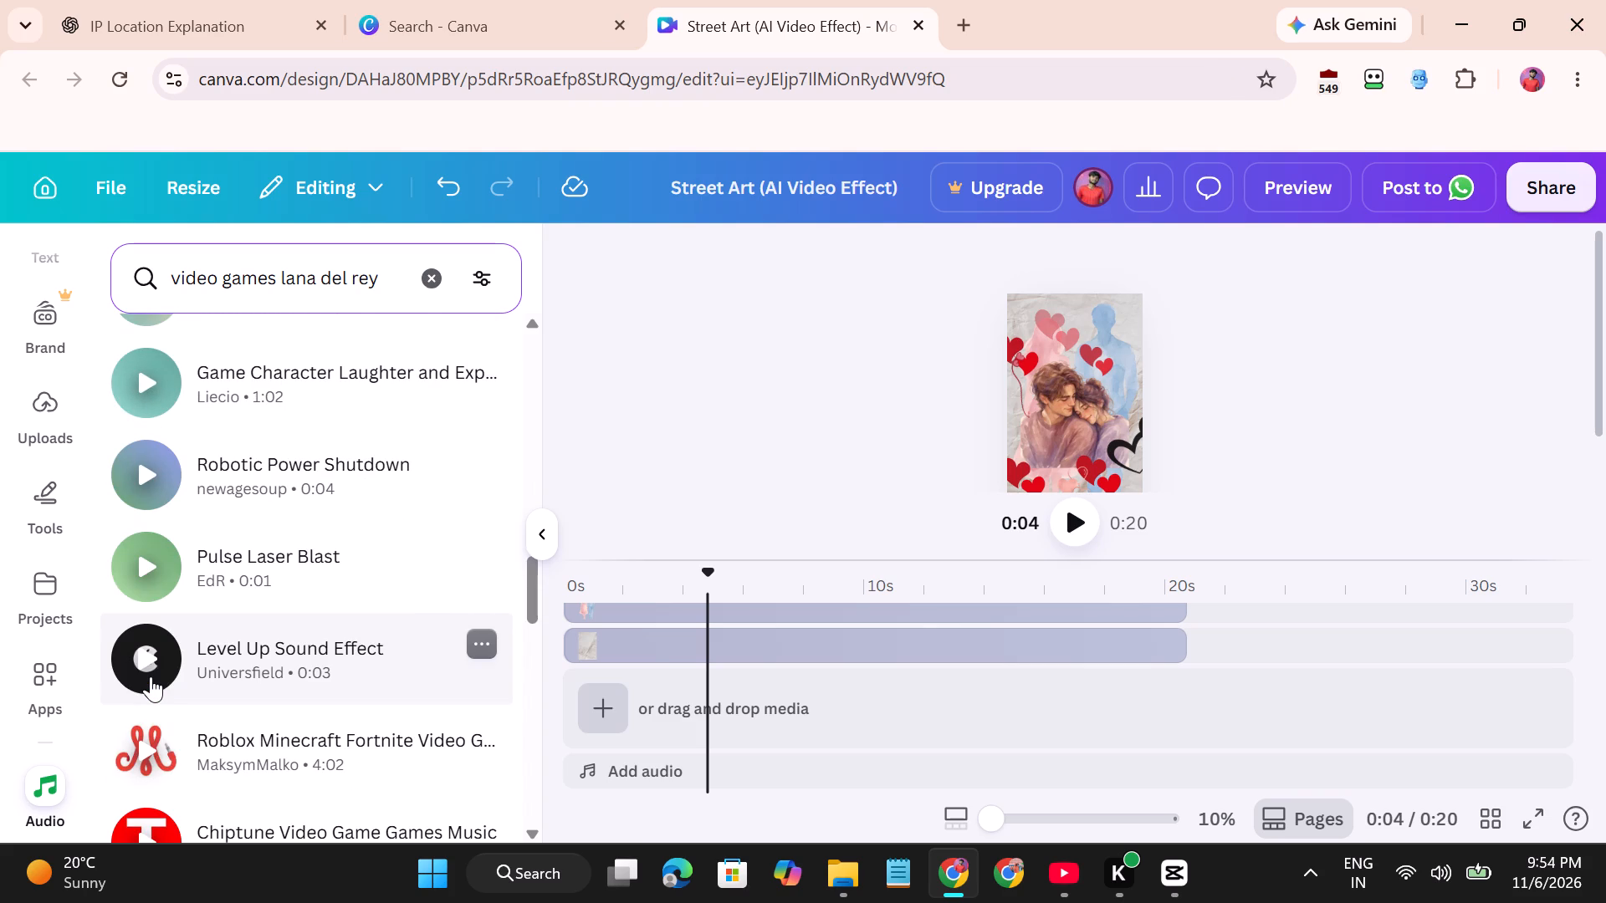
scroll(151, 676, "down", 3)
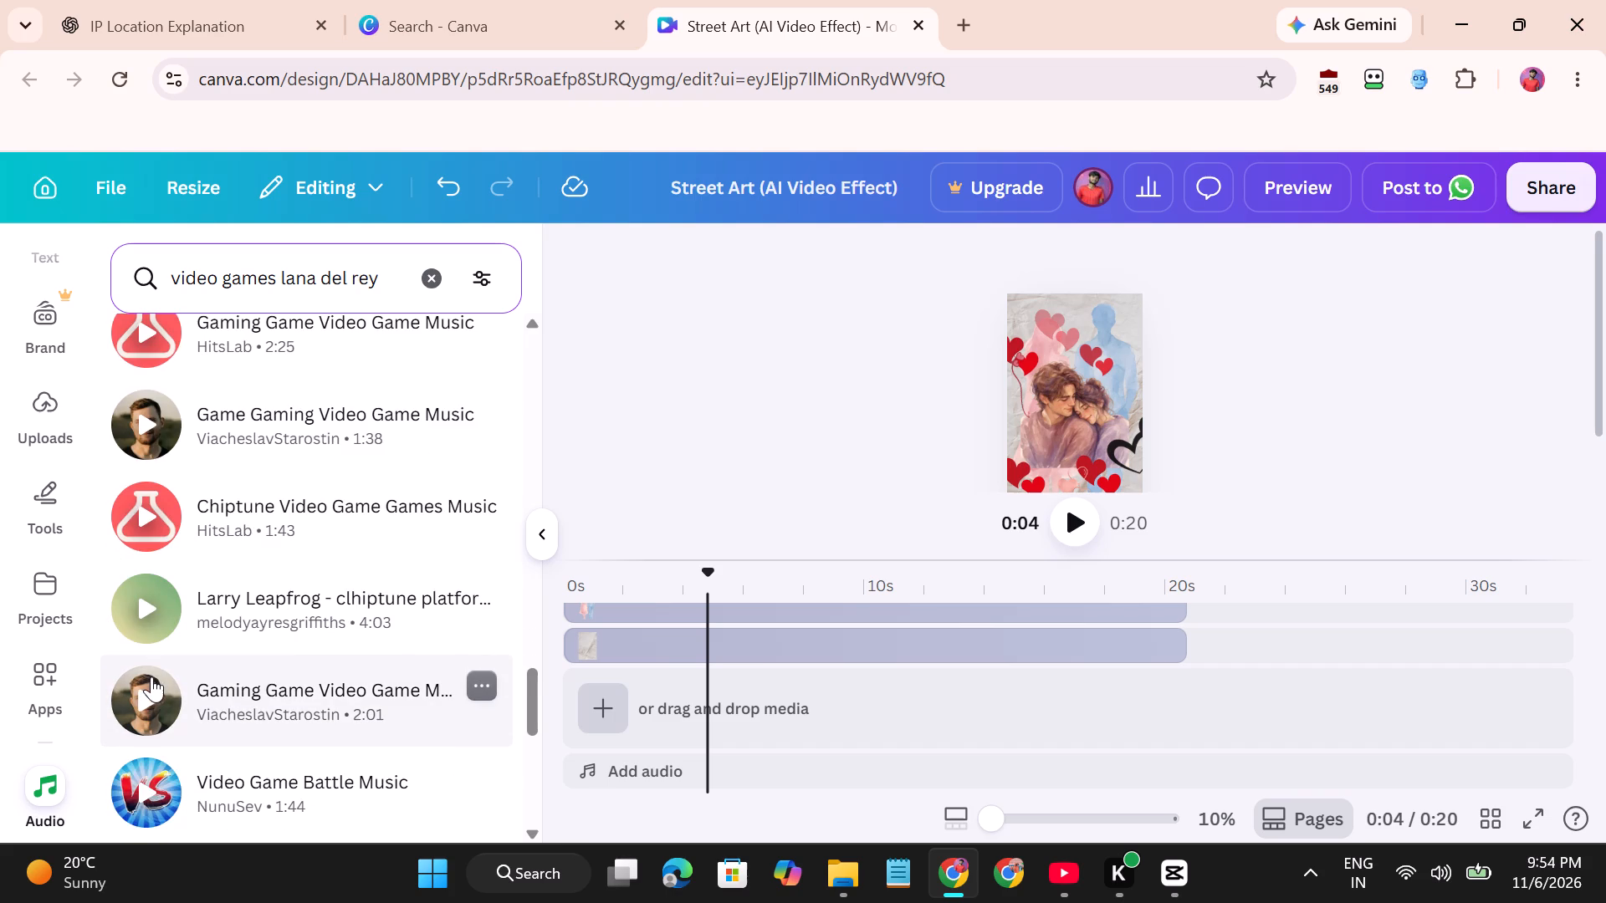
scroll(158, 672, "down", 2)
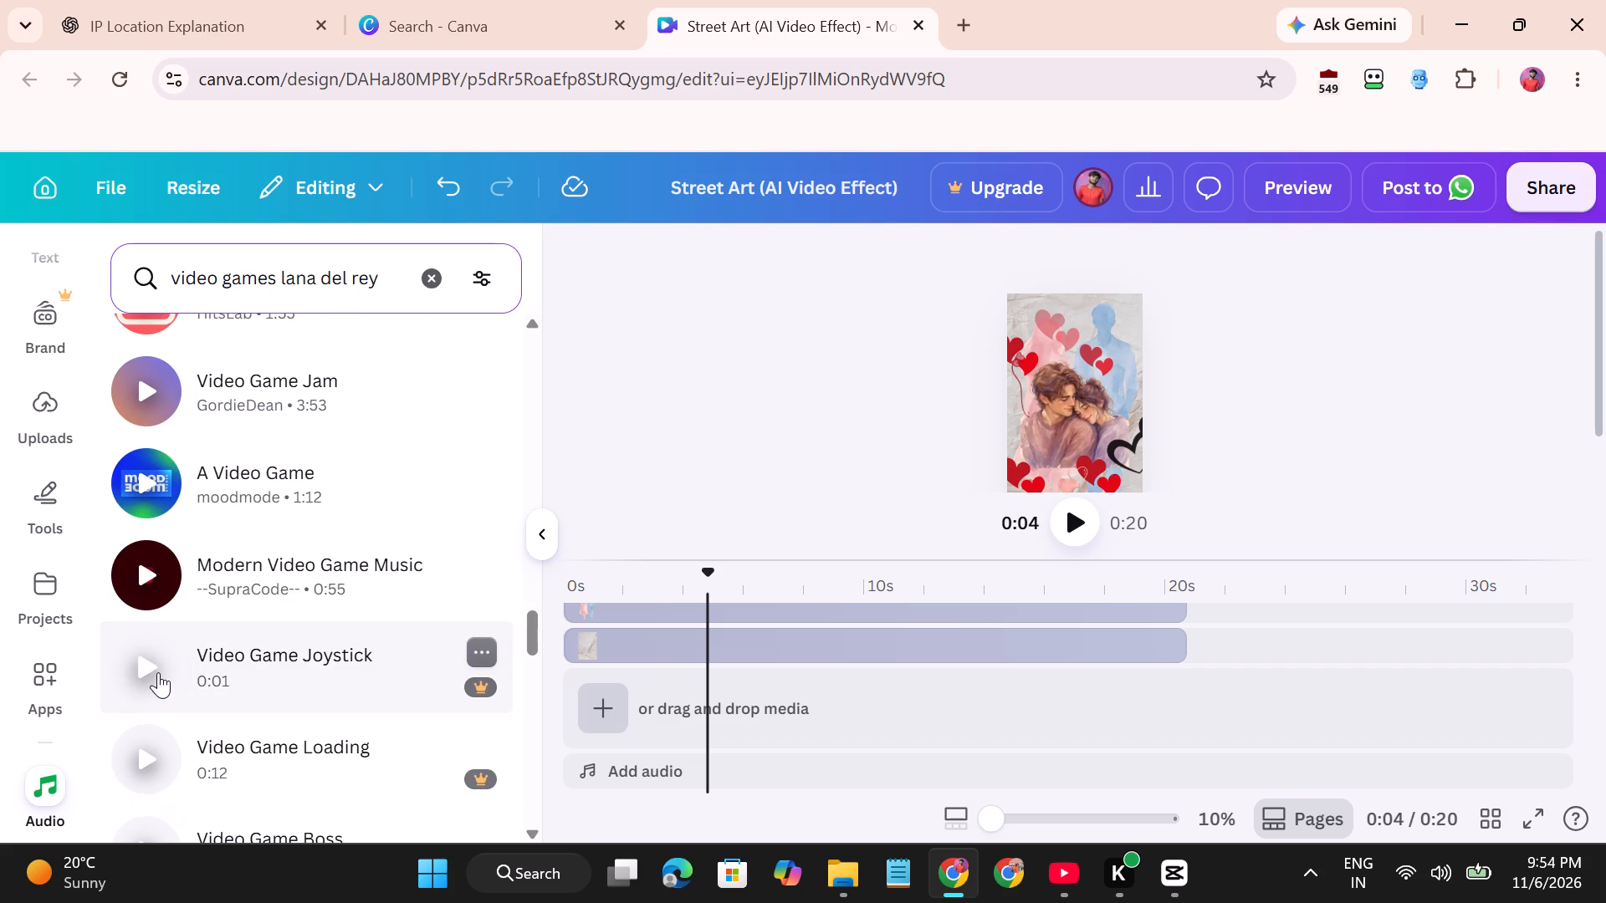
scroll(158, 664, "down", 3)
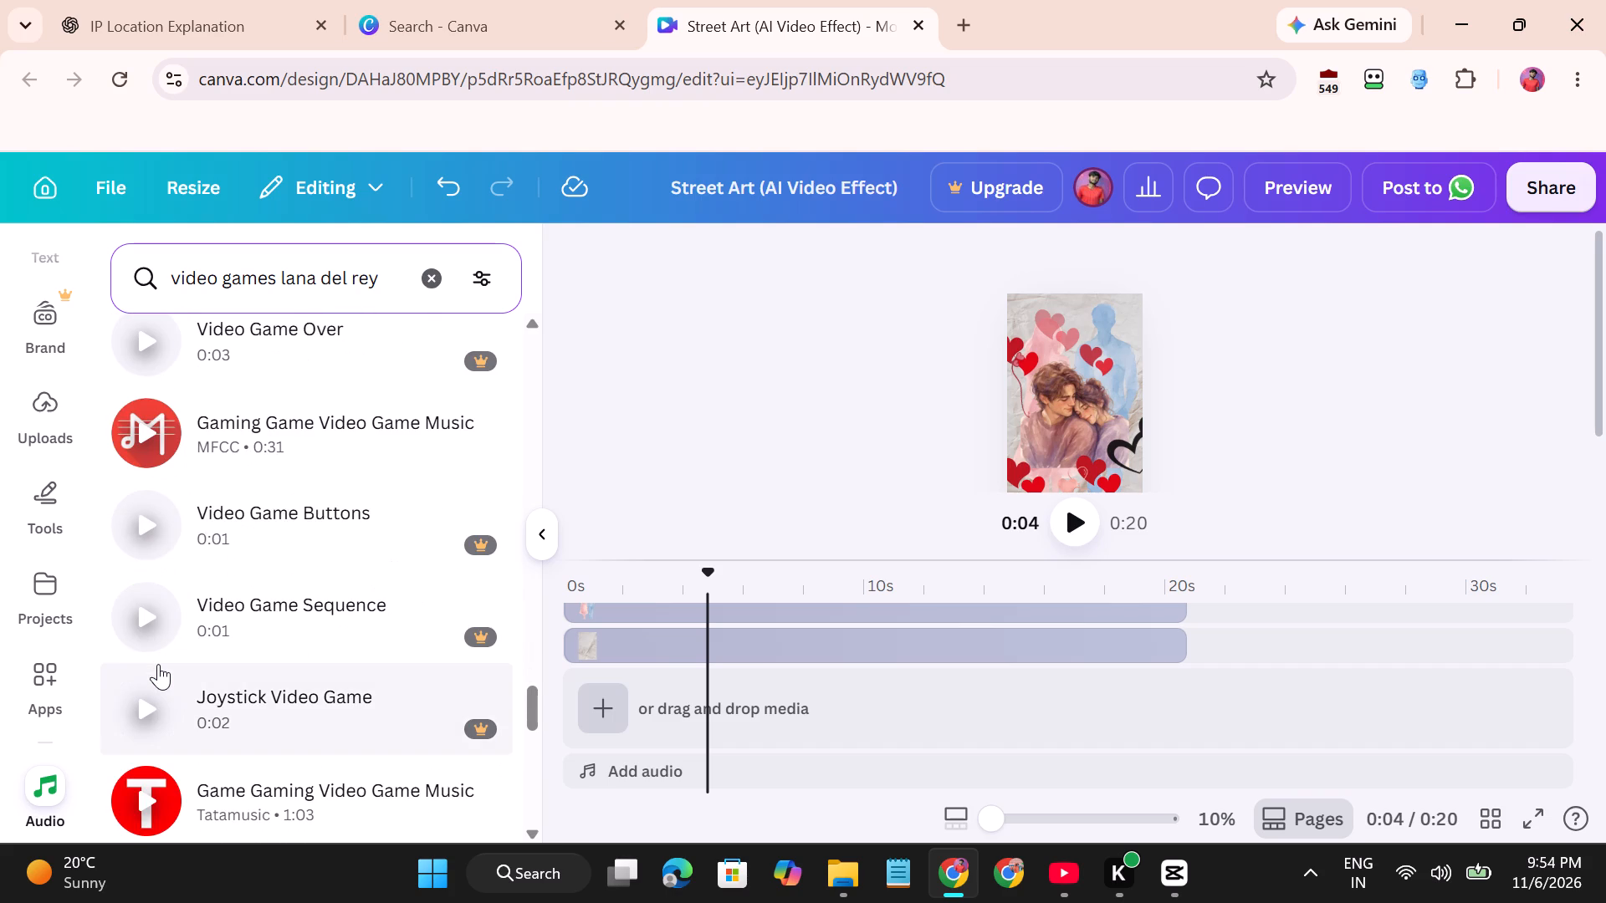
scroll(158, 663, "down", 3)
scroll(158, 663, "up", 4)
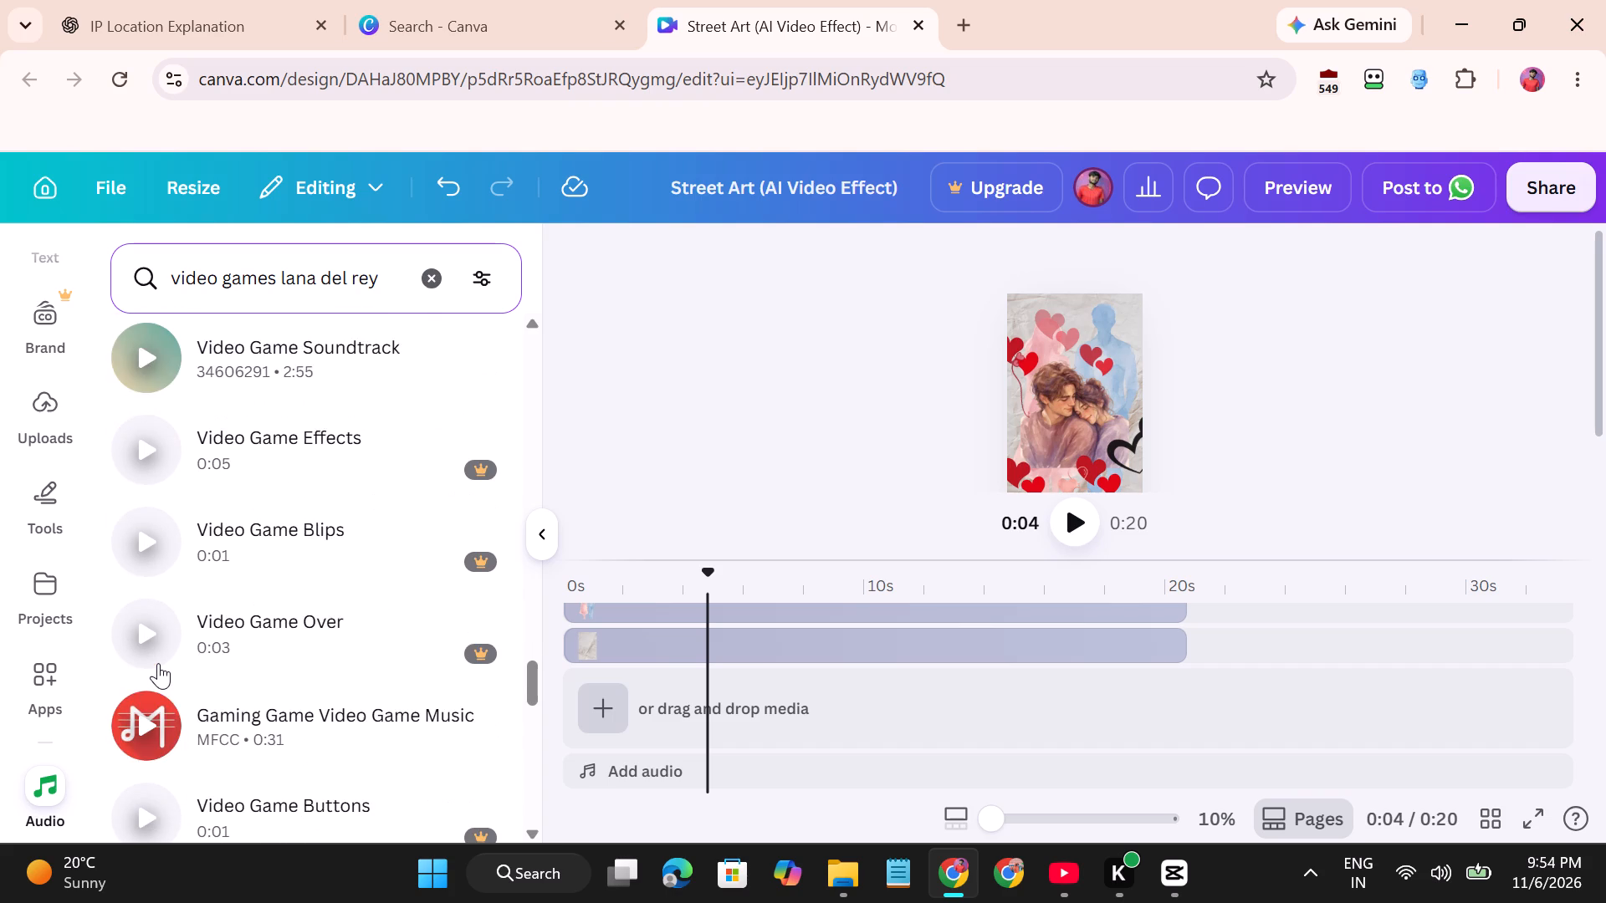
scroll(158, 663, "up", 5)
scroll(213, 541, "up", 6)
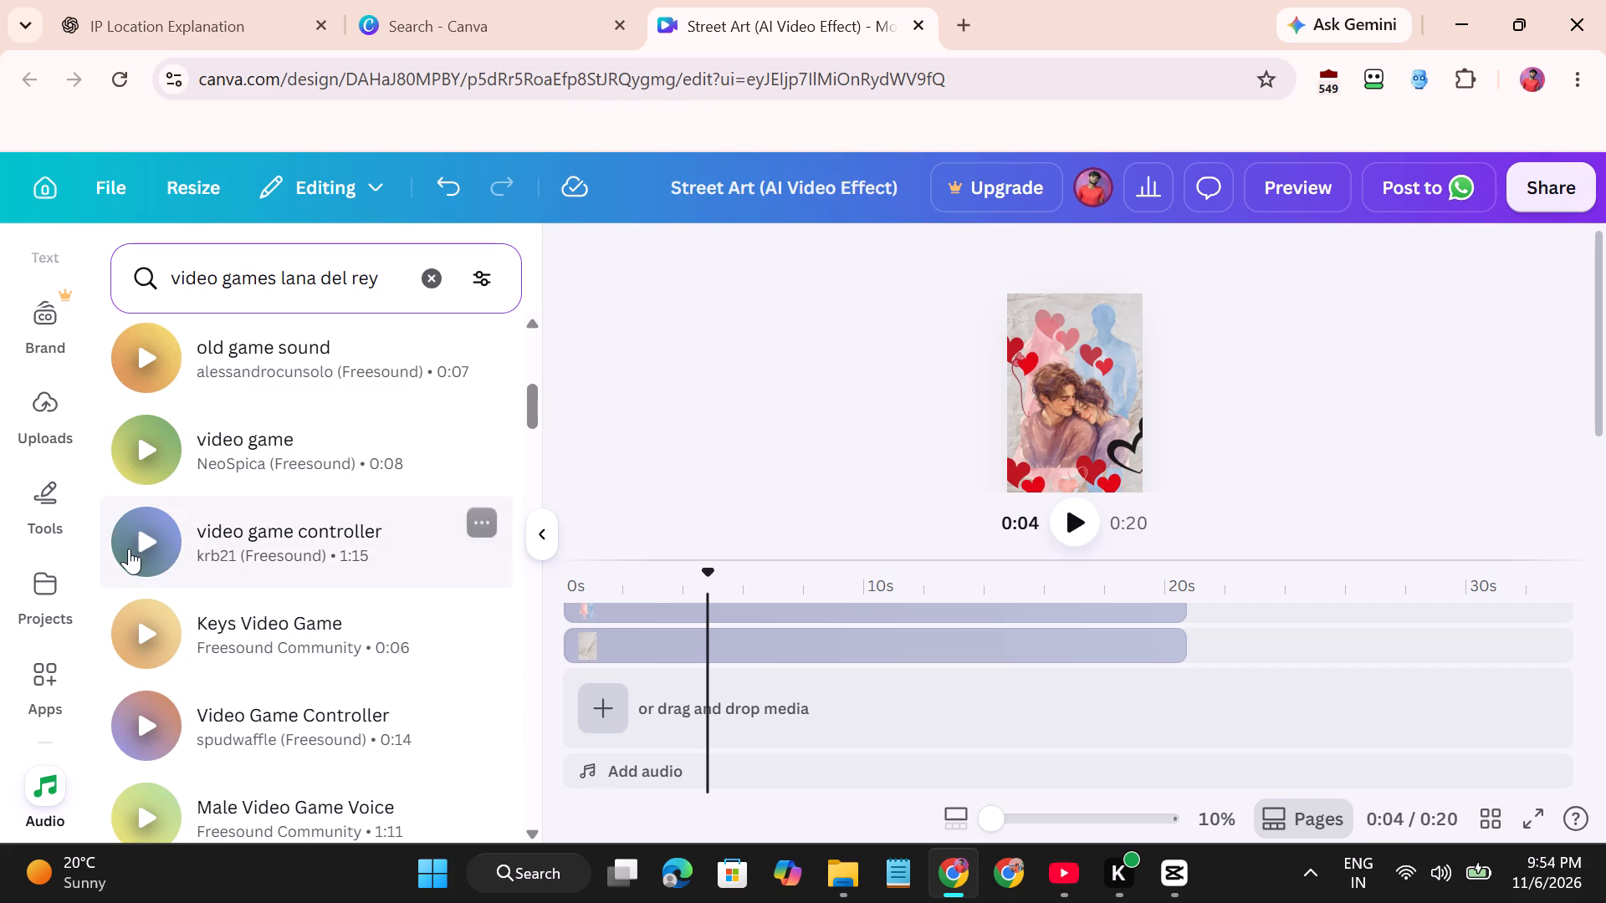
Open the uploaded images and go down to the portrait photos and zodiac artwork.
left_click(40, 419)
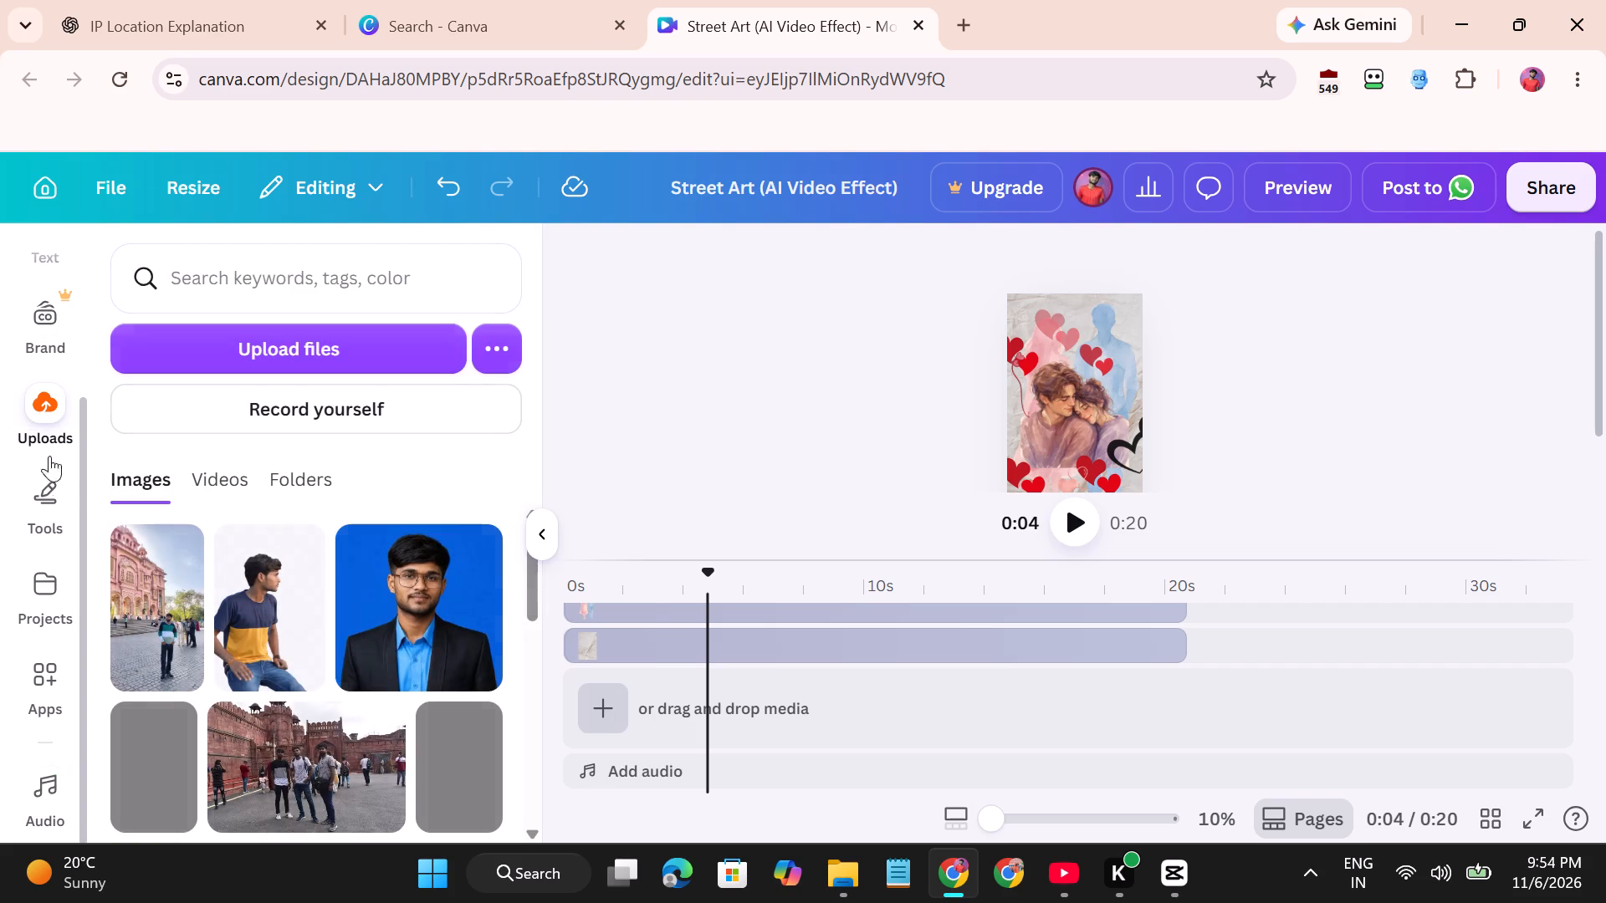
scroll(176, 516, "down", 4)
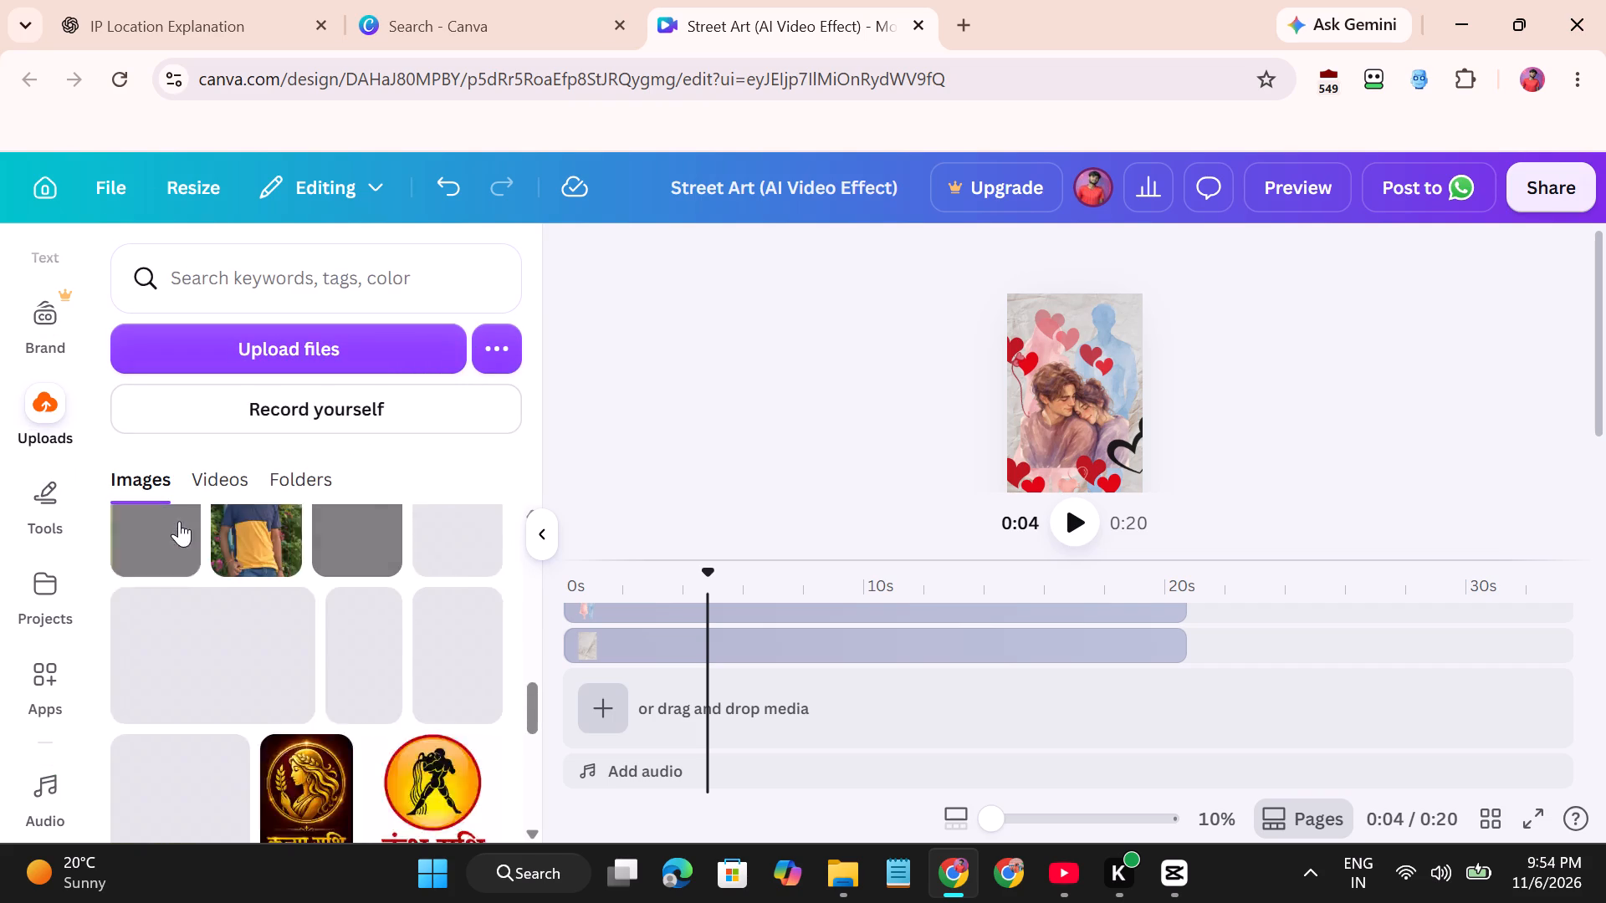
scroll(179, 521, "down", 1)
scroll(234, 636, "up", 1)
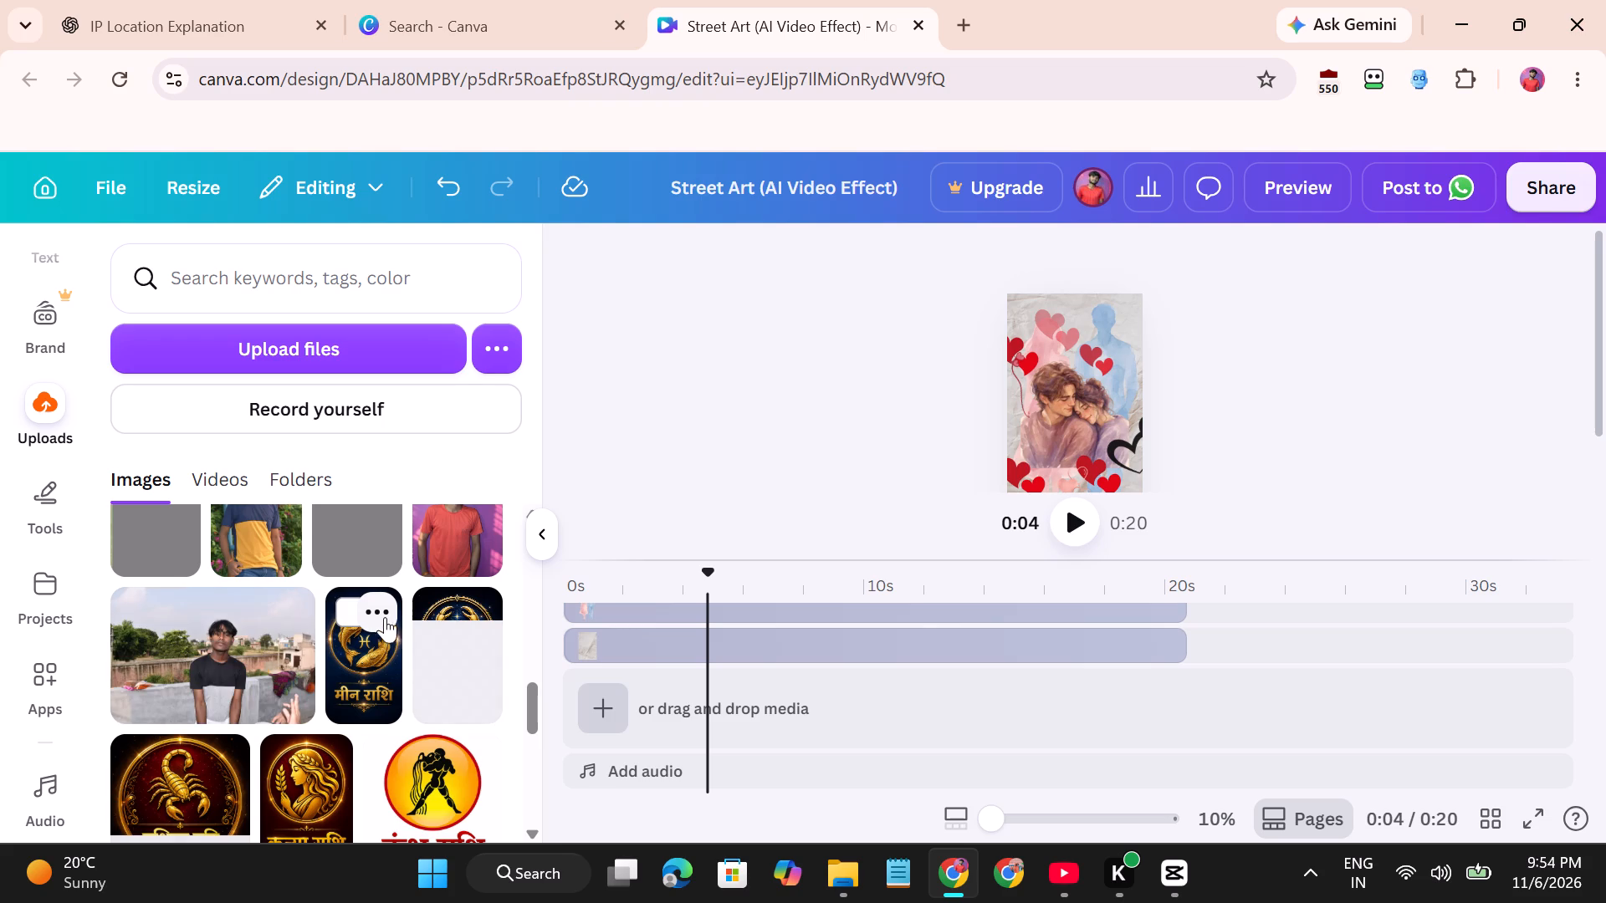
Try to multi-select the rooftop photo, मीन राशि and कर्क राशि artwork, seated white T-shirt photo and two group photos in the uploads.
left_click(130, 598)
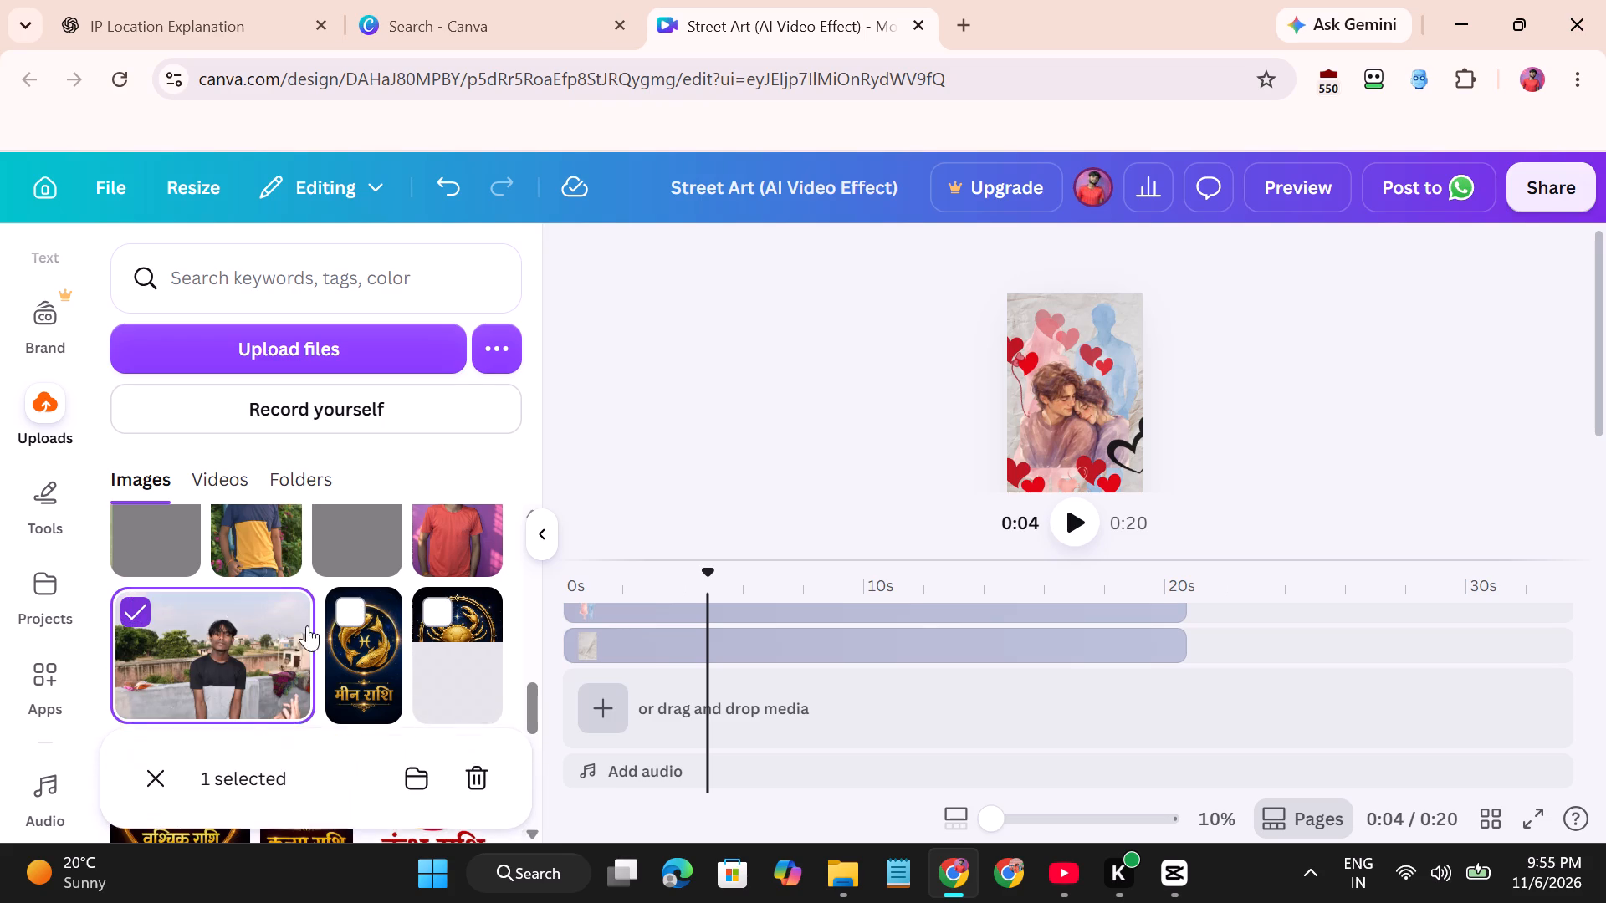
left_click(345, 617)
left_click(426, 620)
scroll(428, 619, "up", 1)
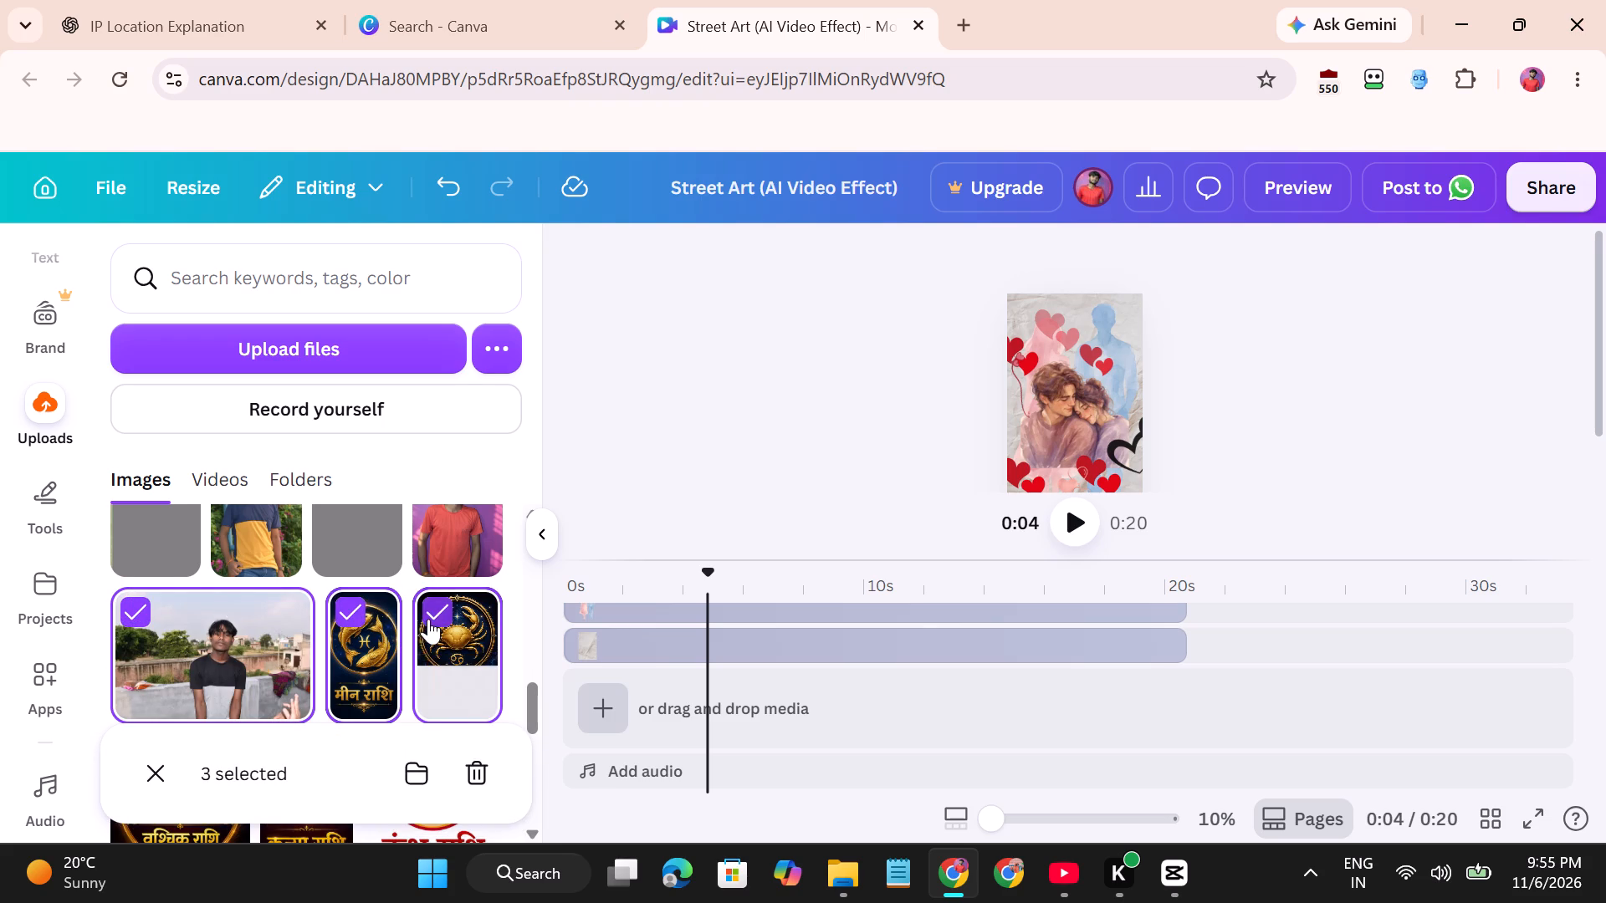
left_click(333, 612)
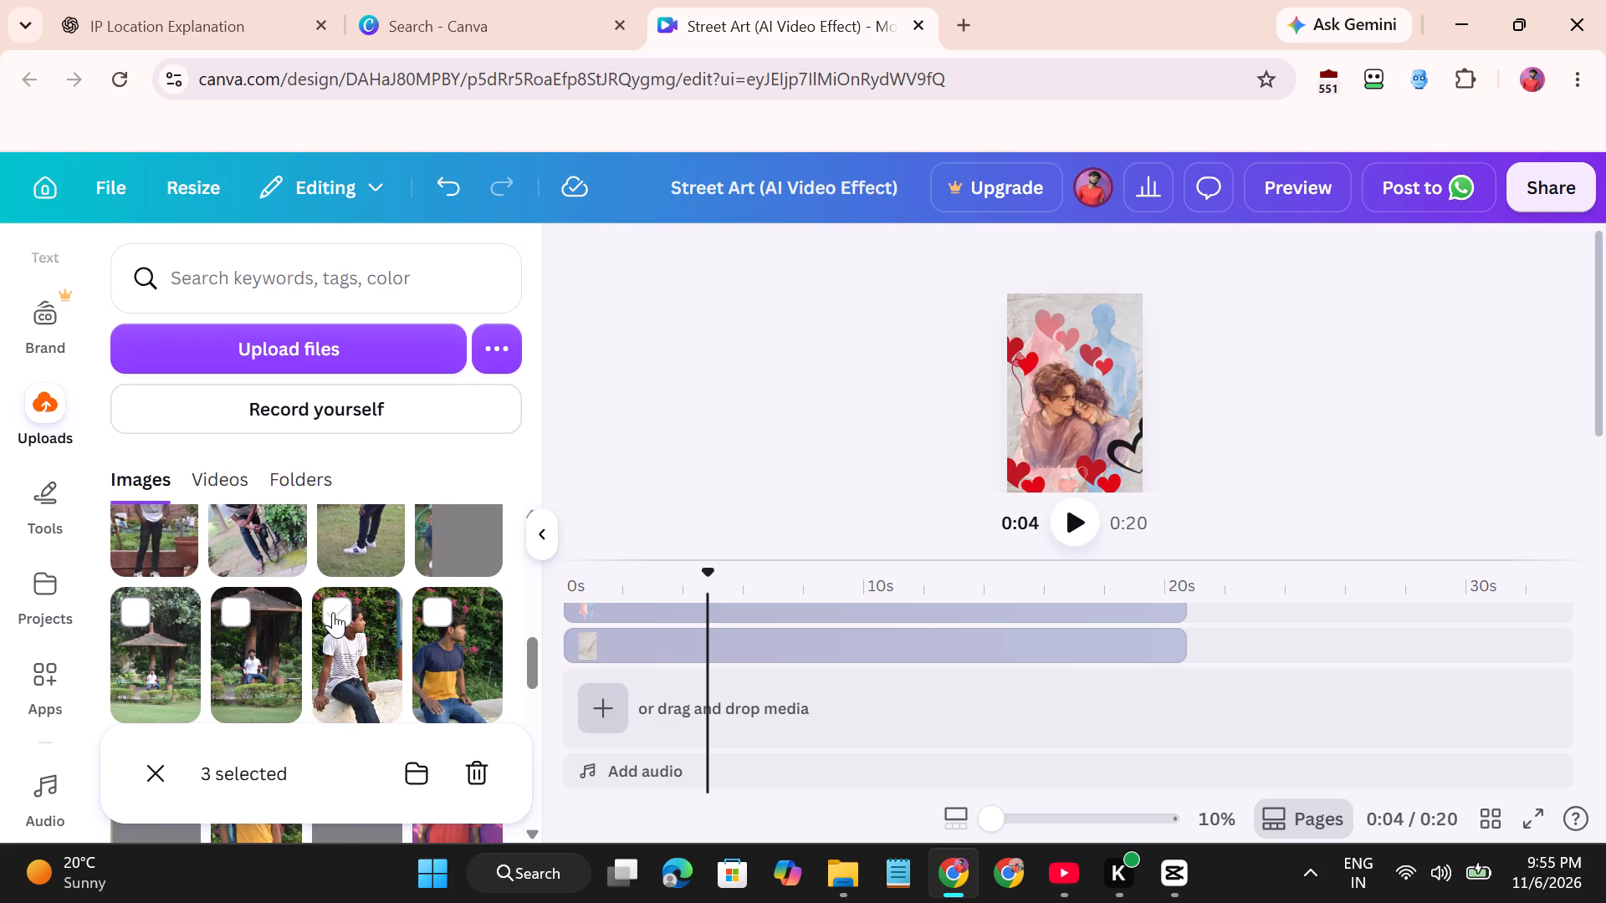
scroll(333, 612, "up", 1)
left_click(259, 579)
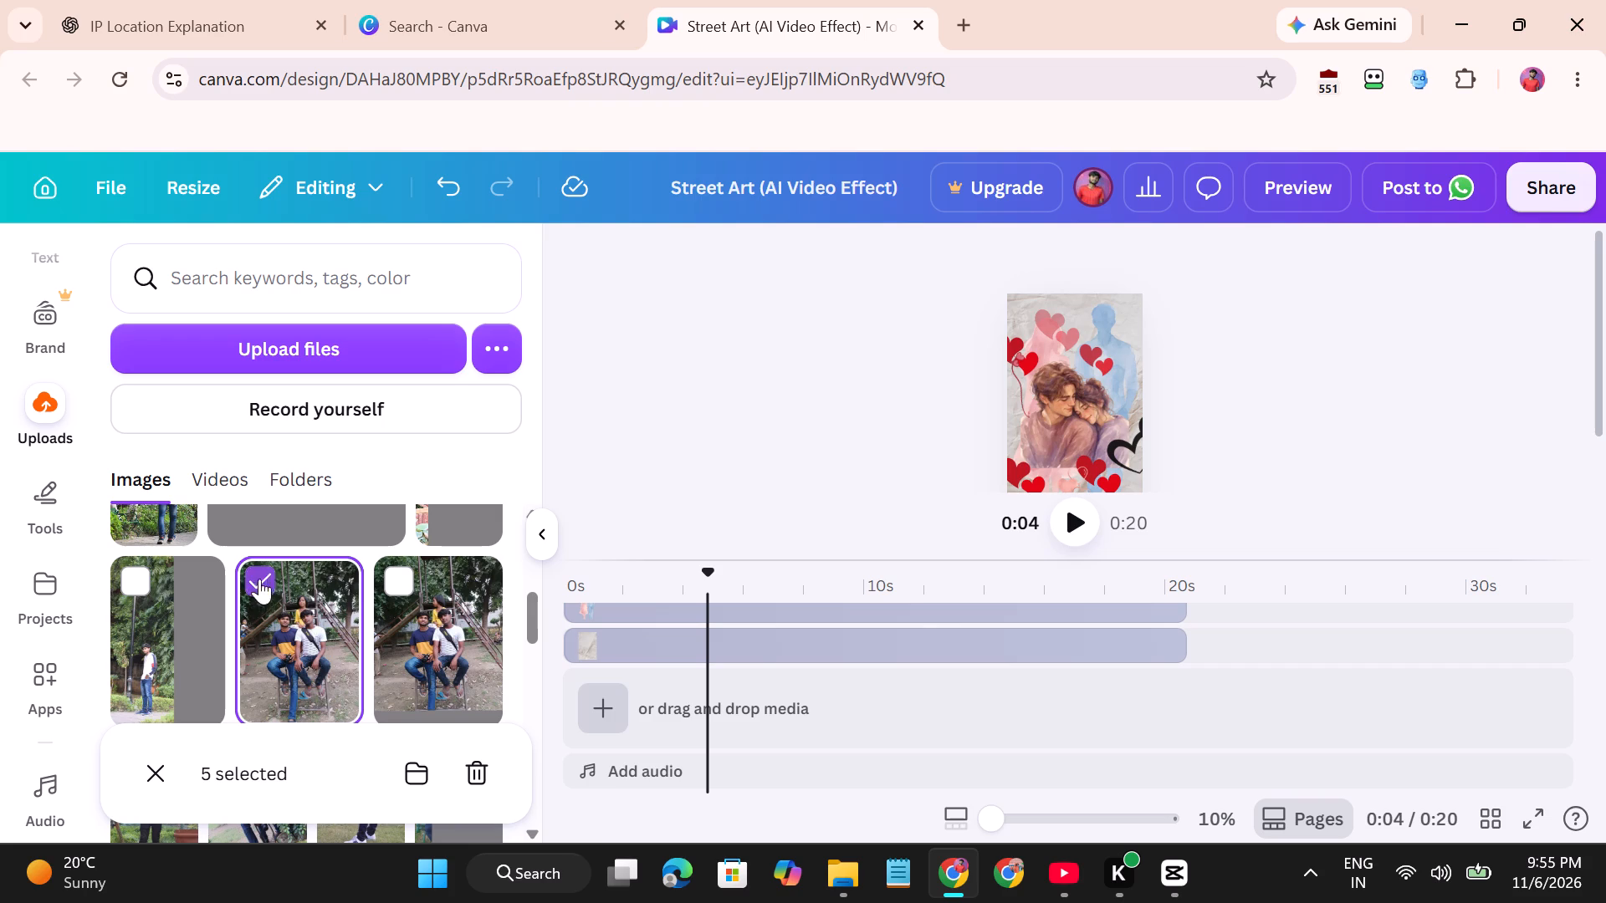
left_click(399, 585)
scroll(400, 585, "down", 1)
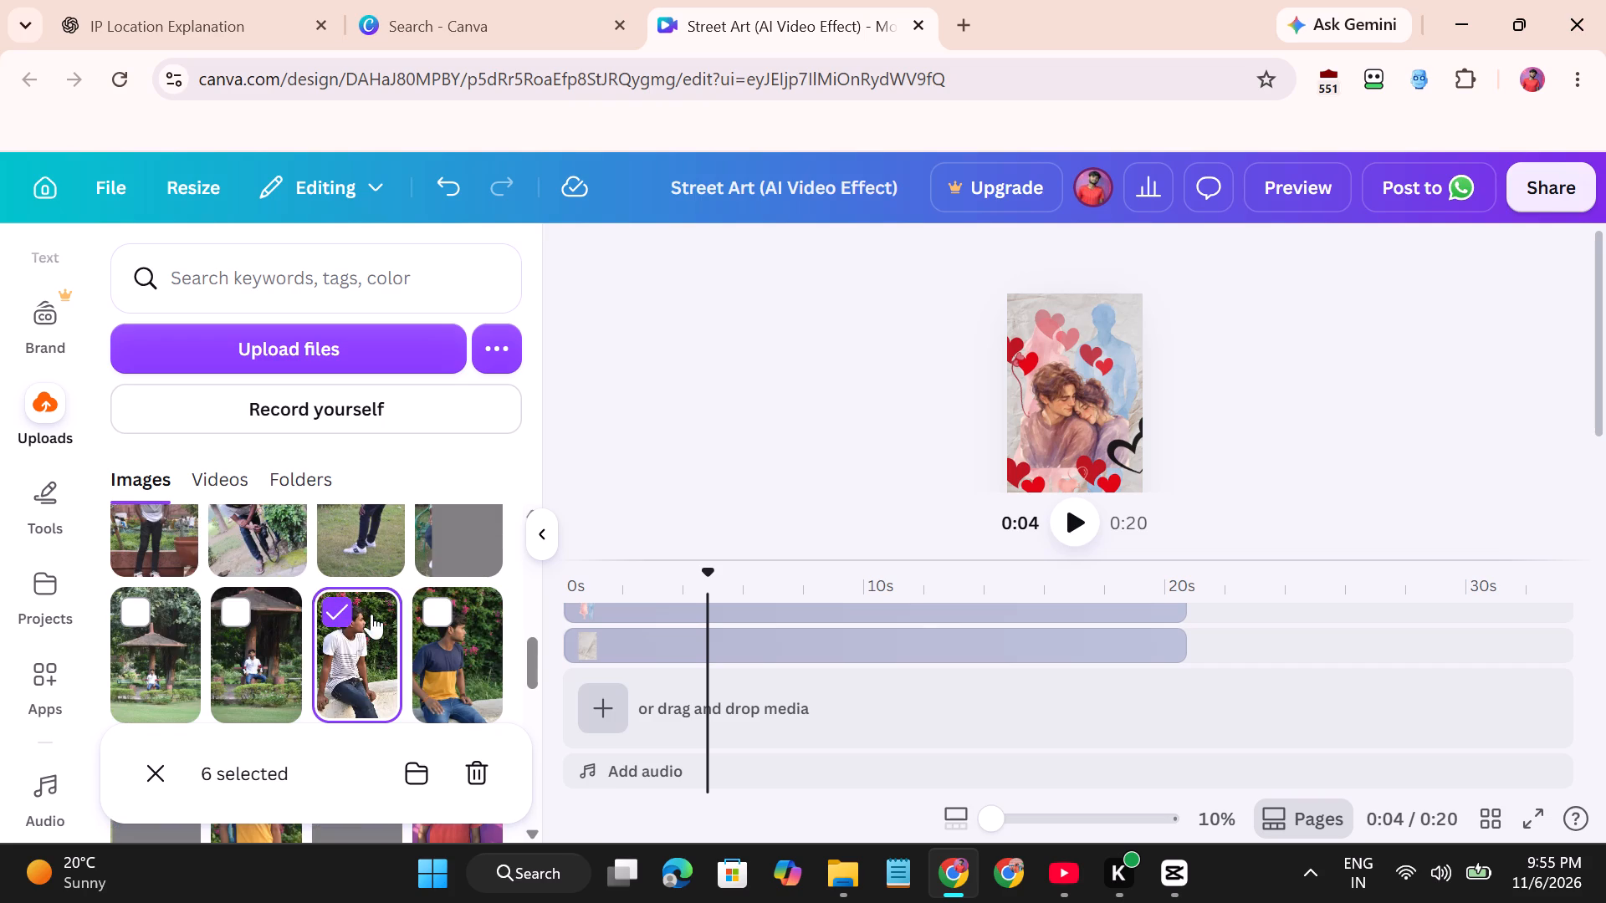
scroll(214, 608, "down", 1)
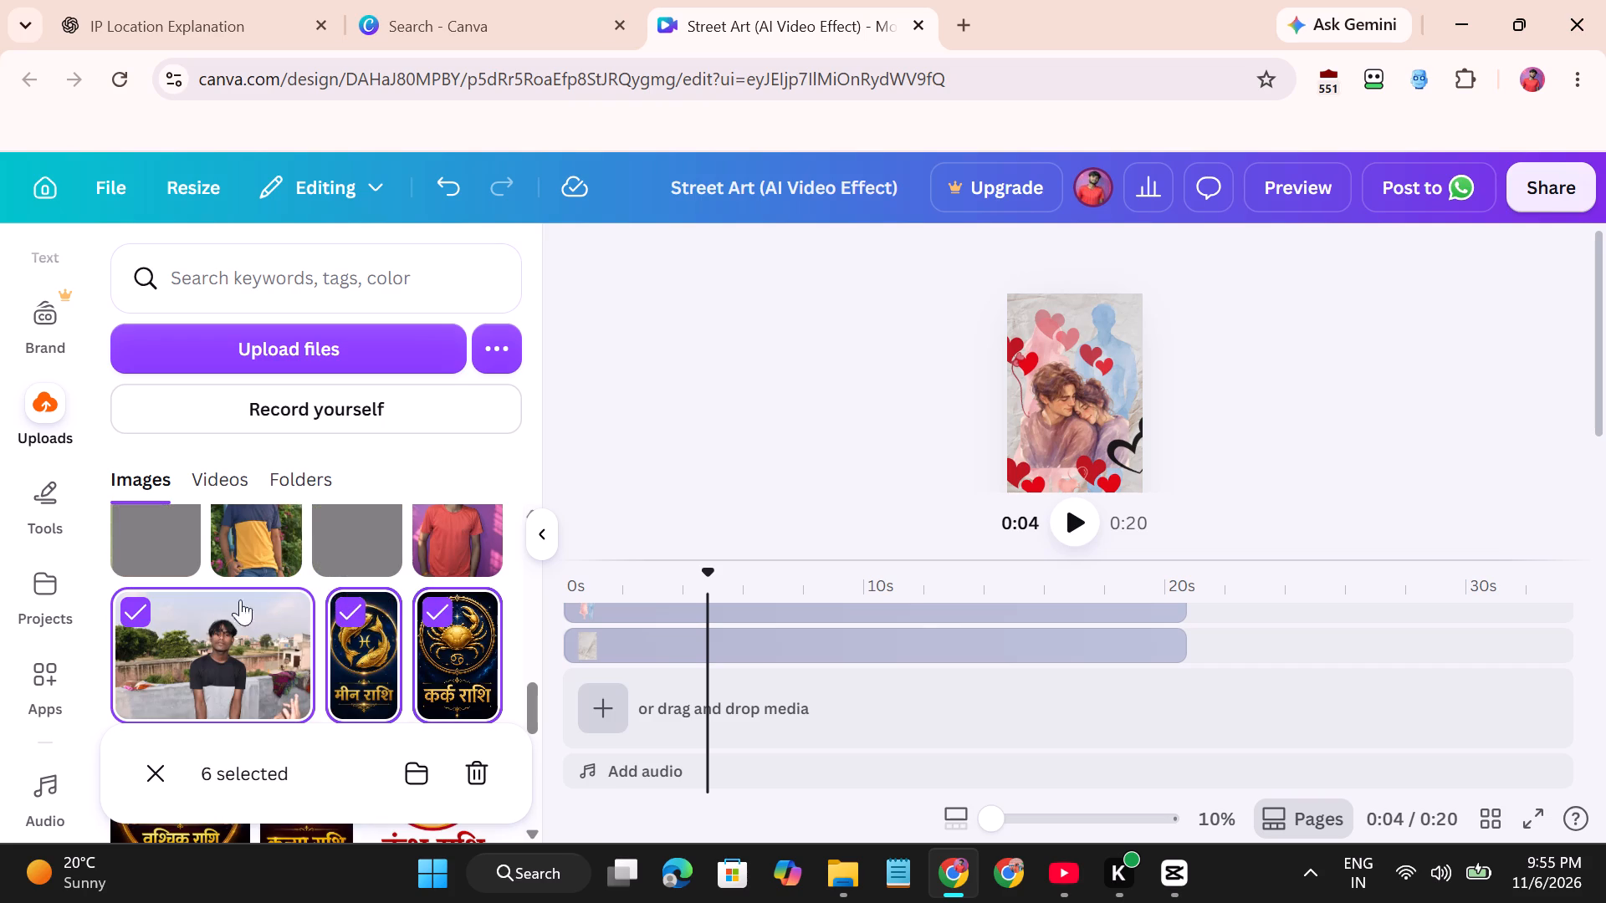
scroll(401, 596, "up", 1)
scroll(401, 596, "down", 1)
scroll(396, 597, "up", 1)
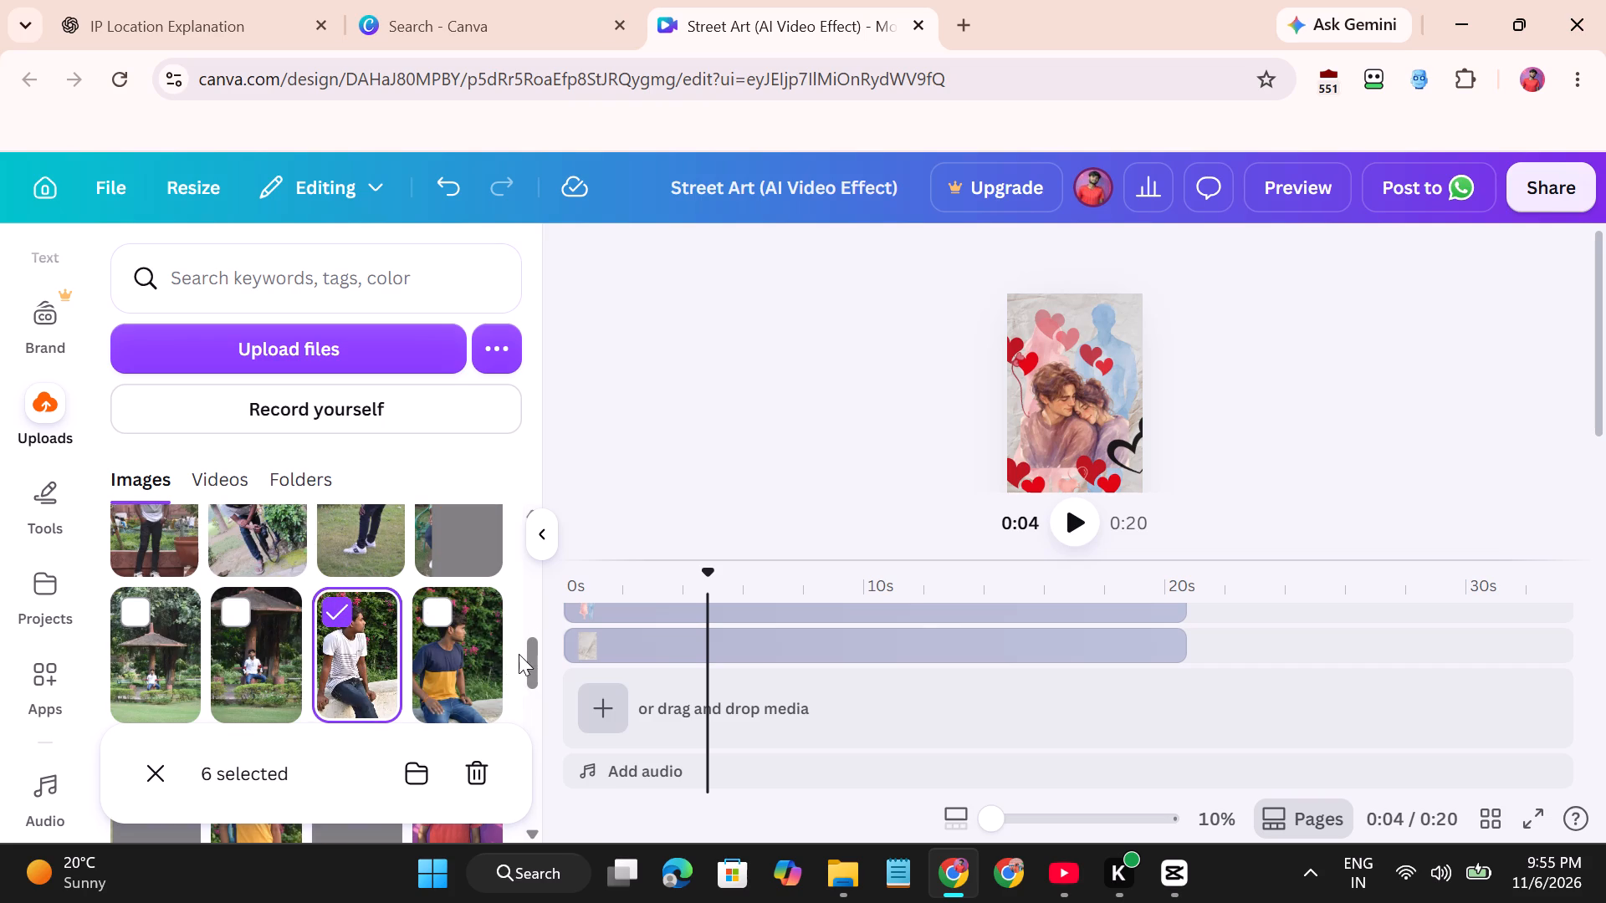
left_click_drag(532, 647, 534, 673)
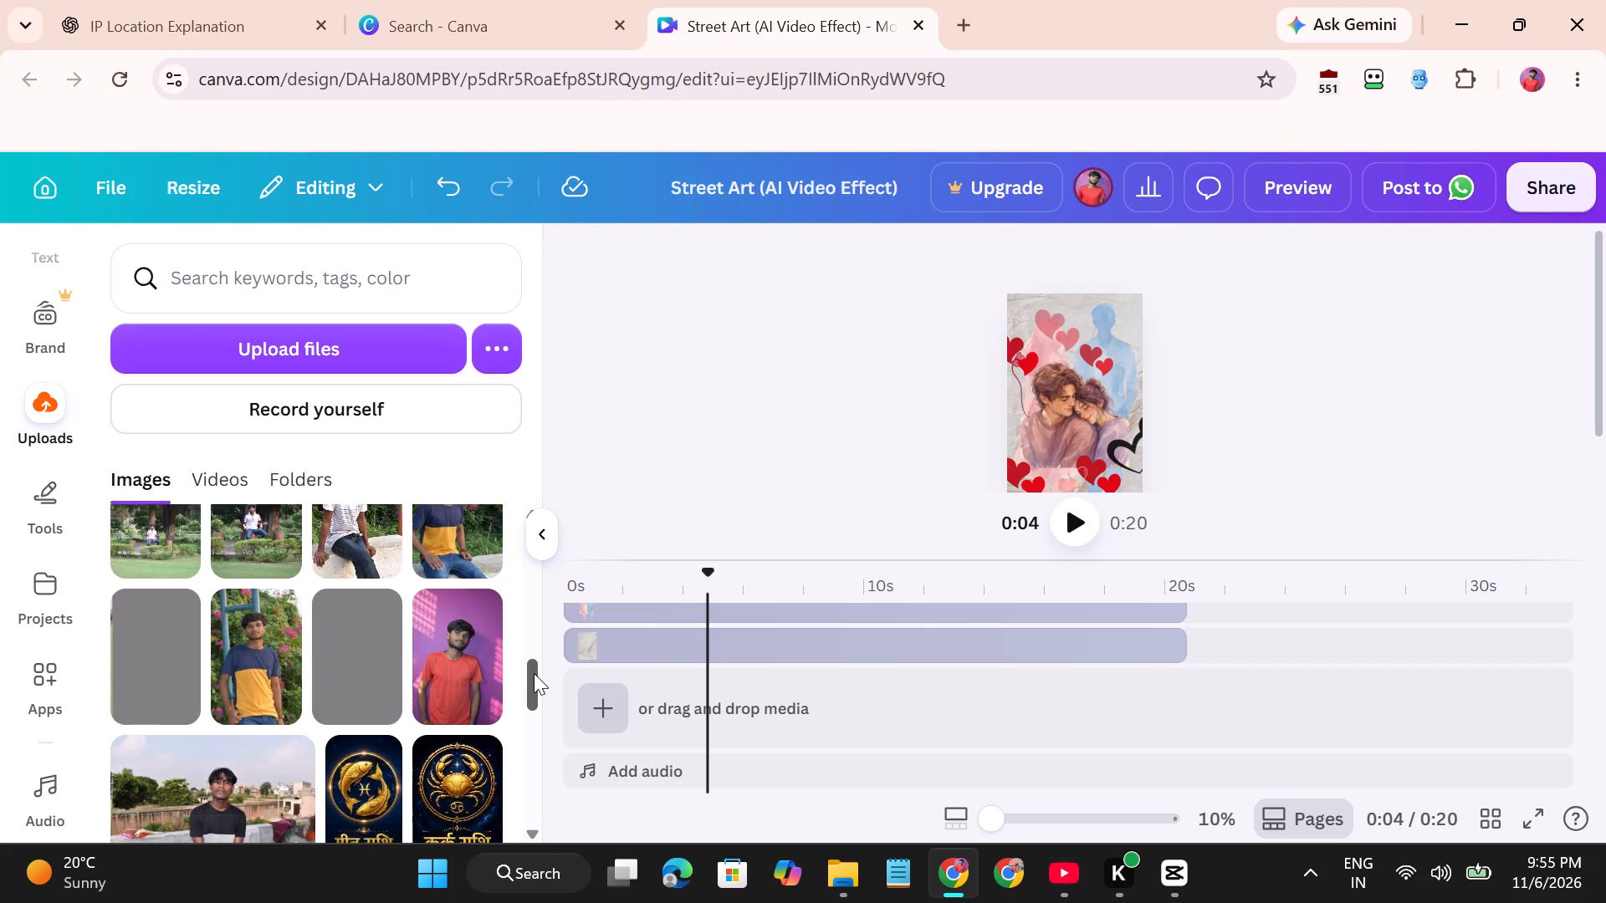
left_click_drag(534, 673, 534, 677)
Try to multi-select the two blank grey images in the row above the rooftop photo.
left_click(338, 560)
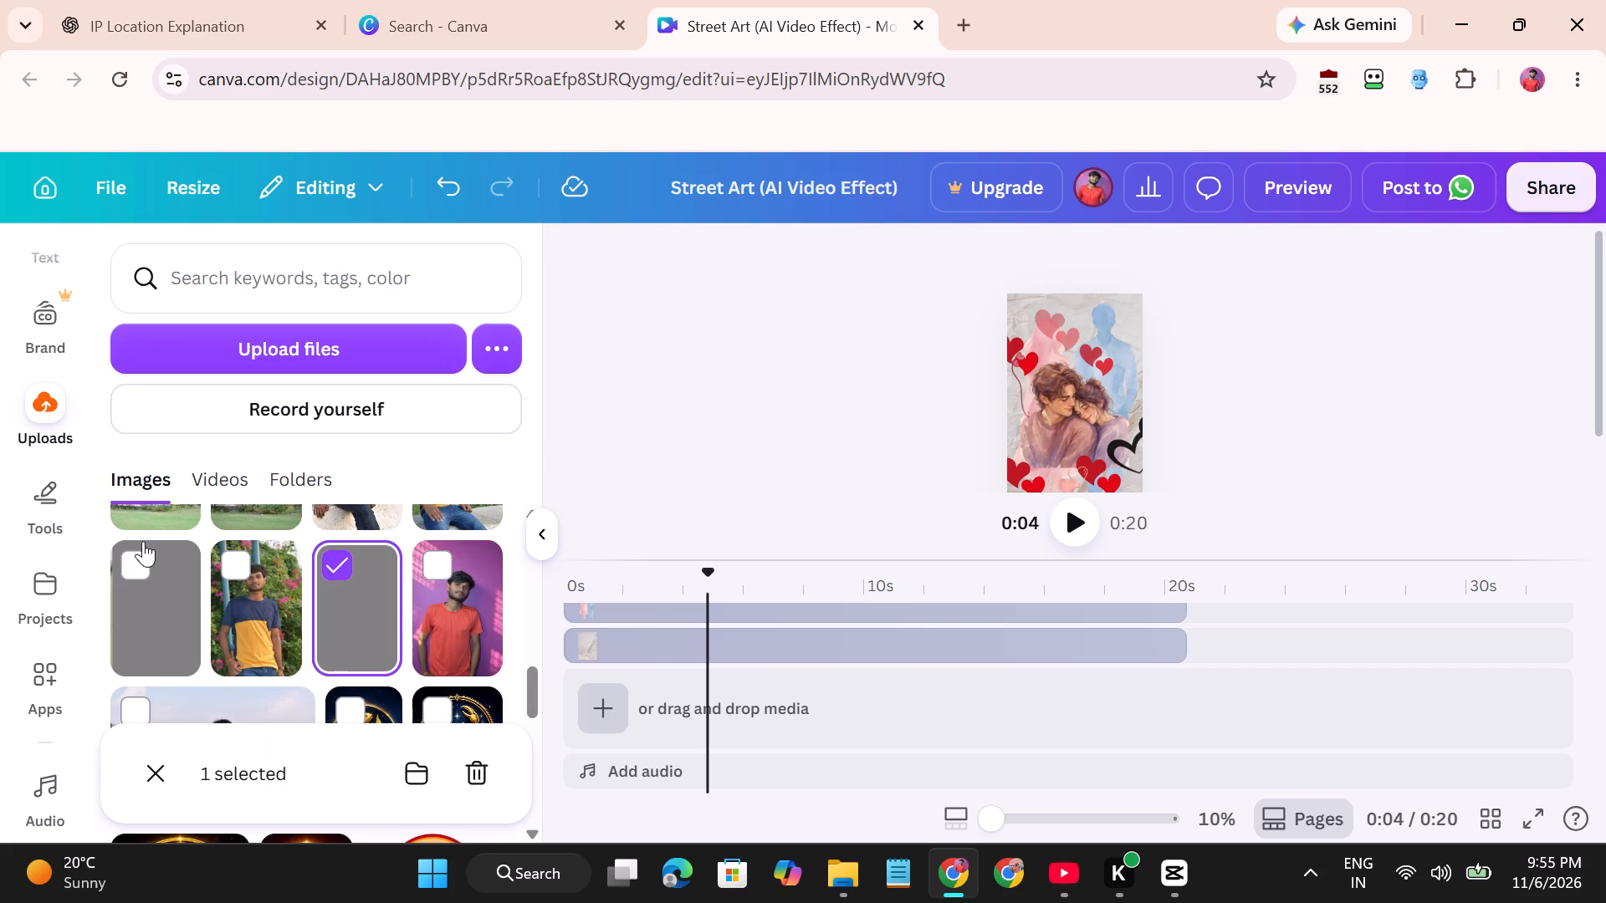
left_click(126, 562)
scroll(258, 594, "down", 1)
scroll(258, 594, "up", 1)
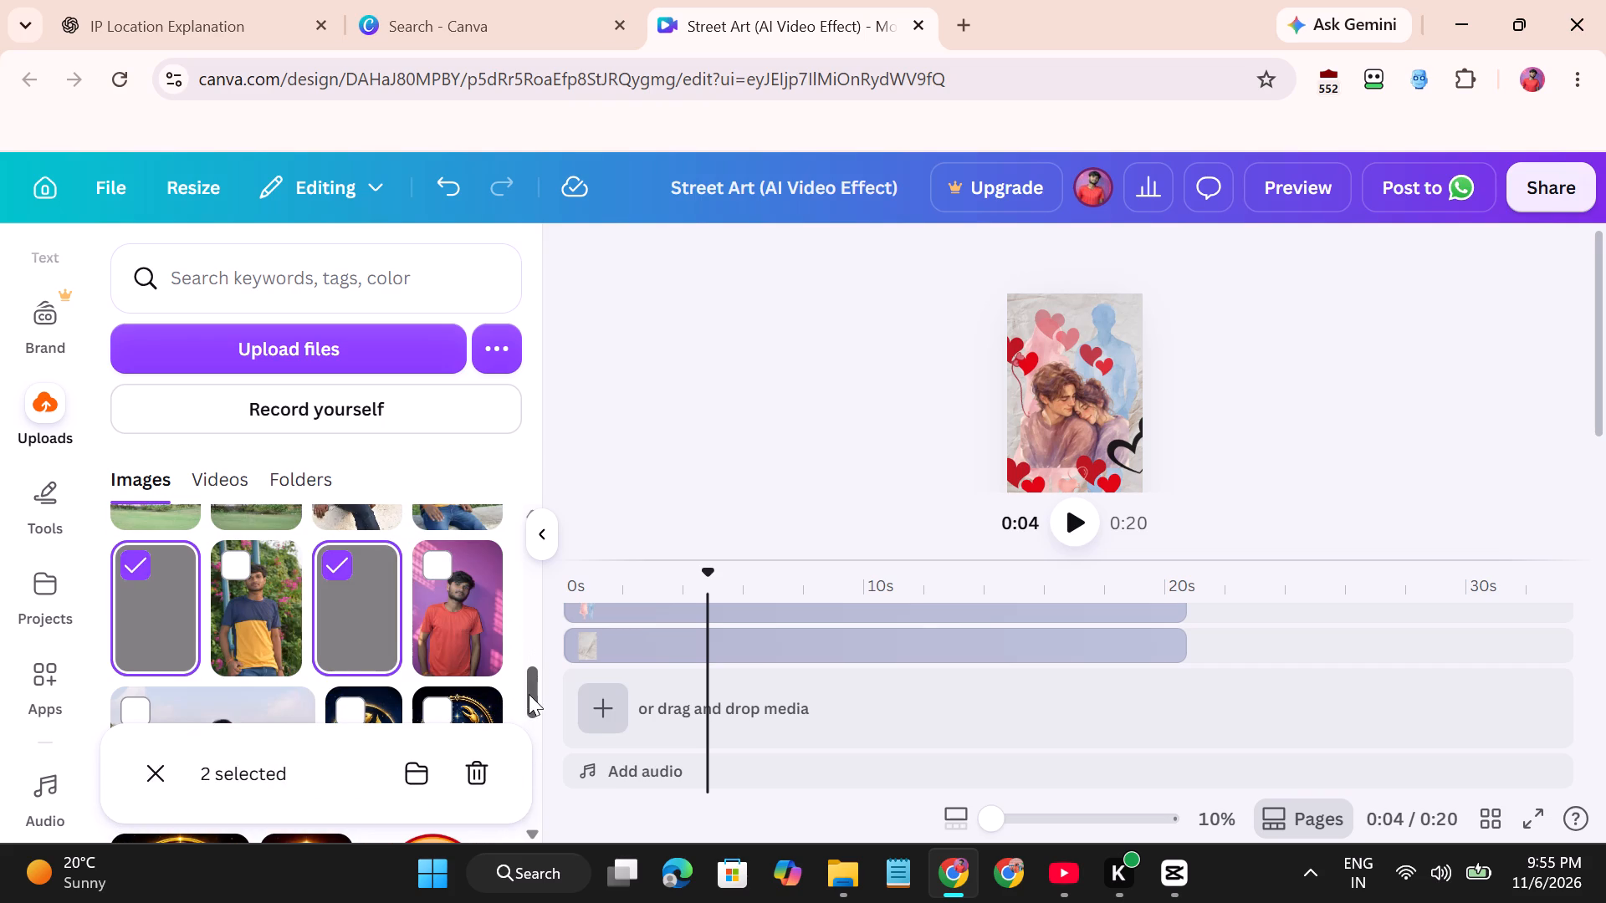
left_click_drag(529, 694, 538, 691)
Multi-select the two blank grey images, the bending man and bicycle photos, and the two matching group photos in the uploads.
left_click(143, 573)
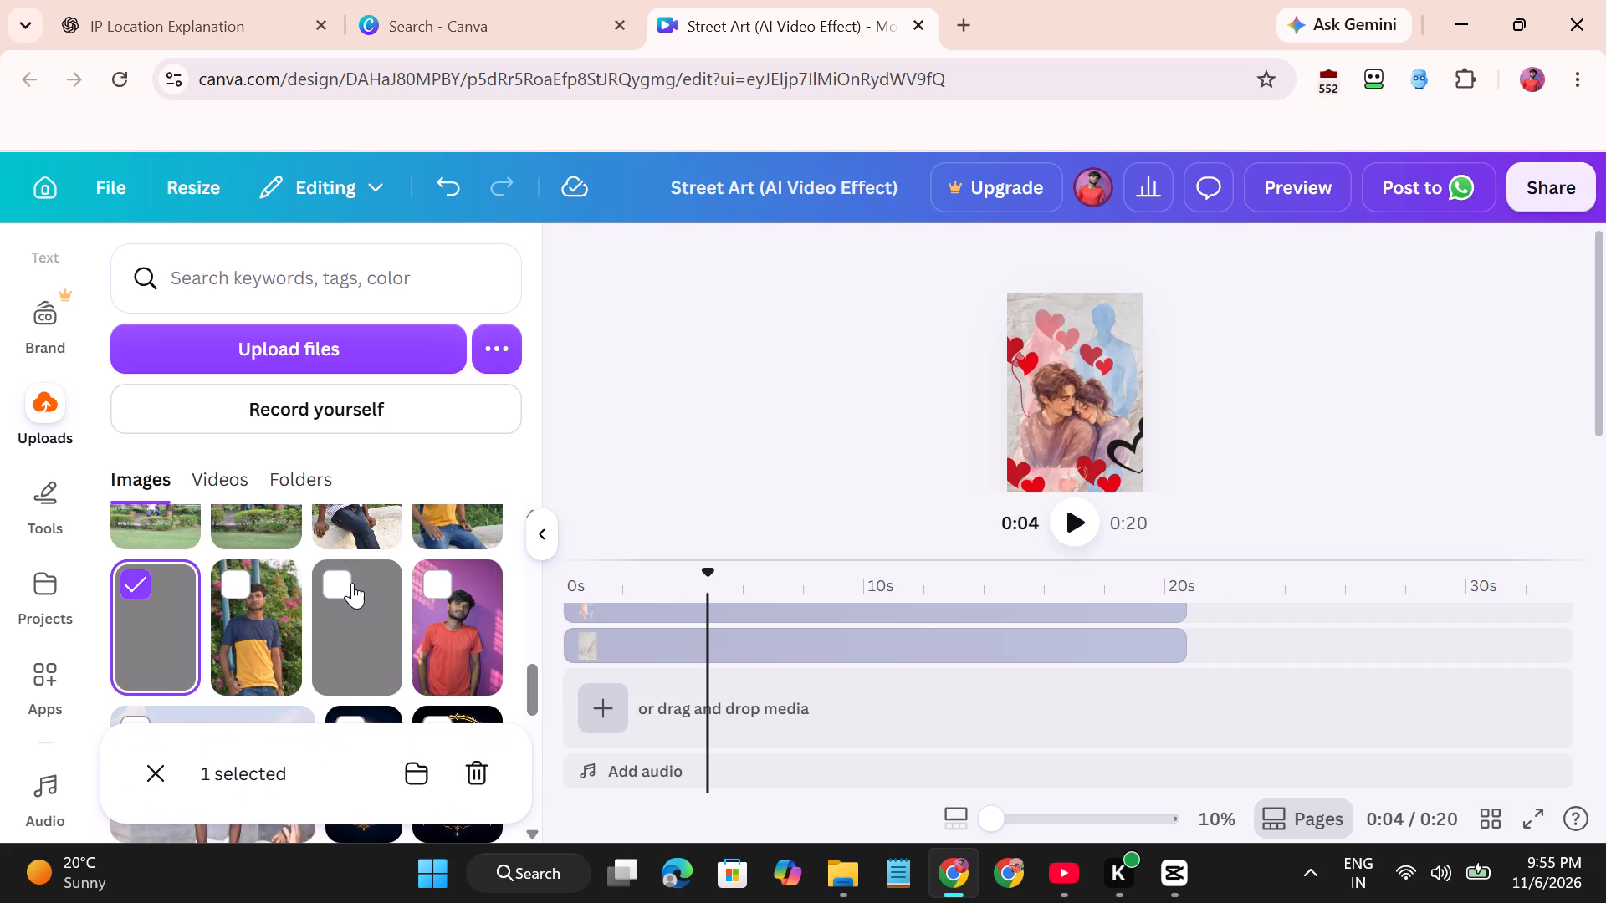
left_click(335, 584)
scroll(335, 584, "up", 1)
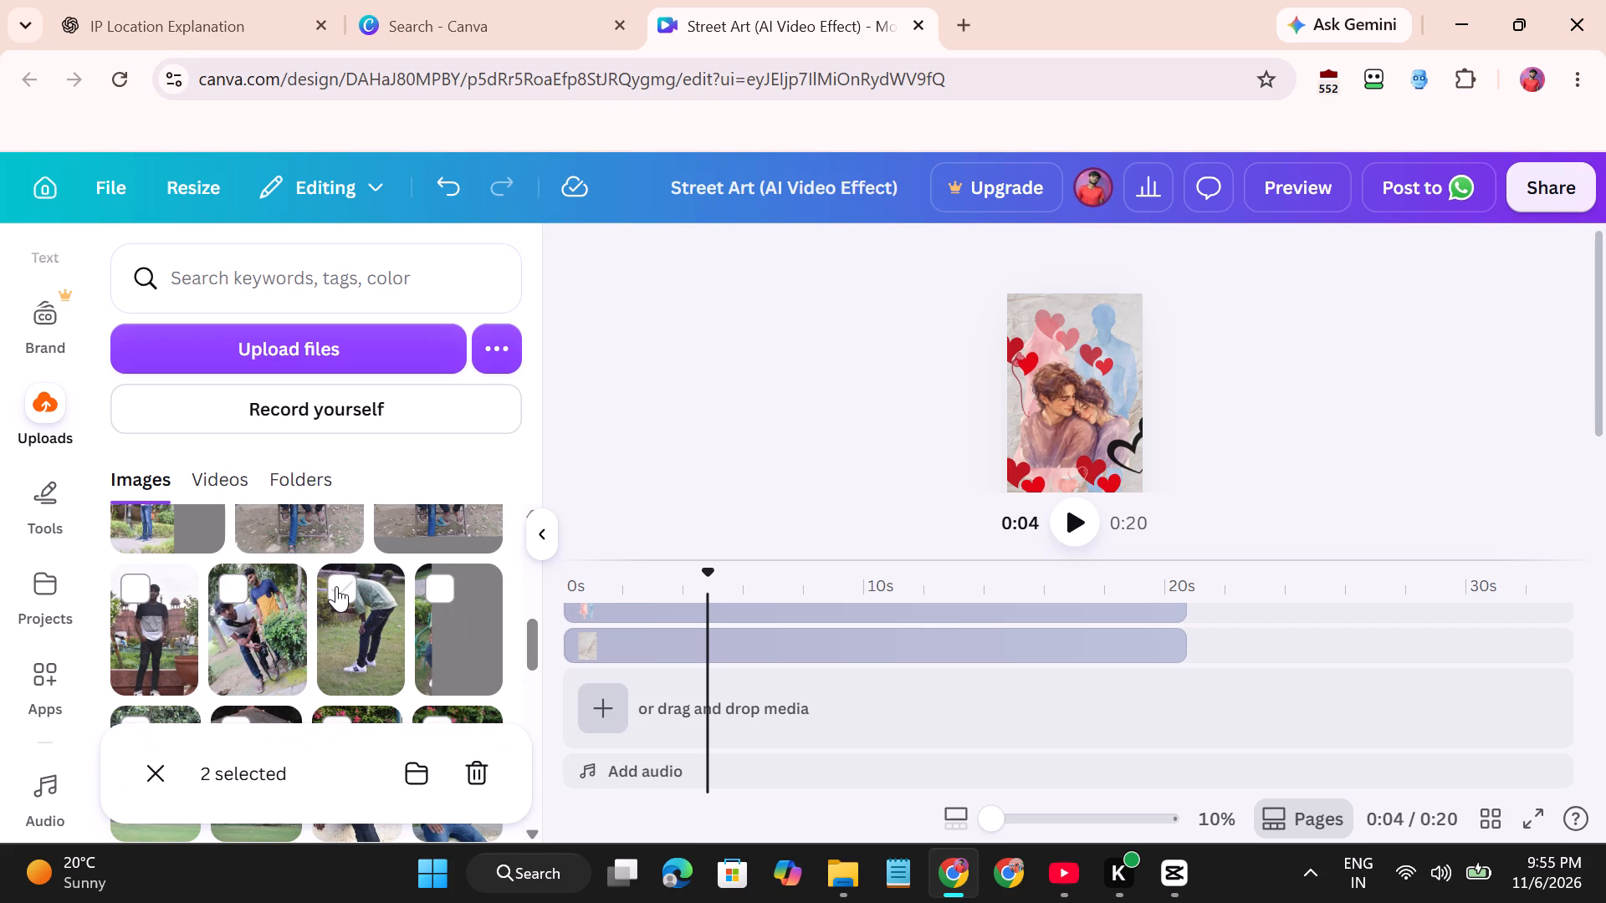
left_click(336, 586)
left_click(237, 577)
scroll(236, 577, "up", 1)
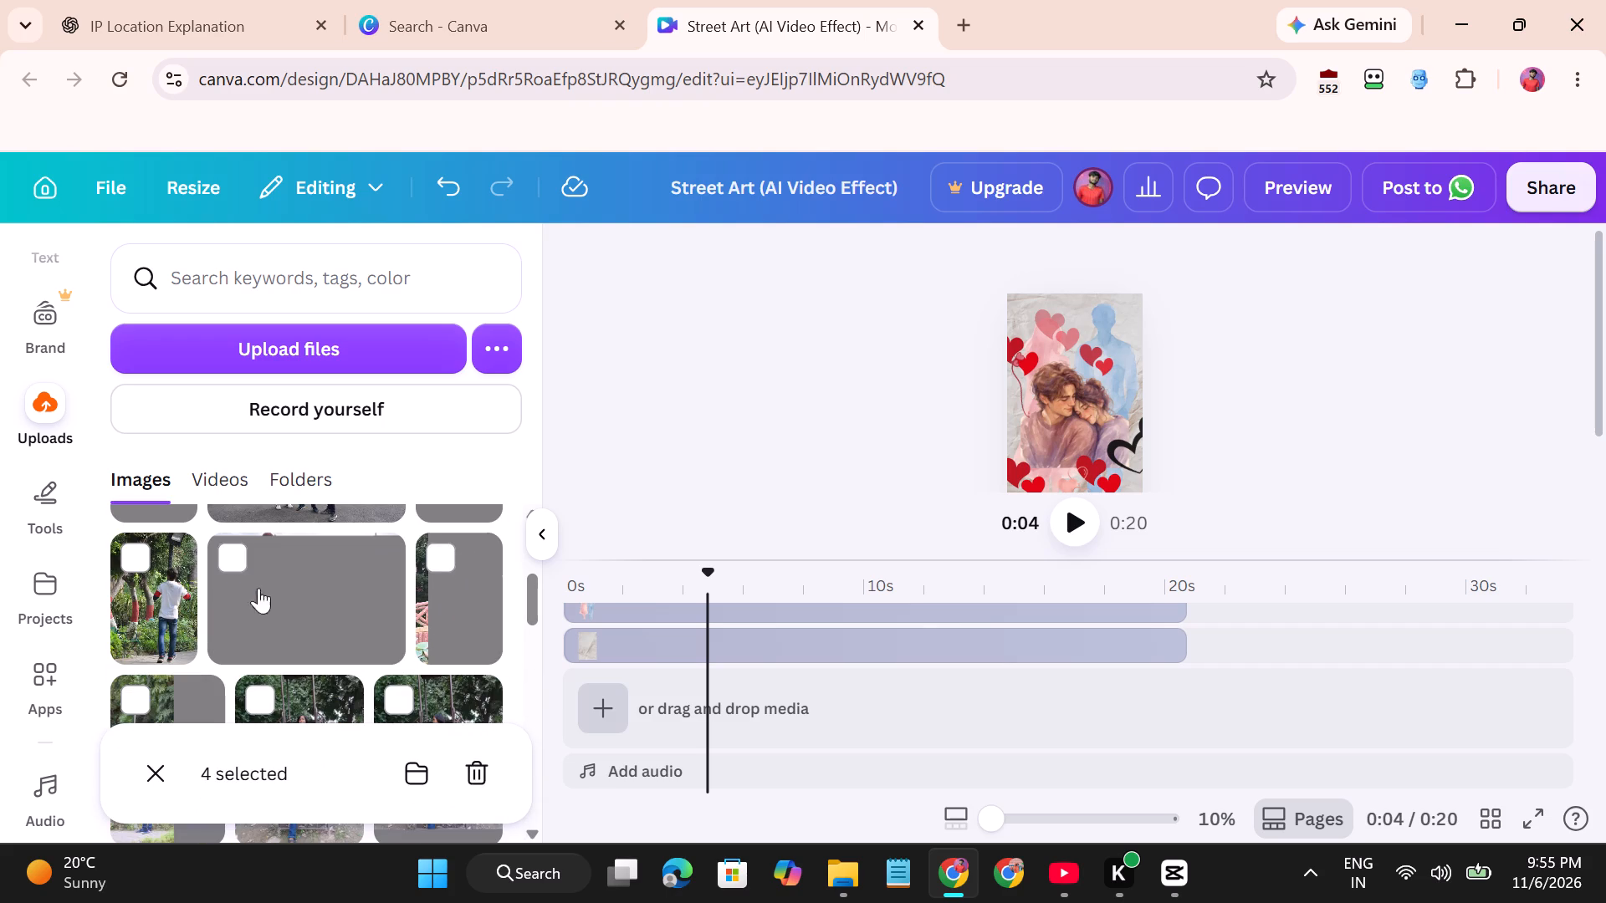
left_click(260, 688)
left_click(403, 700)
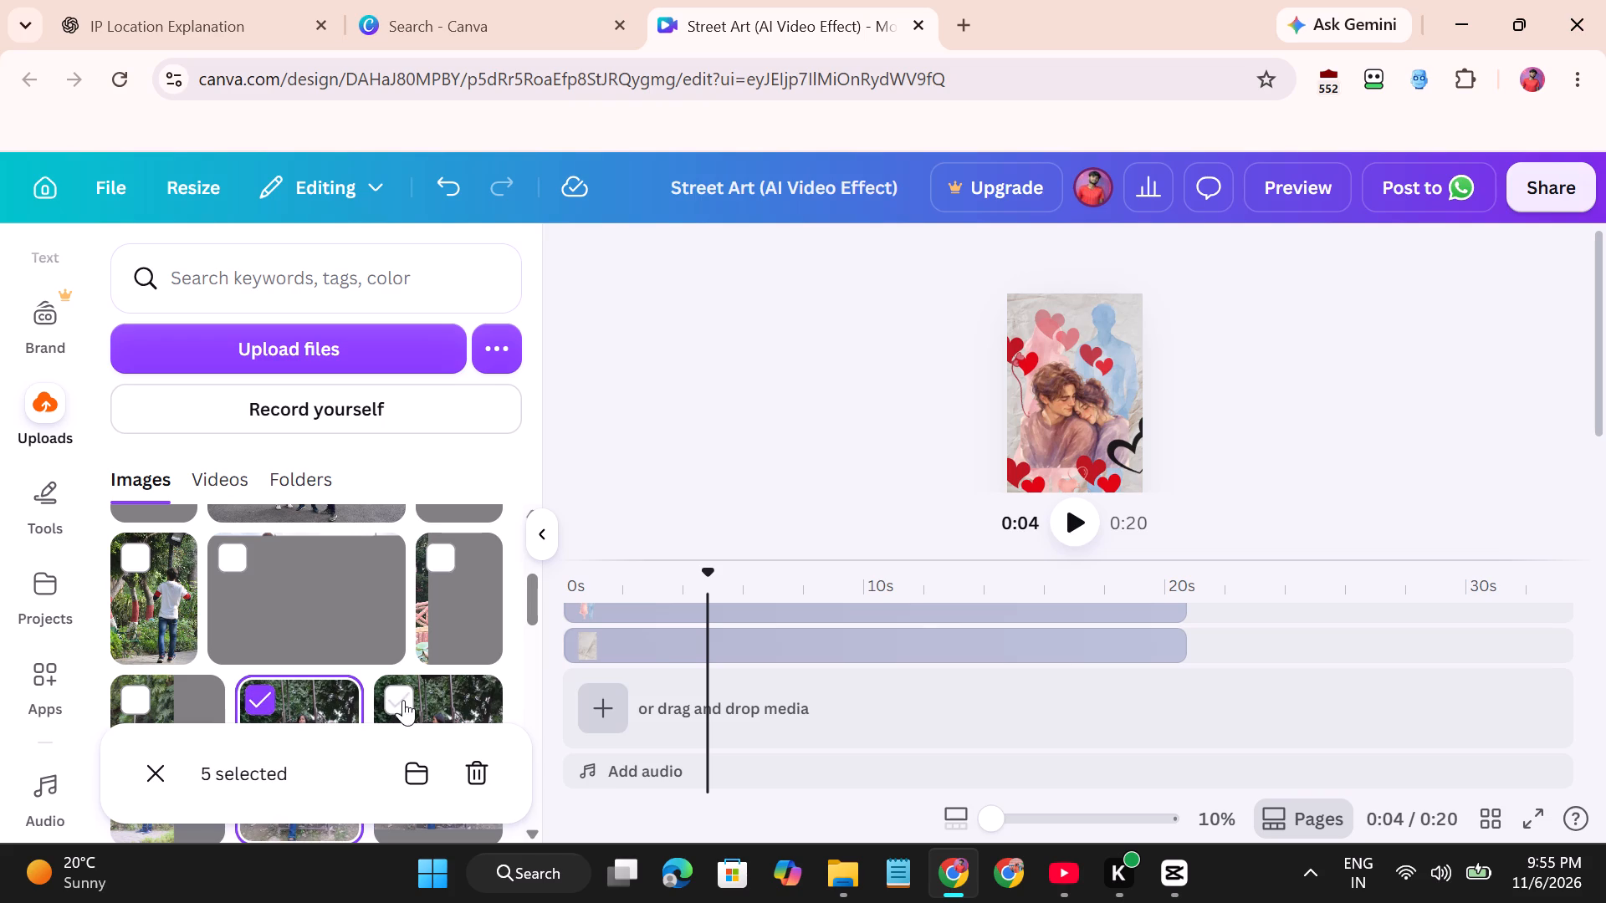
Add the wide blank grey image and the three partly grey photos near the group photos to the uploads selection.
scroll(350, 611, "up", 1)
scroll(350, 611, "down", 1)
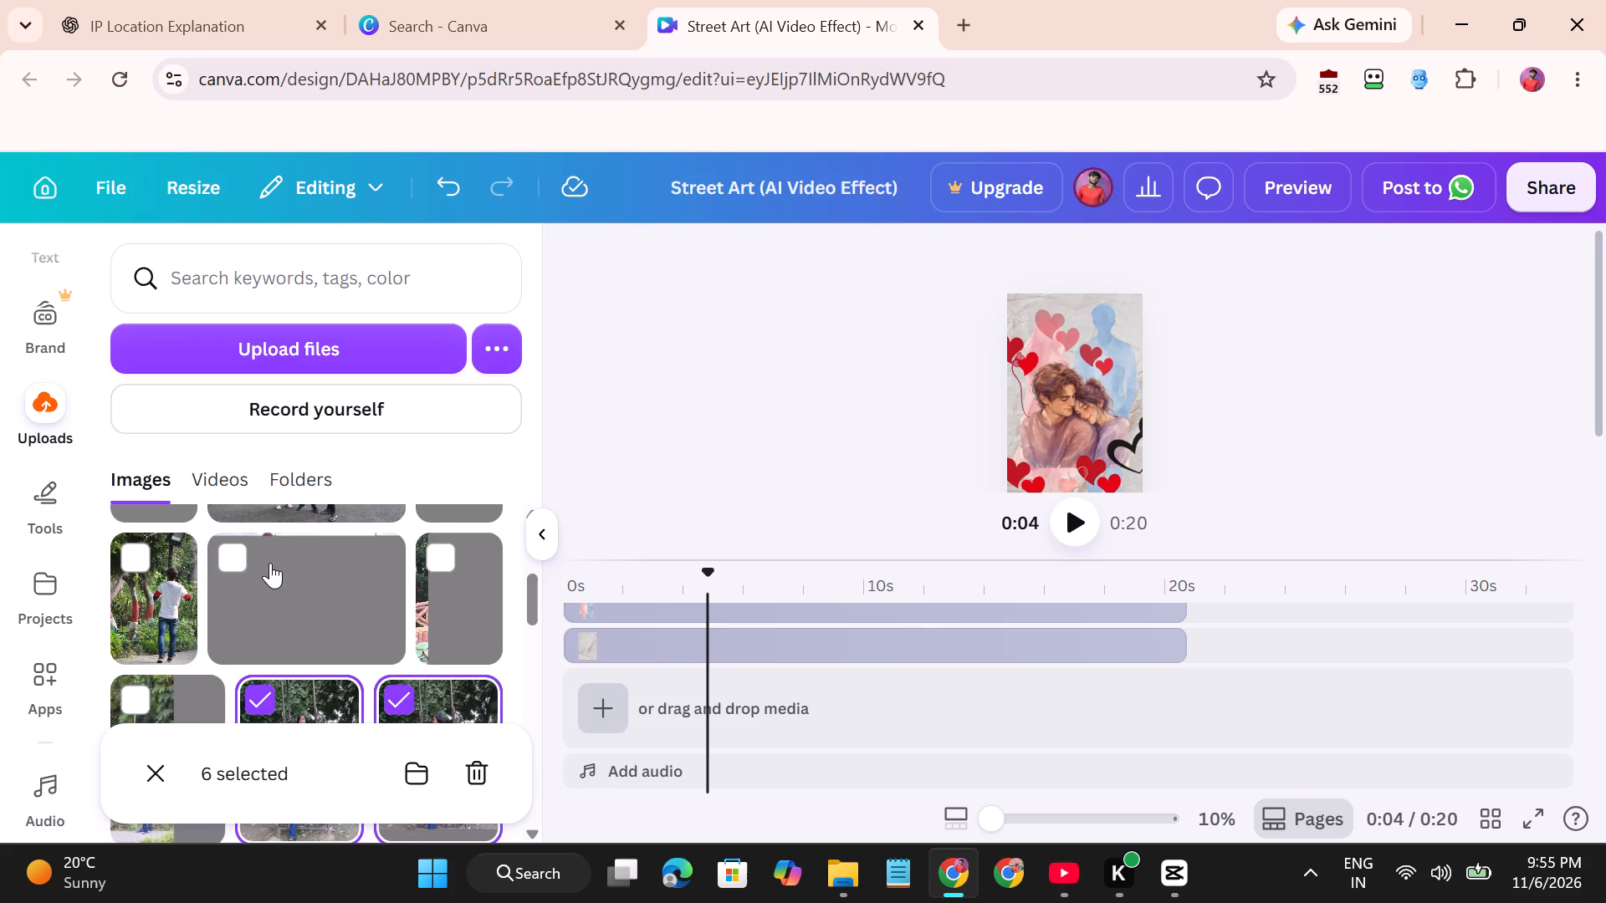
left_click(238, 554)
left_click(448, 556)
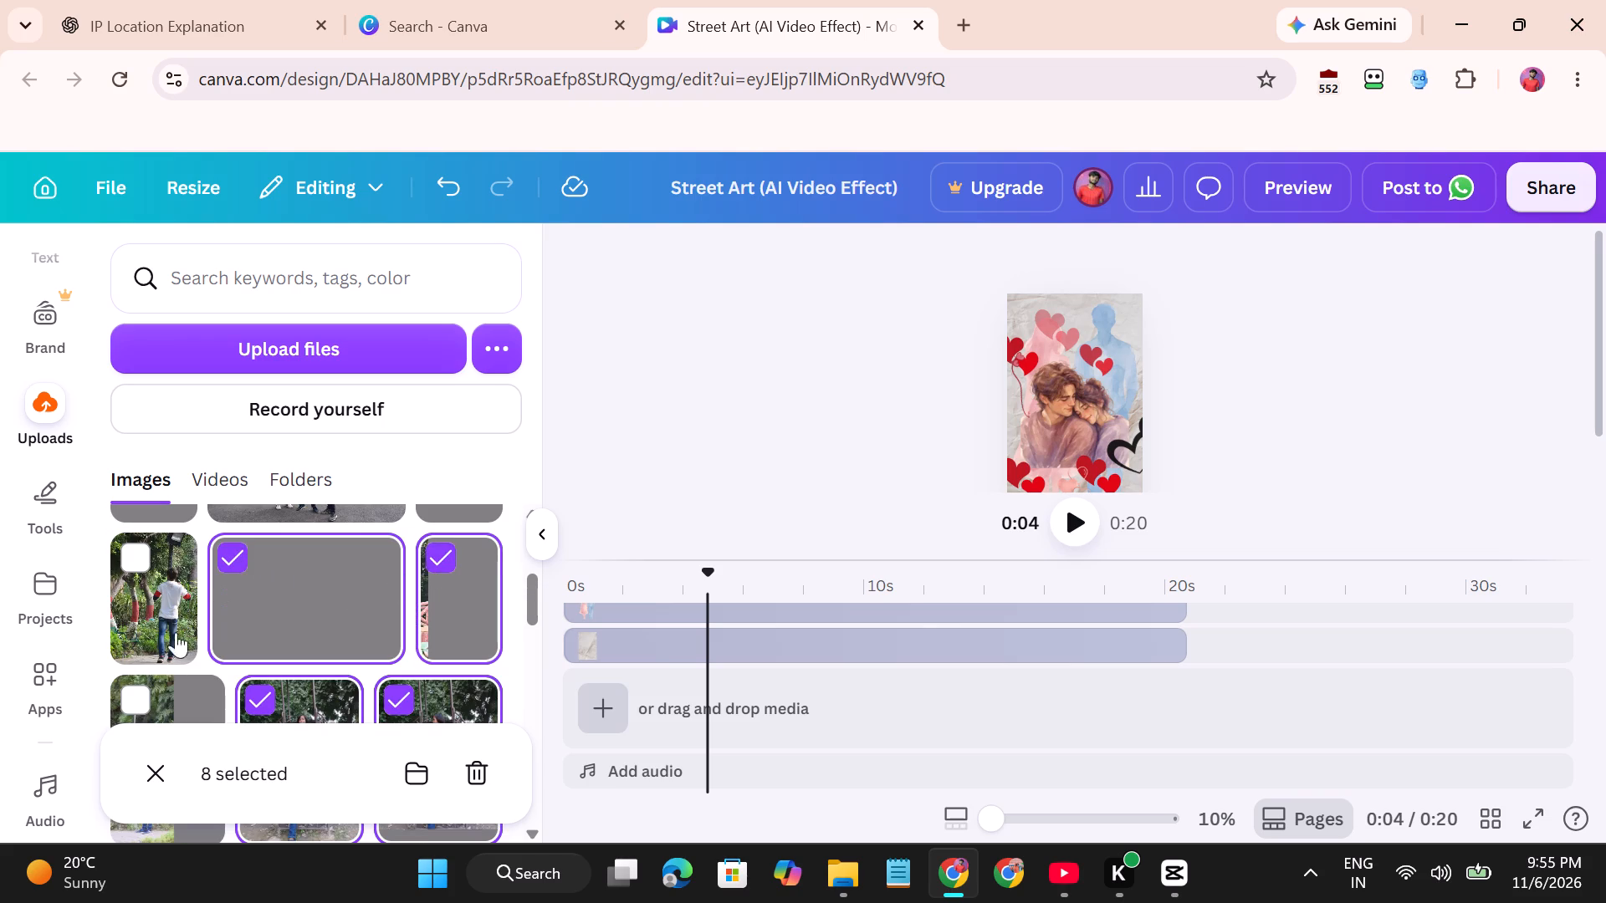
left_click(136, 686)
scroll(283, 656, "down", 1)
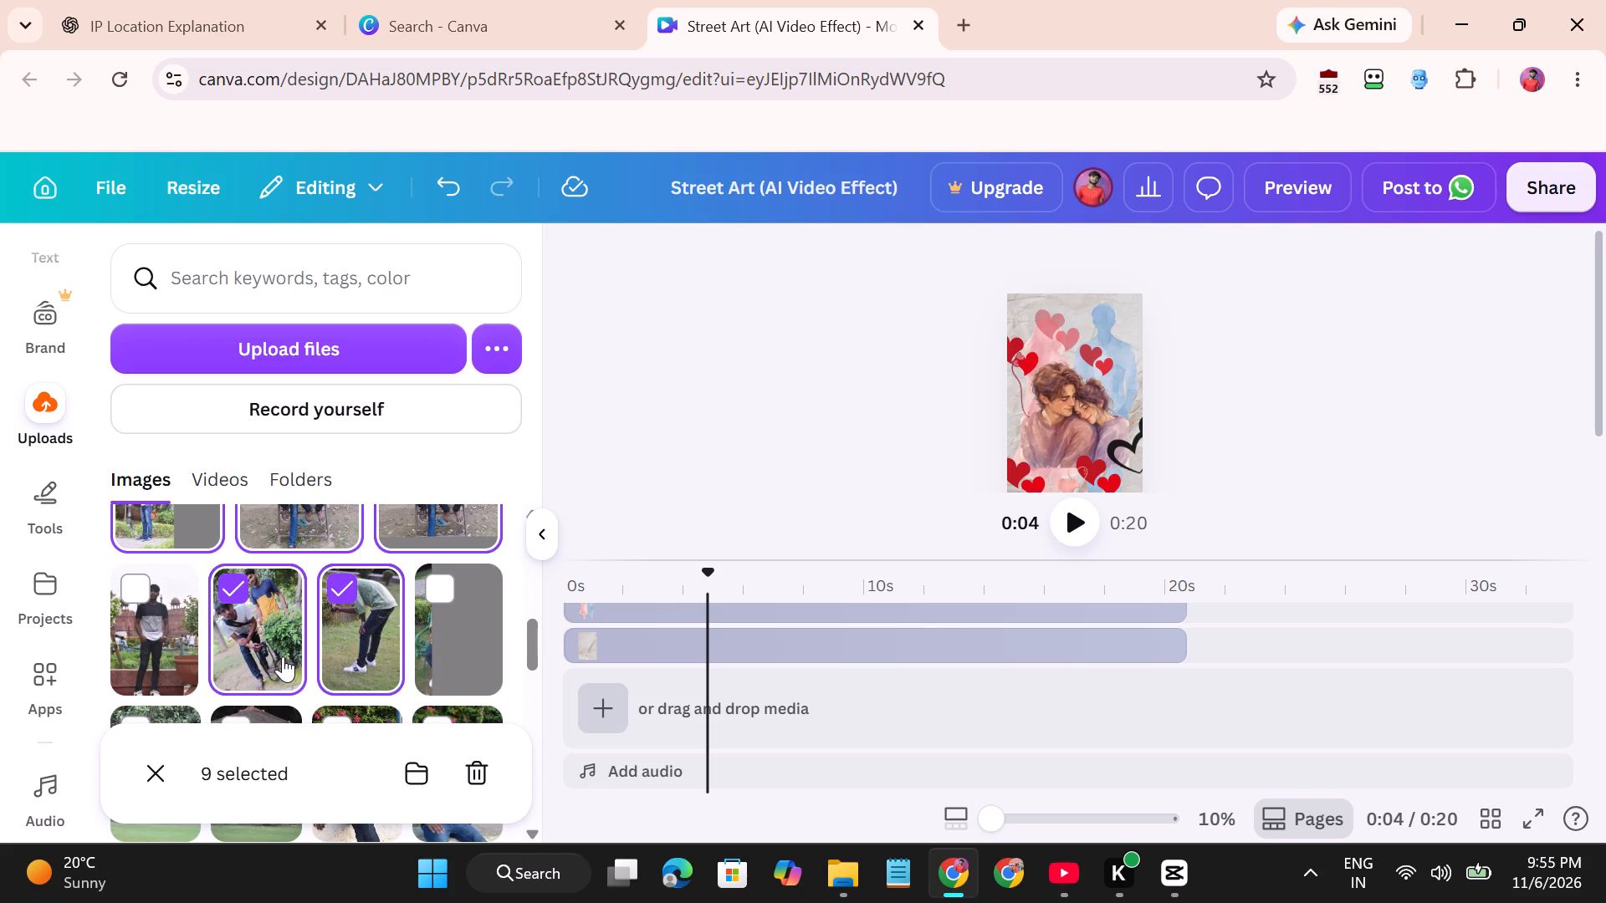
left_click(449, 591)
Add the कुंभ, कन्या, वृश्चिक, मीन and कर्क राशि artwork and the rooftop photo to the uploads selection.
scroll(449, 591, "down", 2)
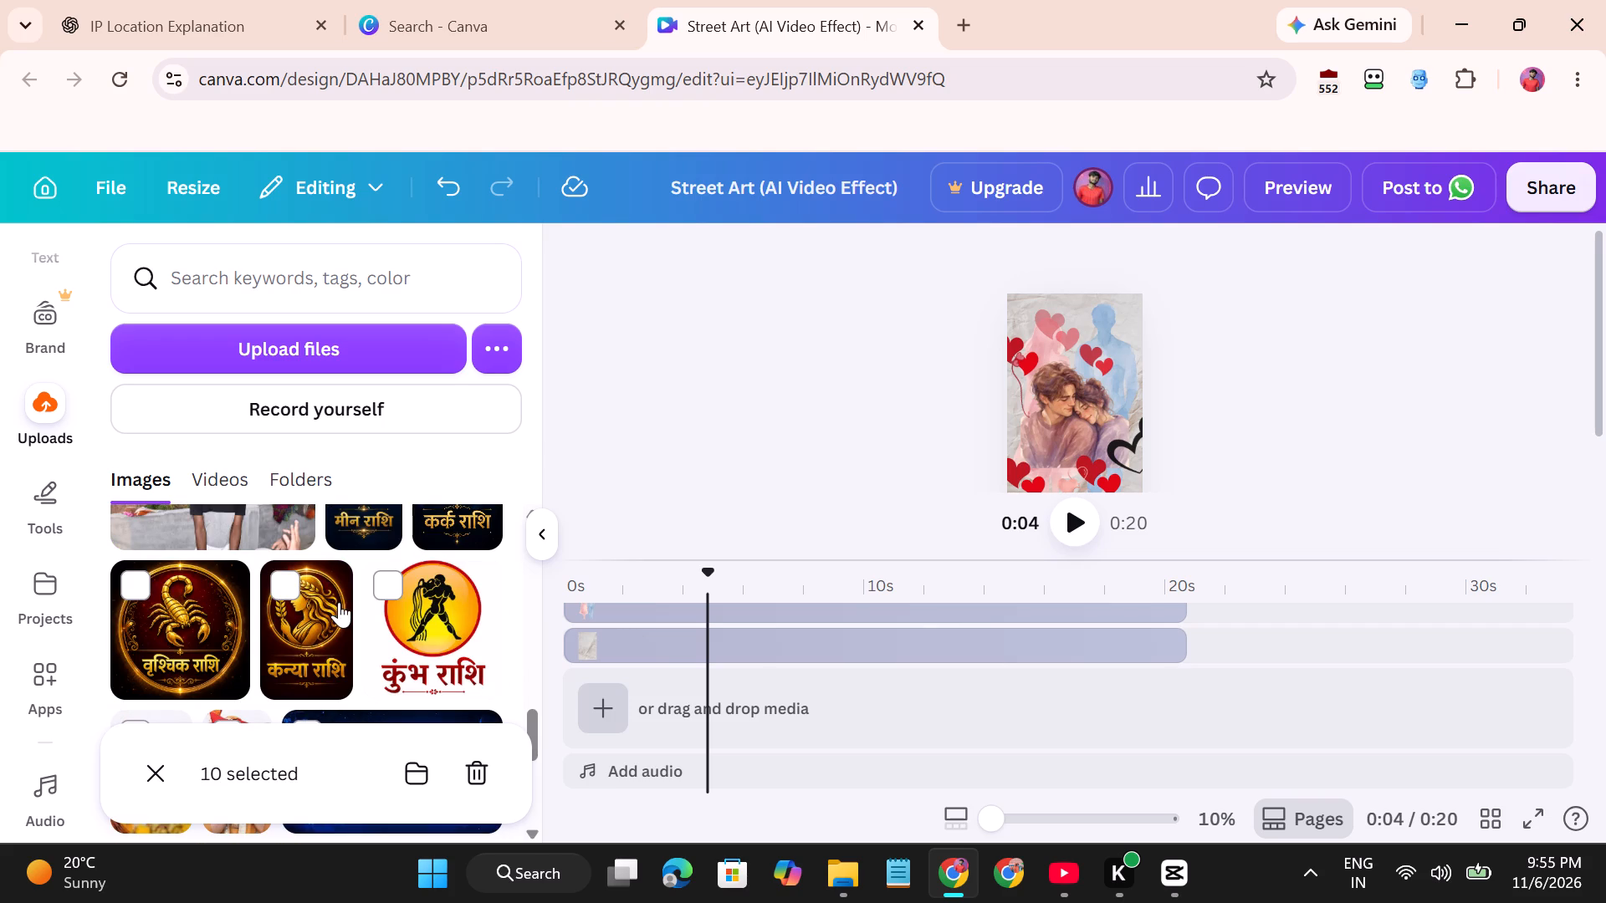
left_click(385, 583)
left_click(271, 581)
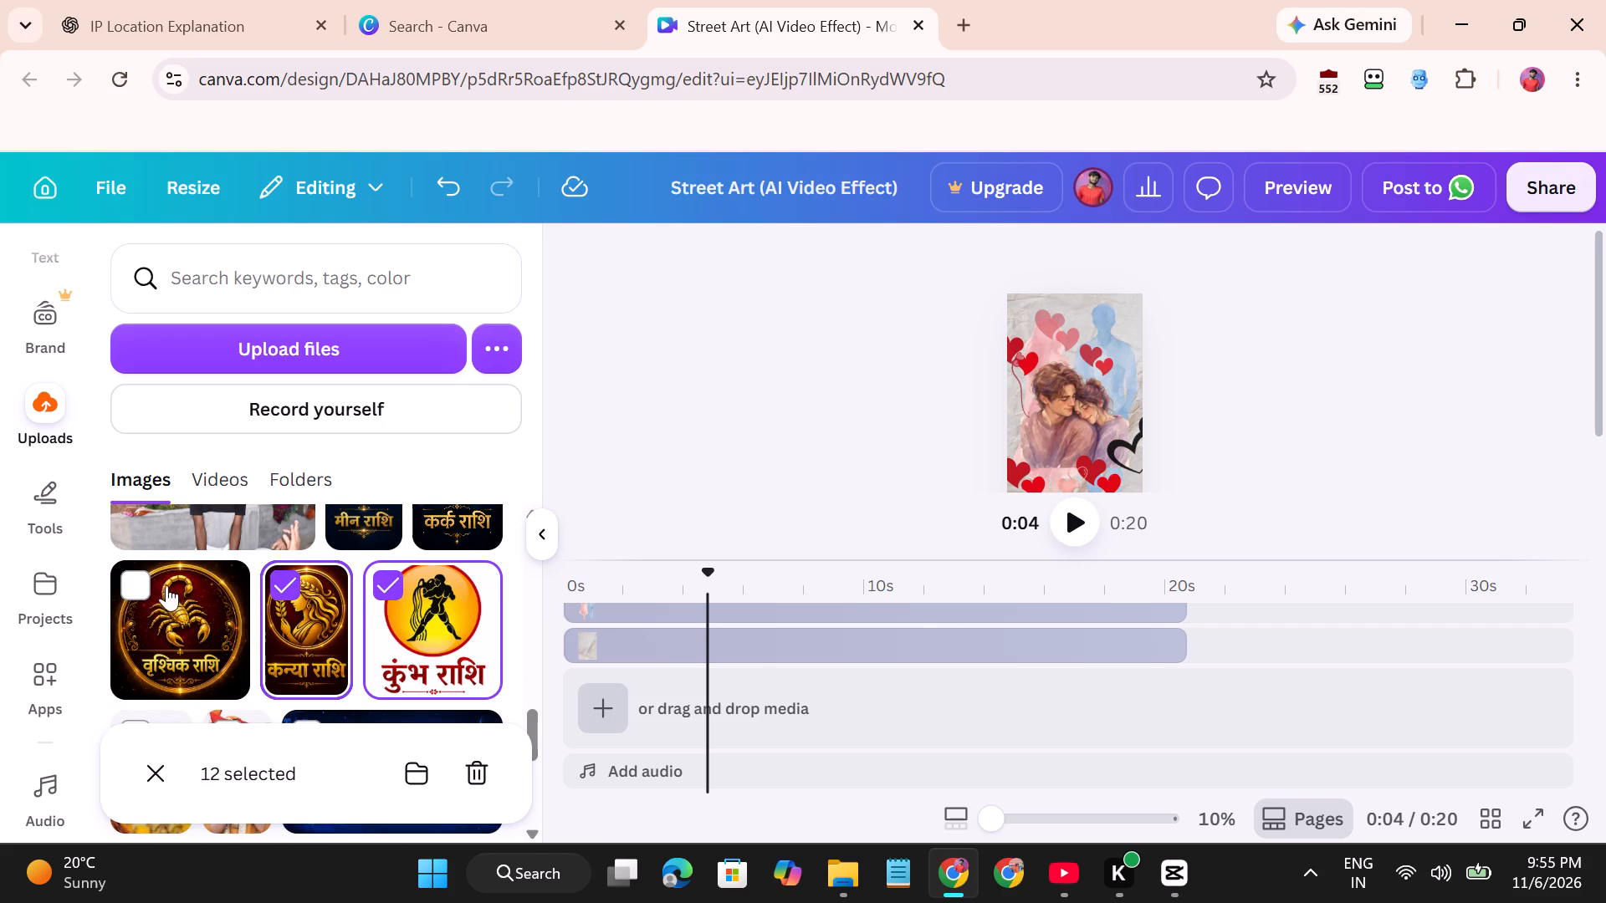
left_click(152, 579)
scroll(166, 579, "up", 1)
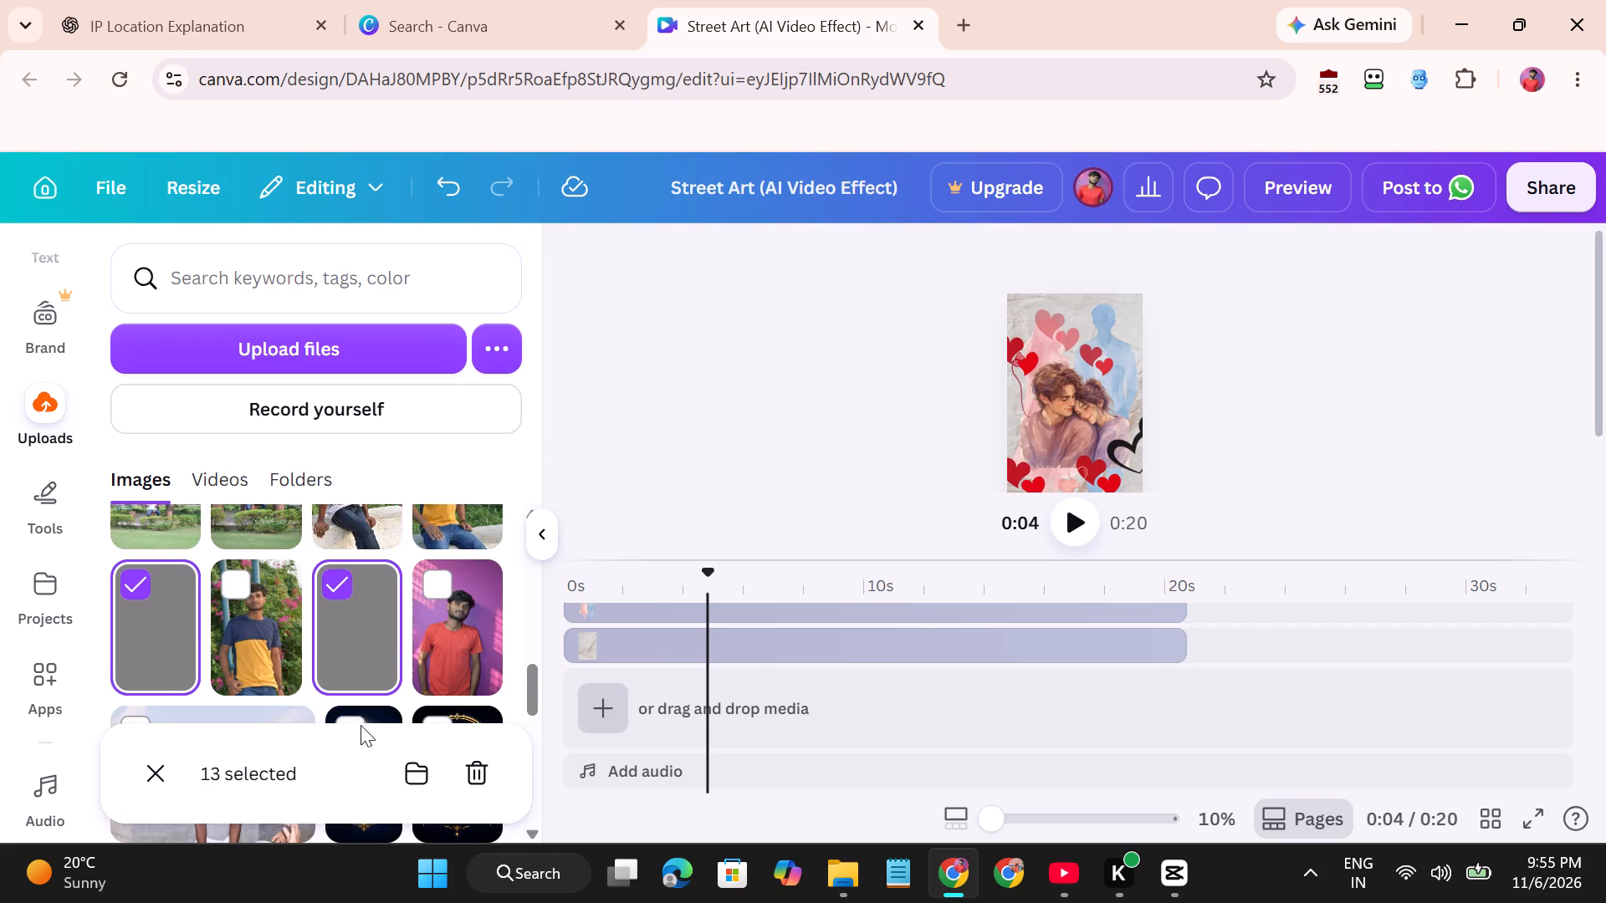
left_click(353, 713)
left_click(439, 712)
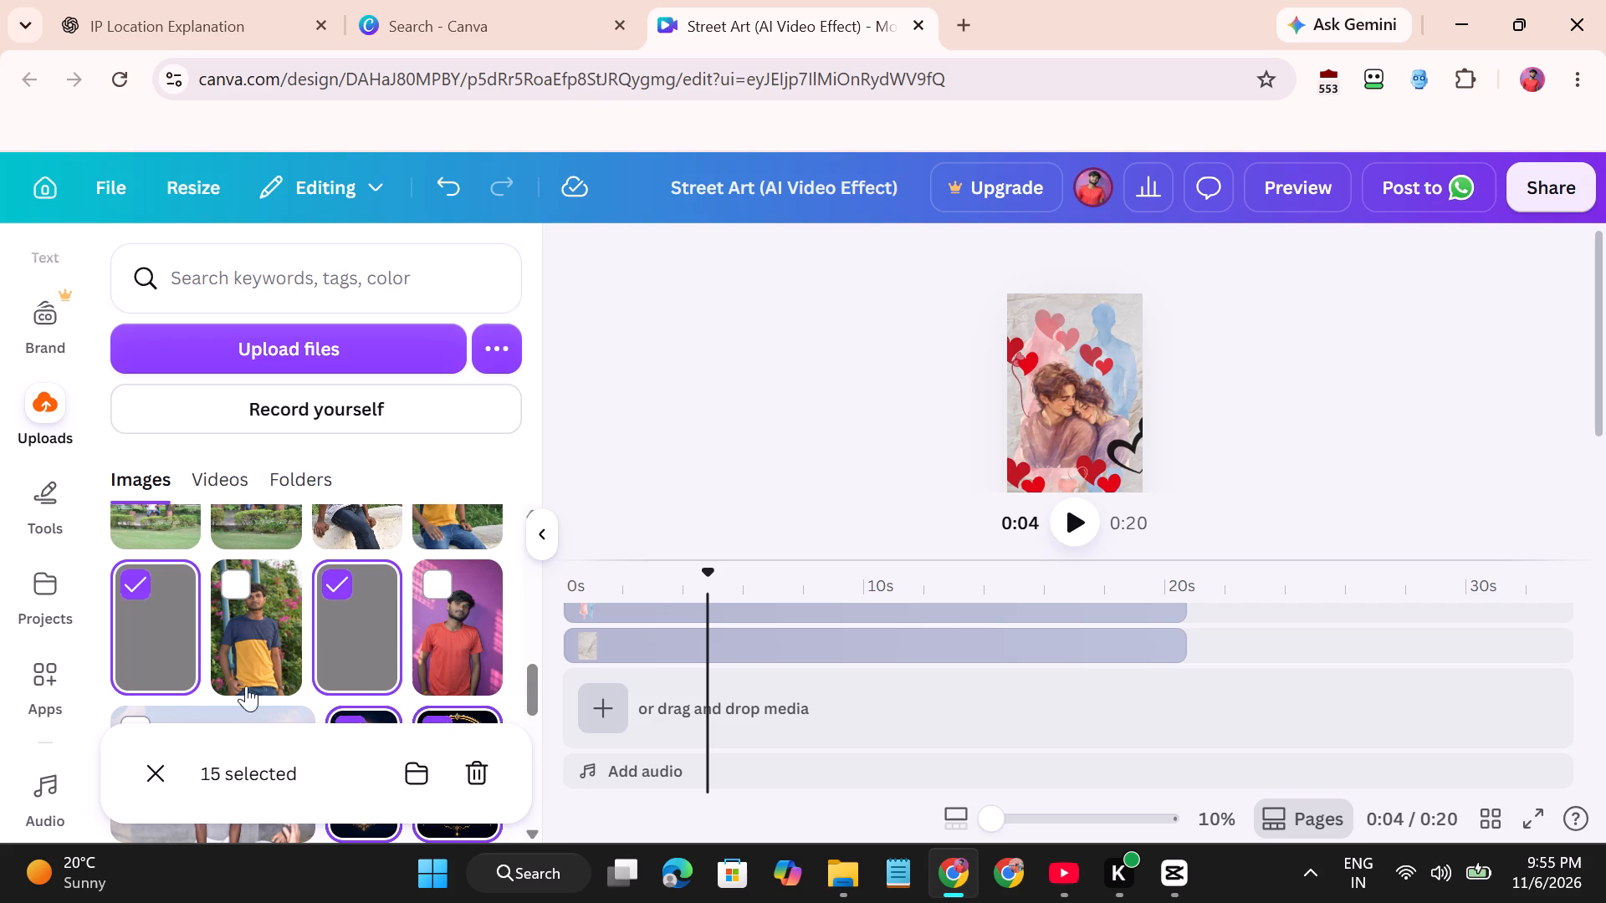
left_click(130, 714)
Add the सनातन राशिफल banner, two saint portraits, blue background and last two astrology thumbnails to the selection, and move everything selected to Trash.
scroll(326, 646, "down", 1)
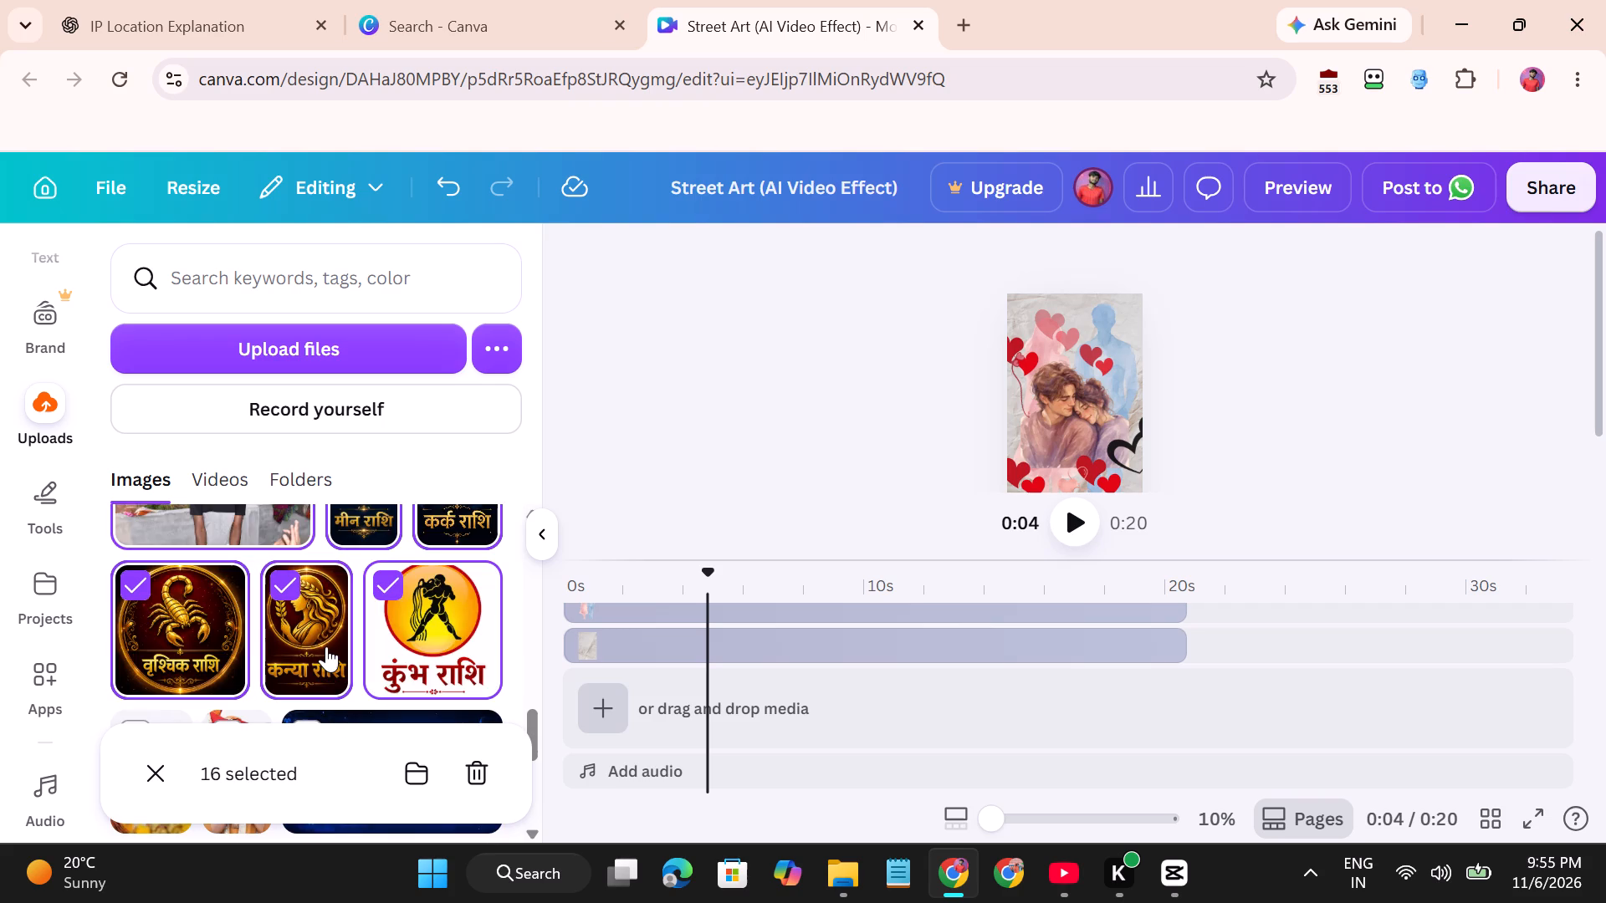
scroll(326, 646, "down", 1)
left_click(130, 574)
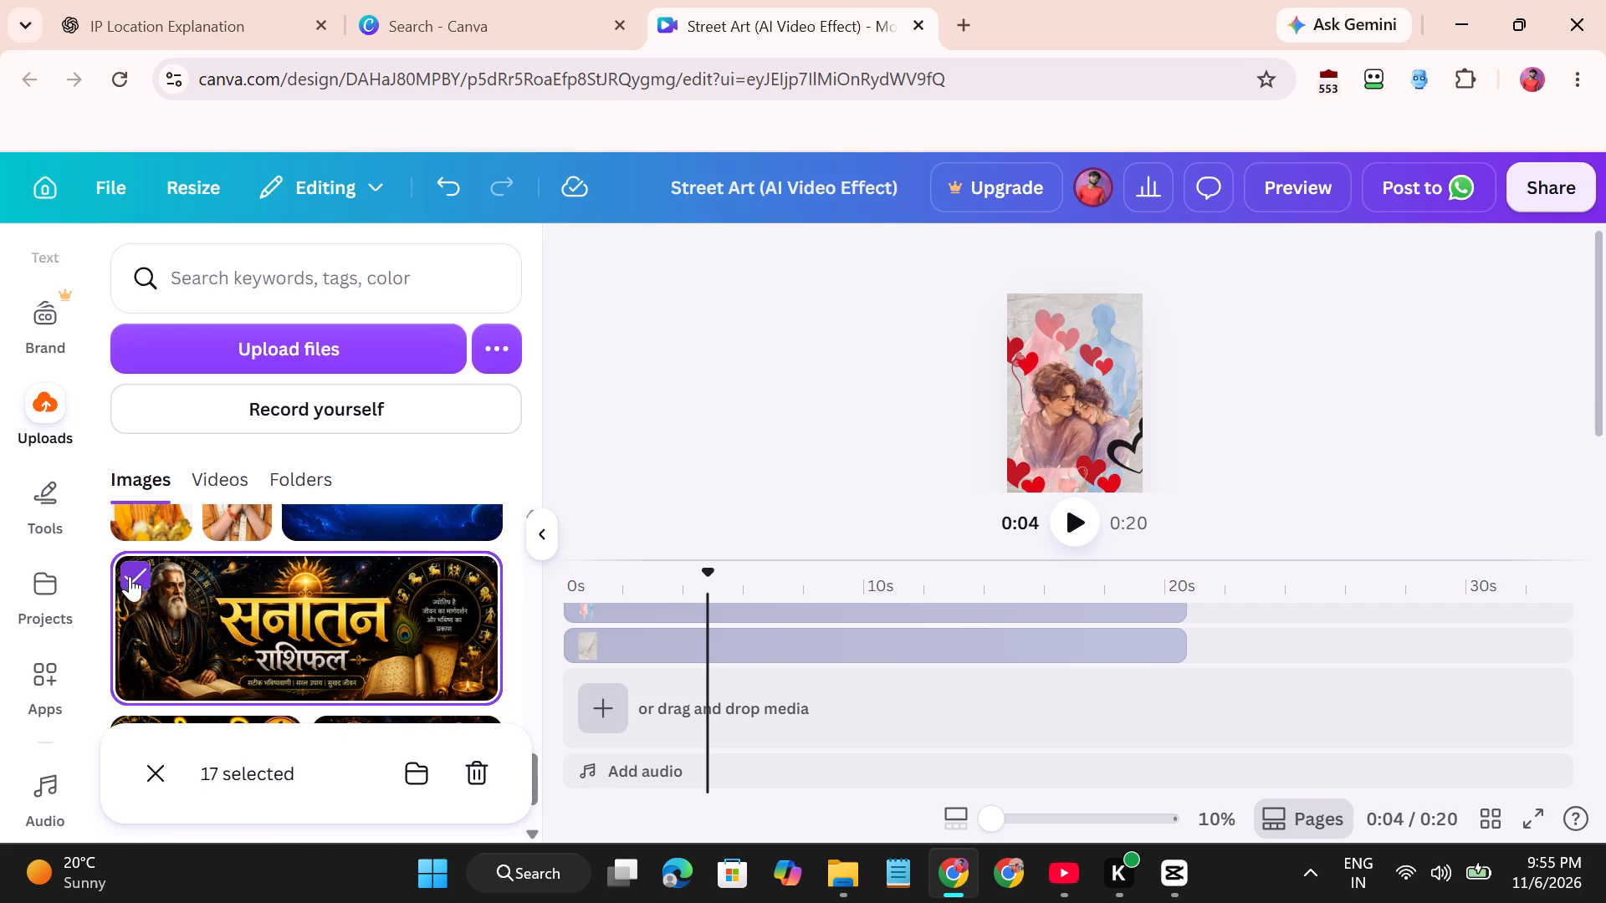
scroll(133, 579, "up", 1)
left_click(141, 715)
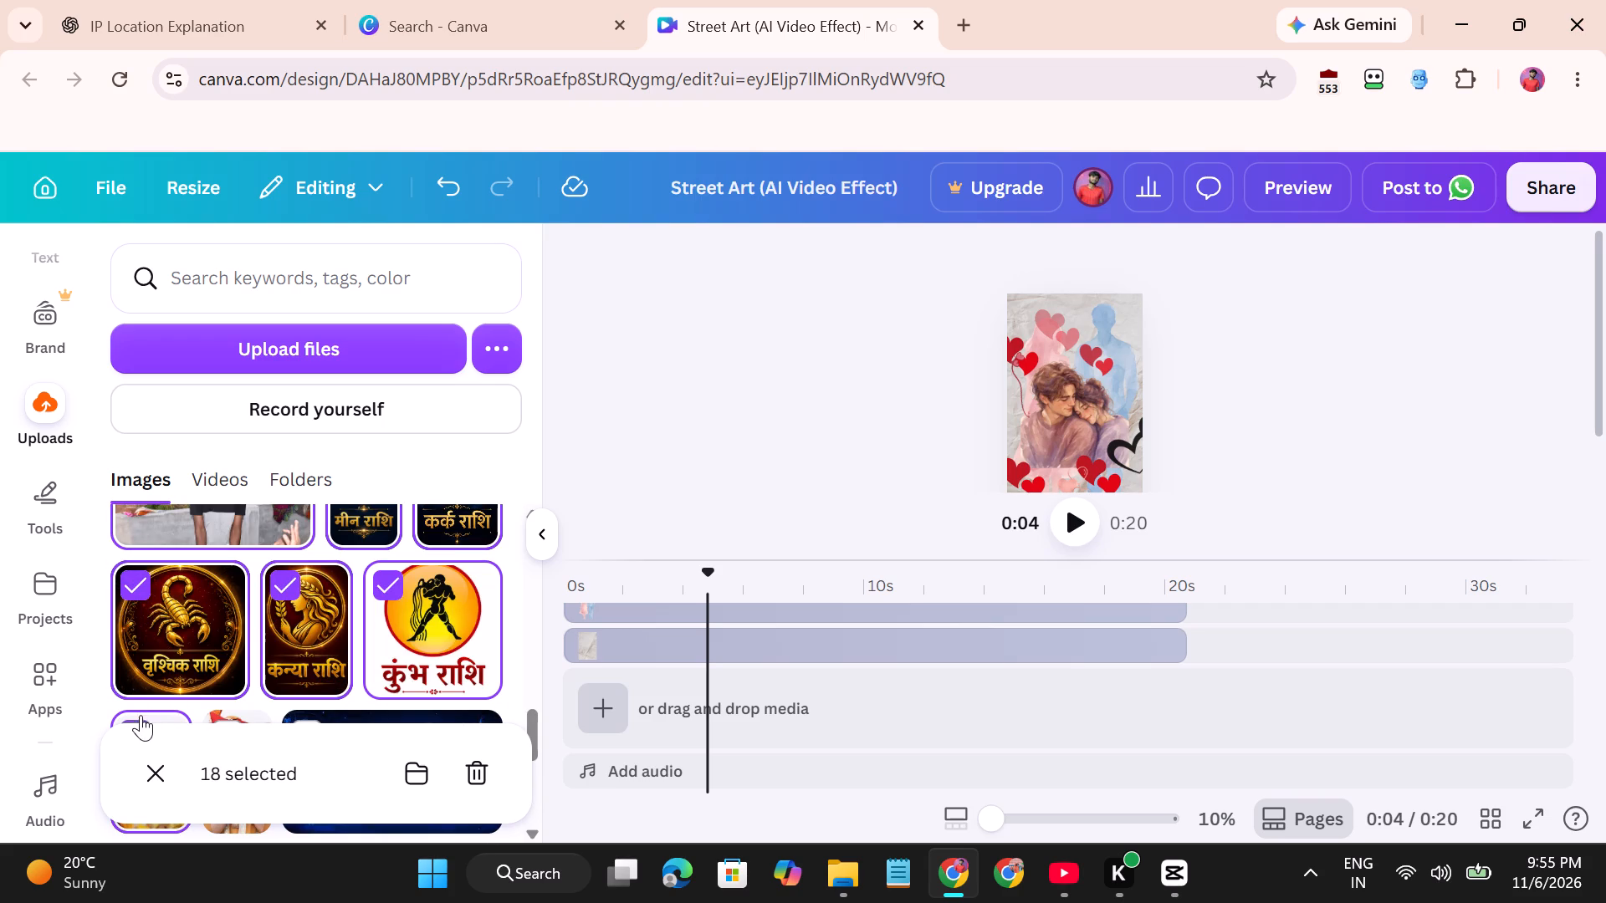
left_click(229, 710)
left_click(326, 709)
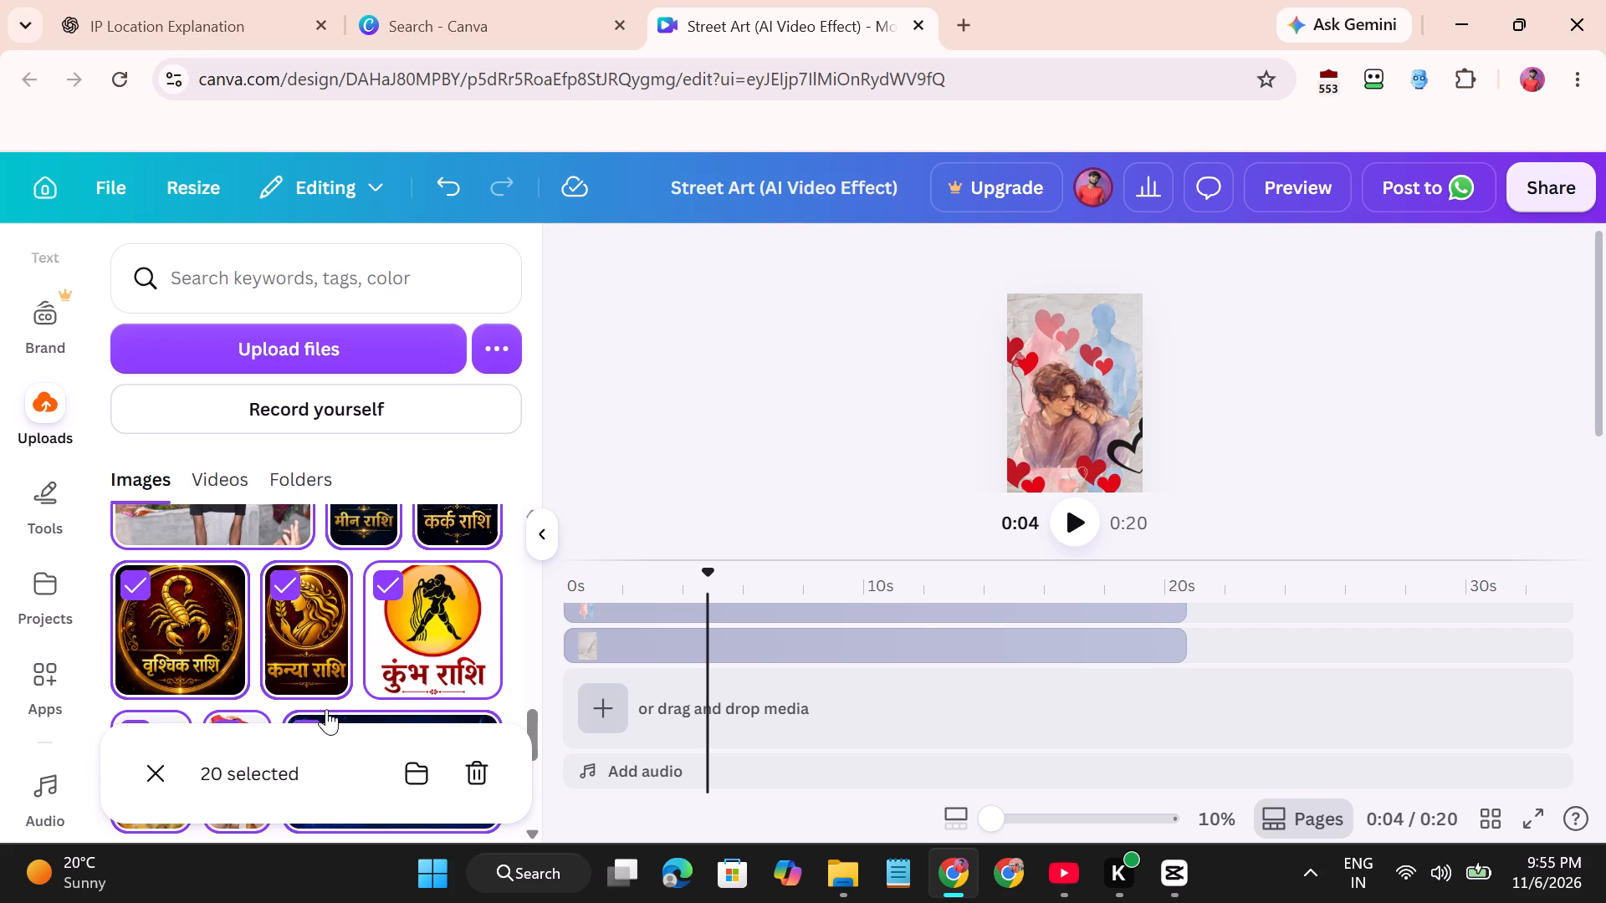
scroll(448, 645, "down", 2)
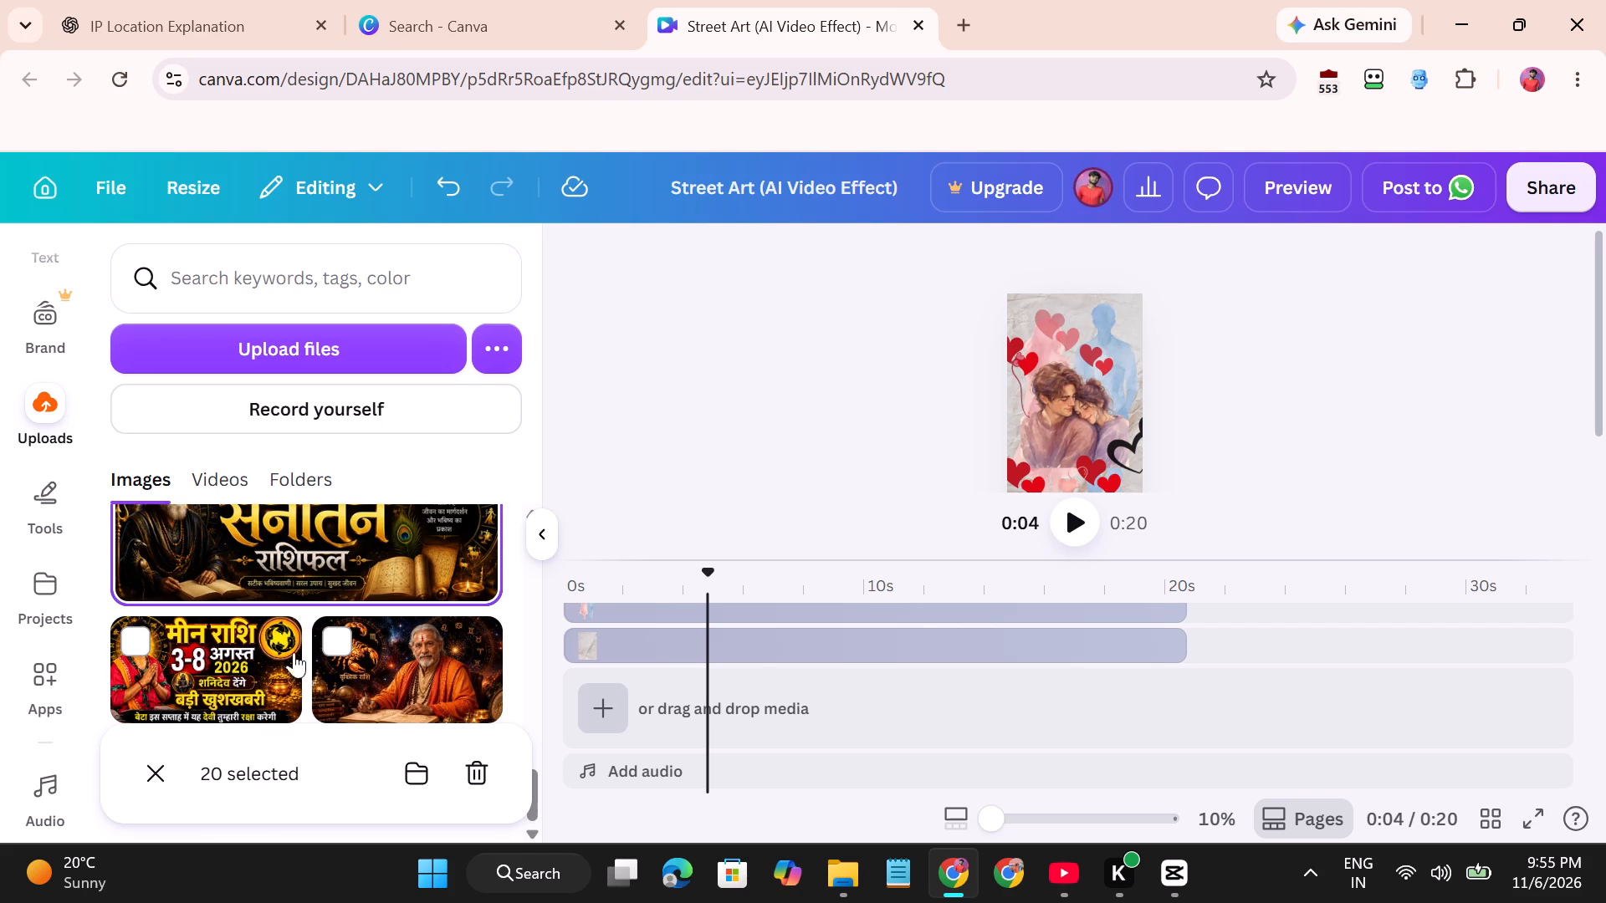
left_click(131, 638)
left_click(337, 642)
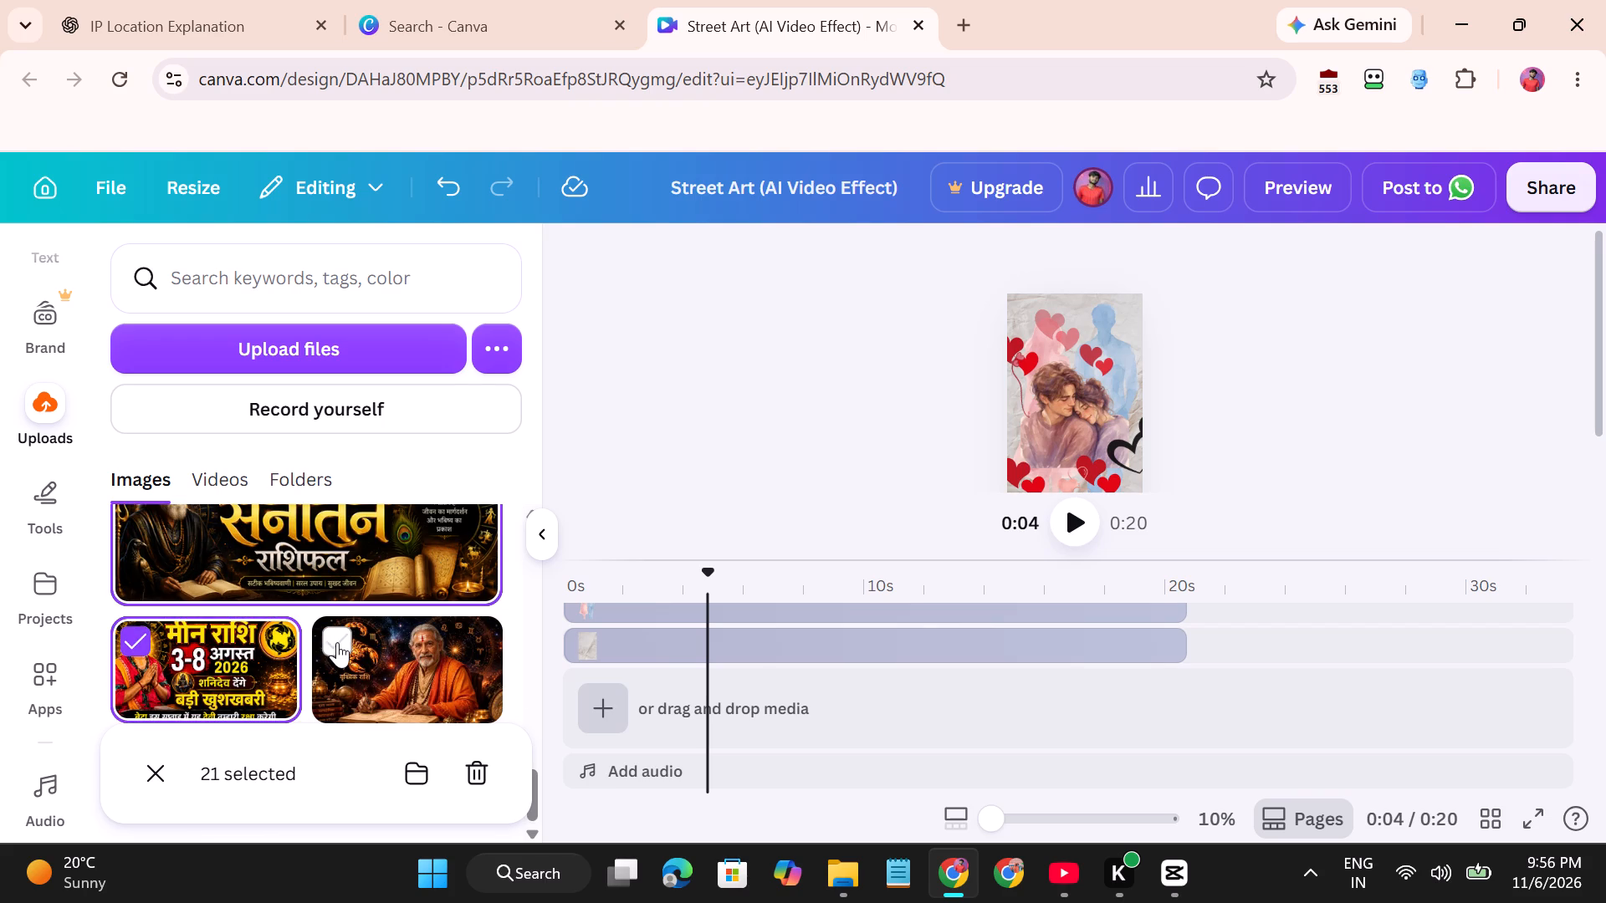
scroll(337, 642, "down", 1)
scroll(337, 642, "up", 1)
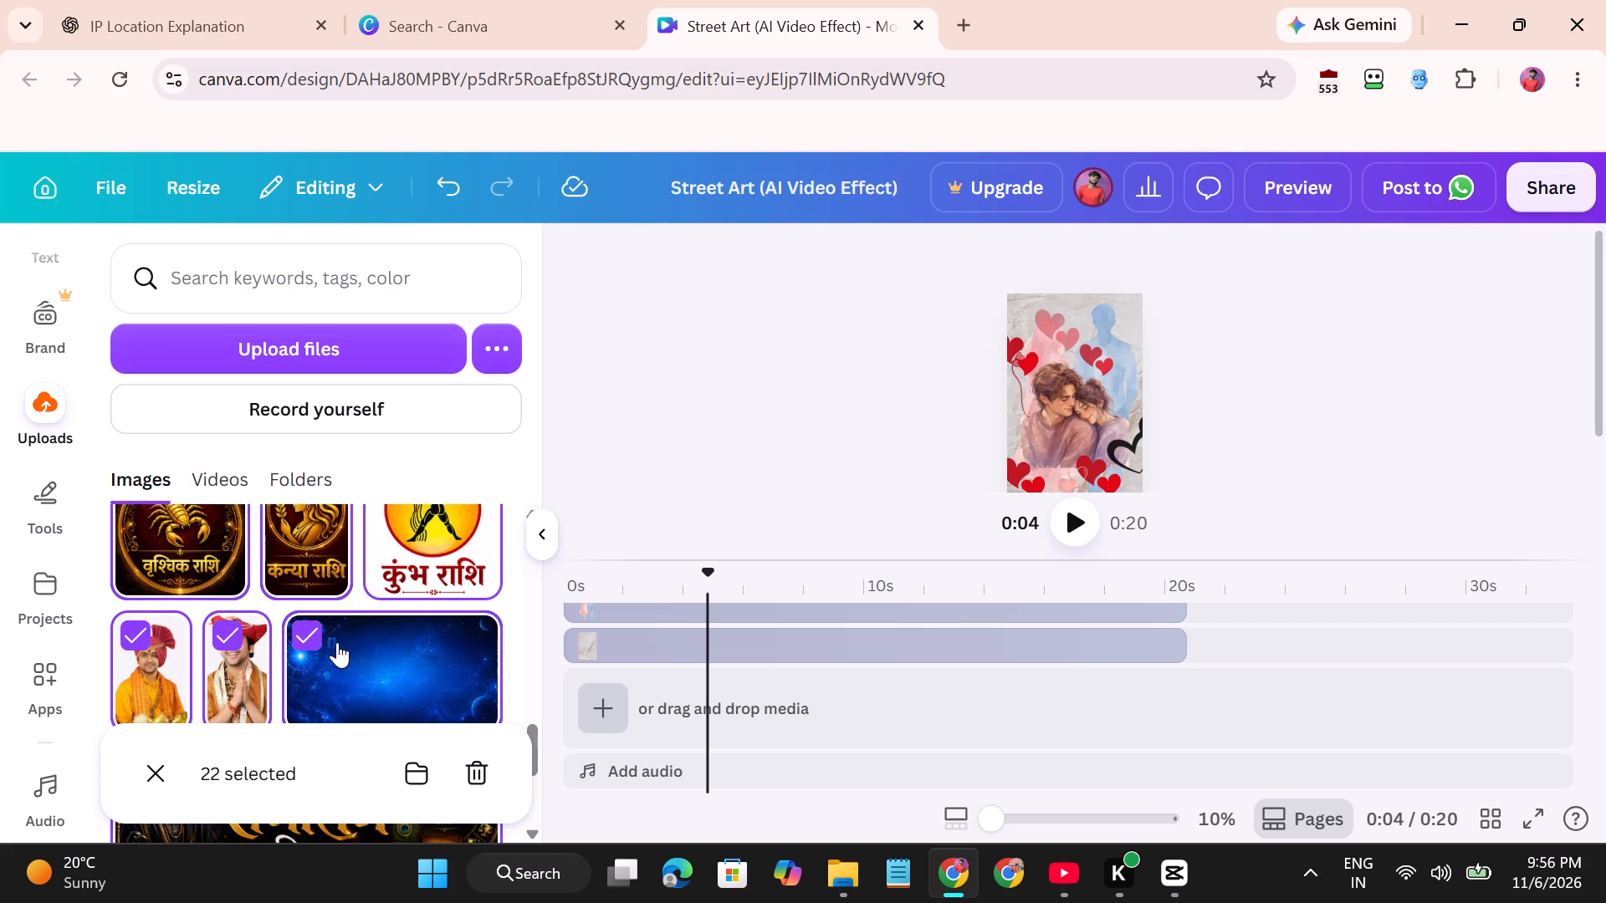
left_click(478, 768)
left_click(919, 560)
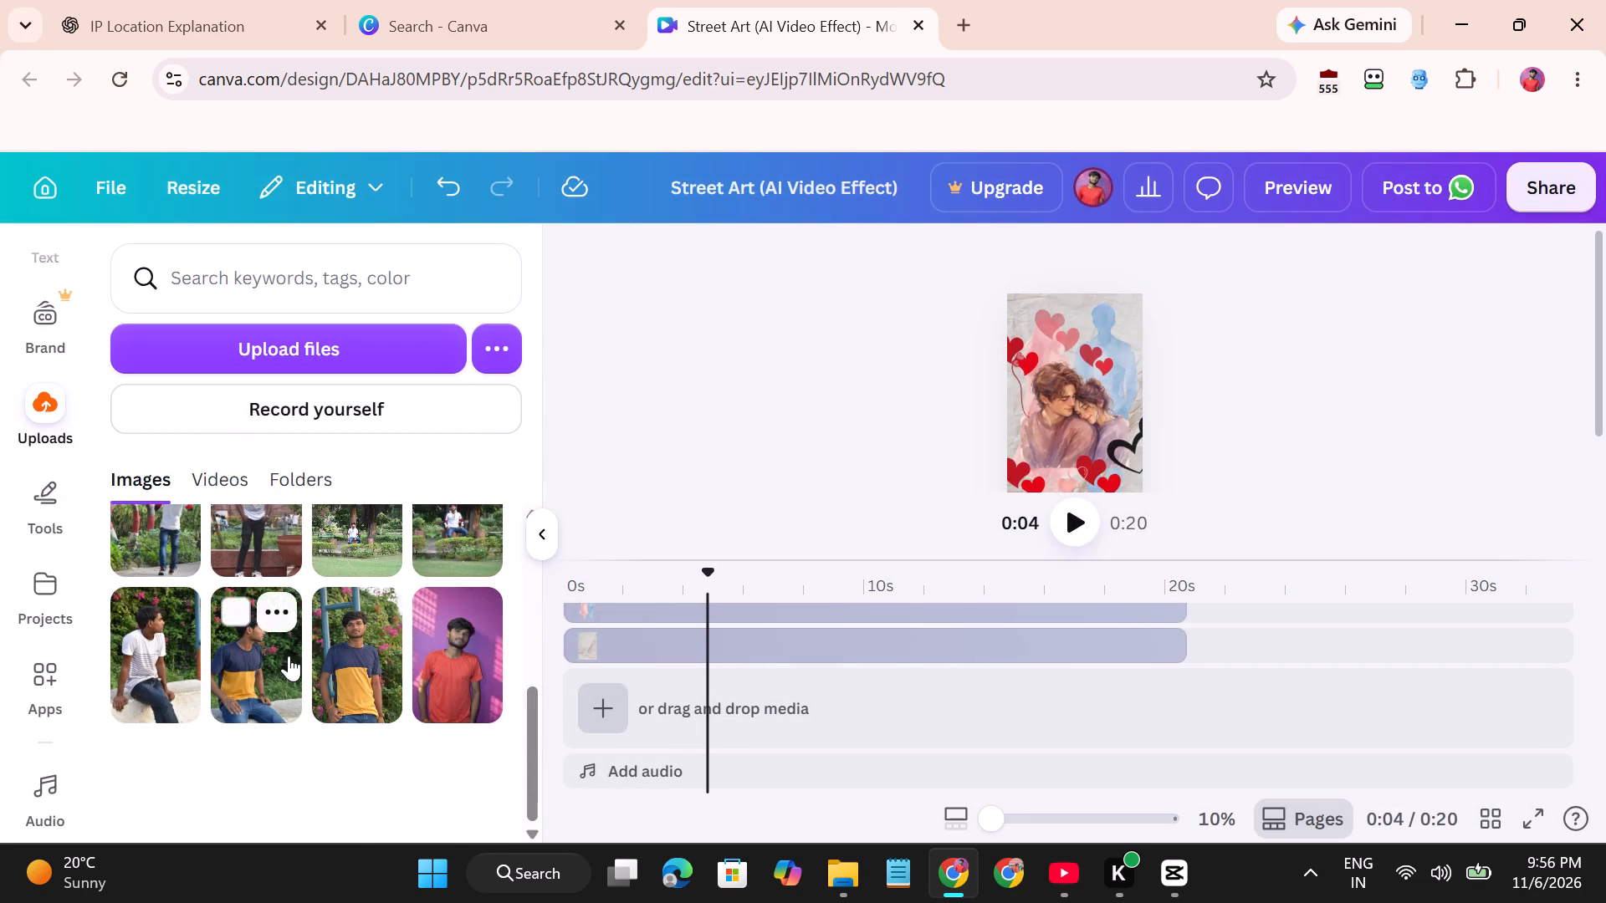
Move the two blank grey images and the group photo at the red fort between them to Trash.
scroll(309, 640, "down", 2)
scroll(309, 640, "up", 1)
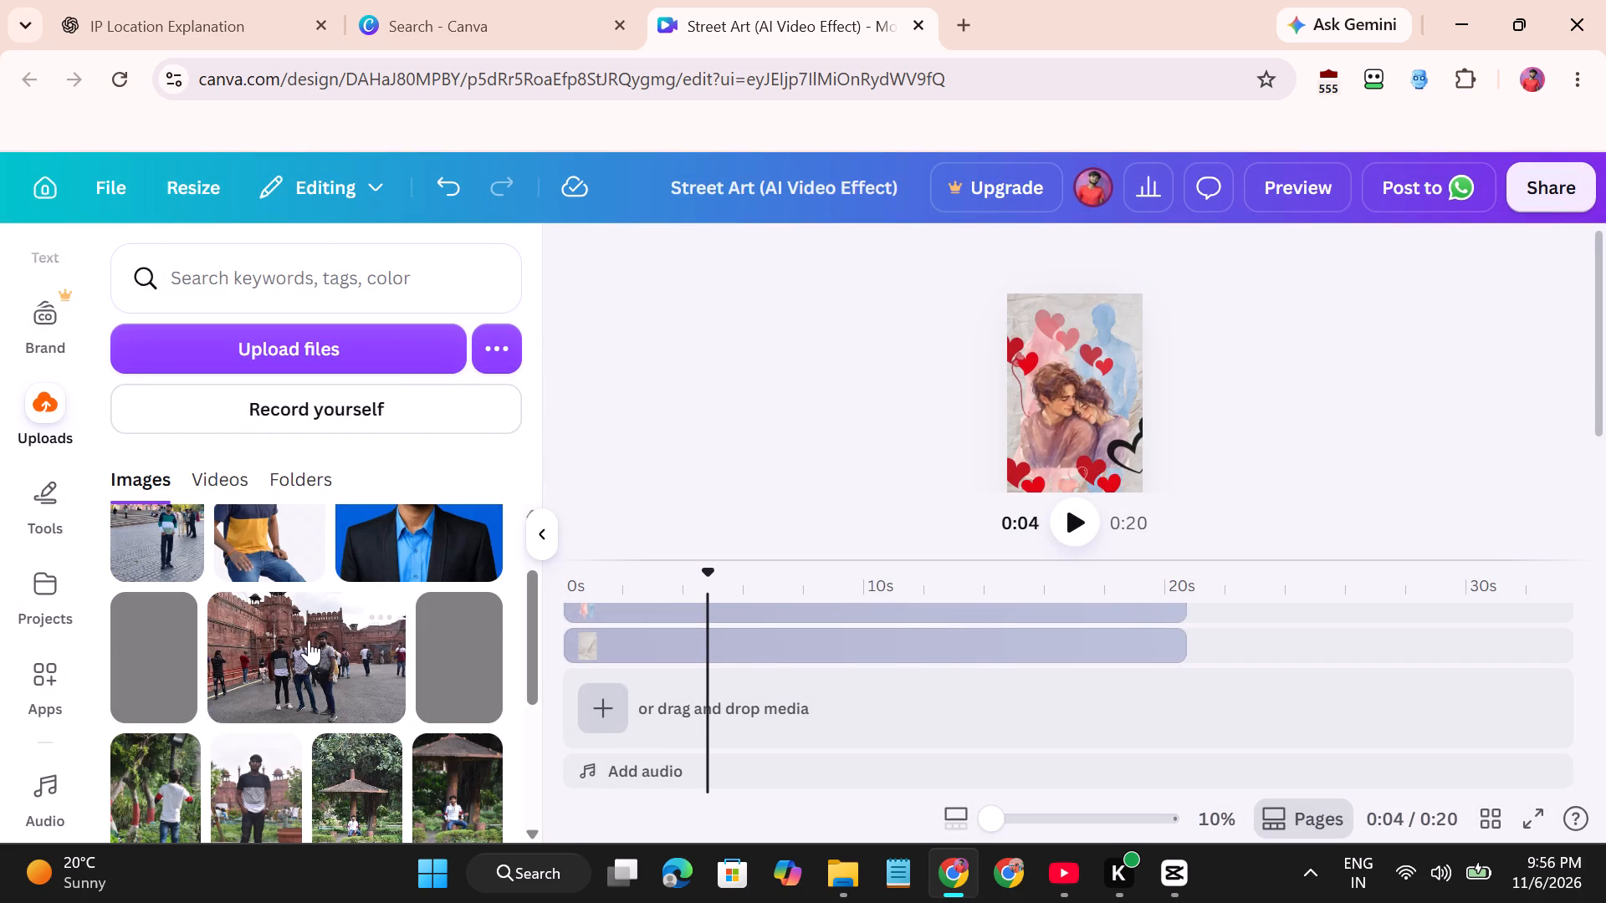
left_click(445, 618)
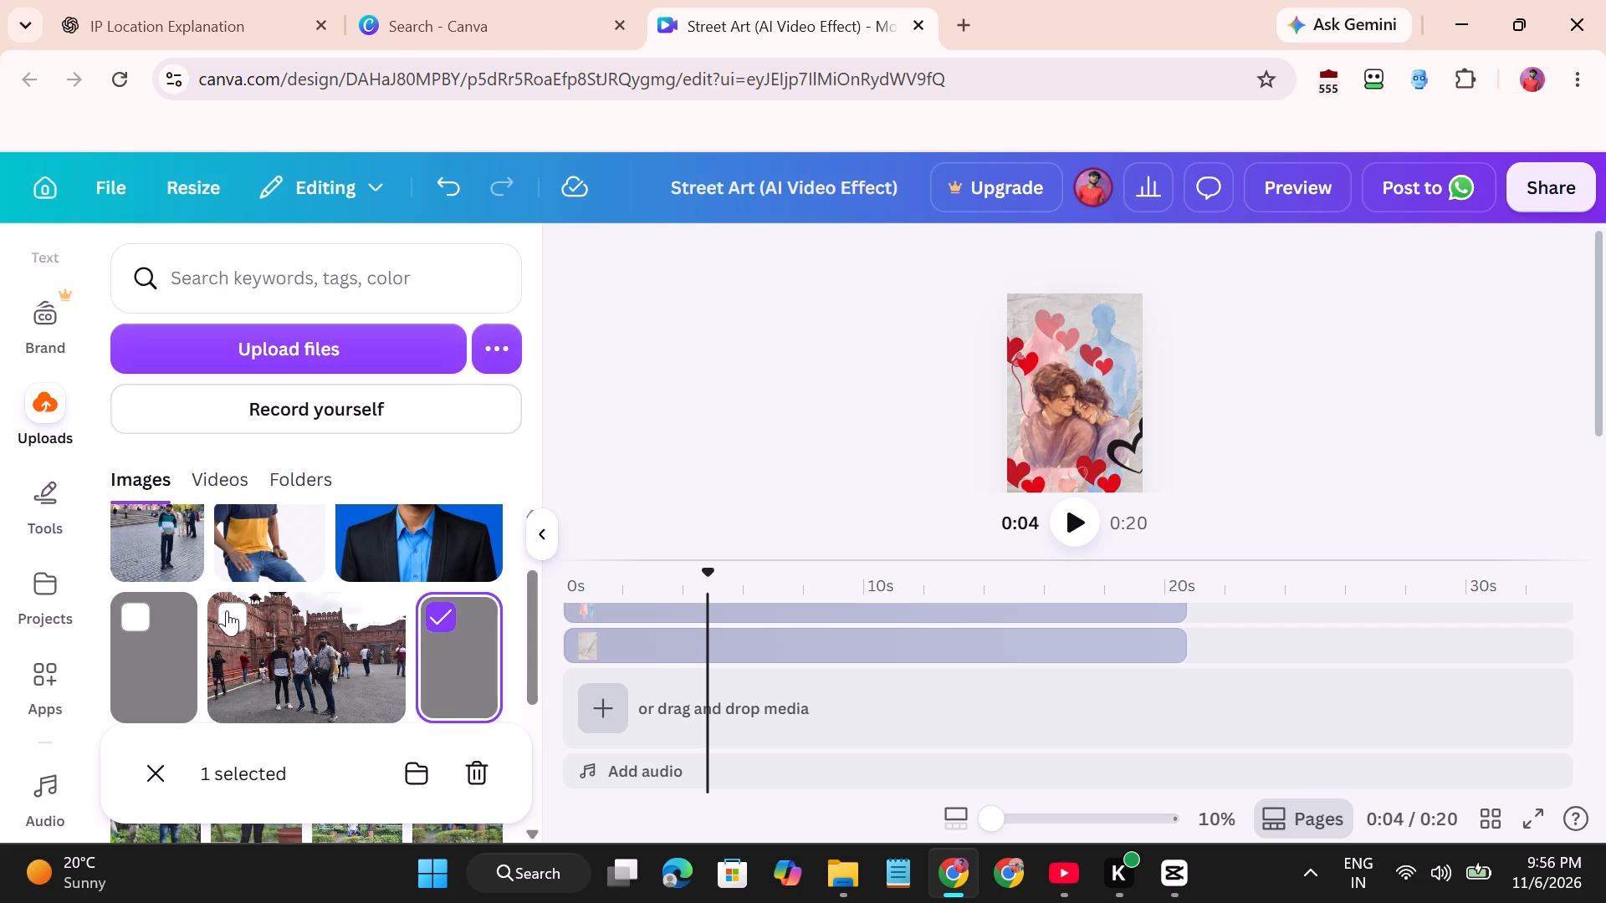
left_click(227, 610)
left_click(125, 605)
scroll(294, 620, "up", 1)
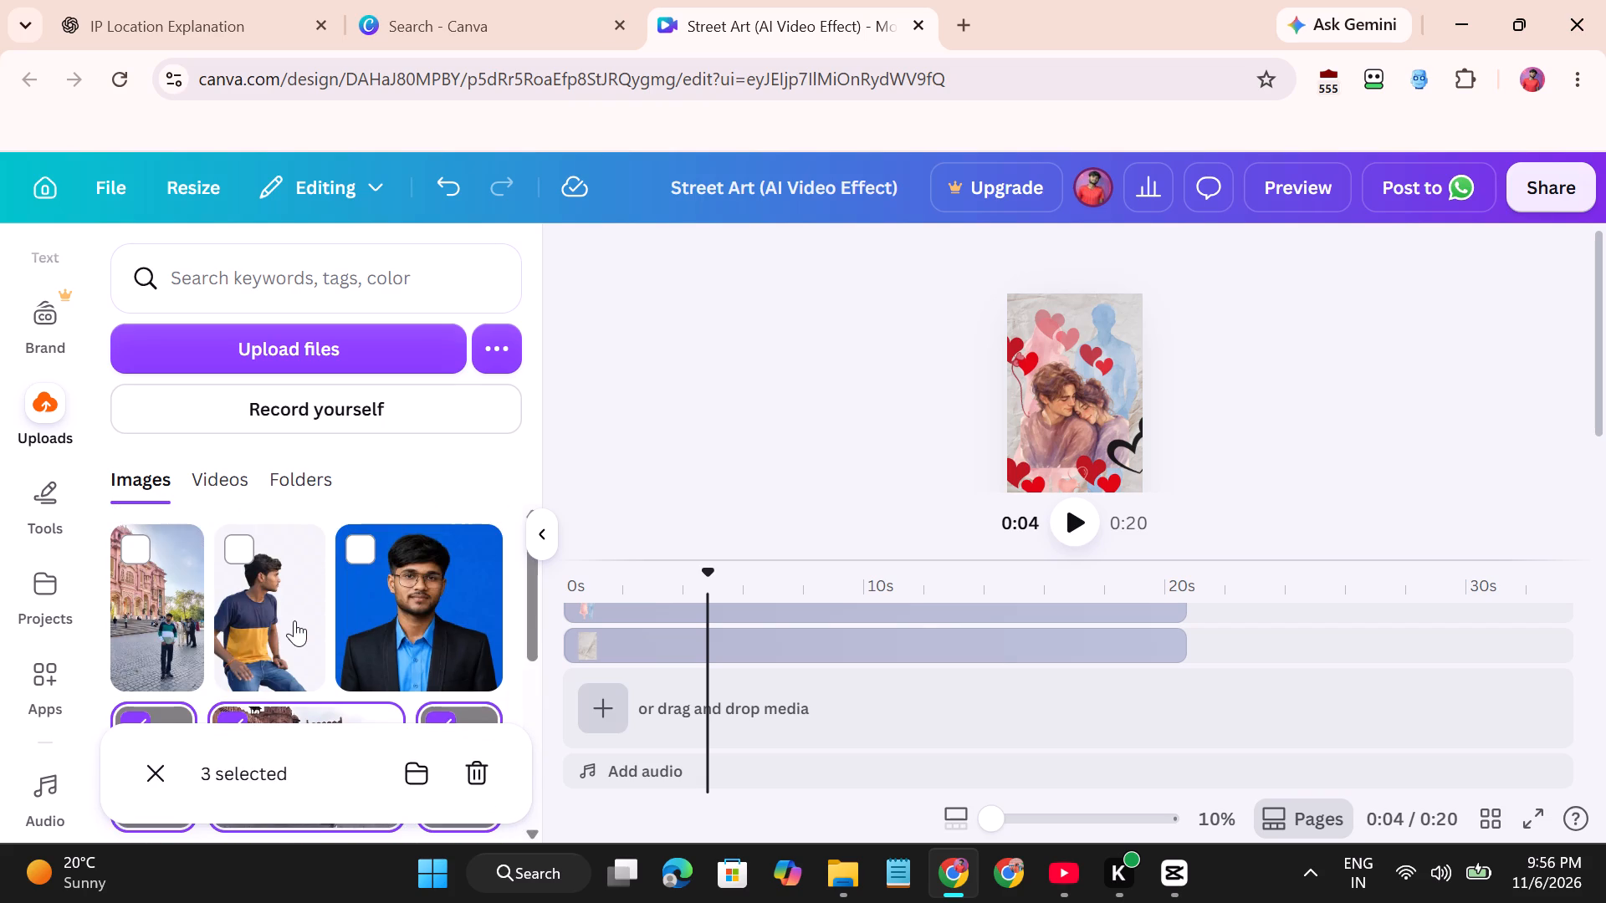
scroll(294, 620, "down", 3)
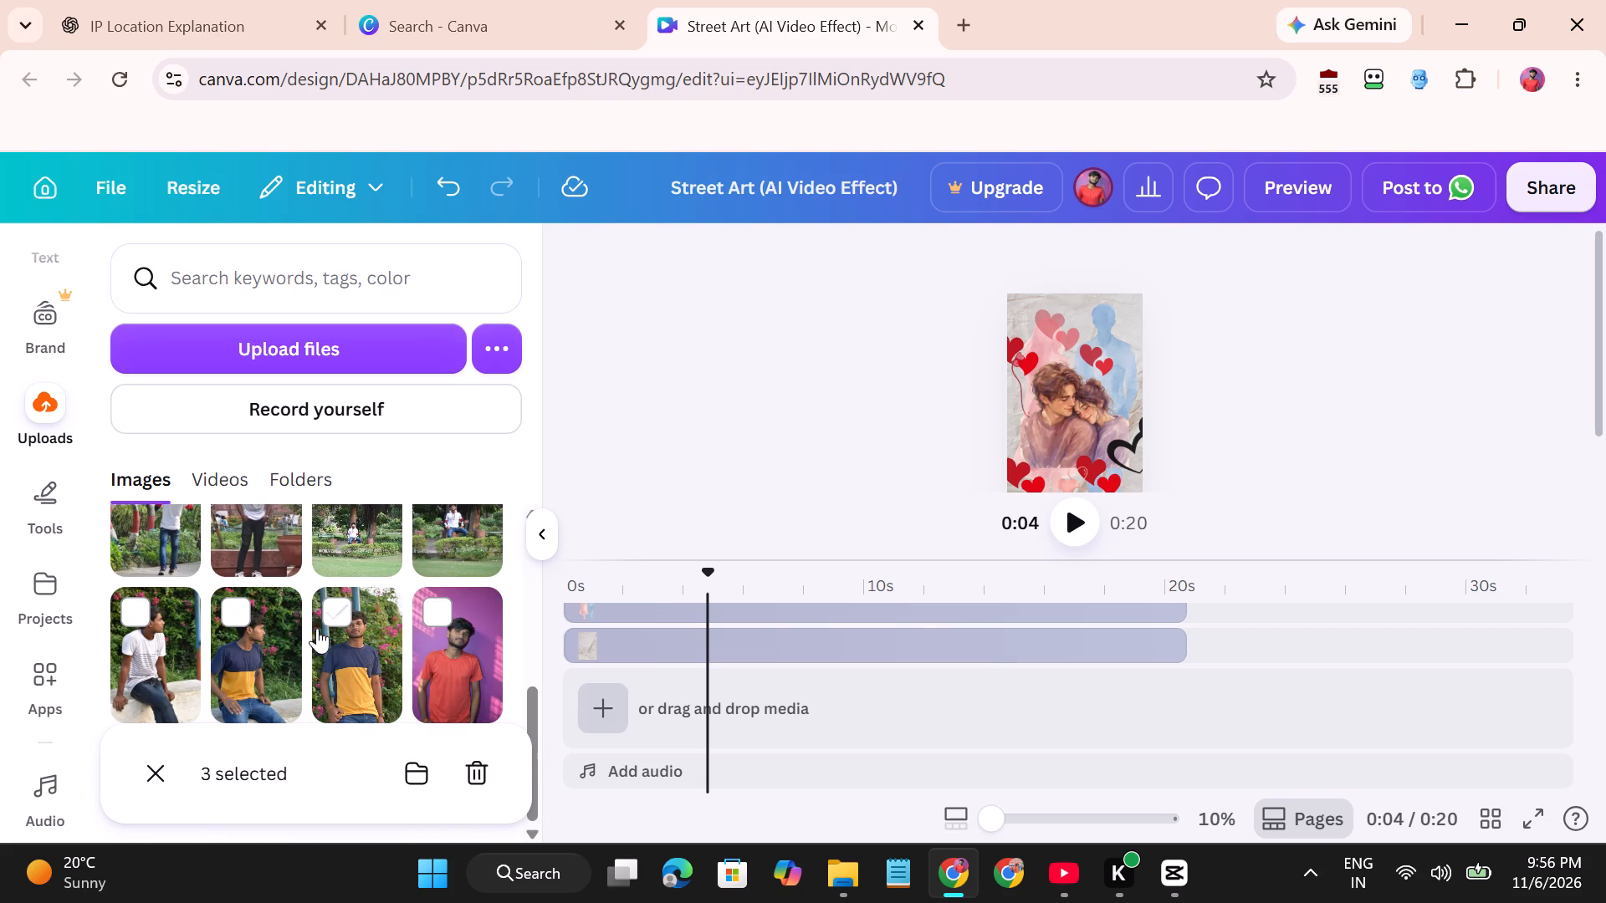
left_click(476, 775)
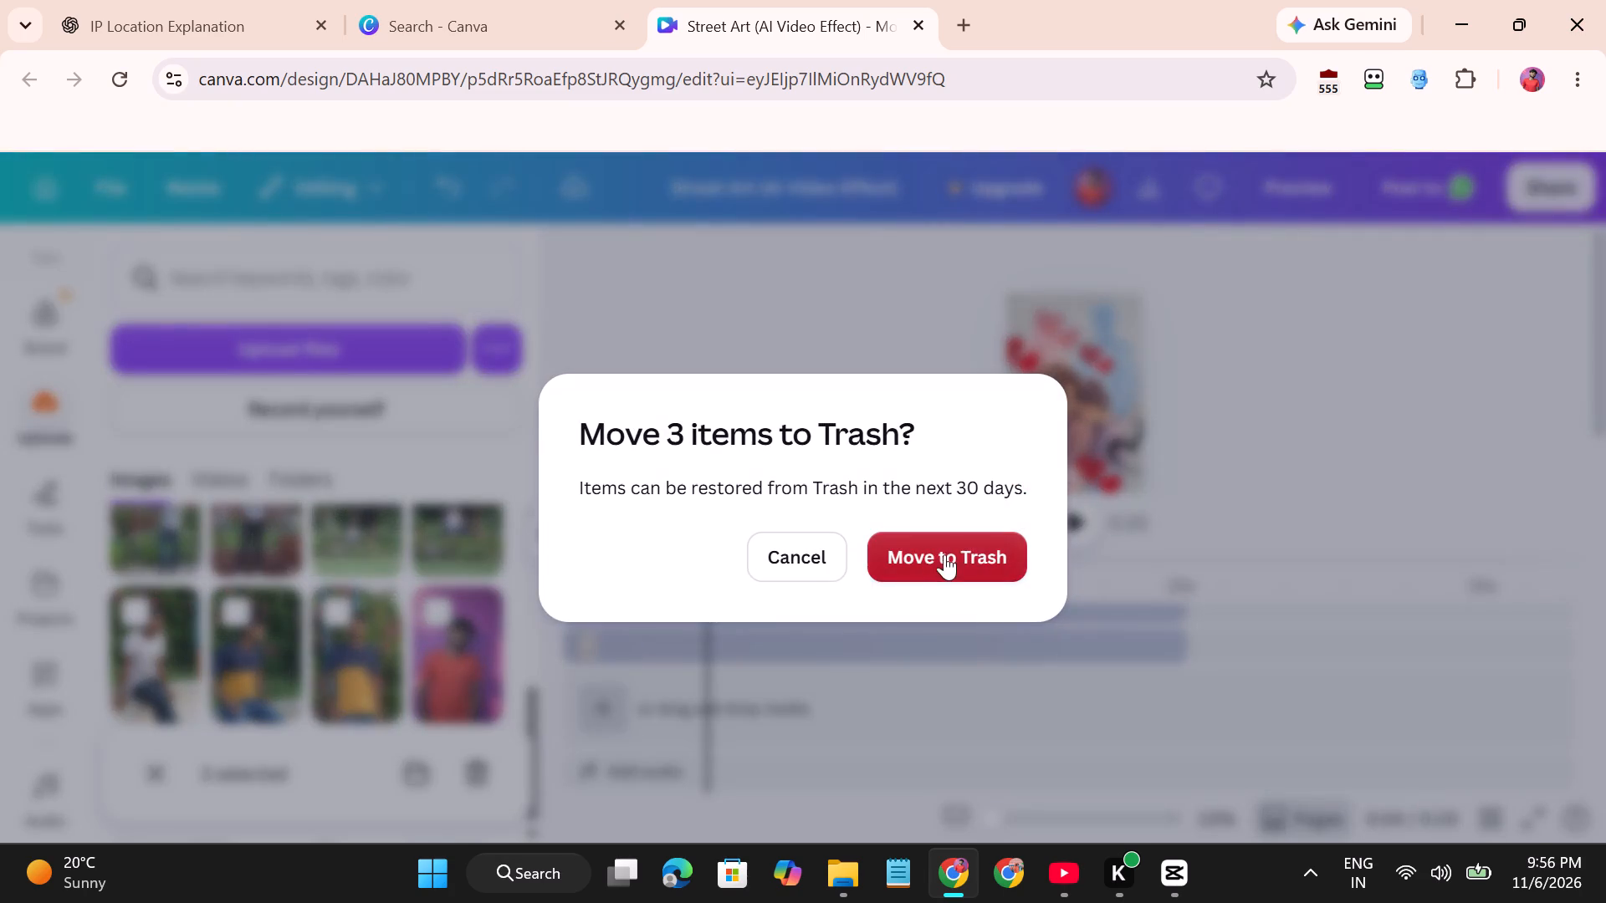
left_click(956, 546)
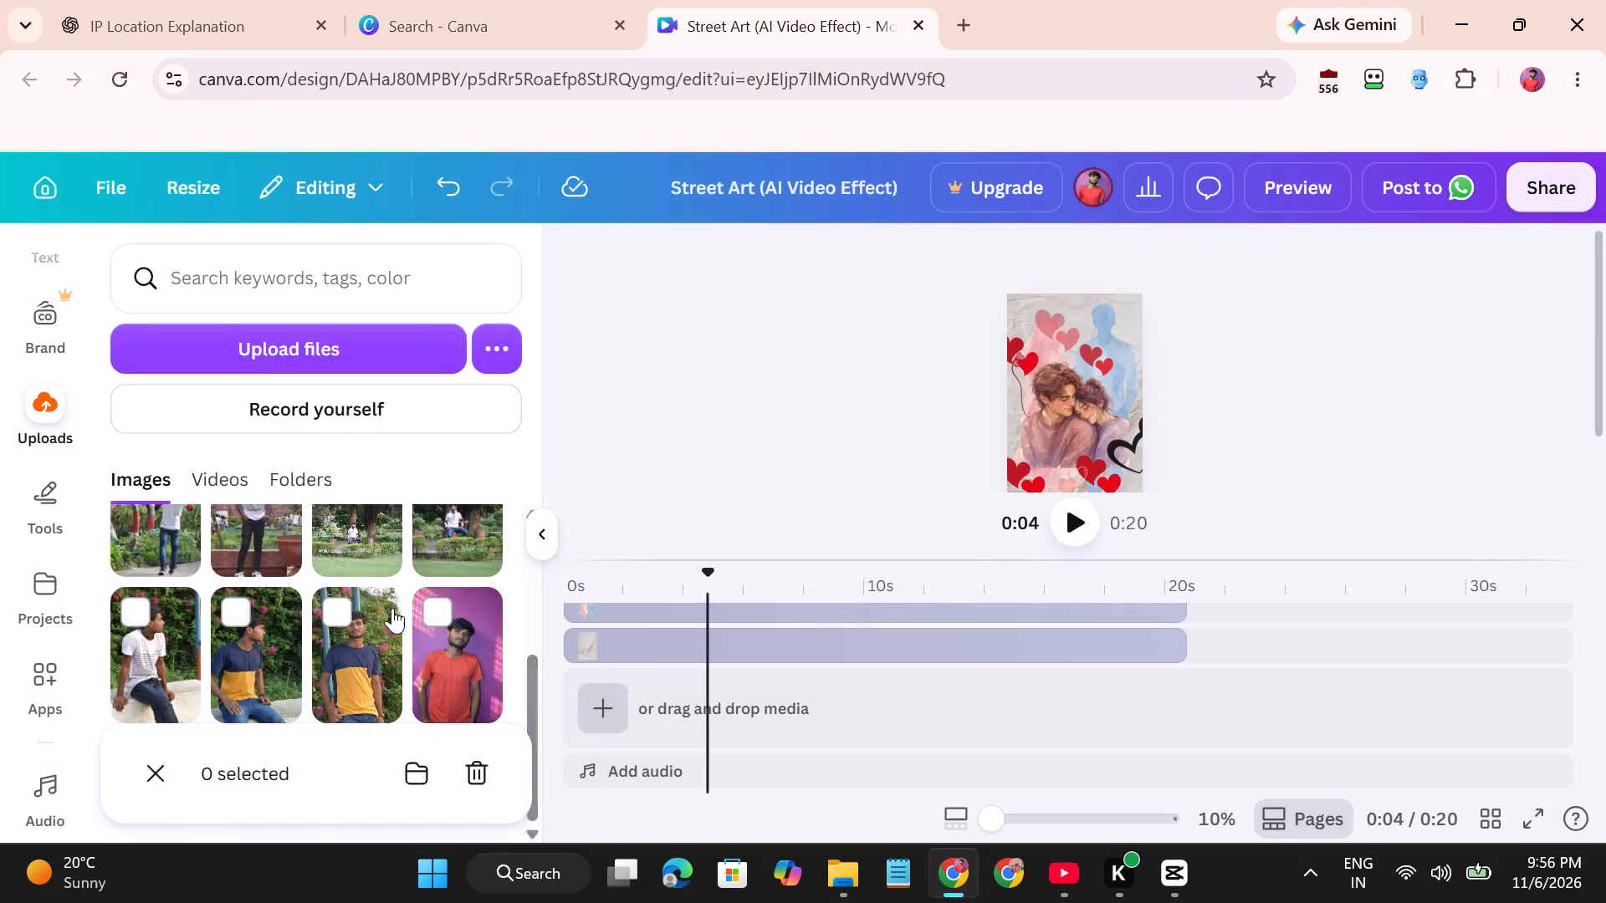
Look through the remaining uploaded images for anything else to remove.
scroll(392, 608, "up", 2)
scroll(392, 608, "down", 2)
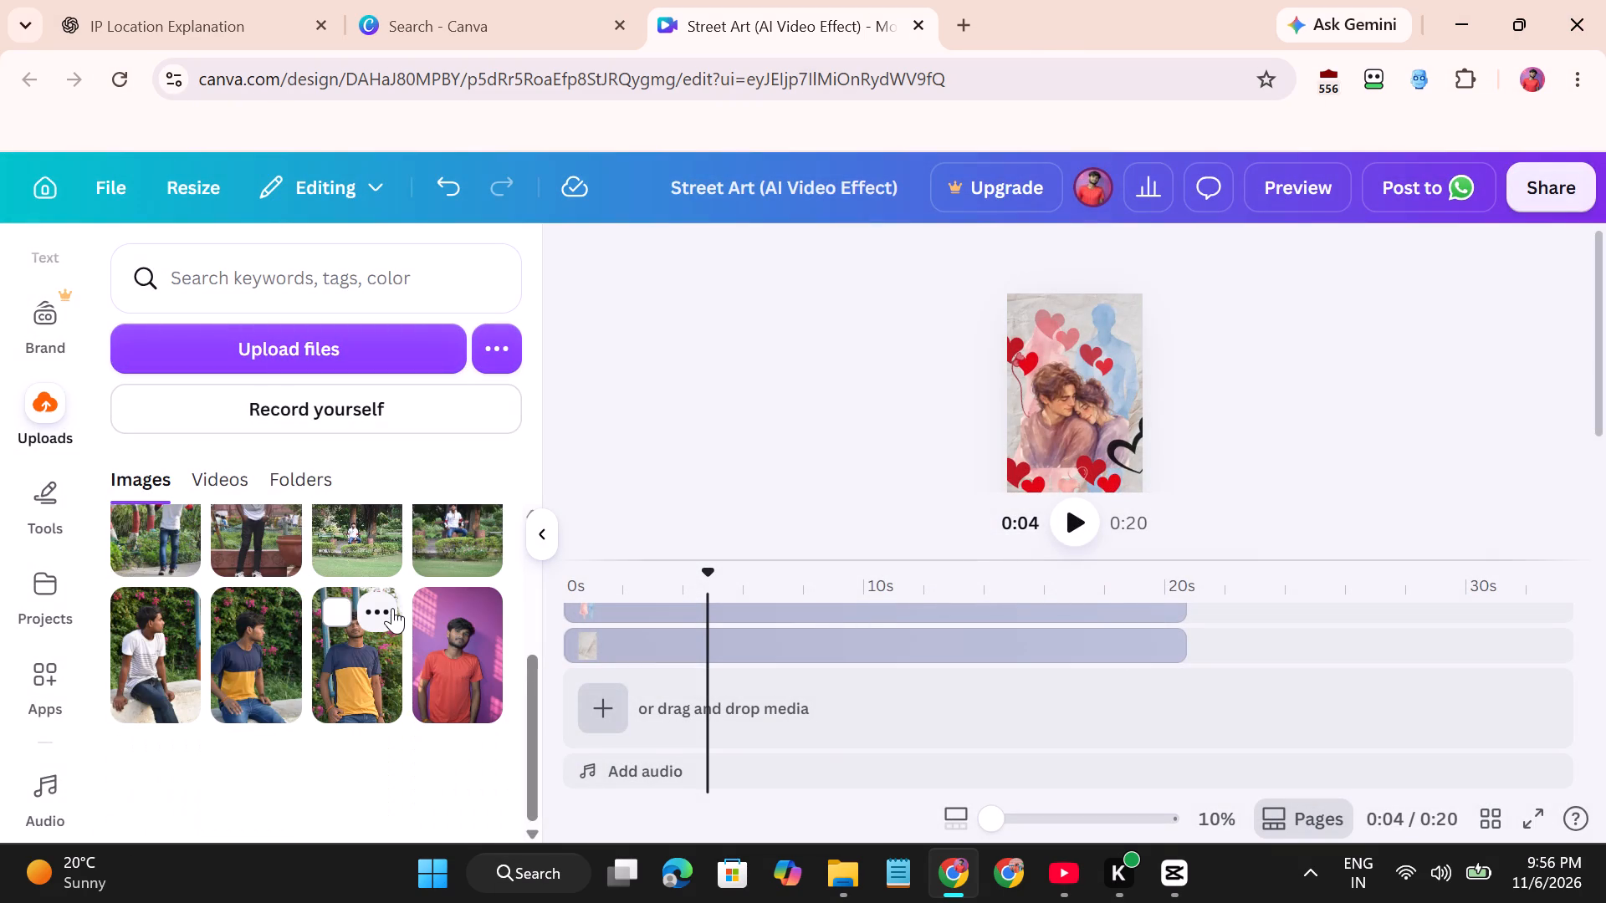
scroll(392, 608, "up", 1)
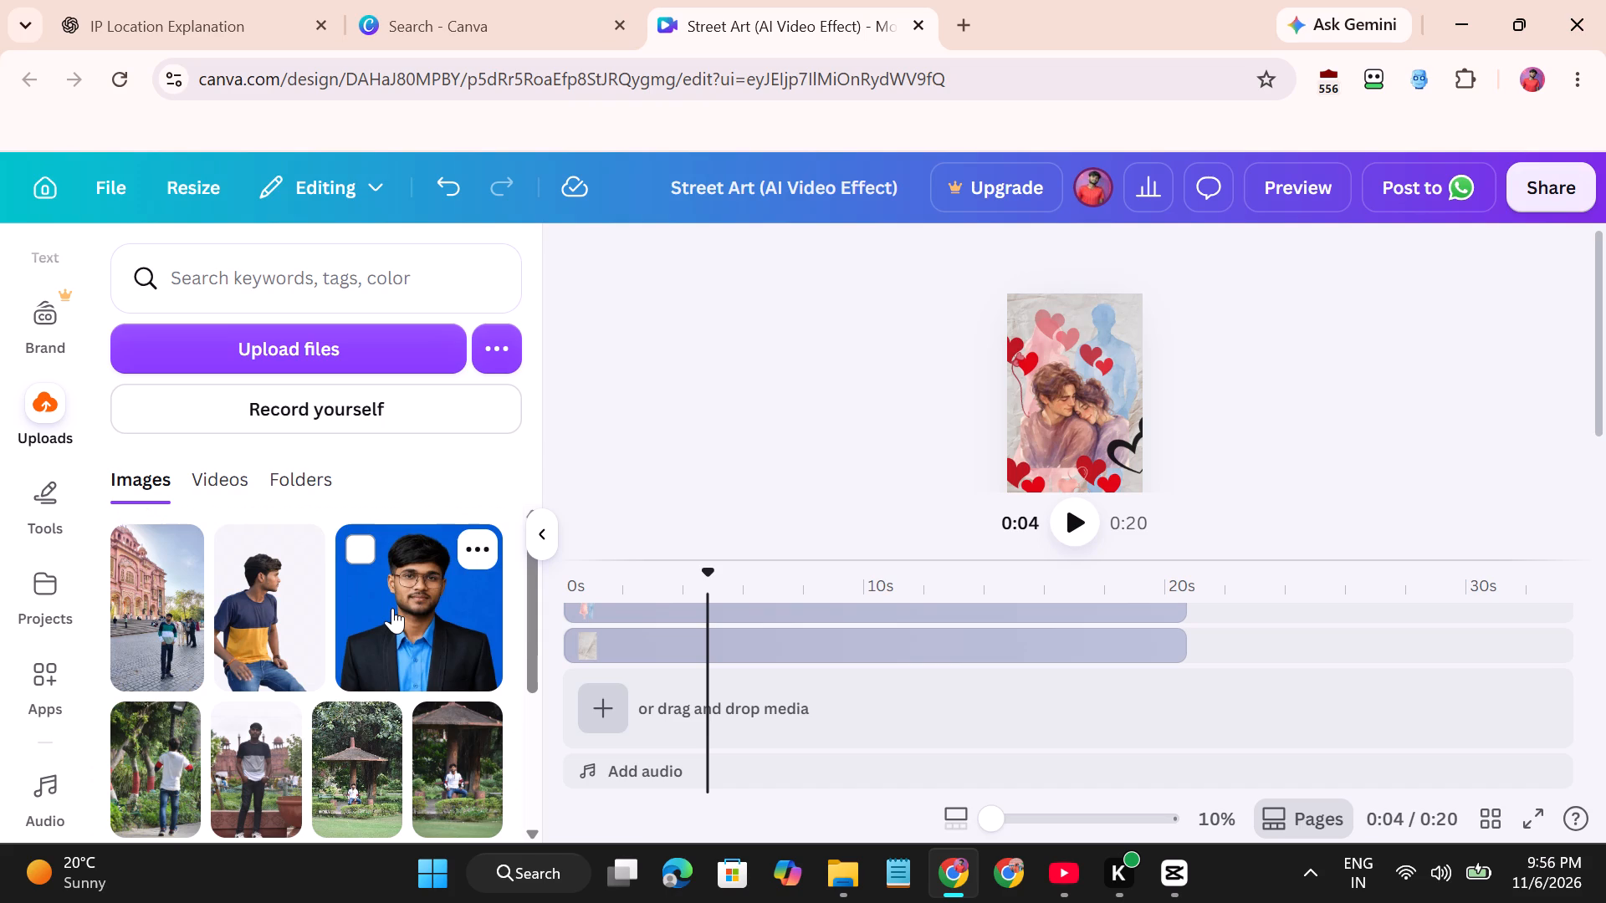
scroll(392, 608, "down", 1)
scroll(392, 608, "up", 1)
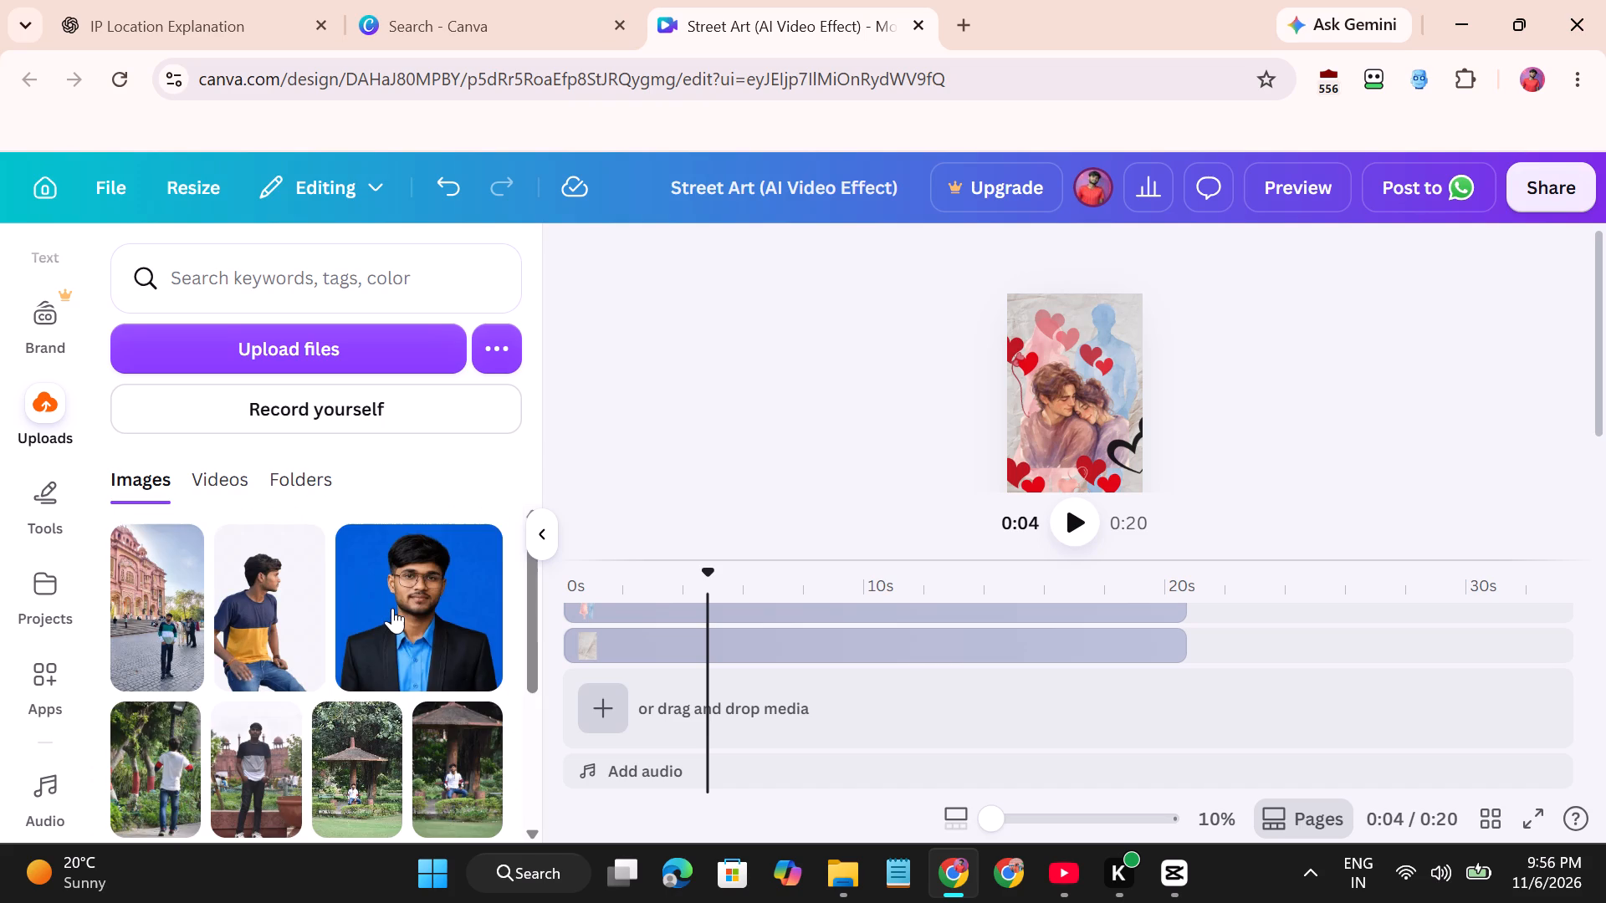
scroll(392, 608, "up", 1)
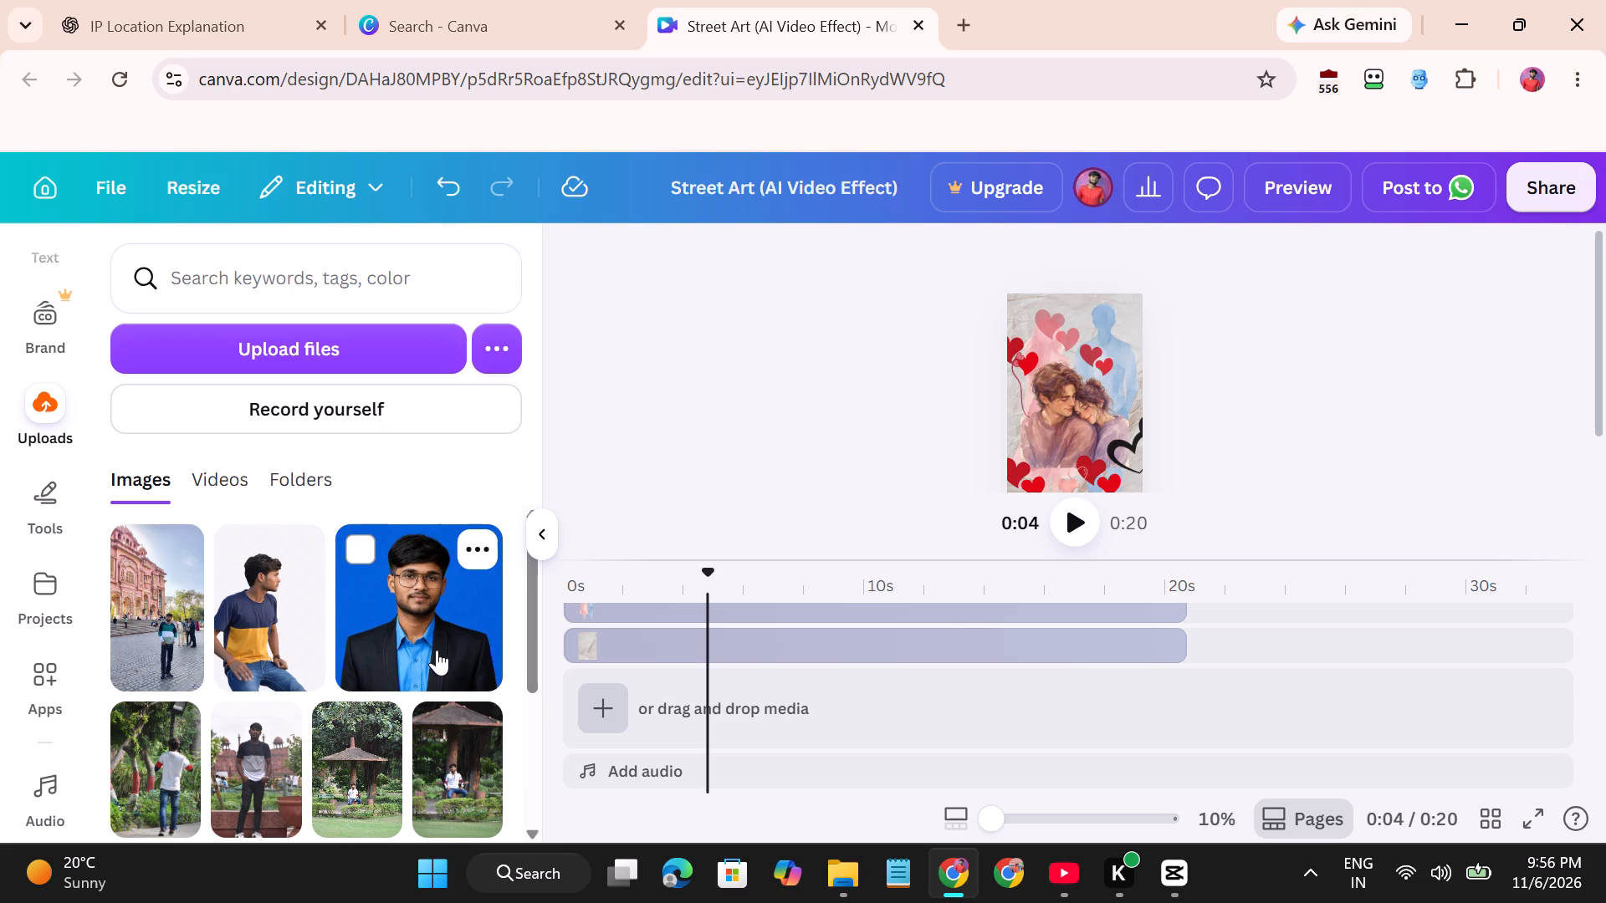
Reposition the red double-heart graphic below the couple at 0:04 to the lower right area of the page.
scroll(797, 680, "up", 2)
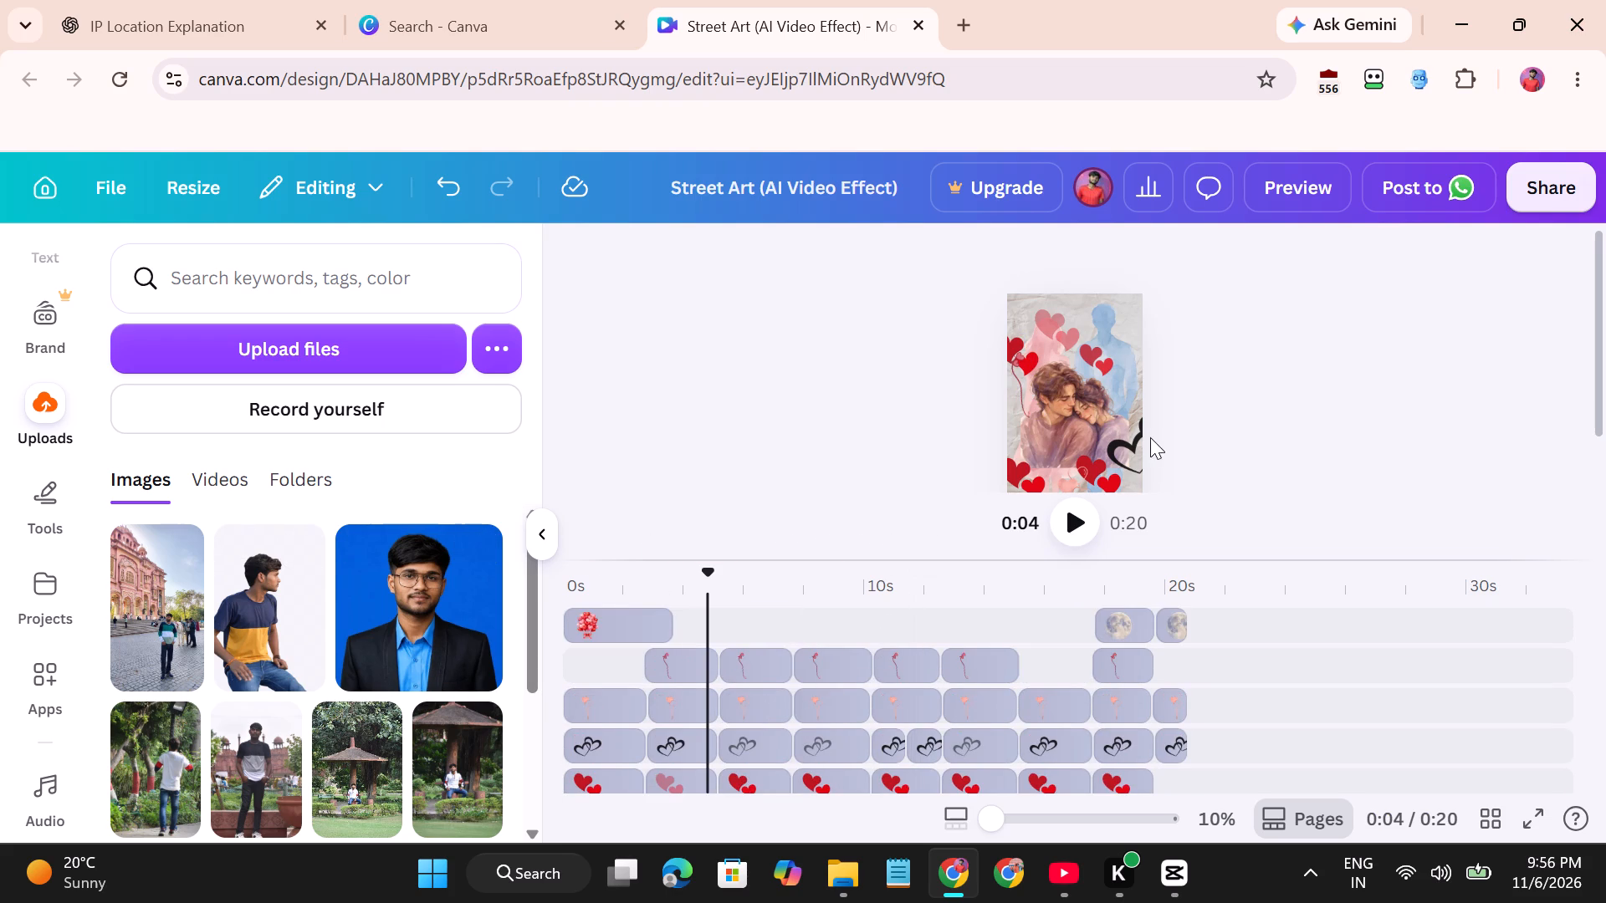
scroll(1112, 417, "down", 1)
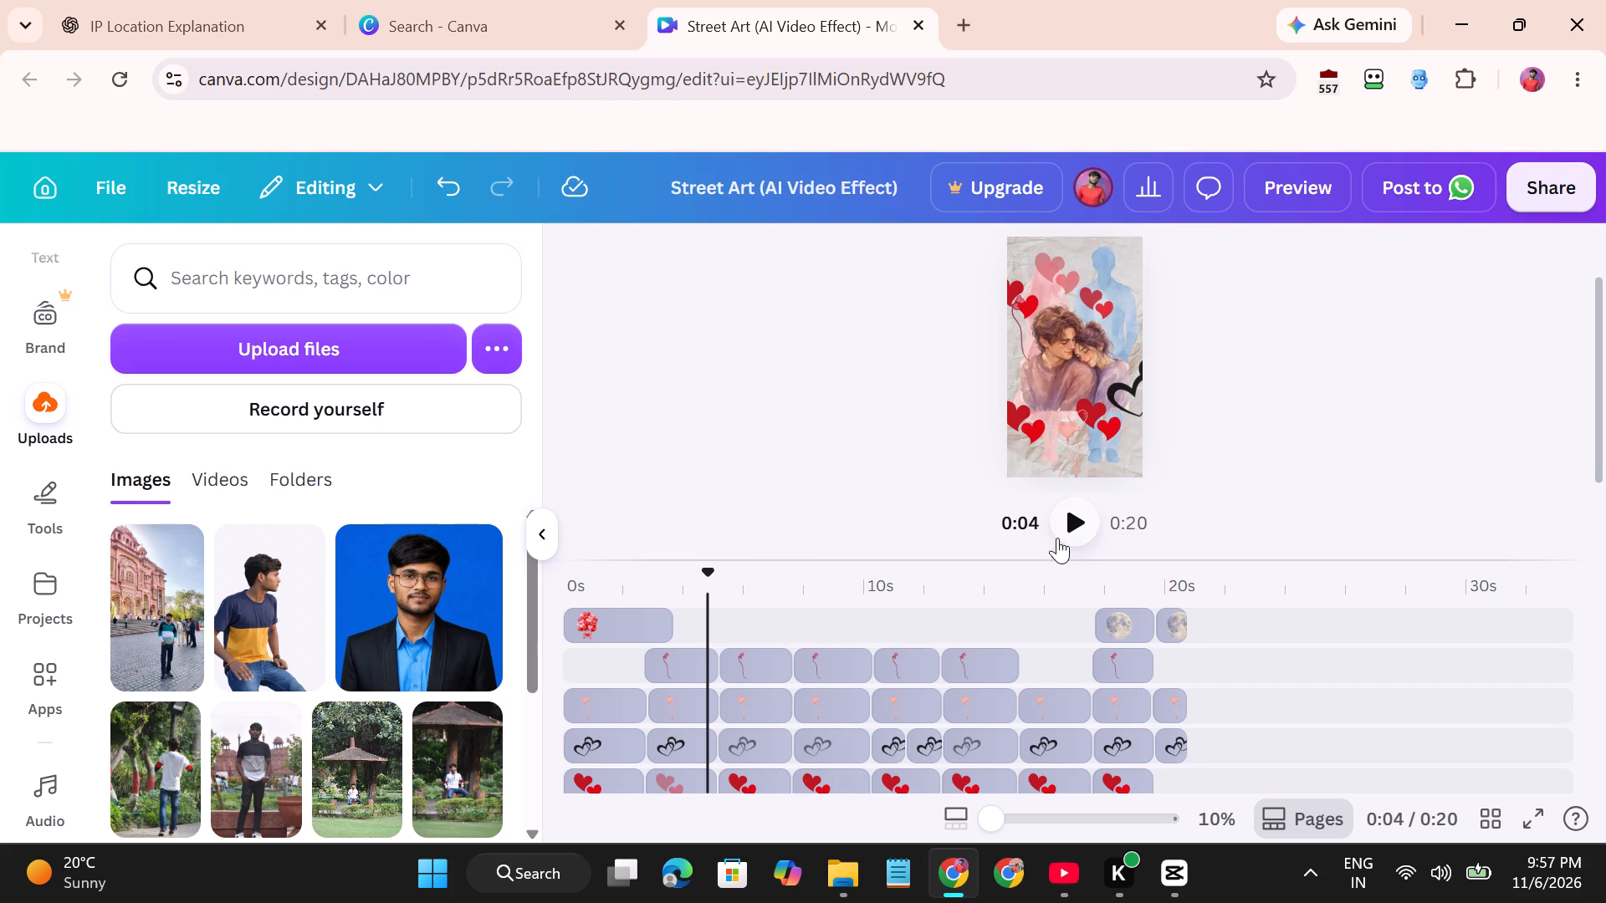
left_click_drag(1096, 414, 1041, 407)
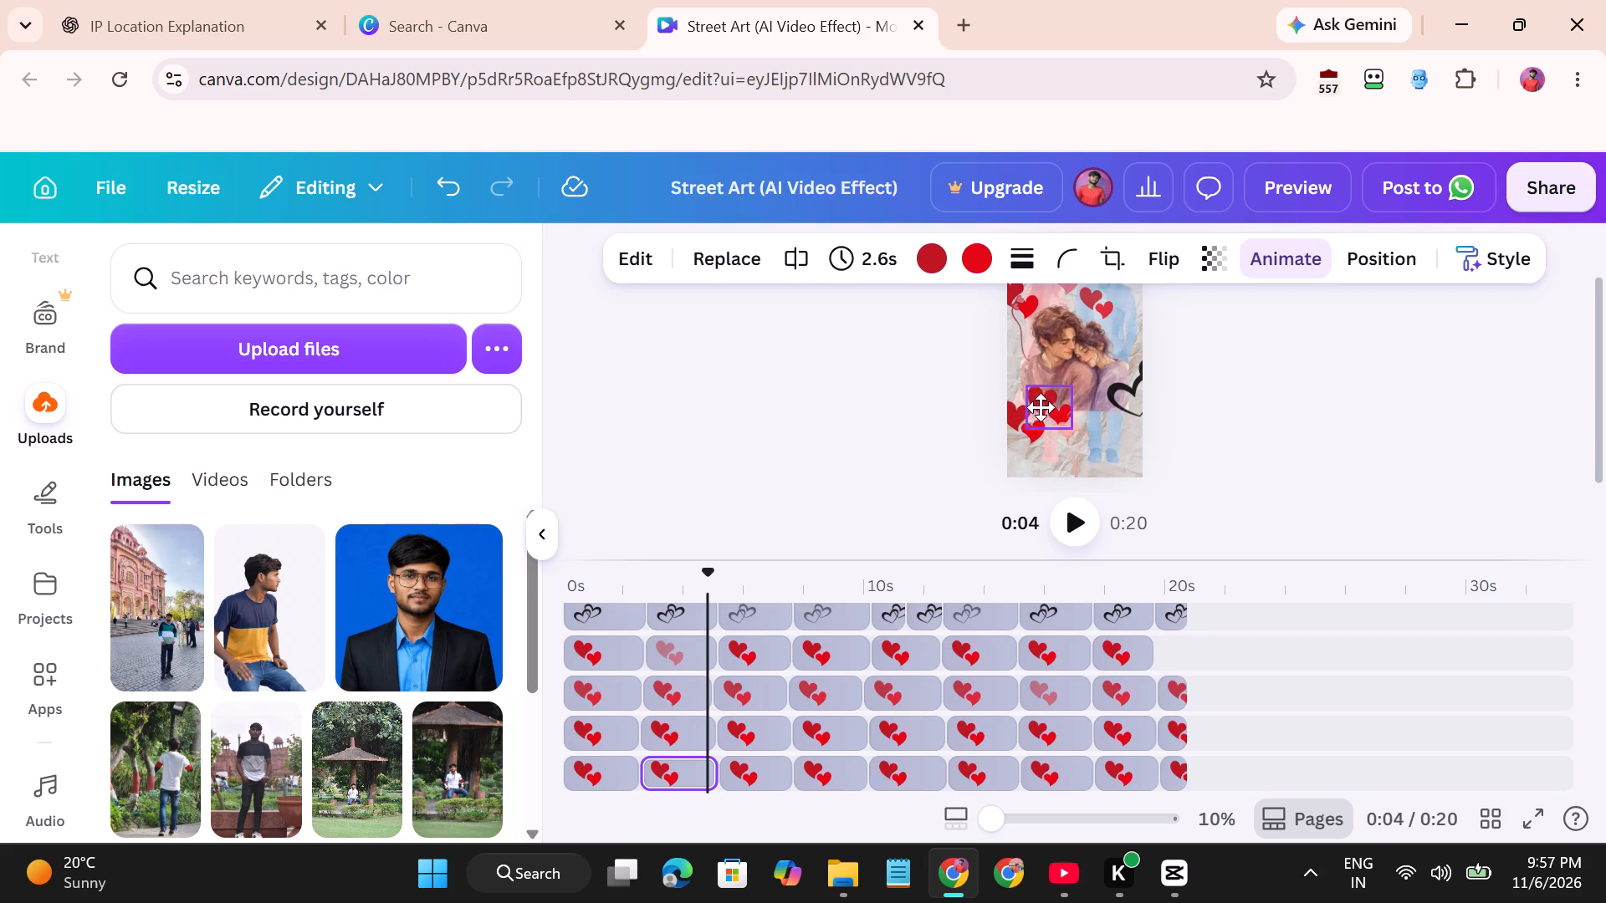
left_click_drag(1041, 407, 1094, 383)
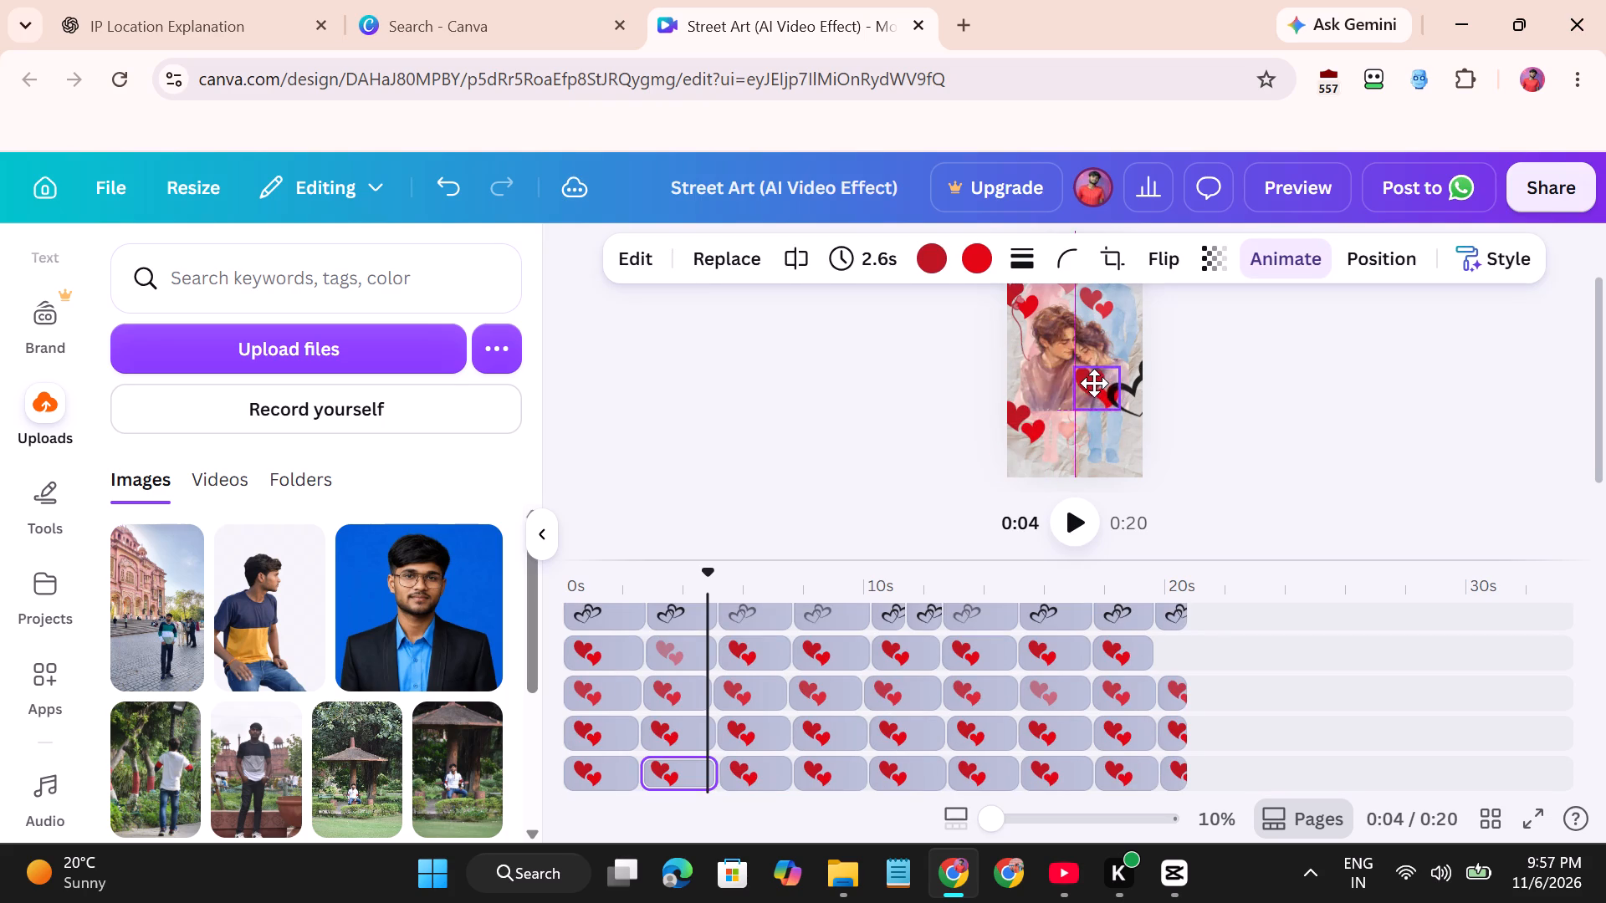
left_click_drag(1094, 383, 1098, 374)
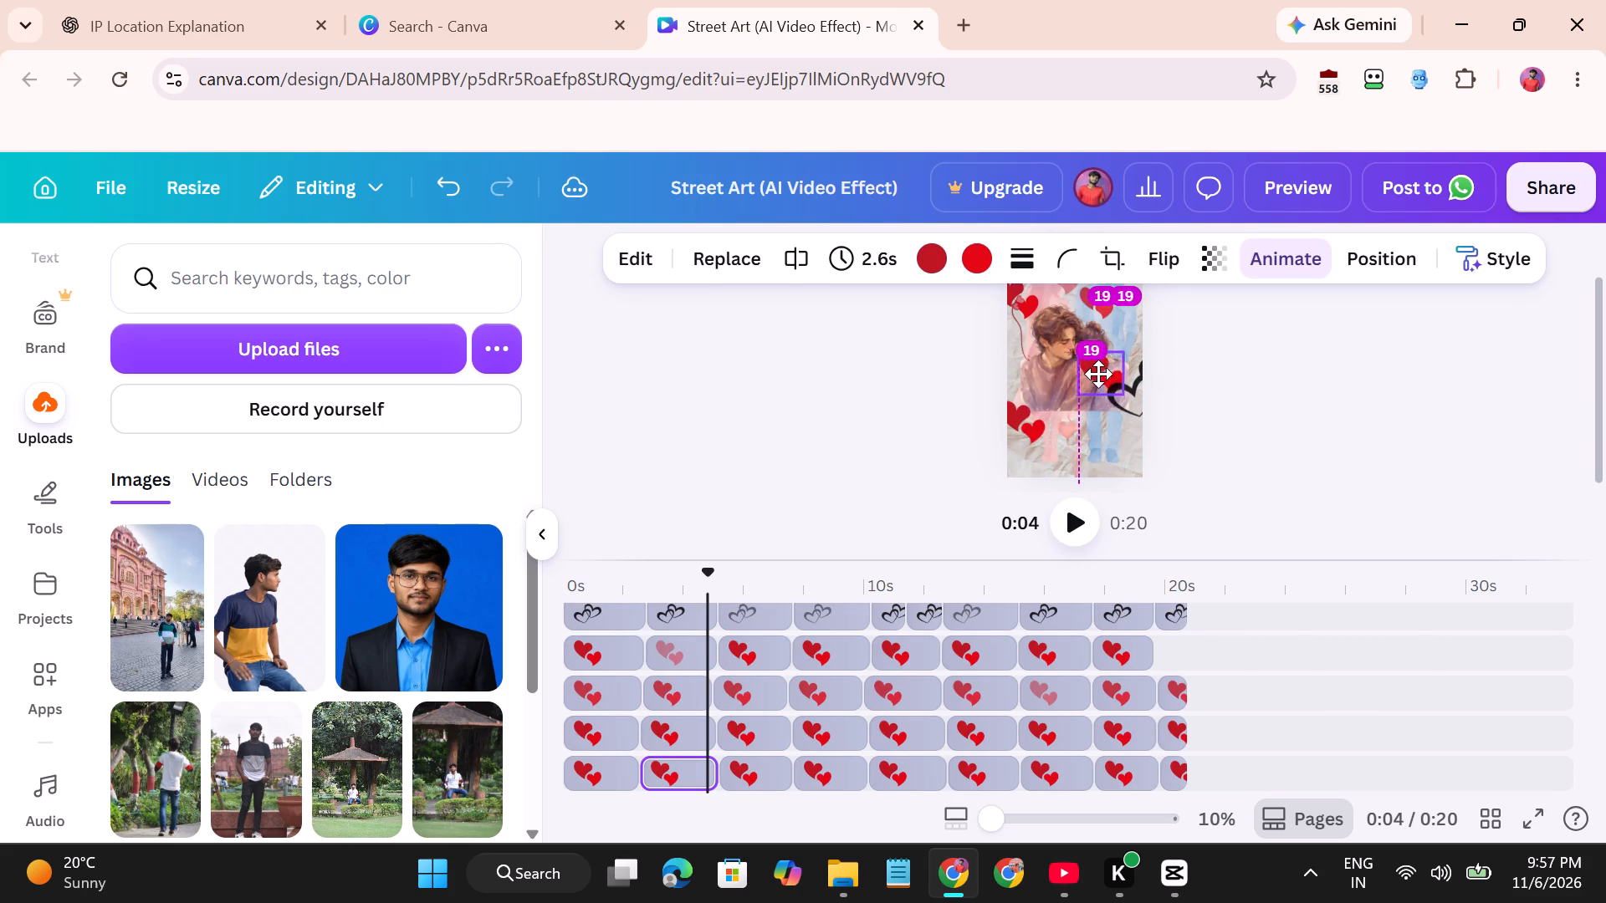
left_click_drag(1098, 374, 1110, 381)
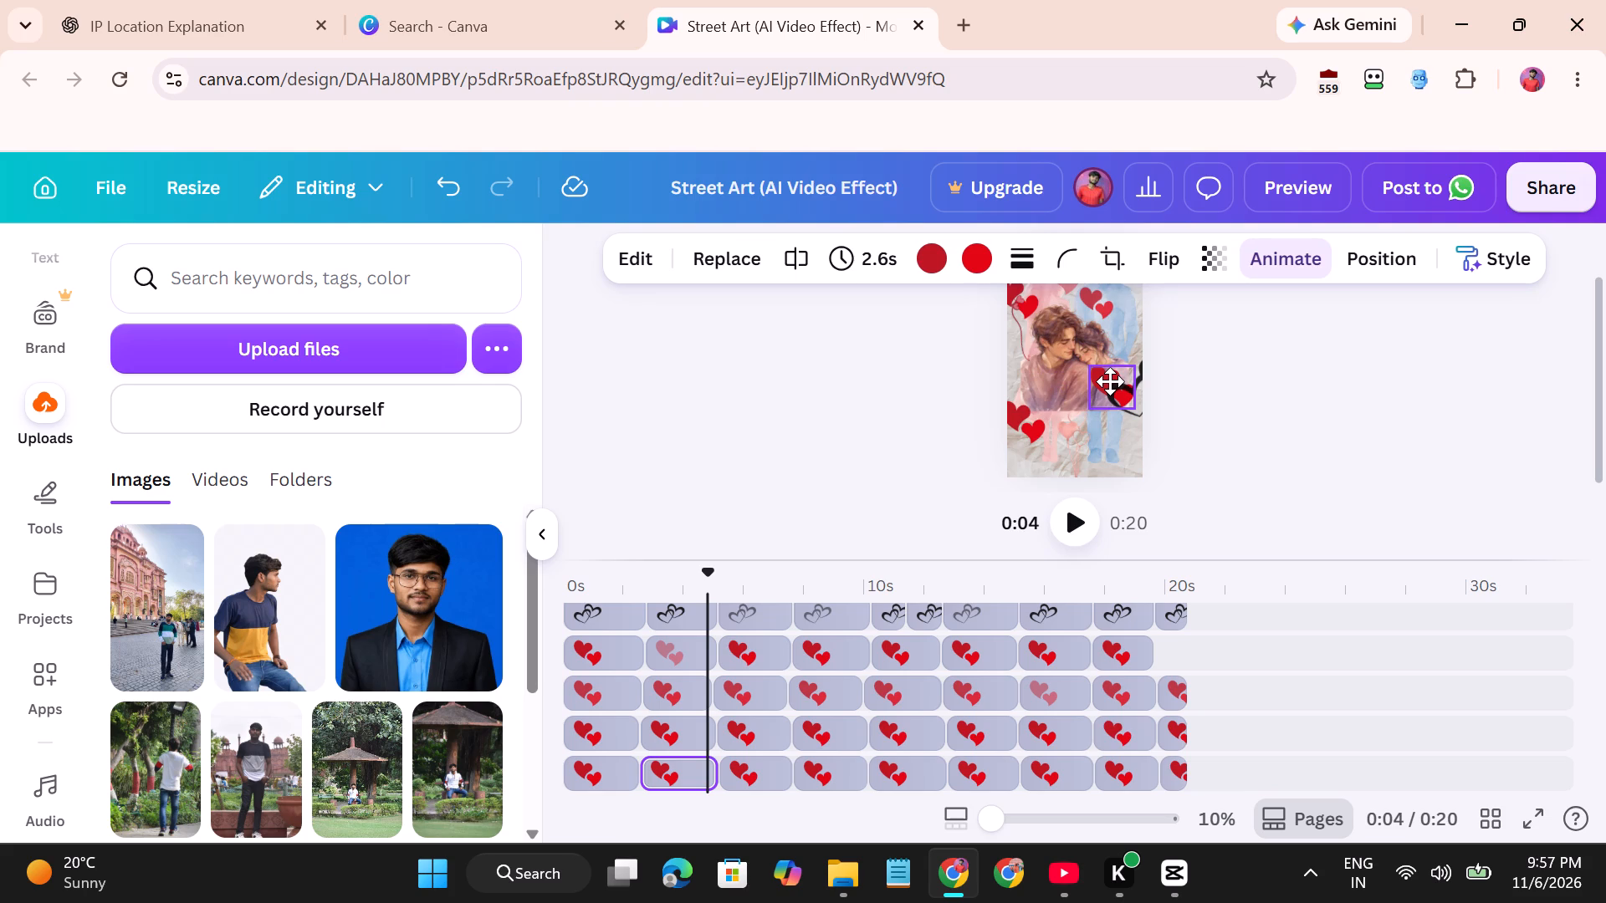
left_click_drag(1110, 381, 1111, 381)
left_click_drag(1111, 381, 1088, 408)
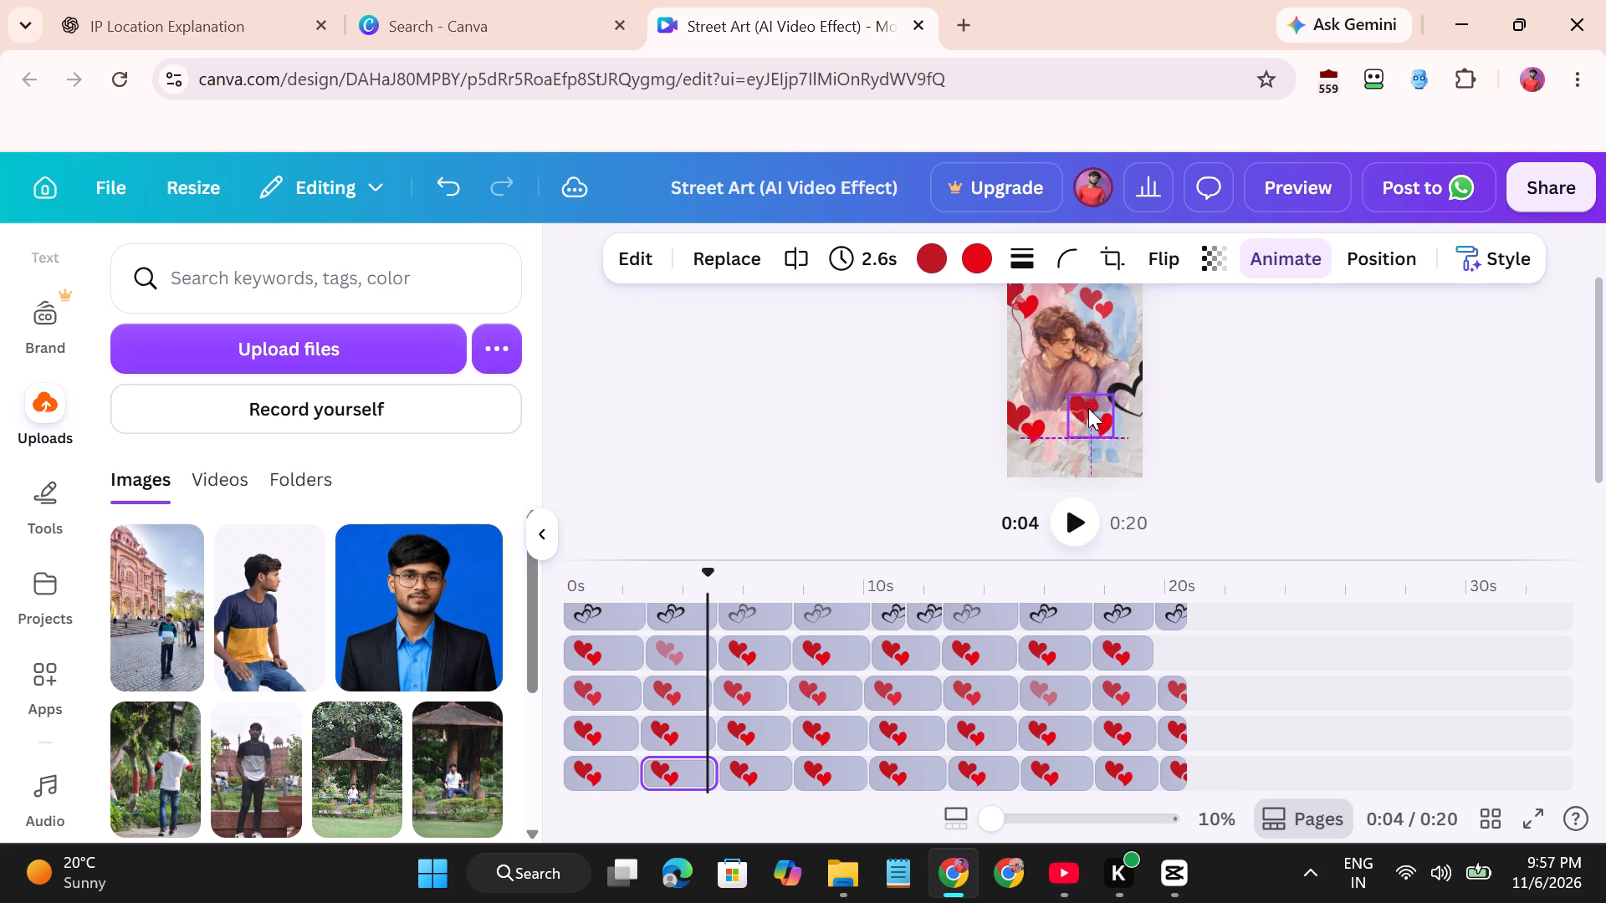
left_click_drag(1088, 408, 1108, 448)
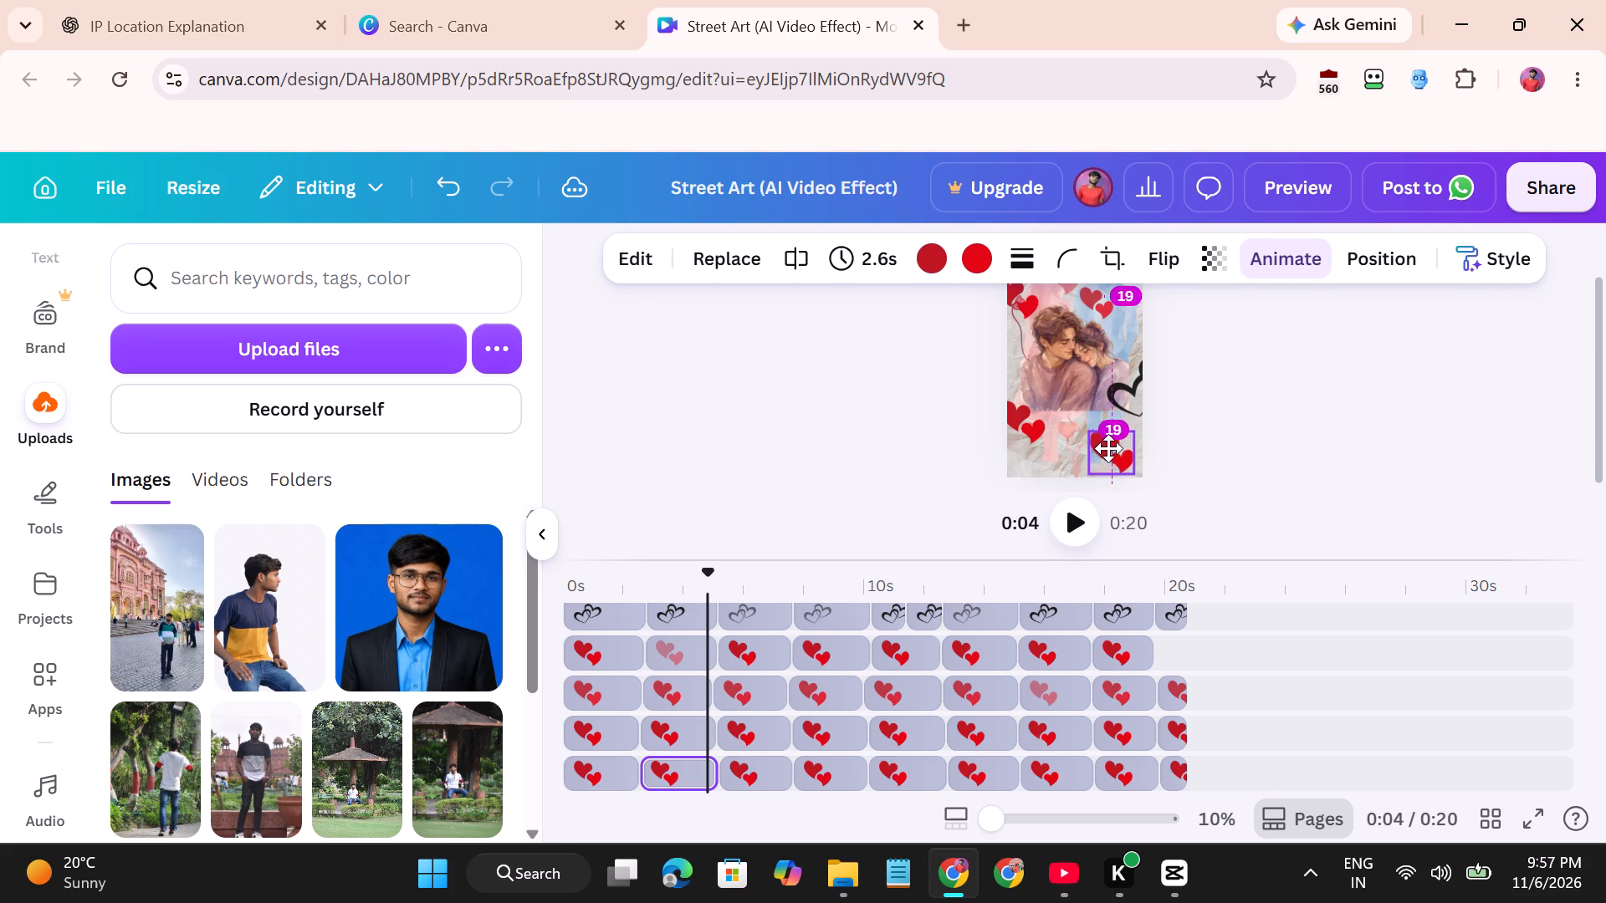
left_click_drag(1108, 448, 1101, 447)
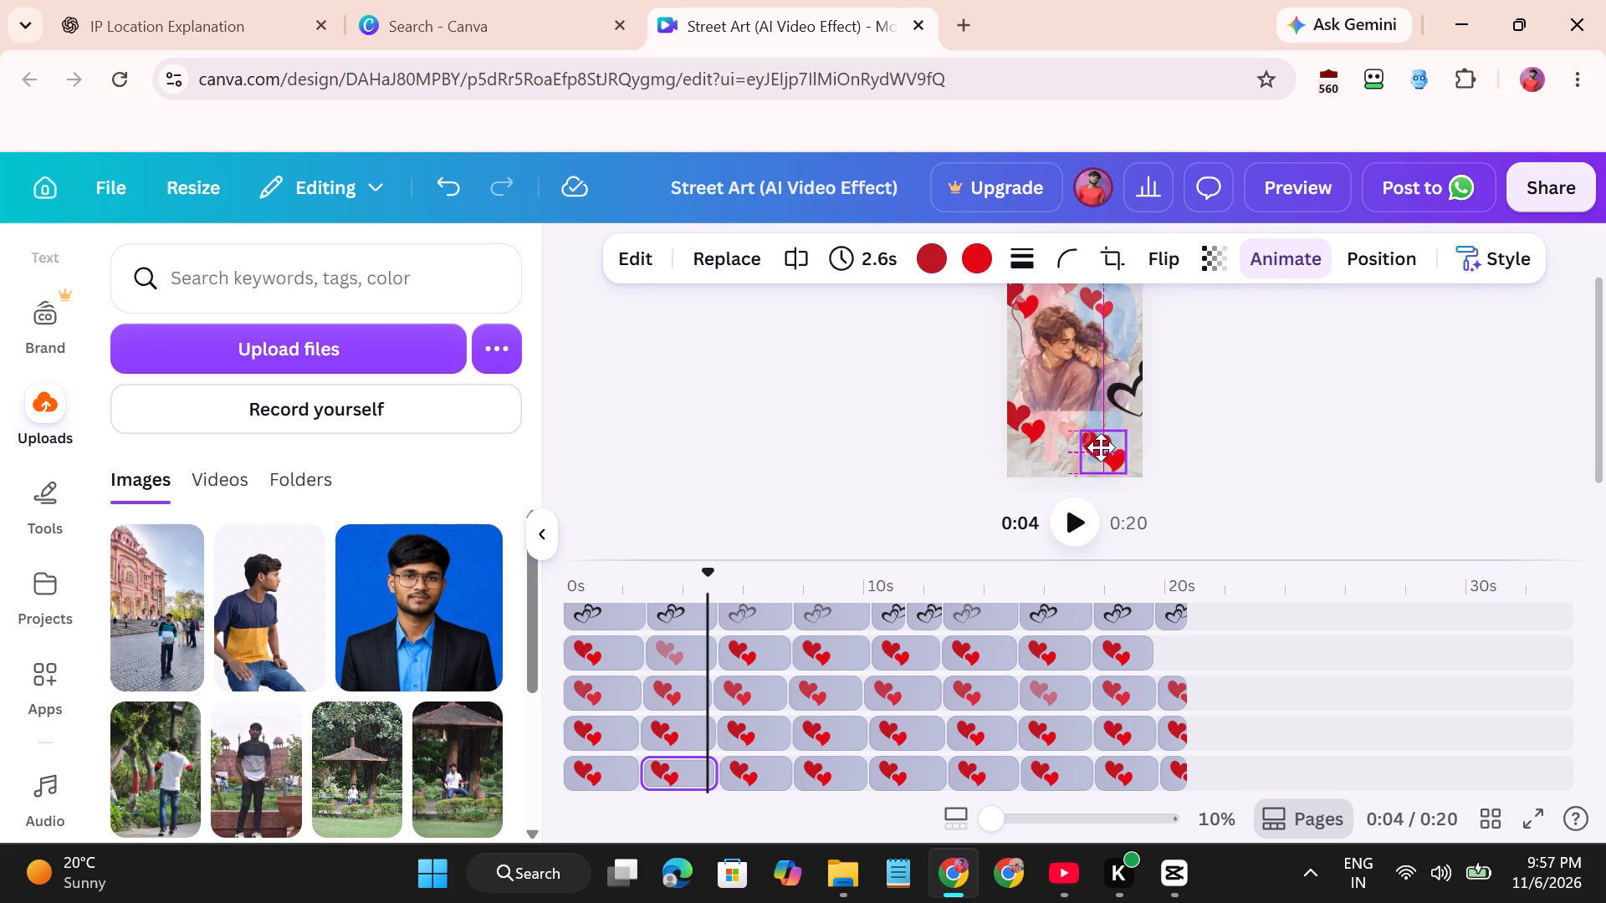
left_click_drag(1101, 447, 1096, 449)
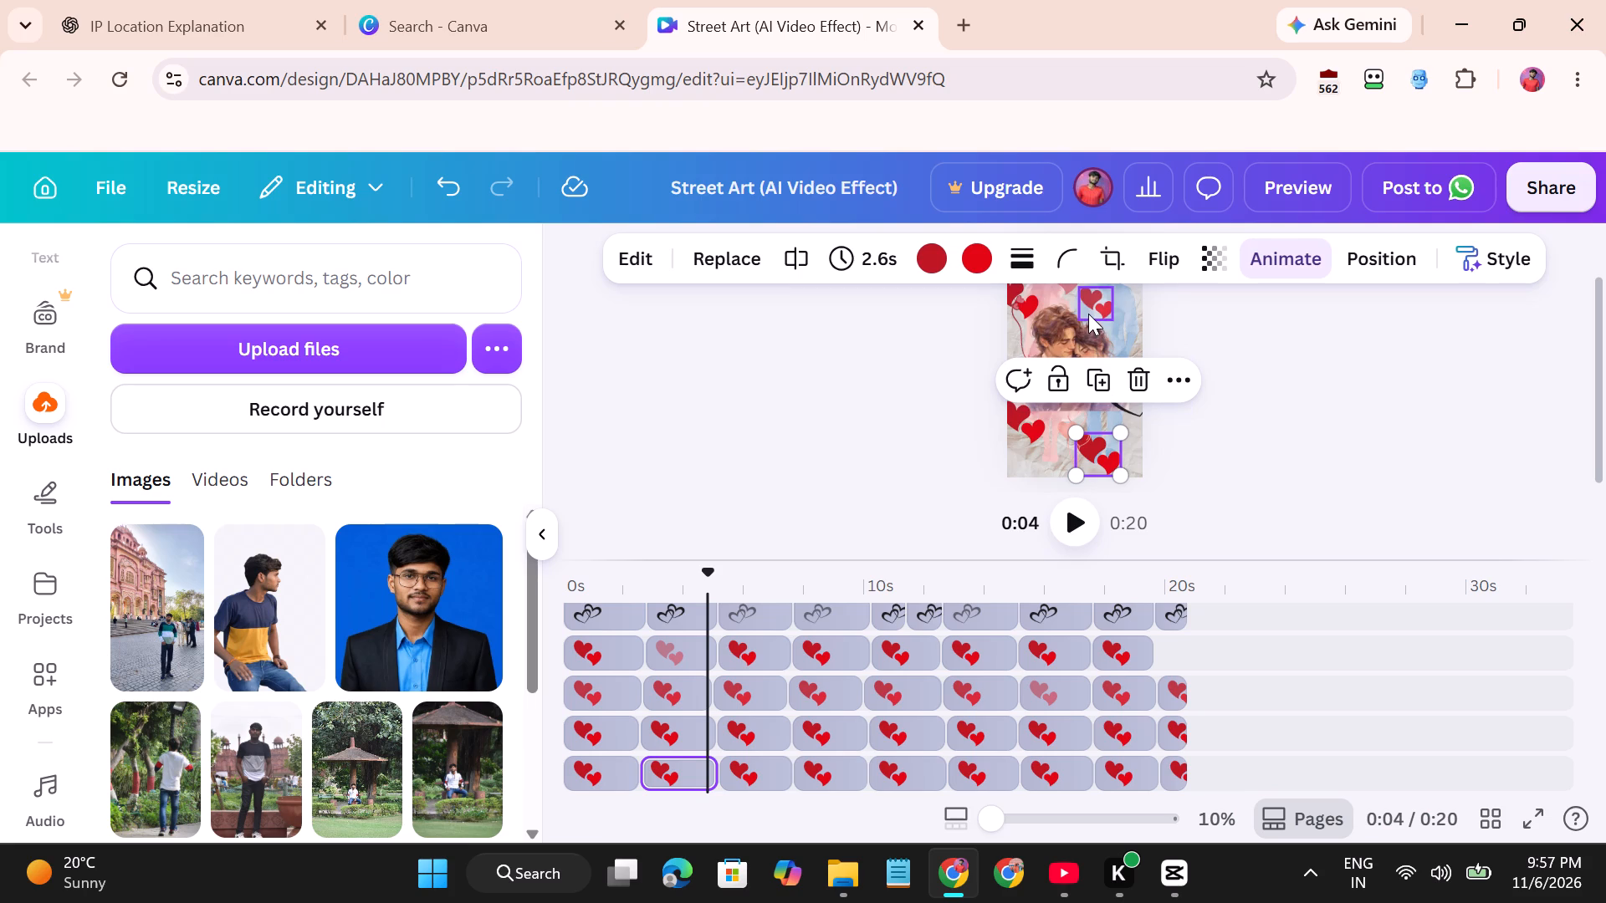
Shrink the embracing couple image at 0:04 to about 750 wide, keeping its upper left corner in place.
left_click(1061, 324)
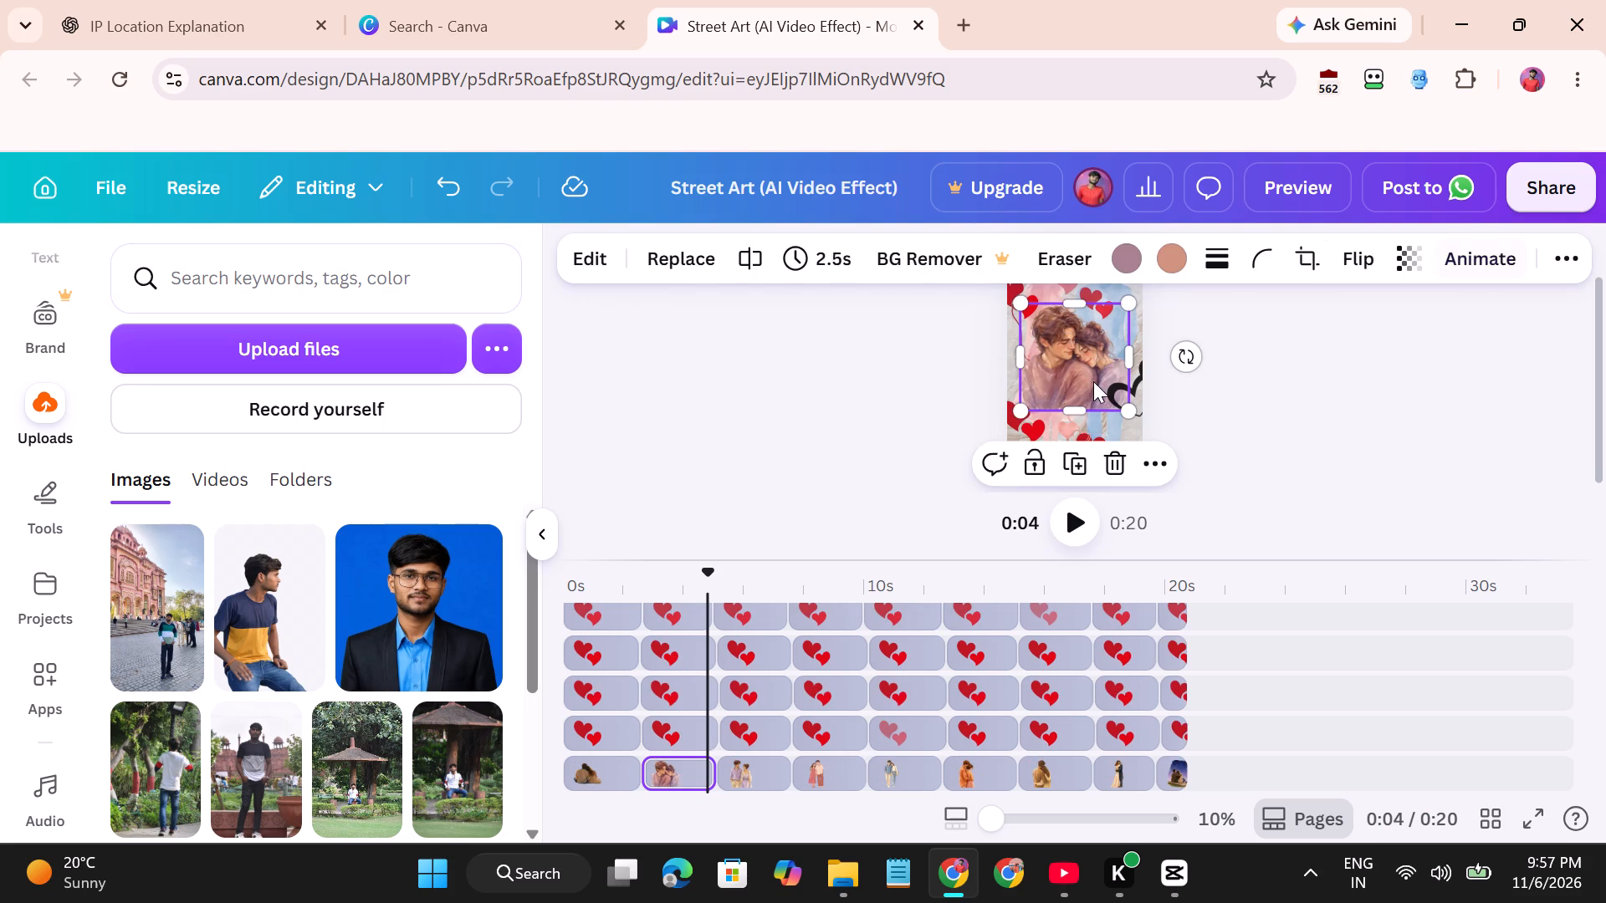
left_click_drag(1125, 416, 1138, 433)
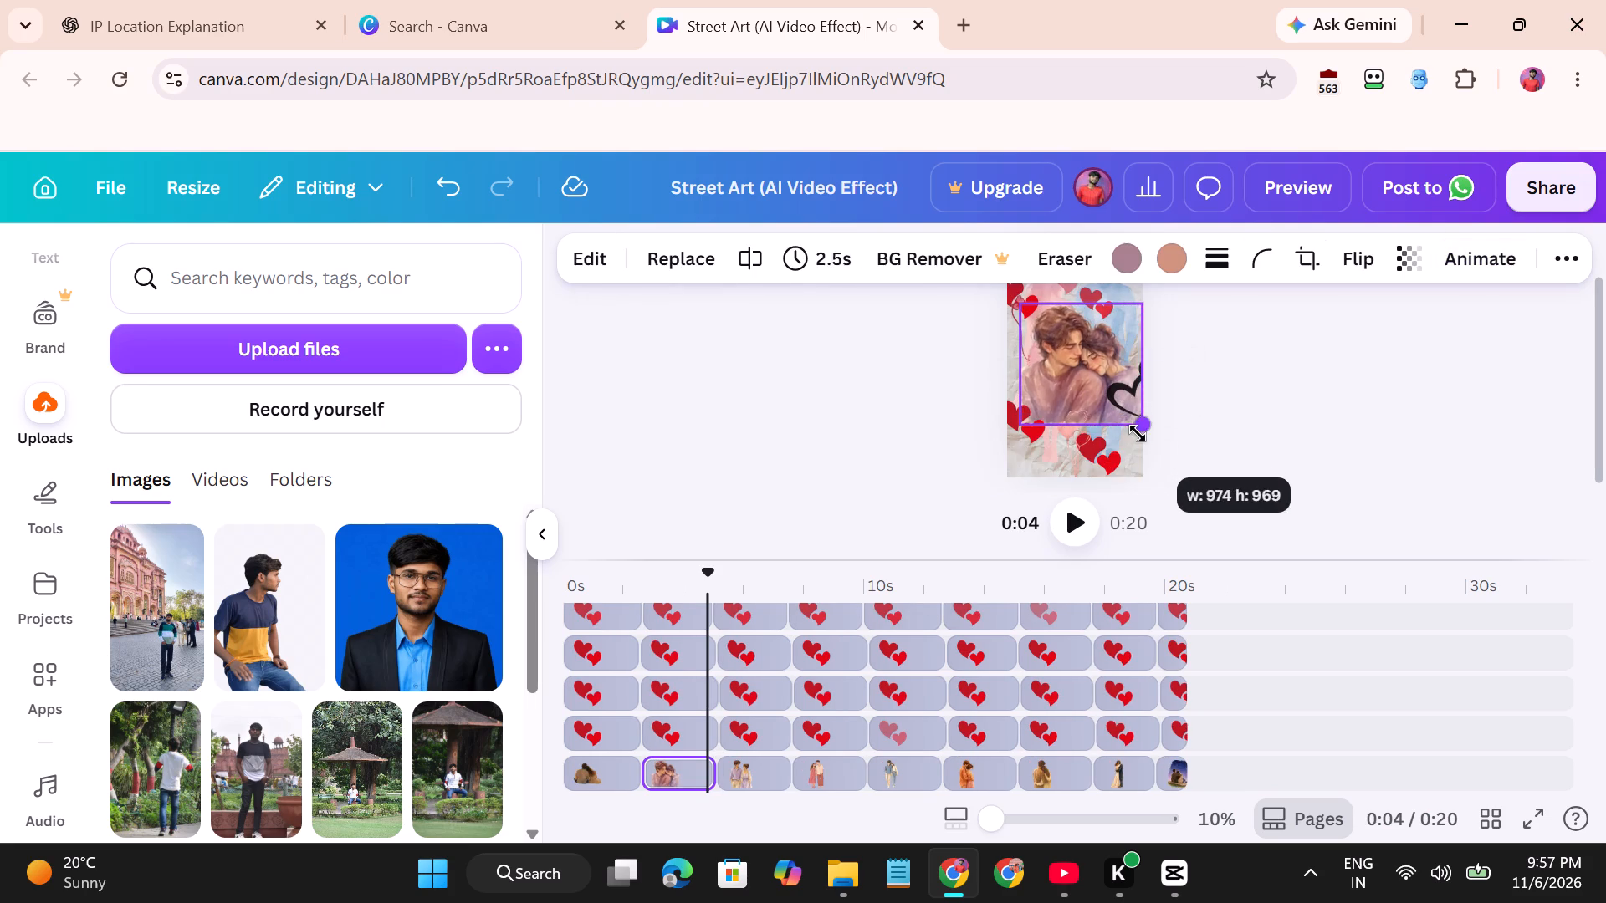
left_click_drag(1138, 433, 1115, 398)
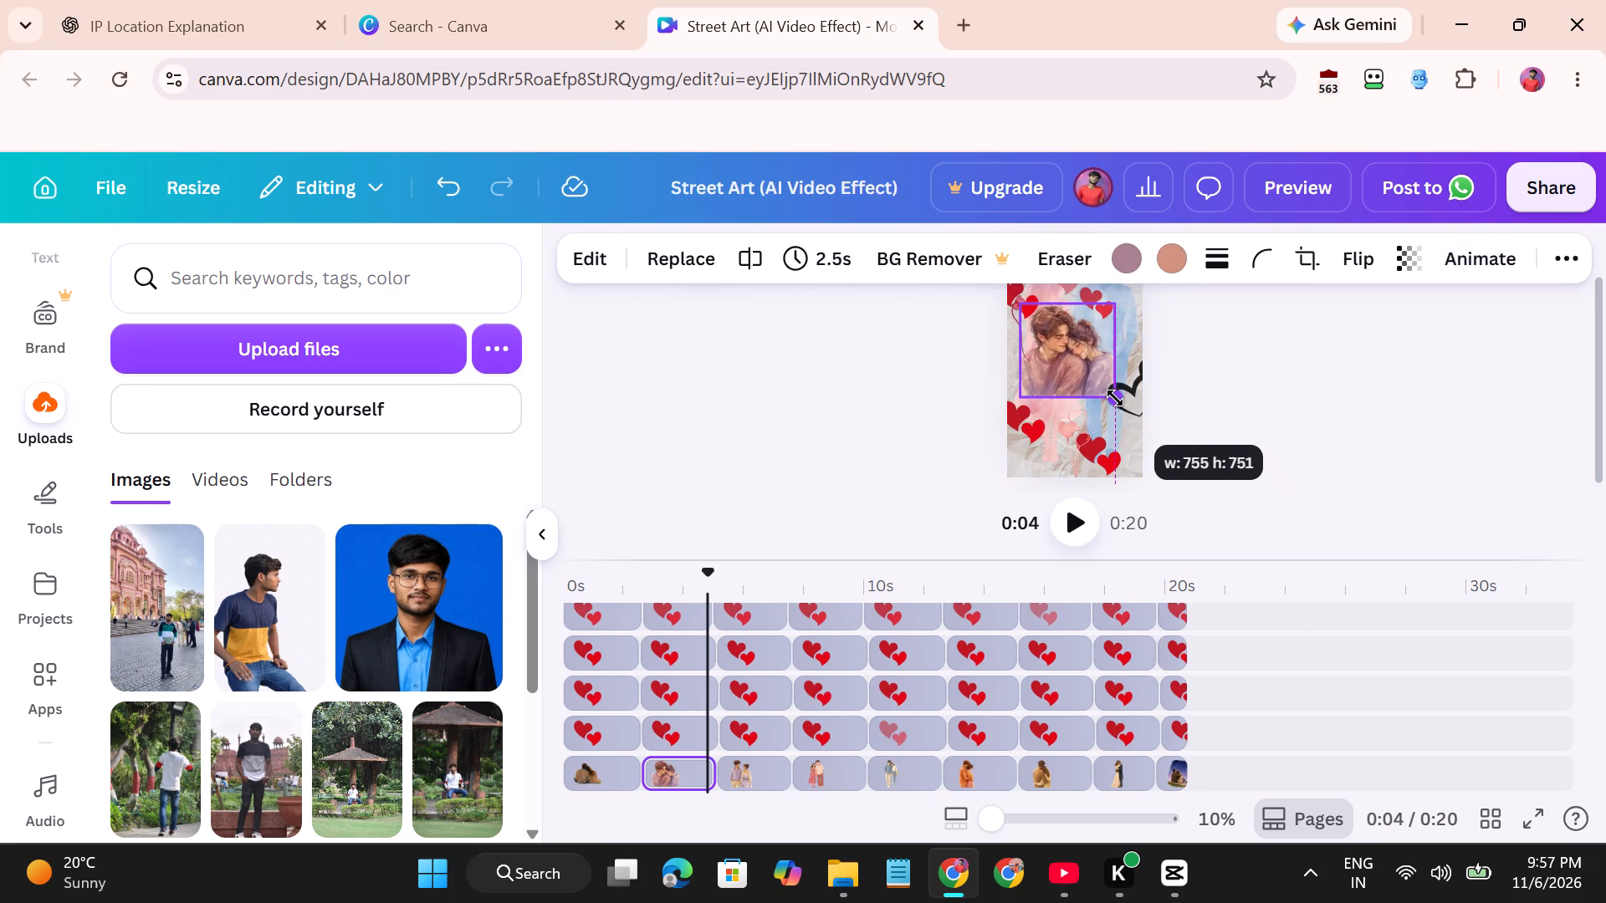
left_click_drag(1115, 398, 1113, 399)
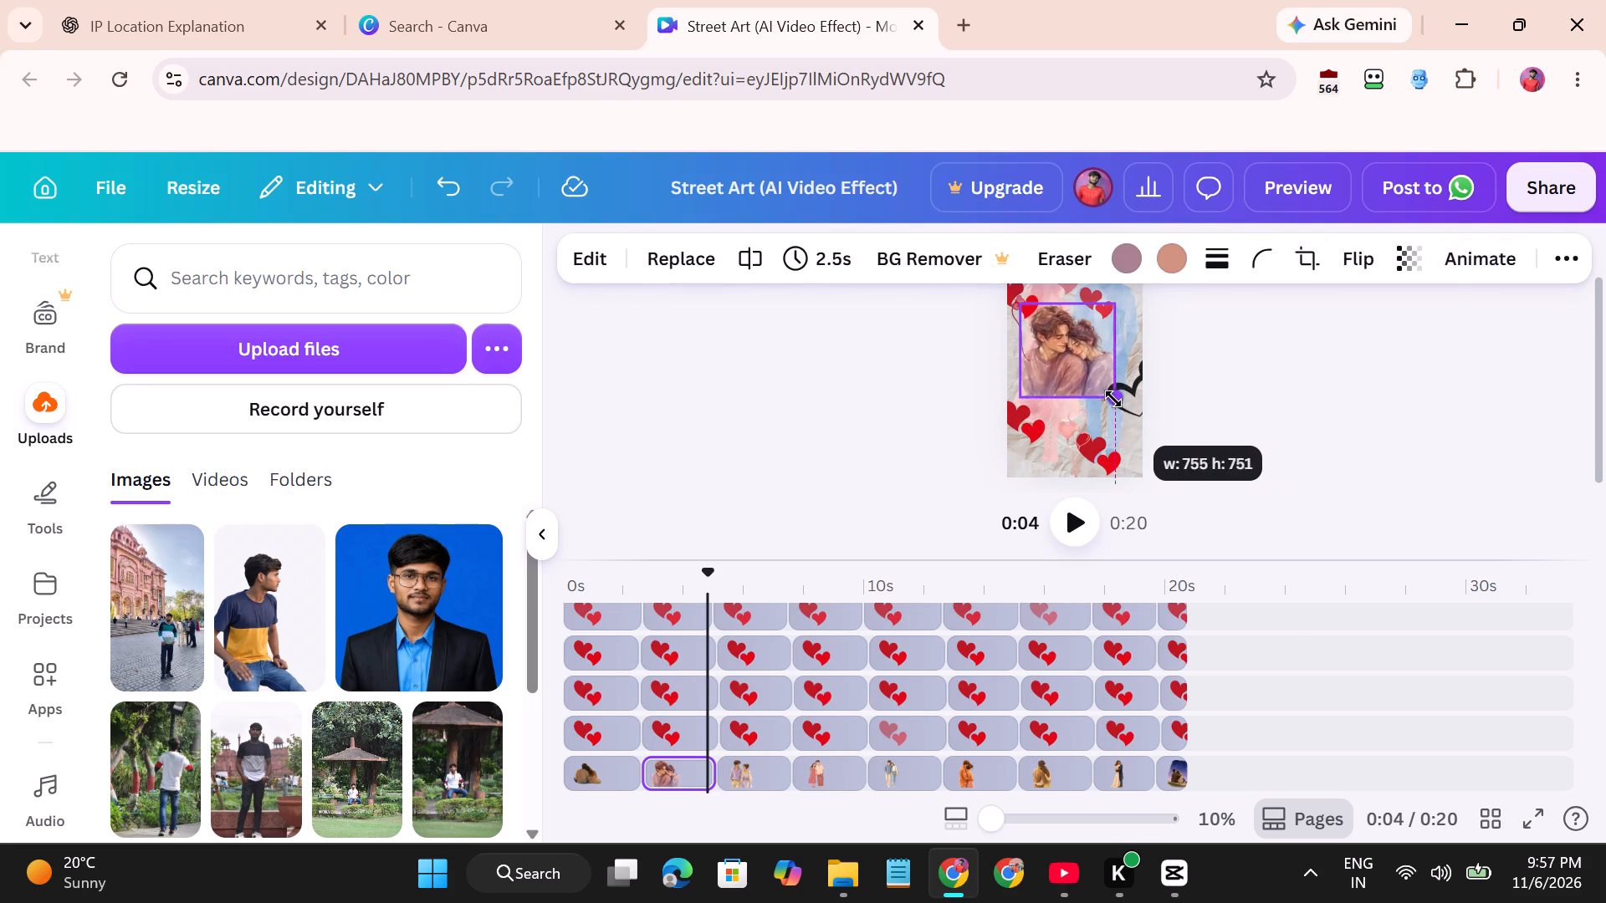
left_click_drag(1113, 399, 1112, 396)
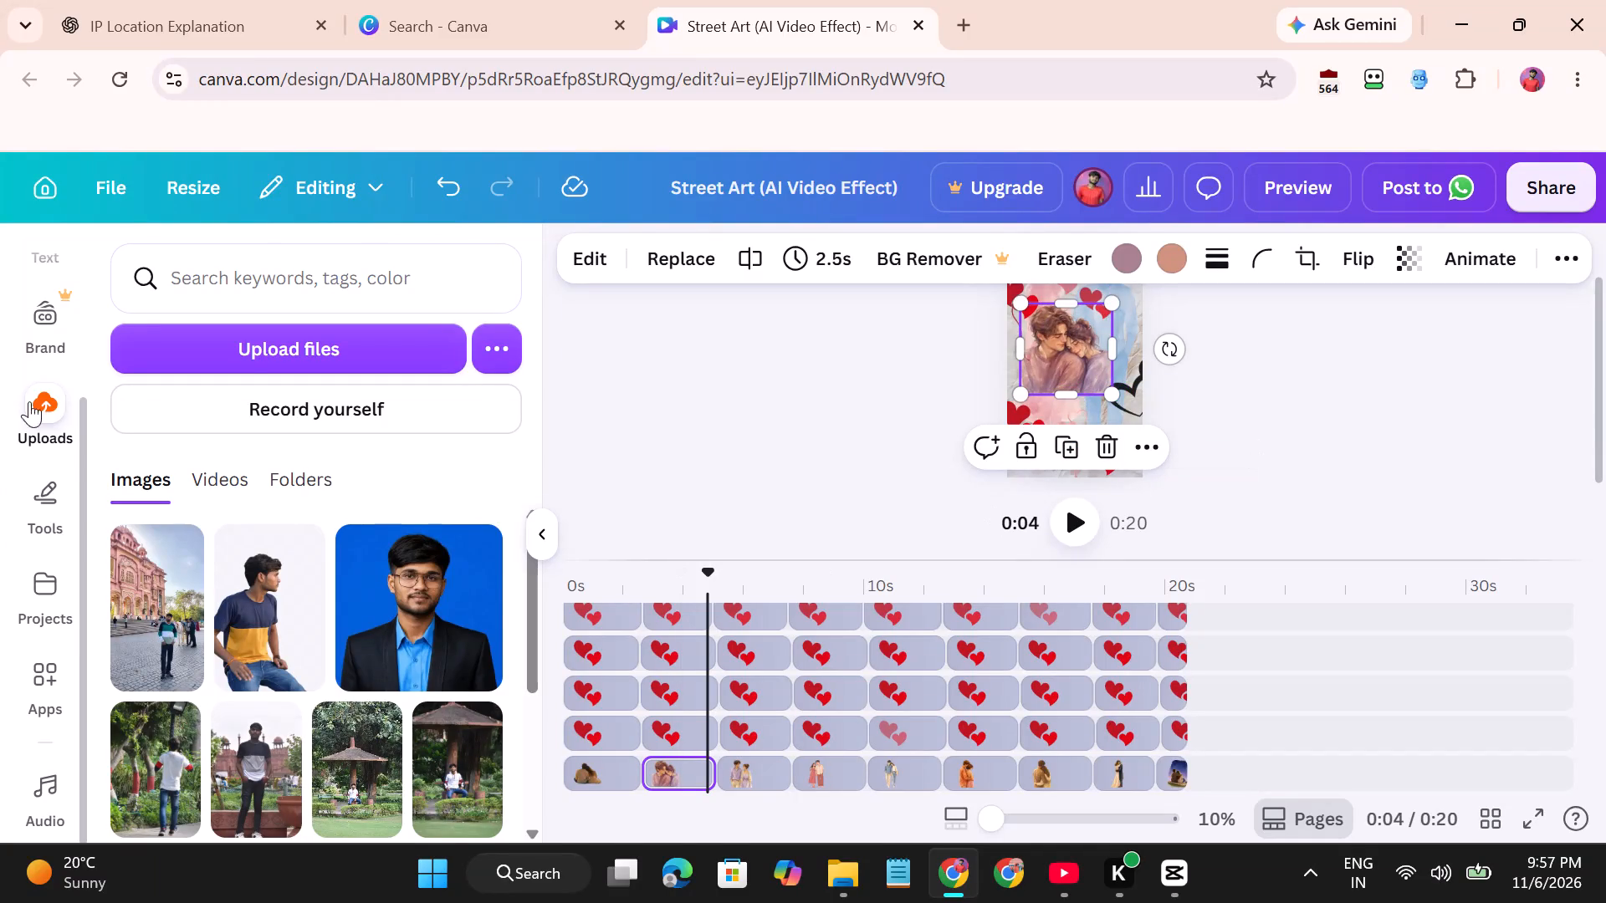
Search the graphics for "love frame" and place the red leafy heart-shaped frame over the couple at 0:04.
scroll(66, 453, "up", 1)
left_click(61, 361)
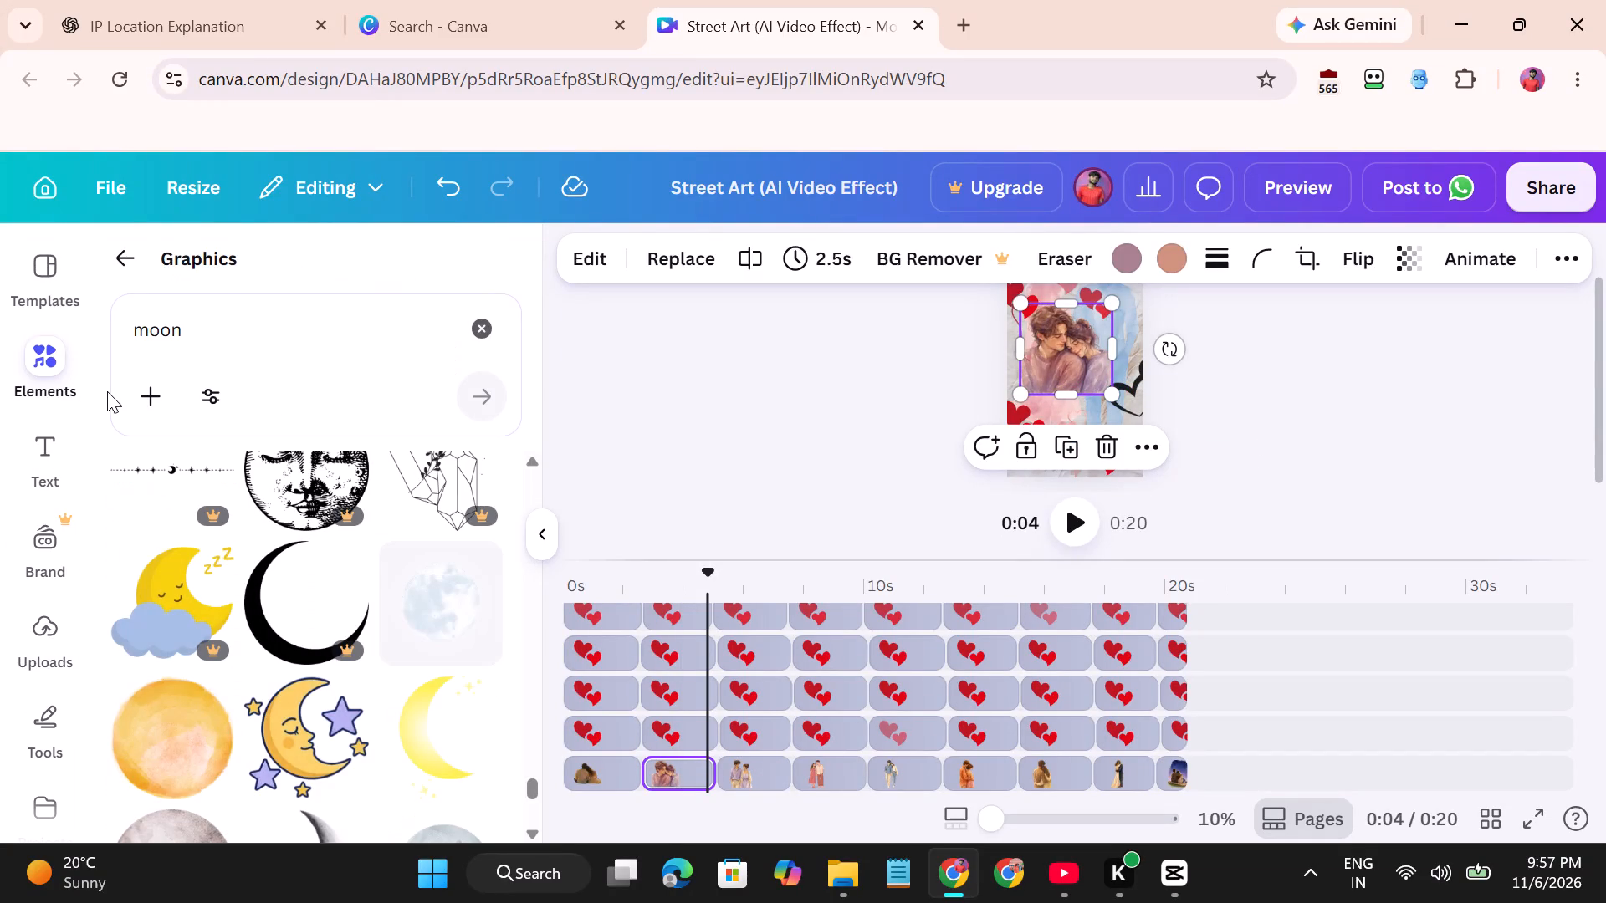
left_click(495, 329)
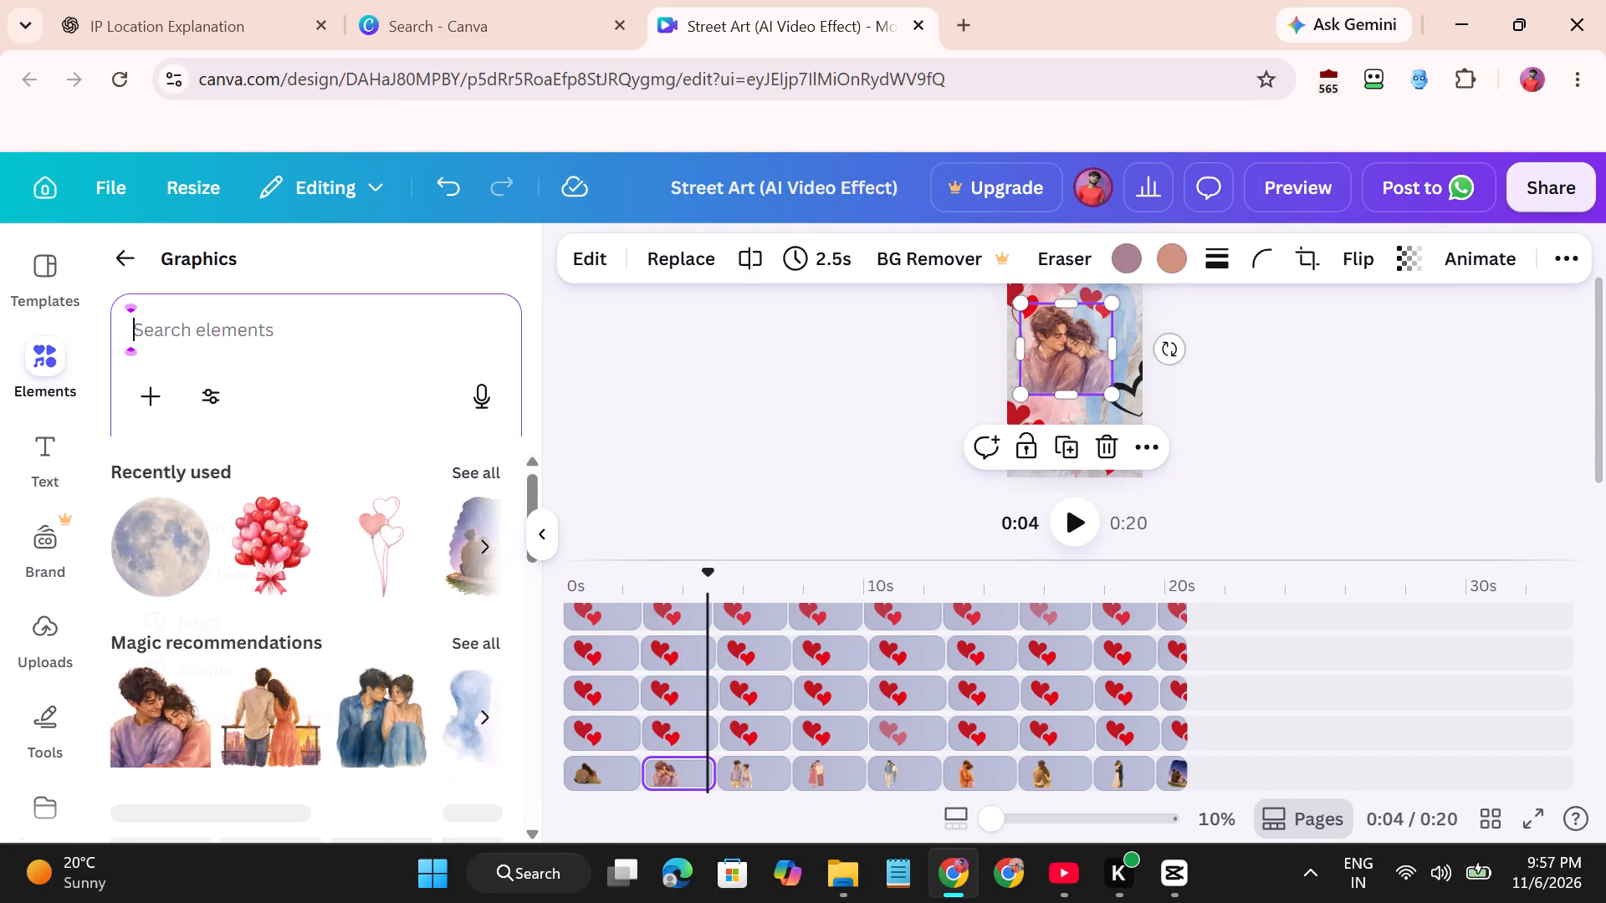
type("love fr")
left_click(230, 511)
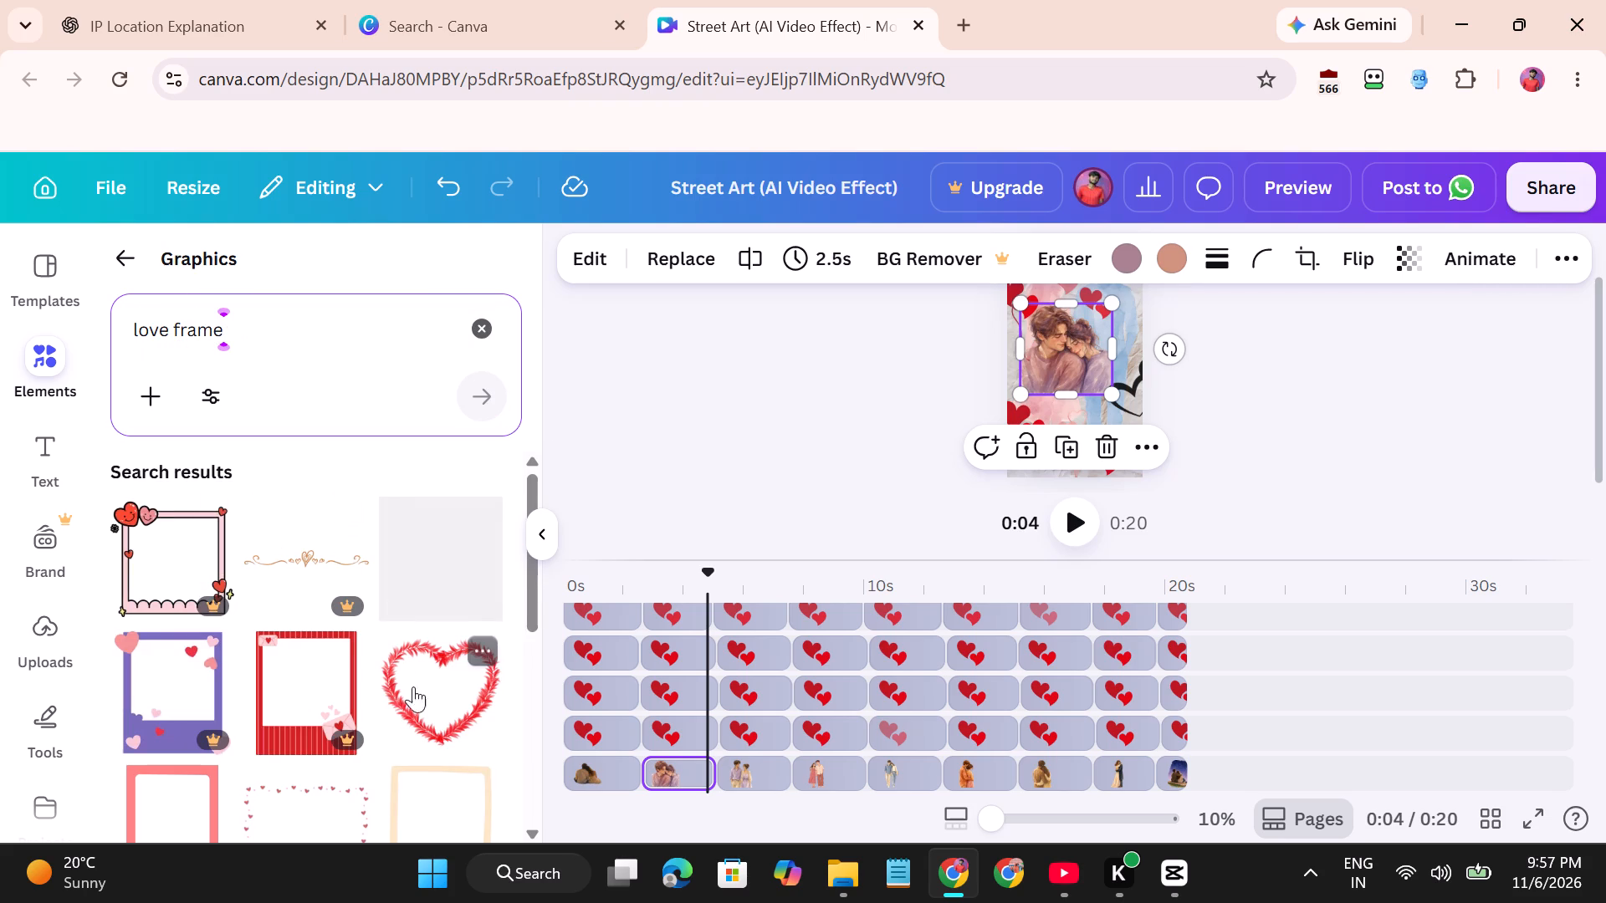
left_click_drag(410, 700, 481, 627)
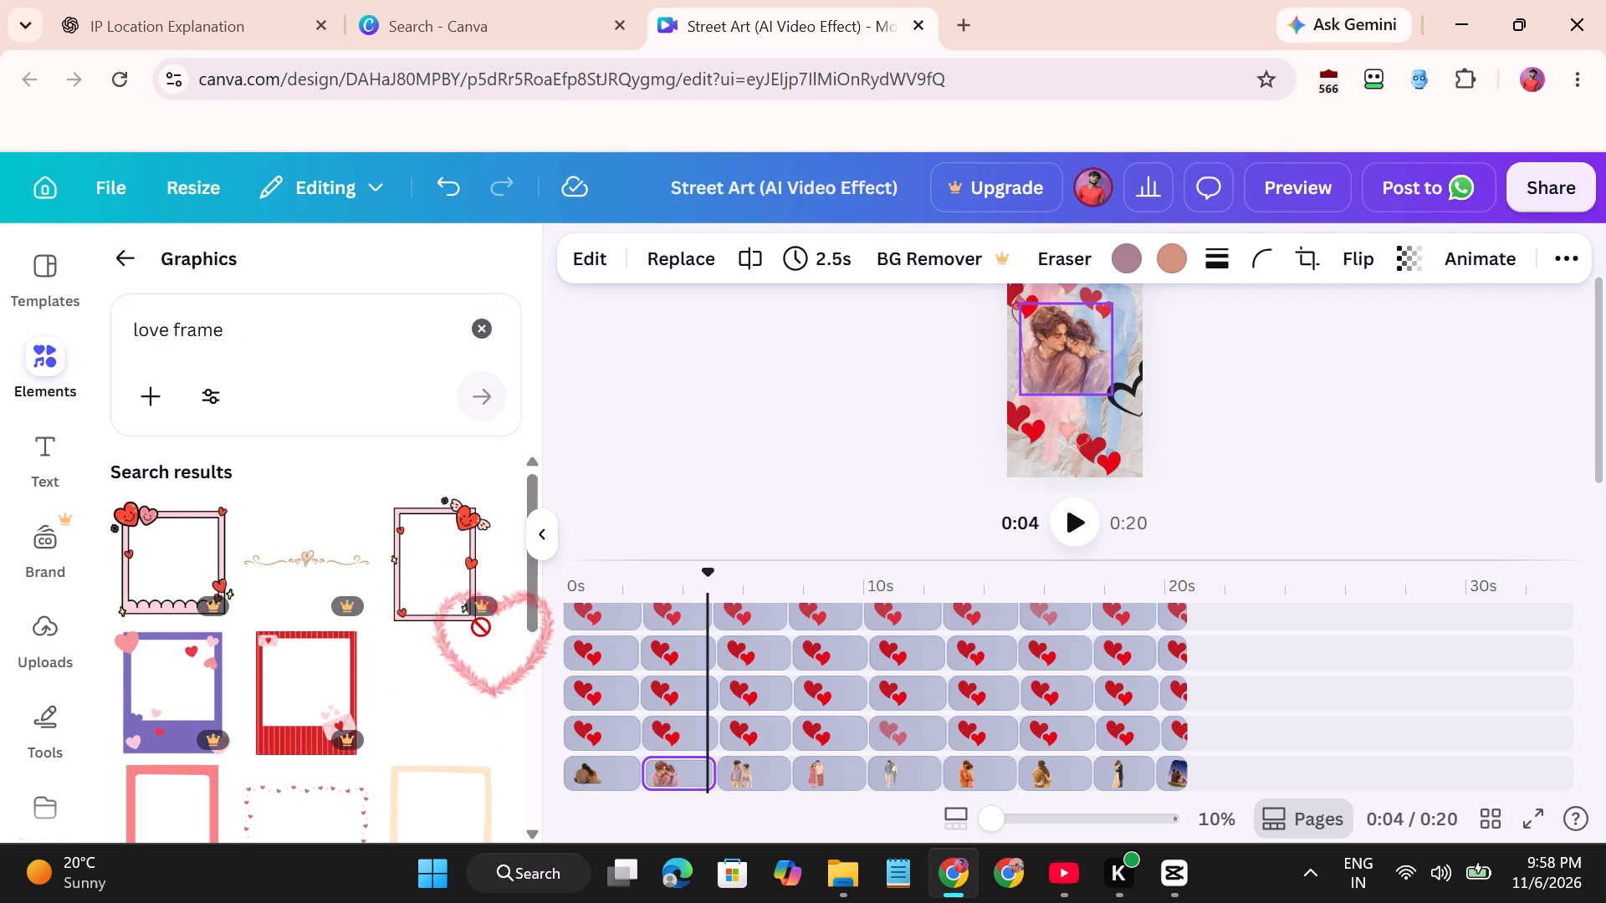
left_click_drag(481, 627, 1034, 363)
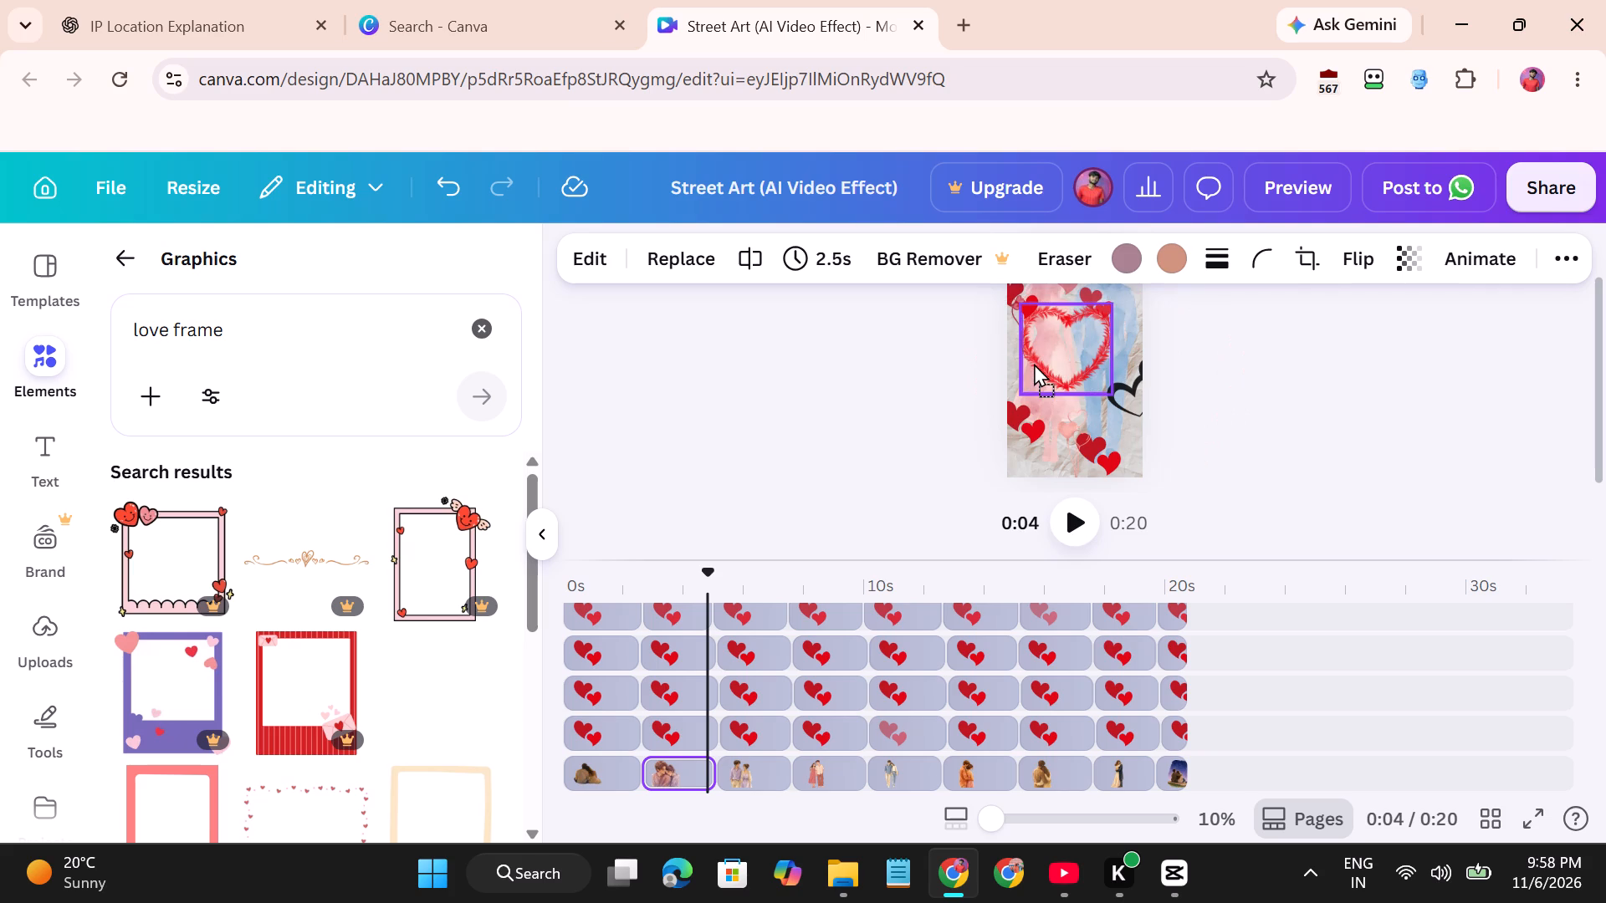
left_click_drag(1034, 363, 1030, 359)
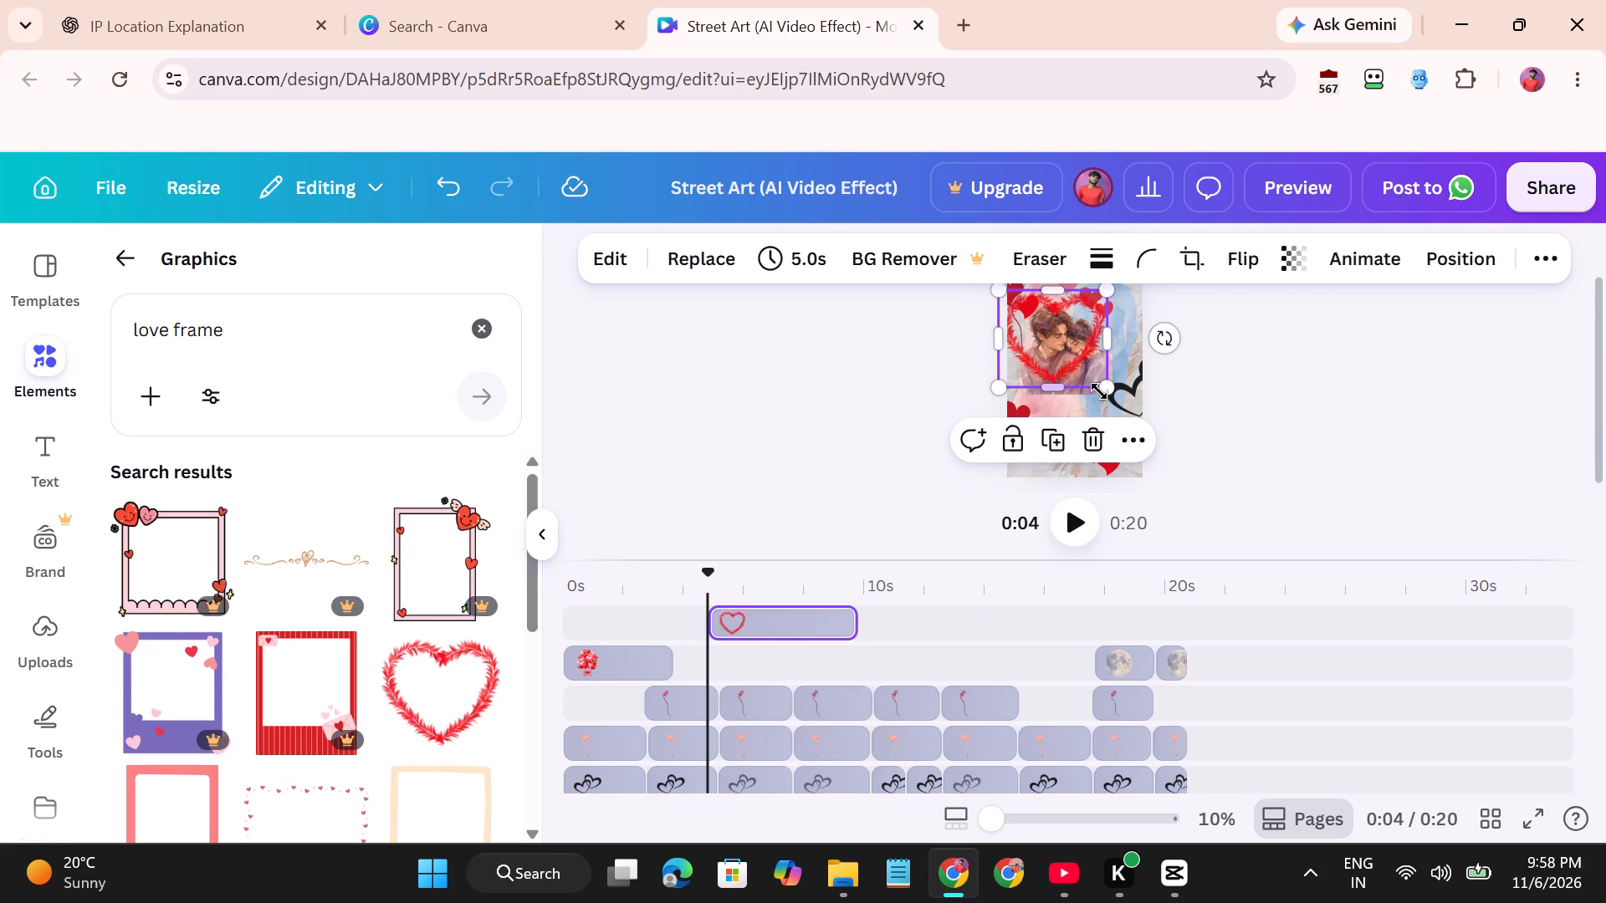
Resize the red heart frame and centre it so that it encircles the embracing couple.
left_click_drag(1107, 391, 1137, 411)
left_click_drag(1134, 287, 1135, 301)
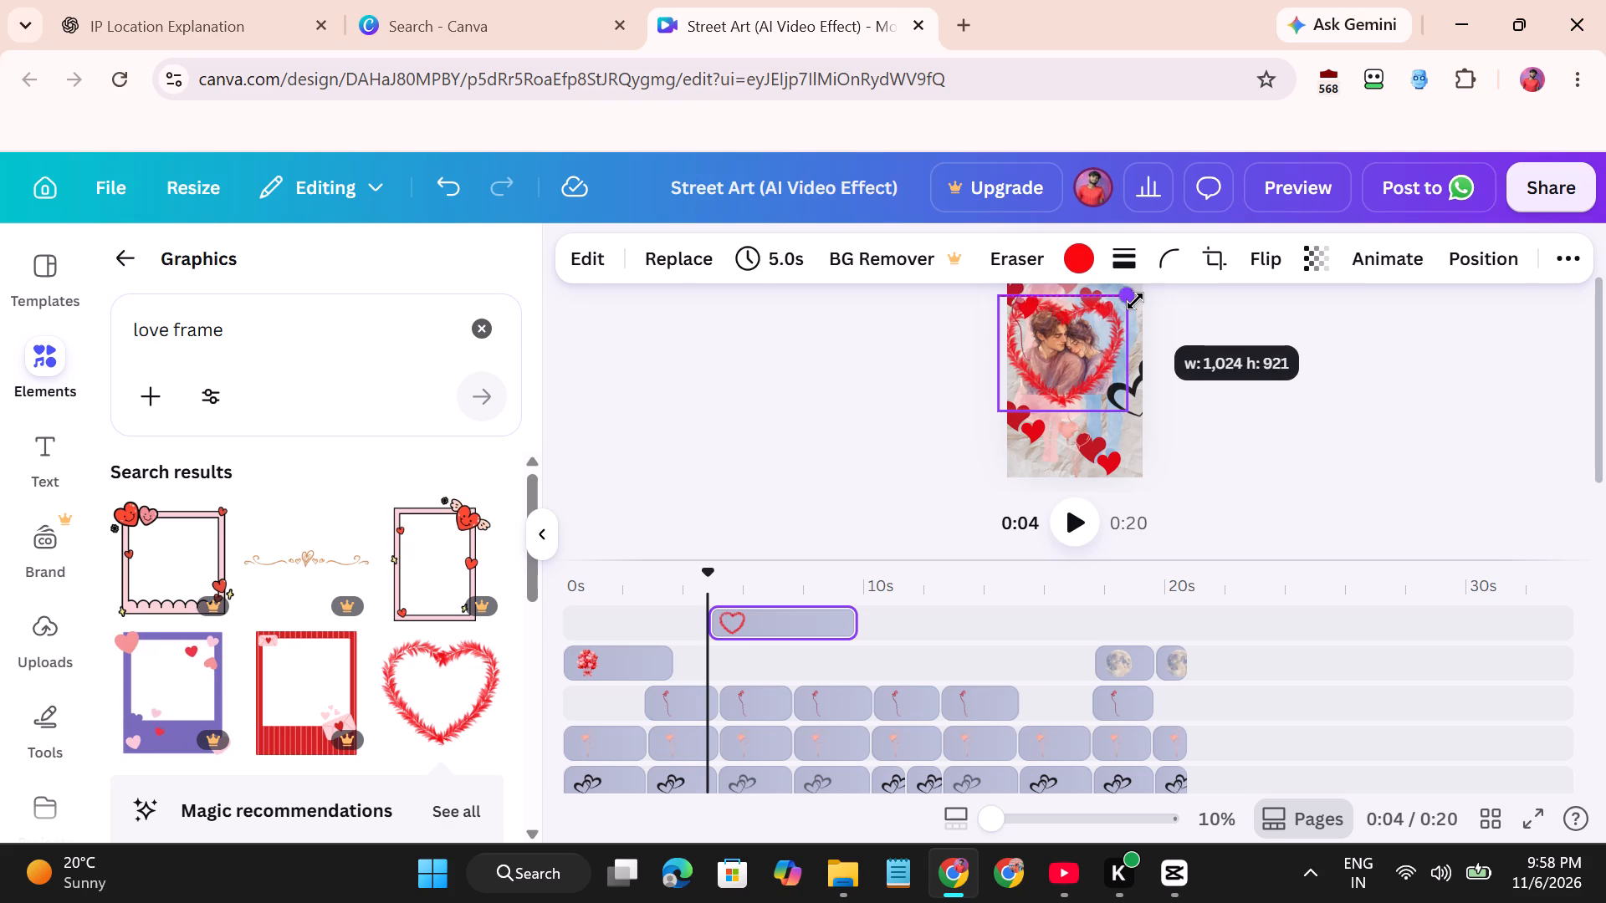
left_click_drag(1135, 301, 1138, 322)
left_click_drag(1039, 353, 1051, 353)
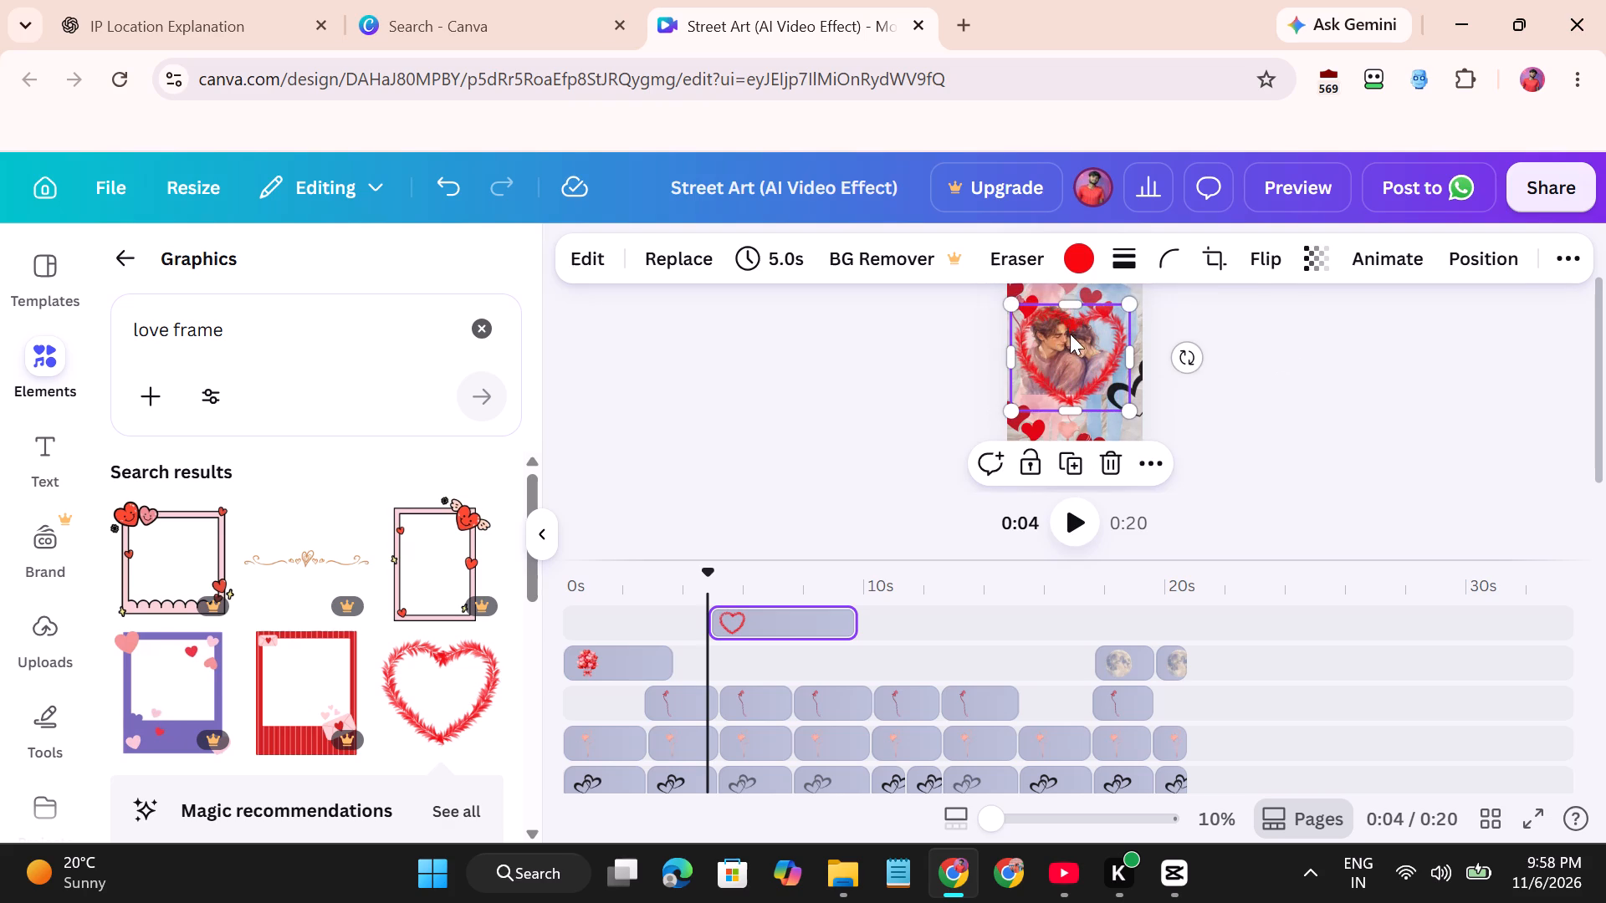
Apply the Pan animation to the red heart frame.
left_click(1399, 253)
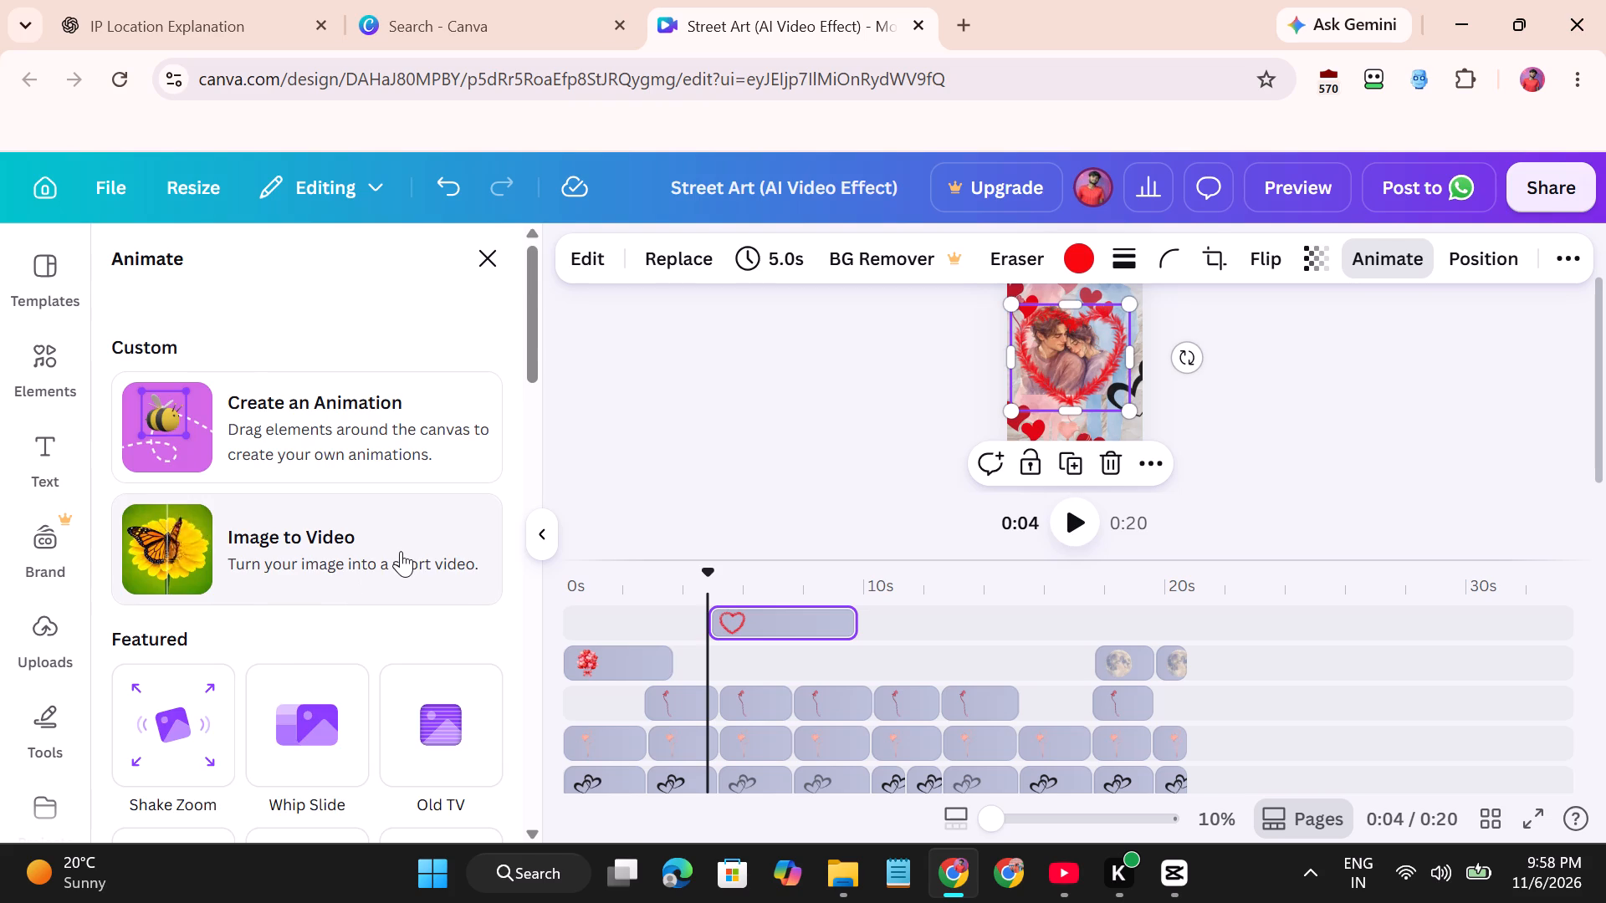
scroll(401, 551, "down", 1)
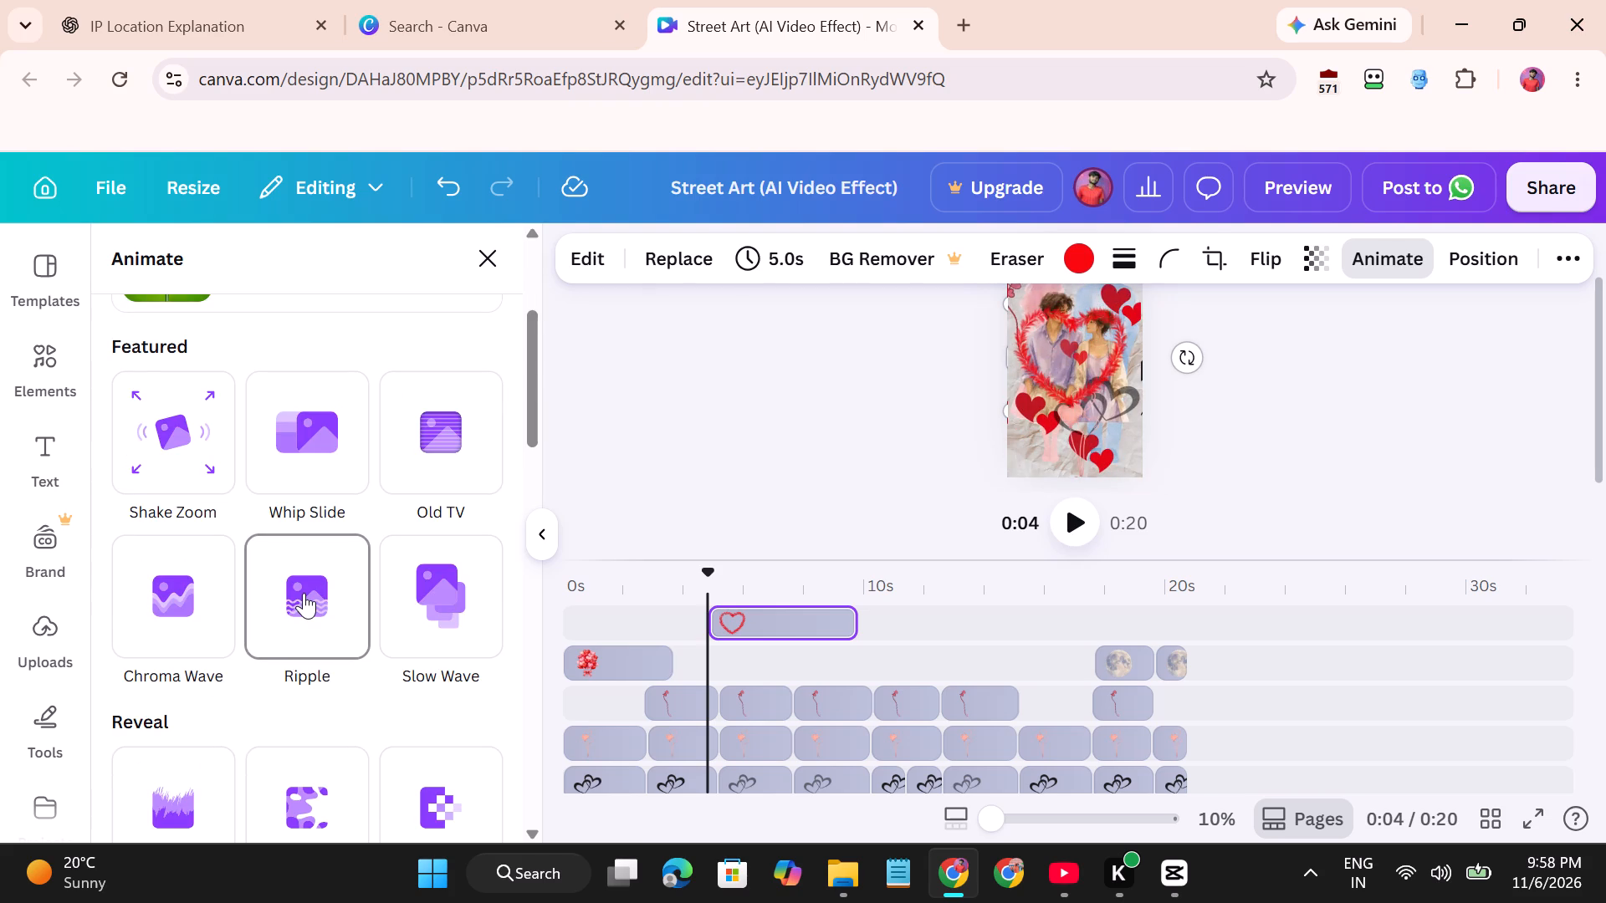
scroll(304, 593, "down", 2)
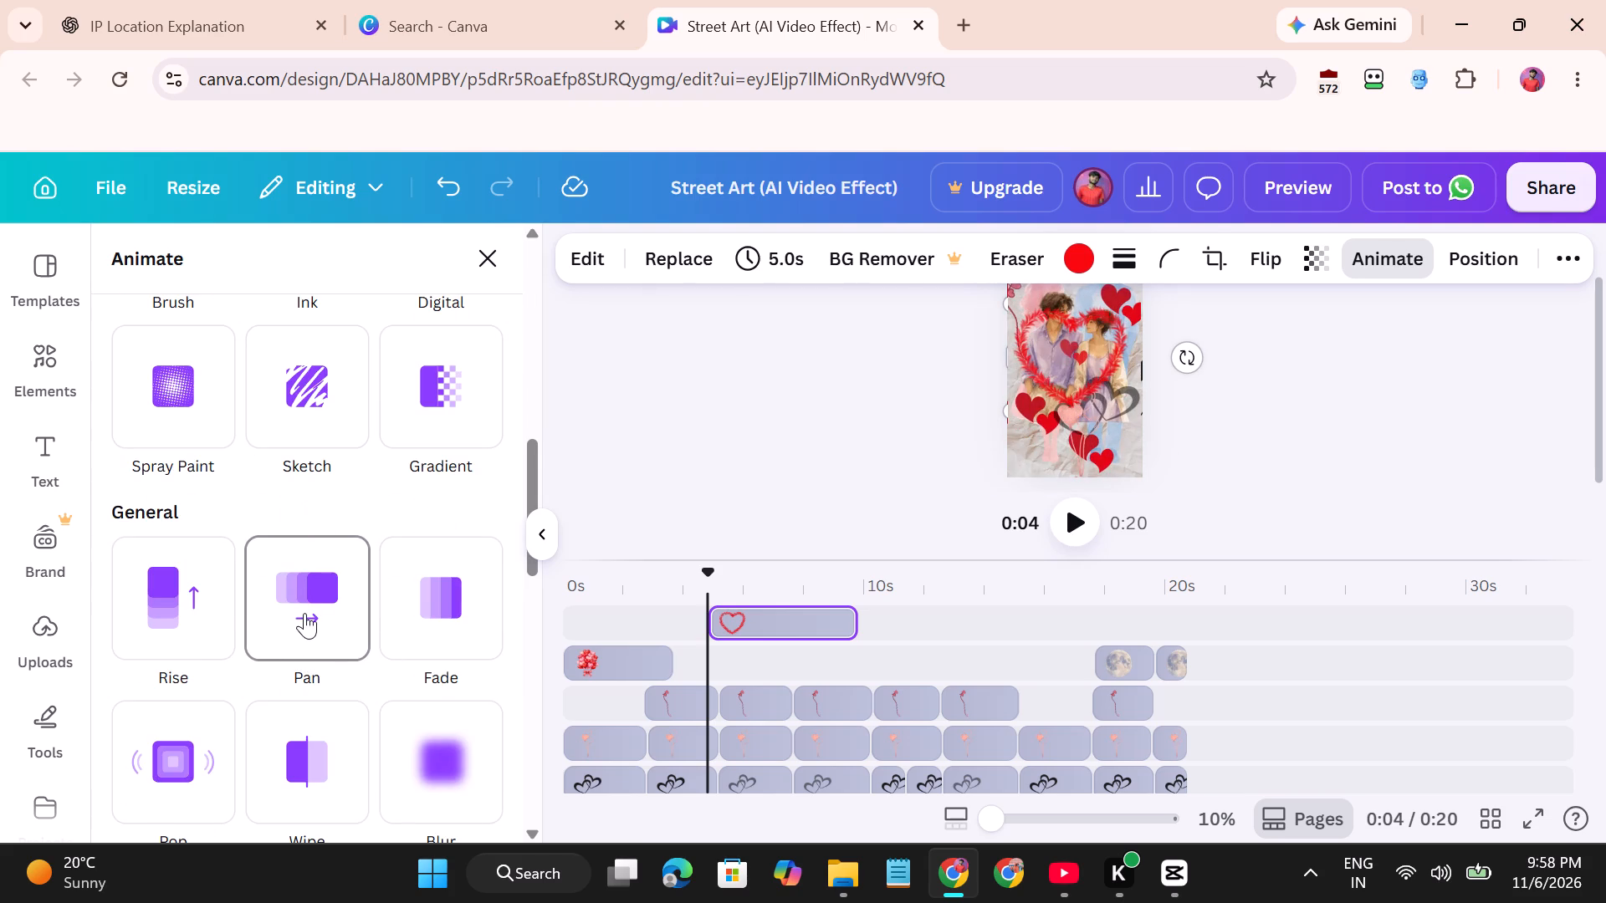
left_click(304, 613)
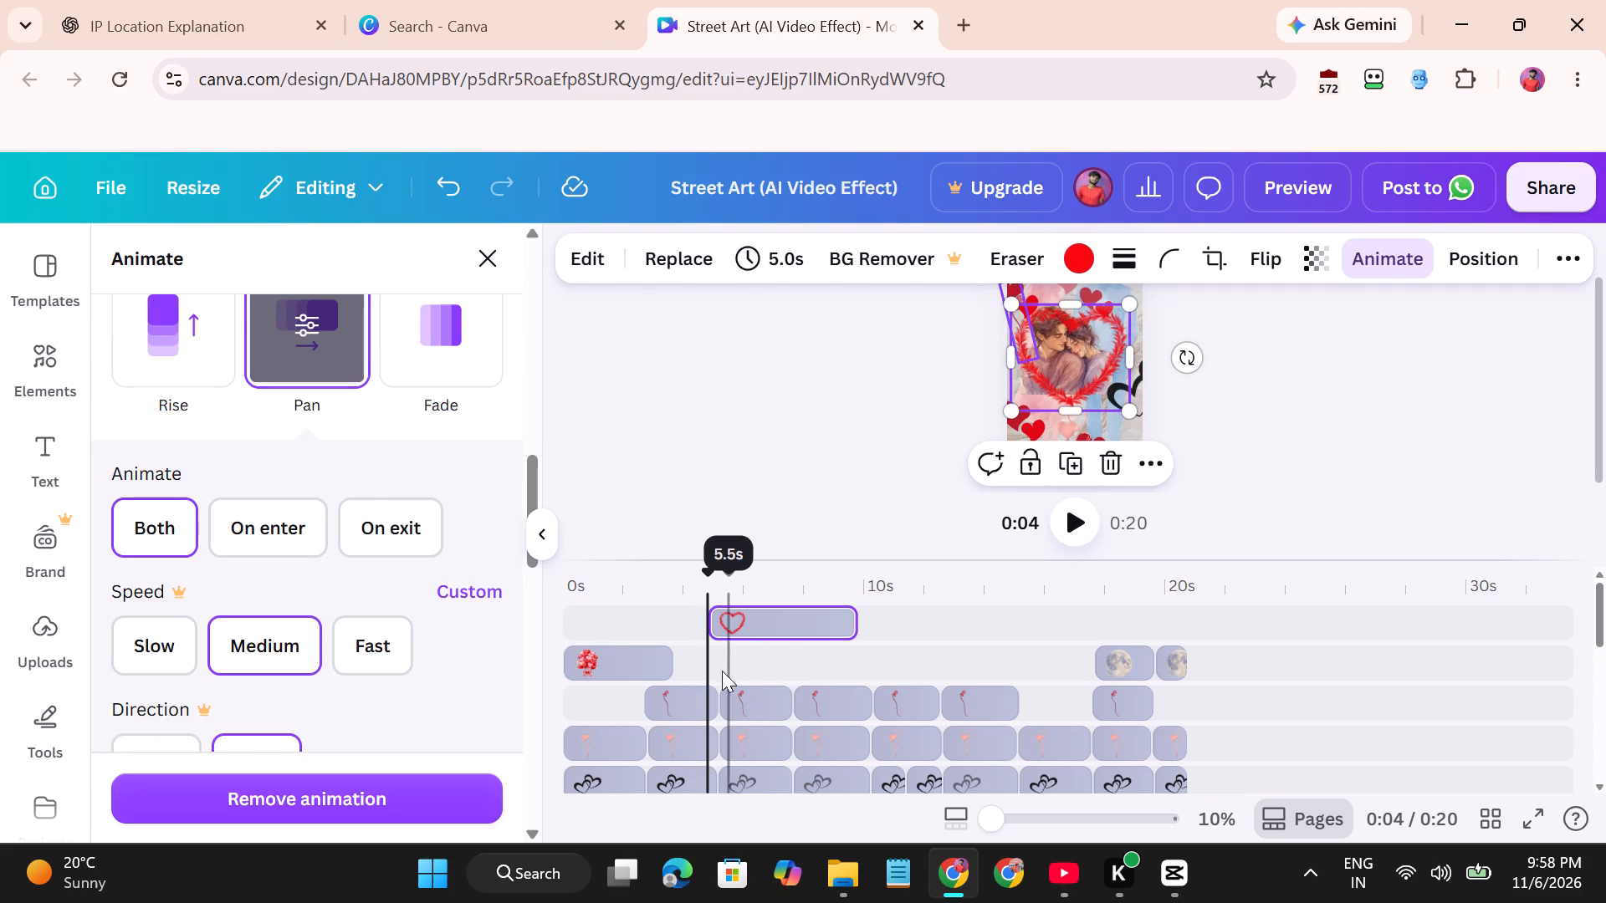
Trim the heart frame's clip at both ends to match the embracing couple's segment, lasting about 2.2 s.
left_click_drag(718, 626, 667, 631)
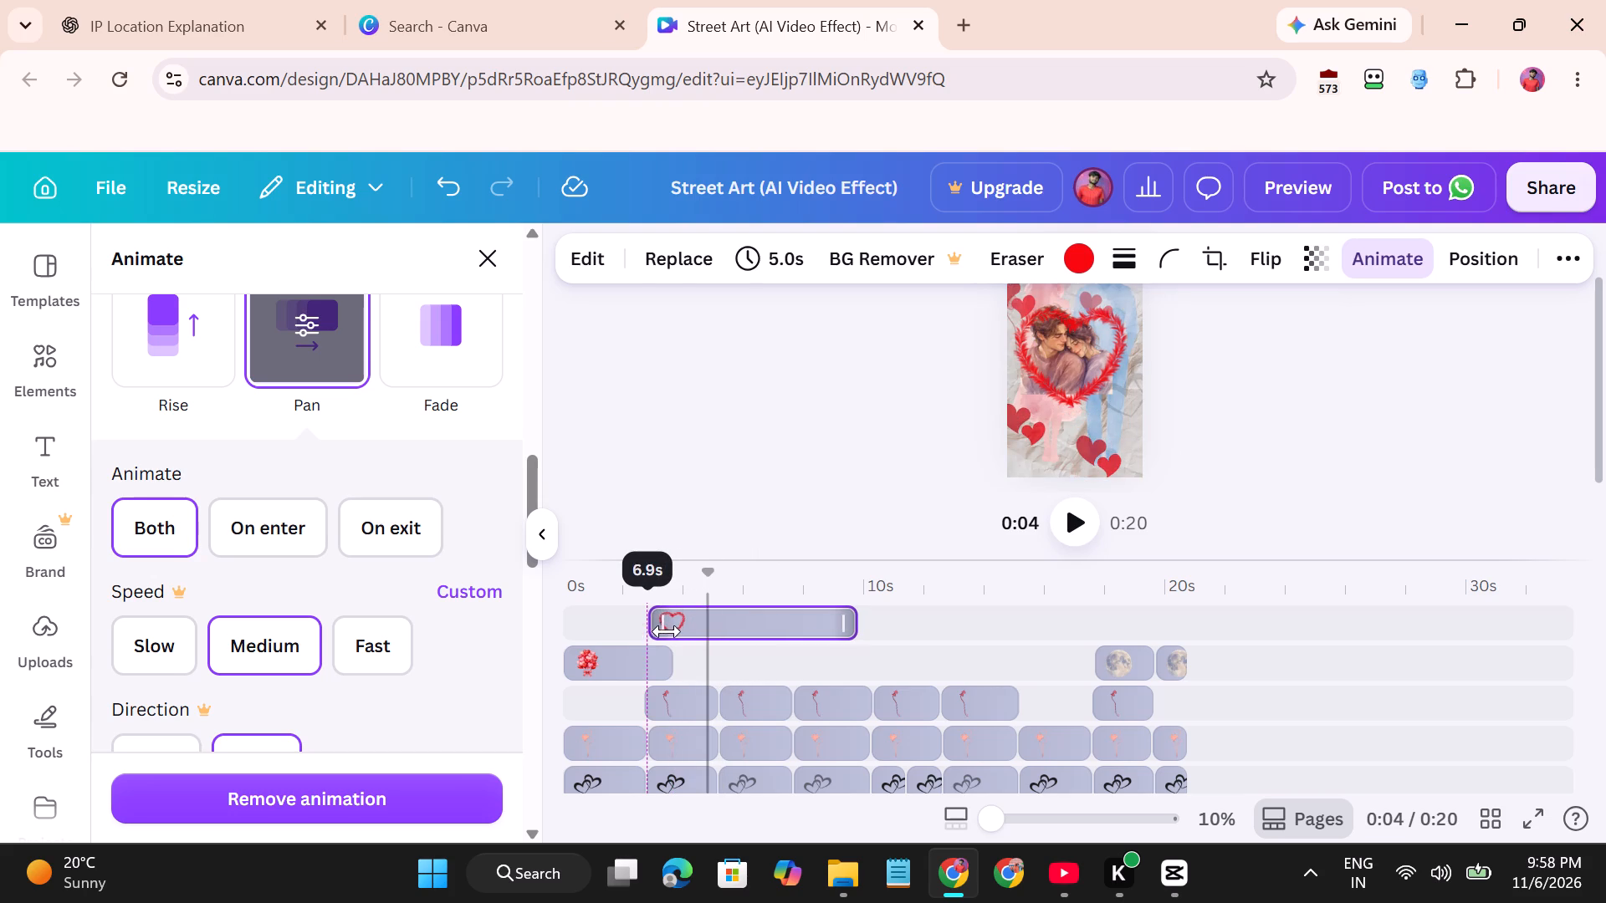
left_click_drag(667, 631, 662, 632)
left_click_drag(850, 624, 706, 639)
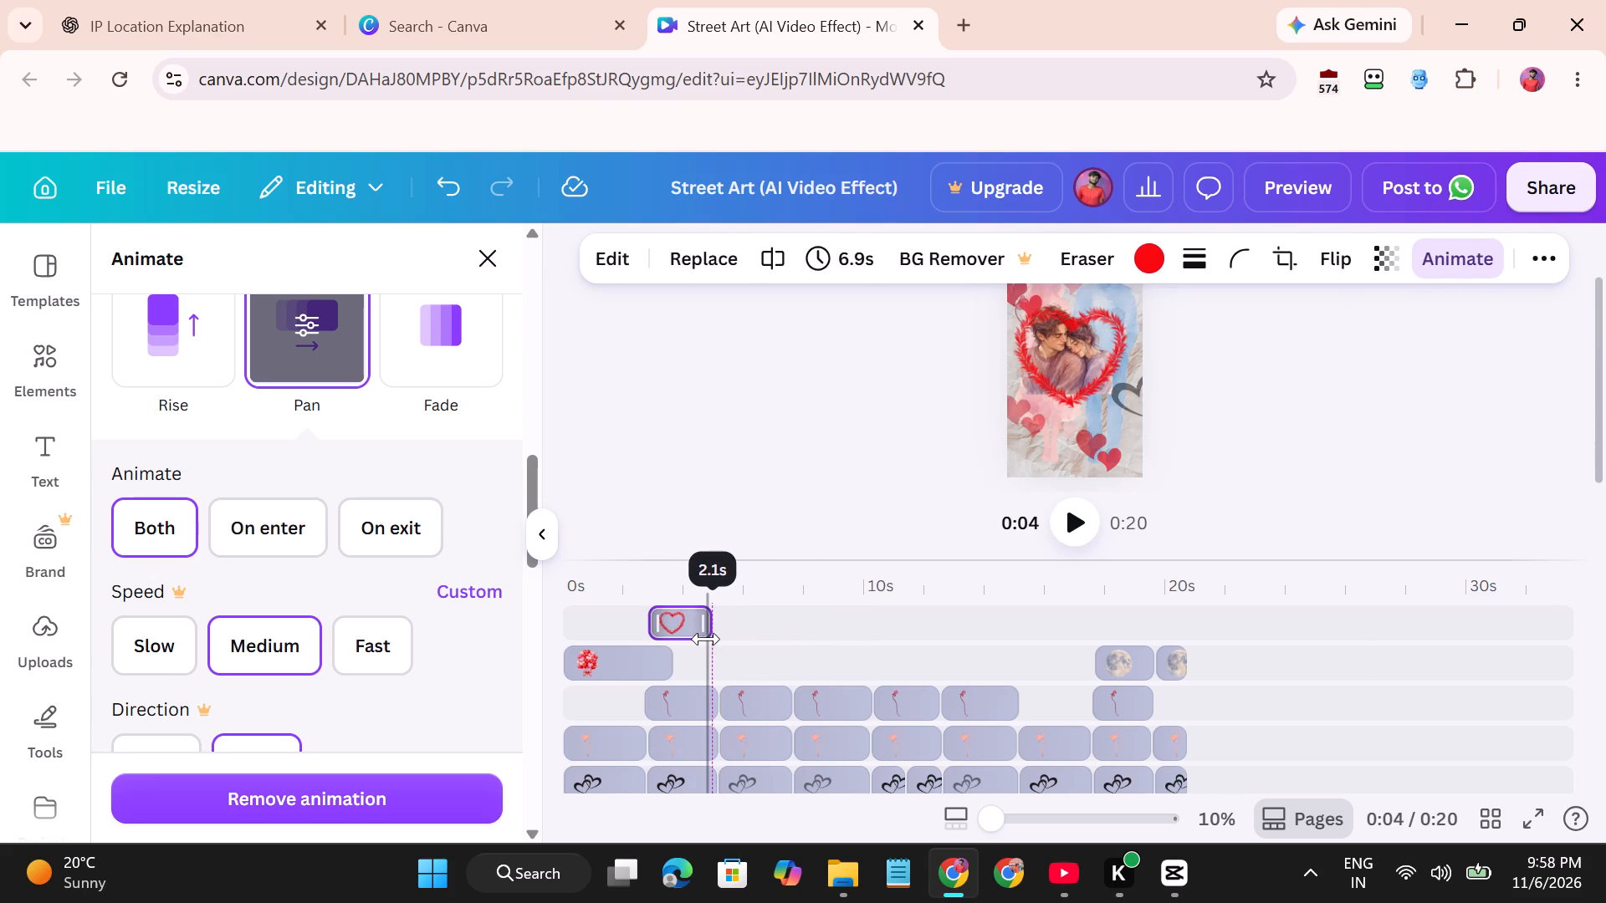
left_click_drag(706, 639, 707, 639)
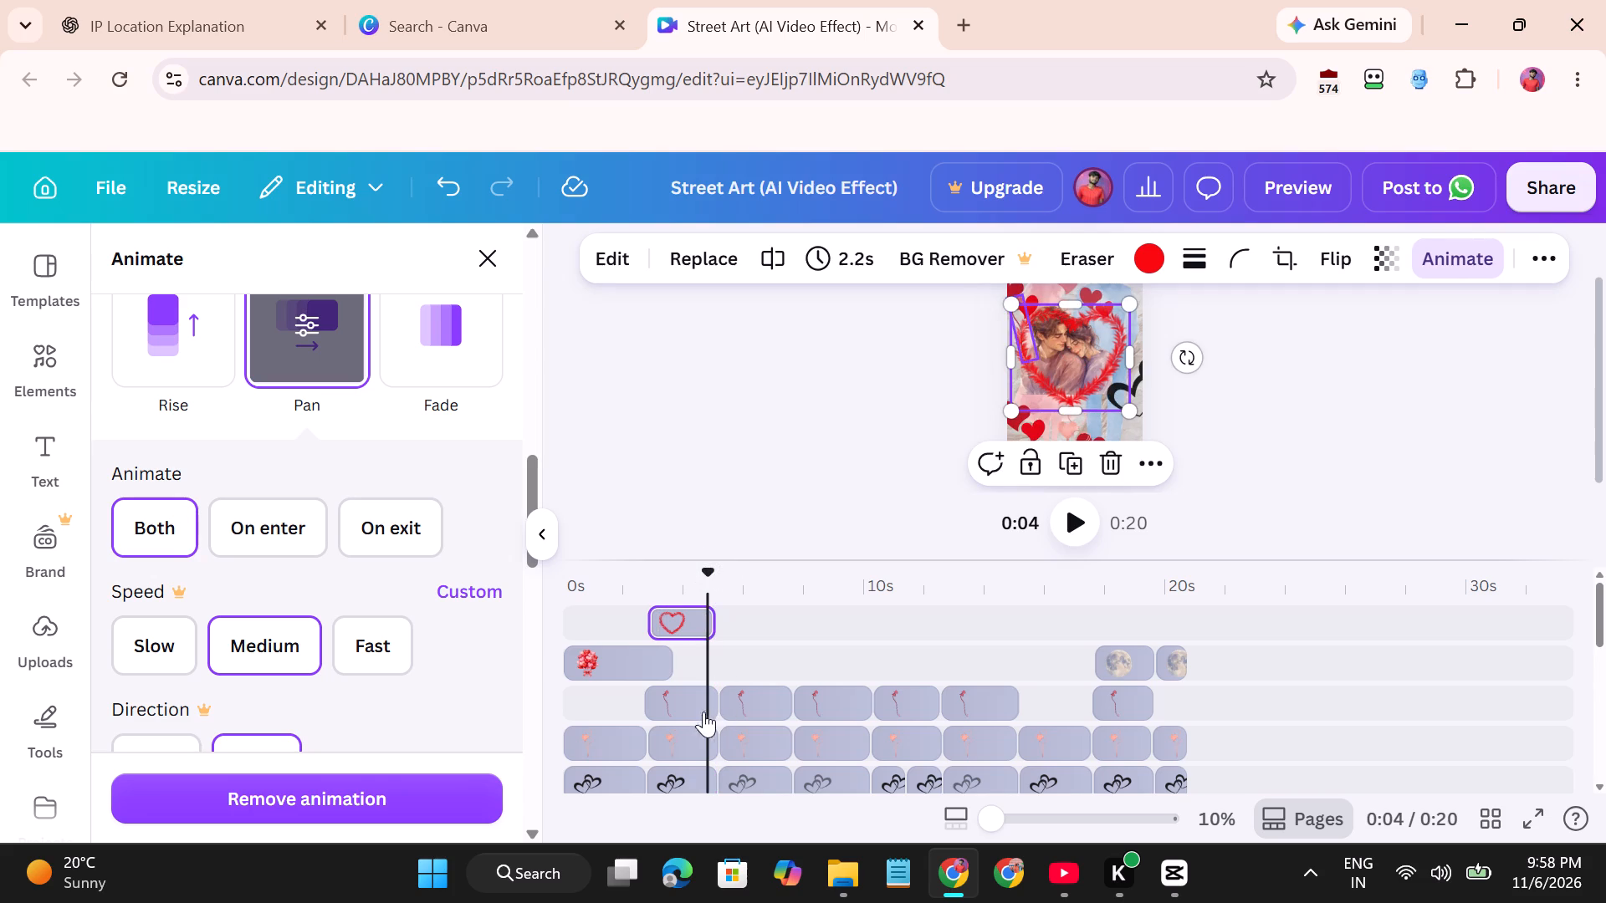
At 5.9 s, add the recommended double-heart outline graphic made of small red hearts over the standing couple.
left_click(742, 614)
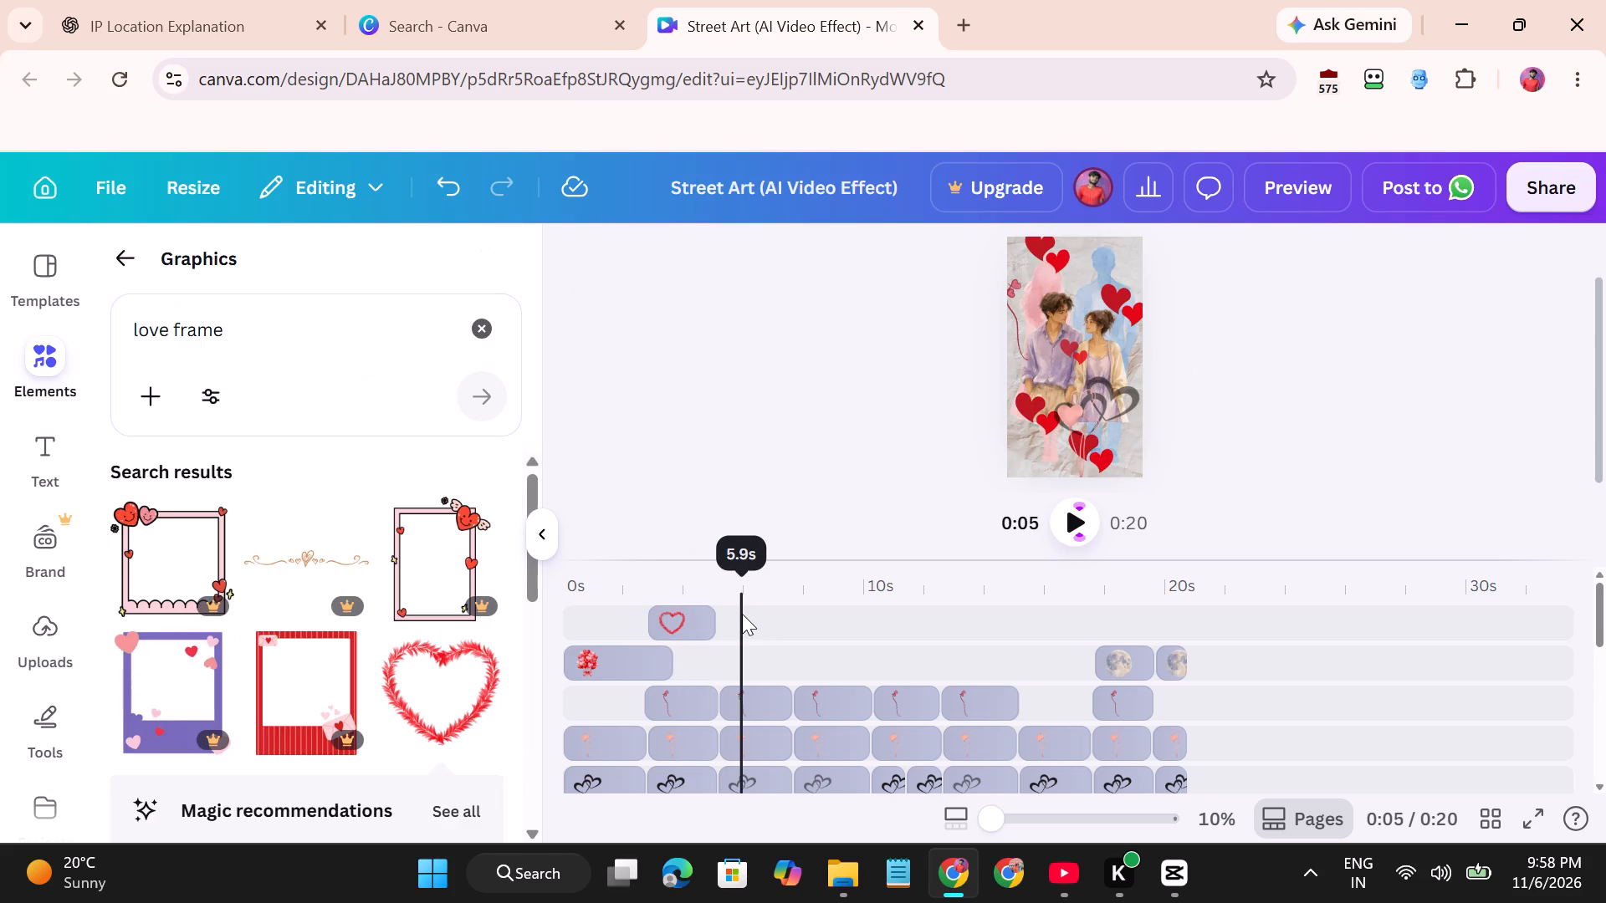
scroll(309, 625, "down", 1)
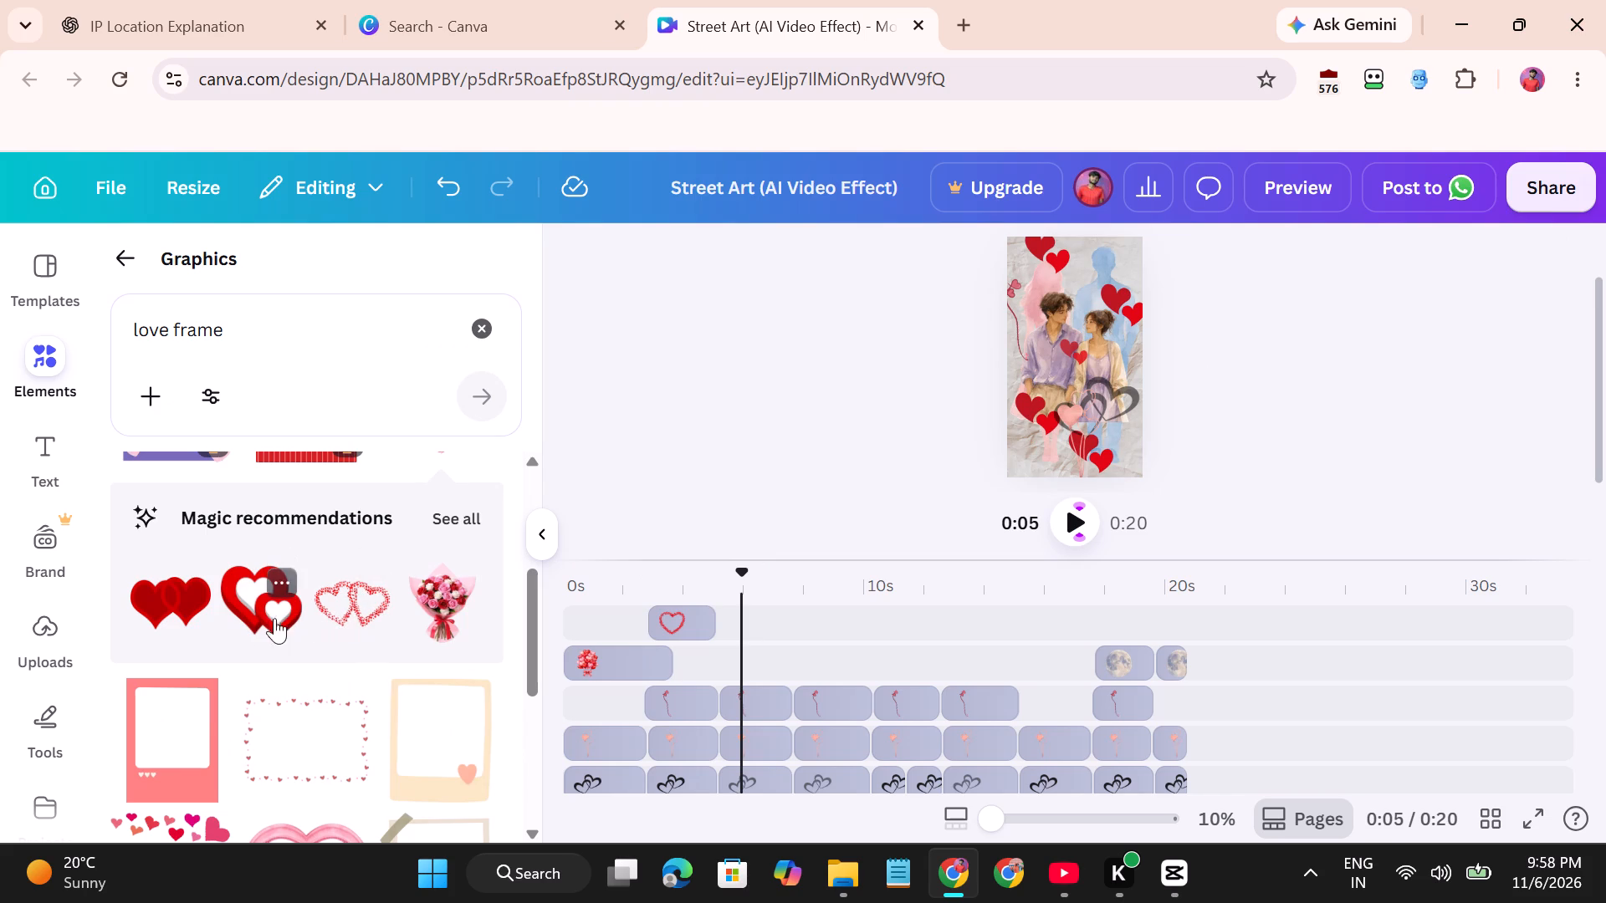
left_click_drag(346, 607, 956, 476)
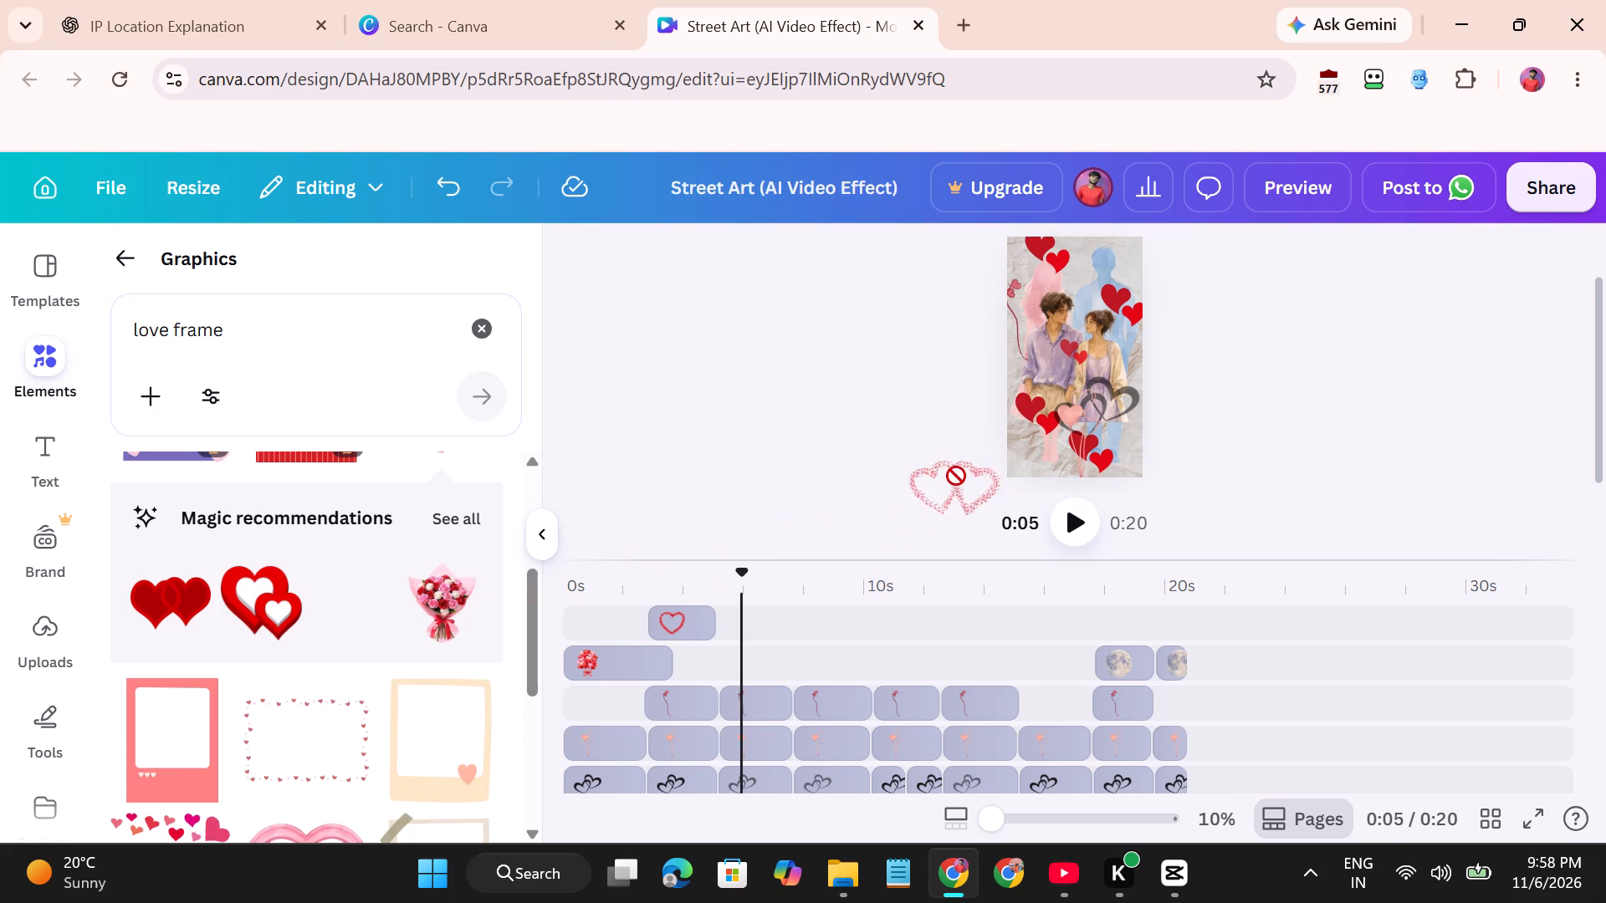
left_click_drag(956, 476, 1055, 385)
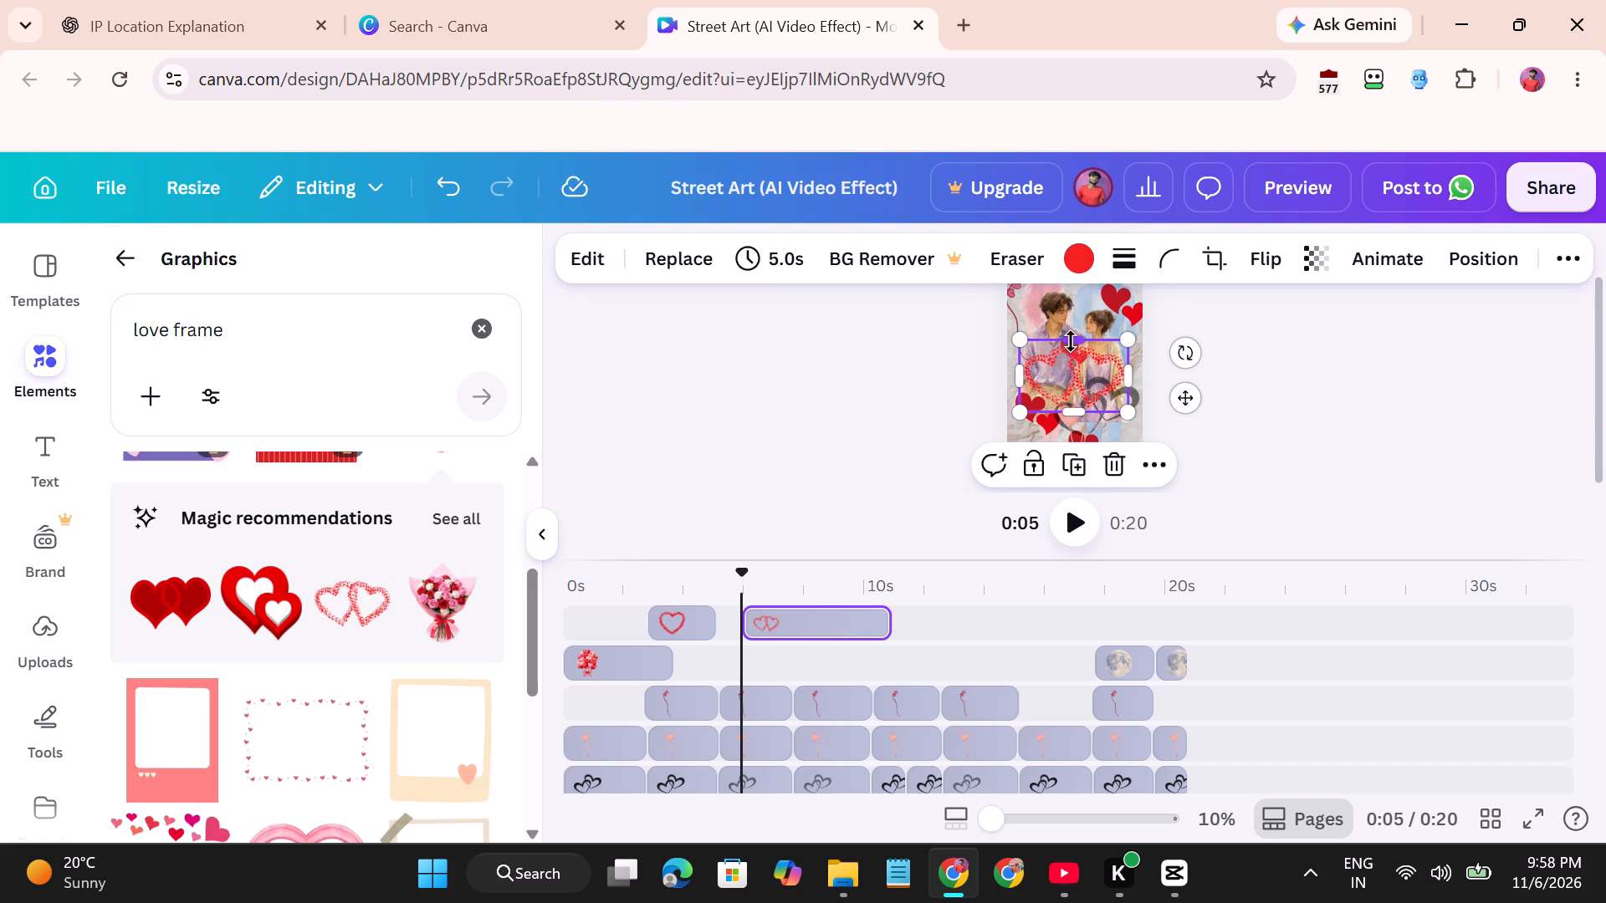
Move the double-heart outline up to the couple's heads, stretch it taller, and scale it down to frame both faces.
left_click_drag(1075, 369, 1082, 316)
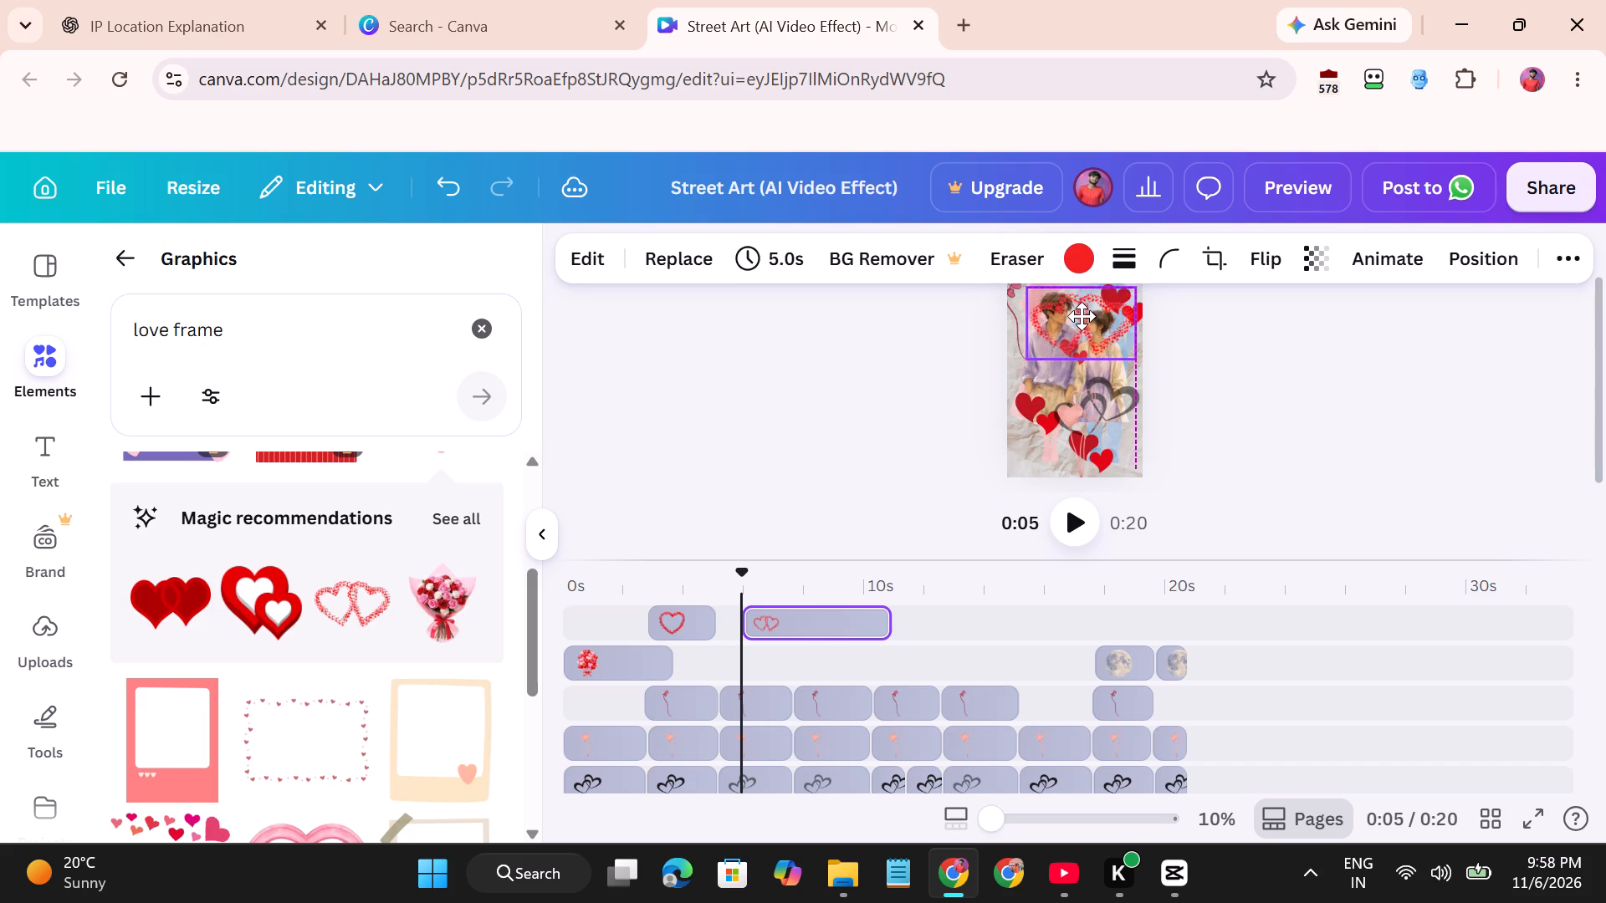
left_click_drag(1082, 316, 1077, 311)
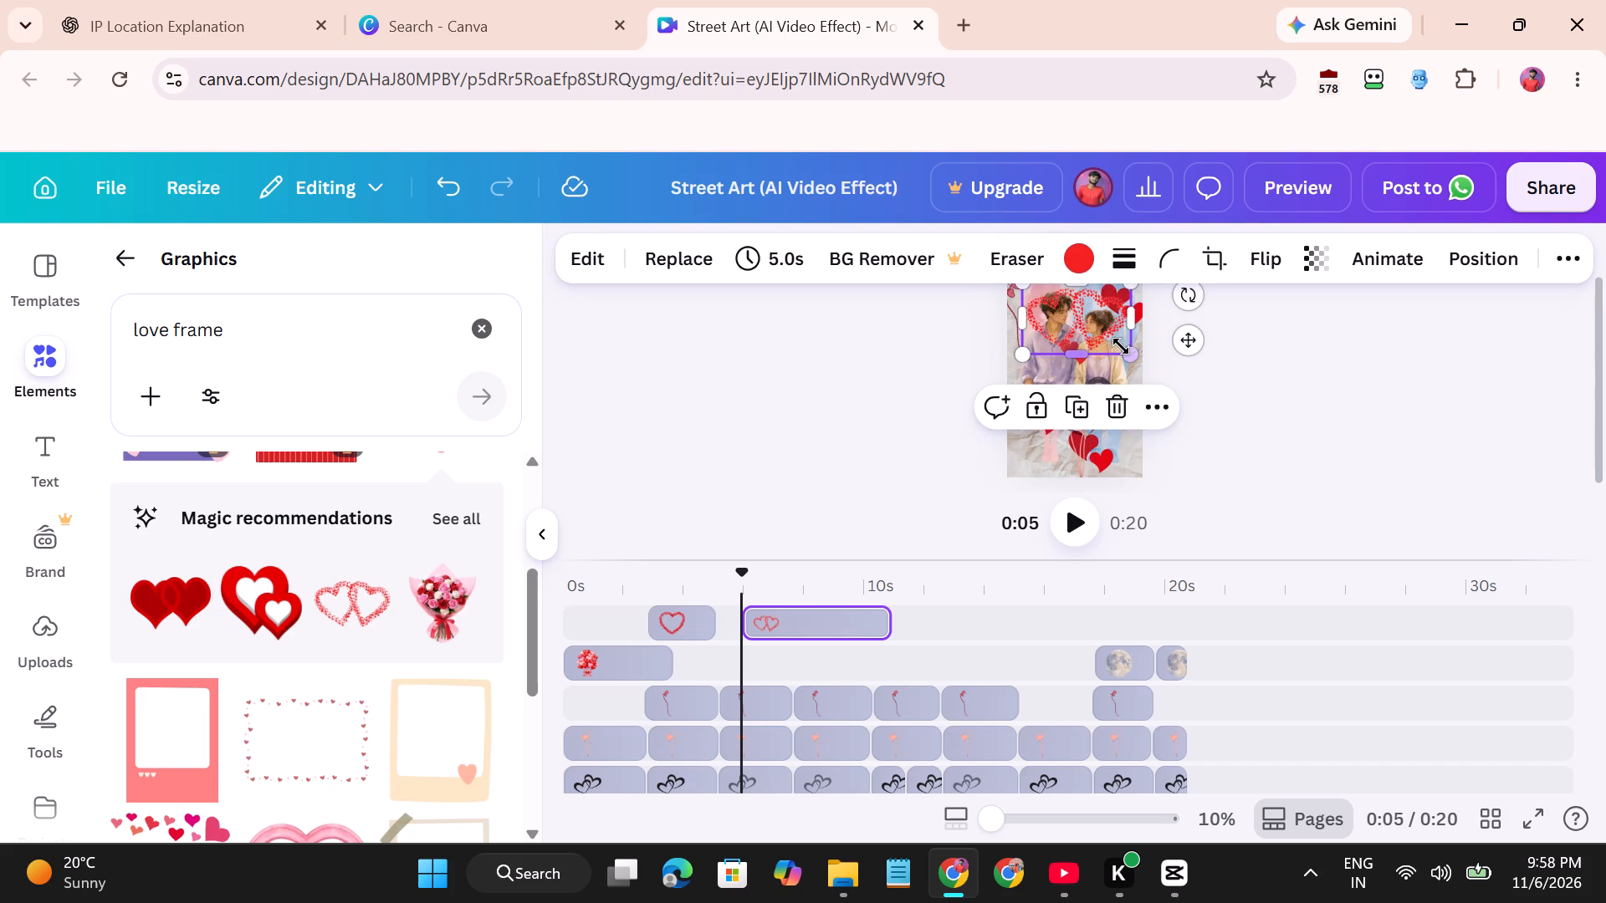
left_click_drag(1079, 354, 1079, 362)
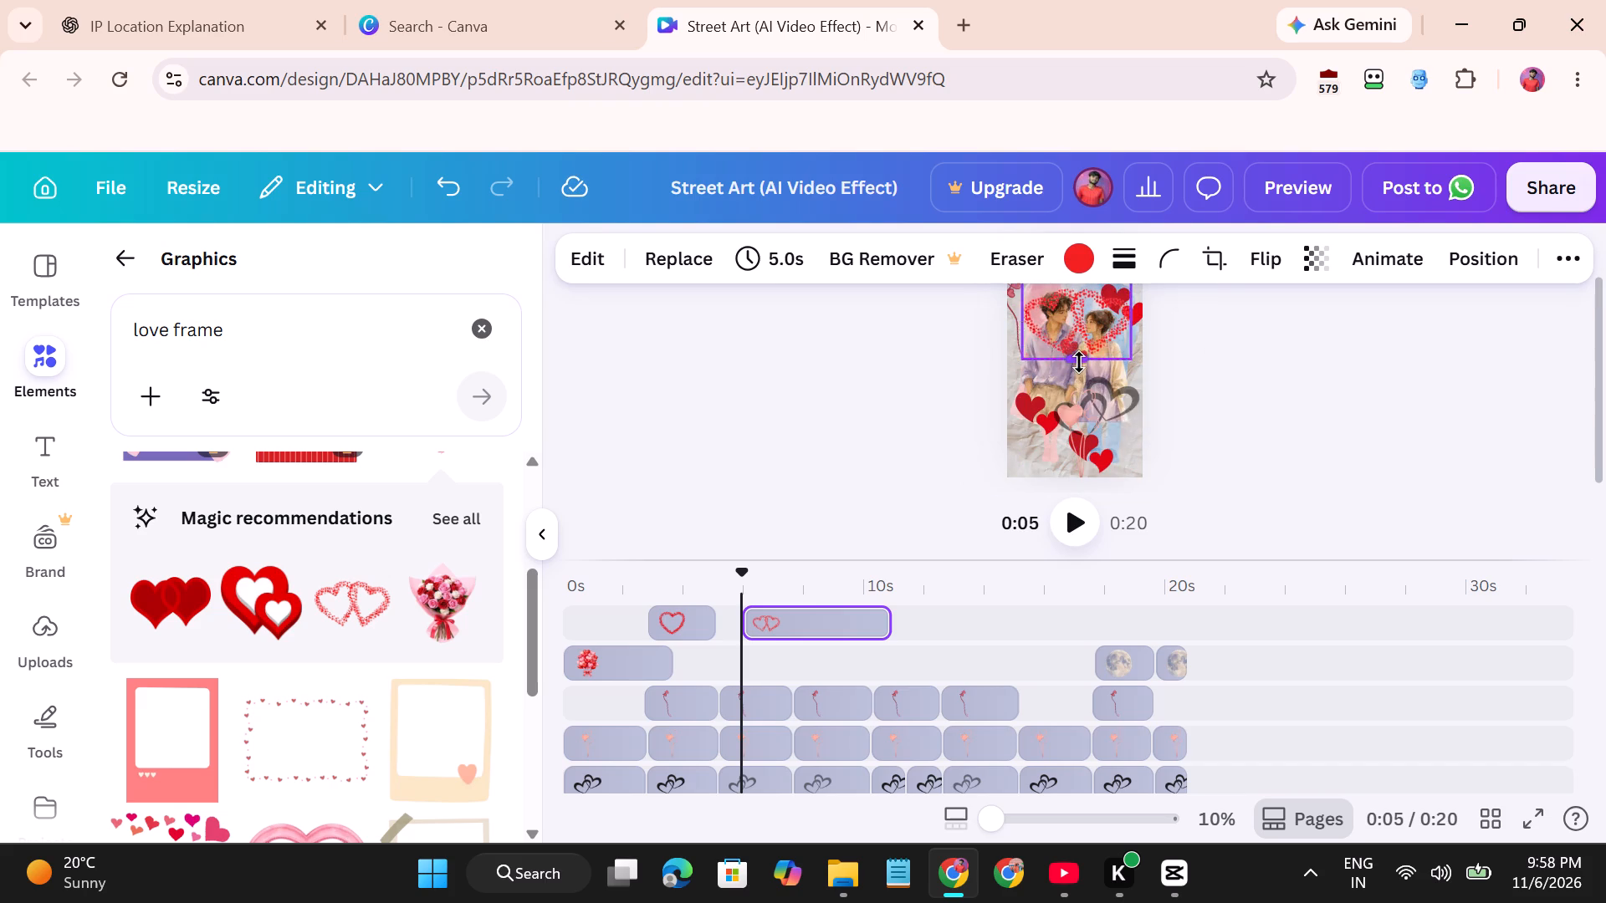
left_click_drag(1079, 362, 1081, 376)
left_click_drag(1085, 347, 1092, 334)
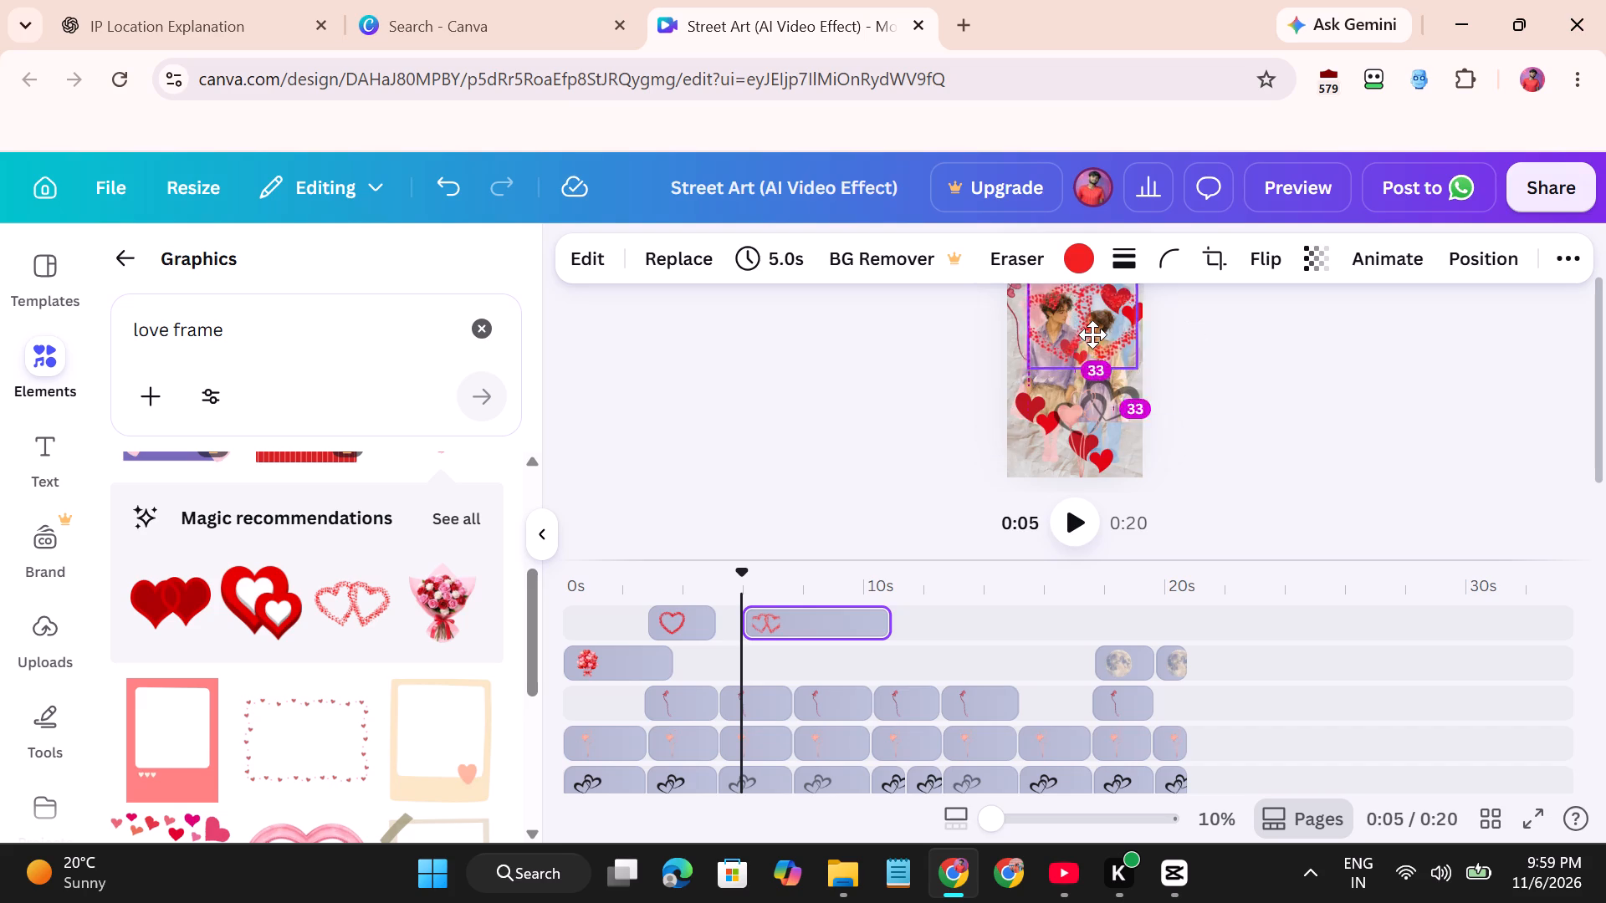
left_click_drag(1092, 334, 1093, 331)
left_click_drag(1142, 355, 1132, 356)
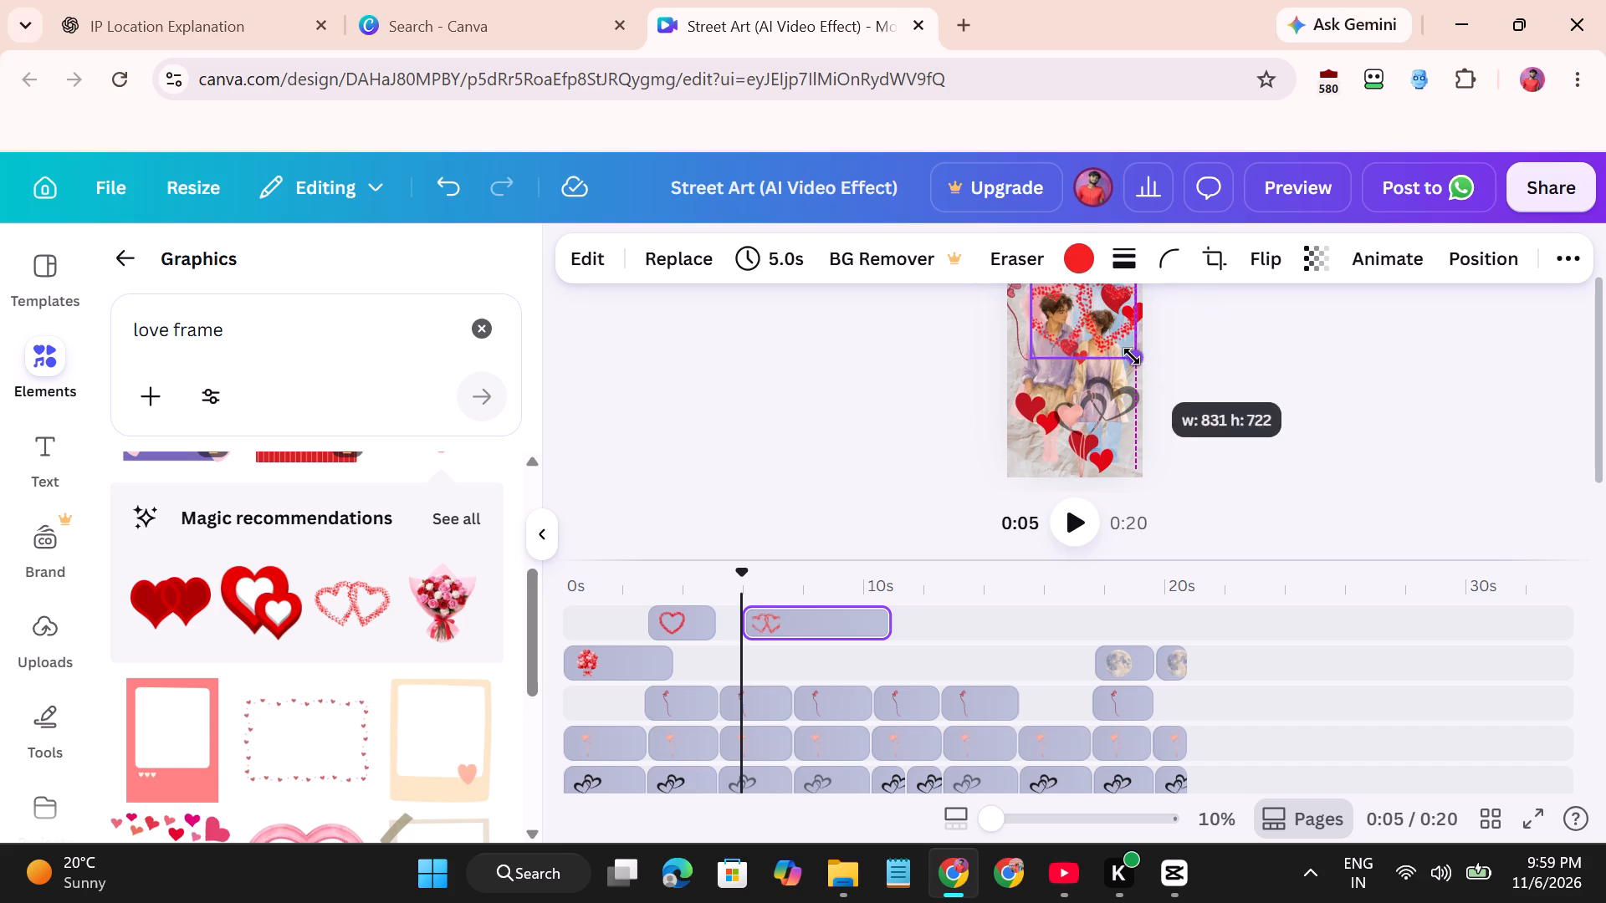
left_click_drag(1132, 356, 1119, 355)
left_click_drag(1087, 319, 1084, 334)
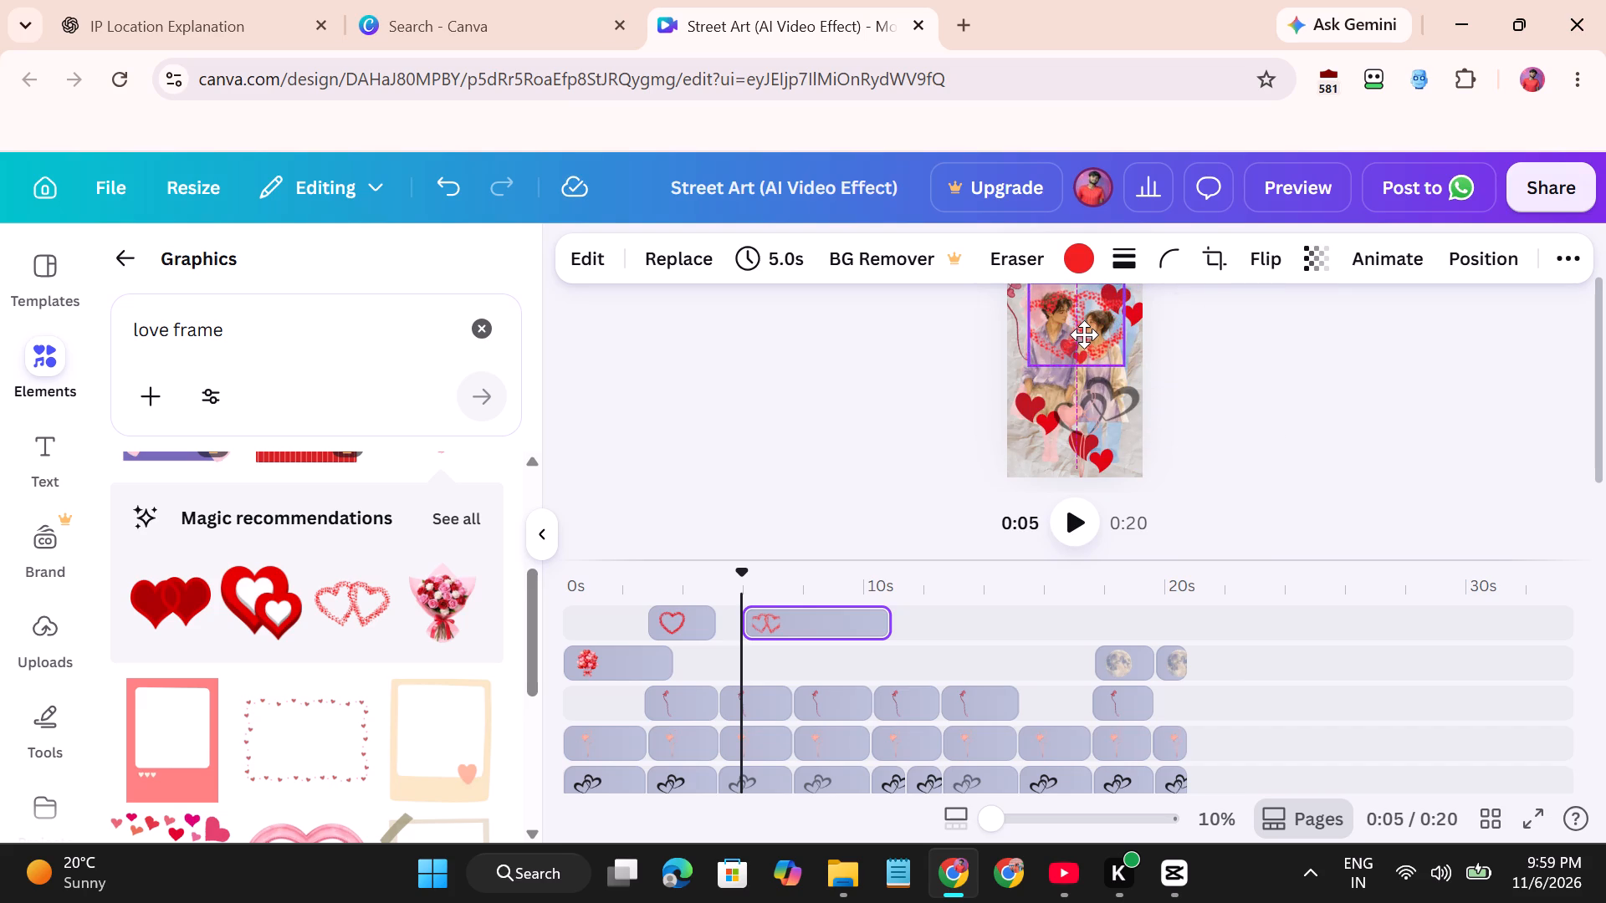
left_click_drag(1084, 334, 1084, 331)
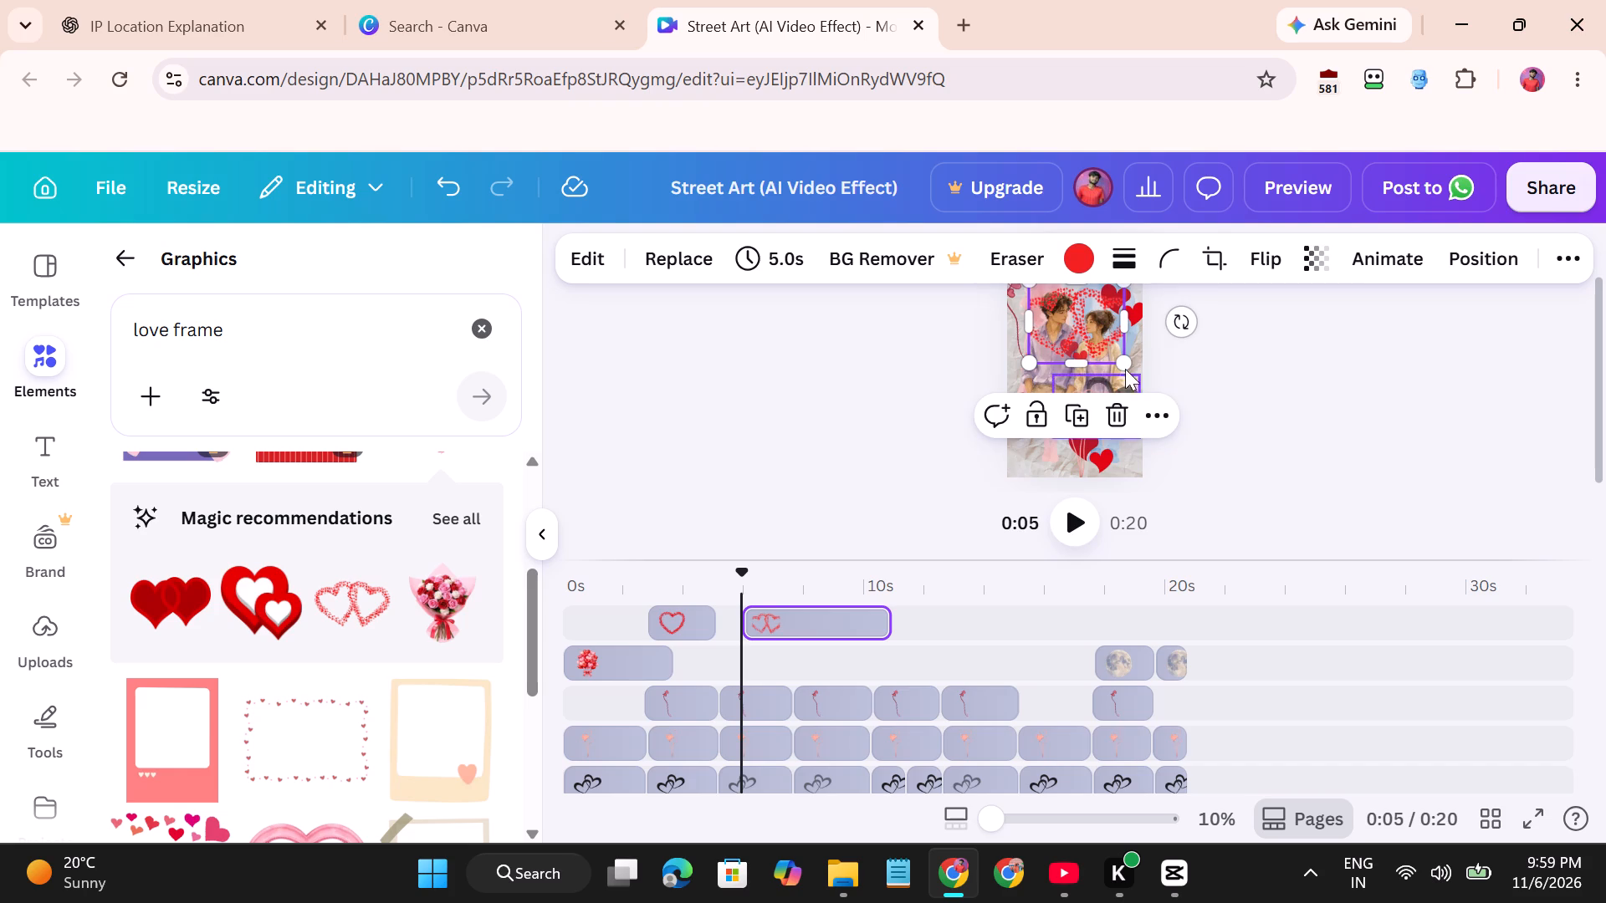
Rotate the double-heart outline about 7° clockwise and nudge it to fit around the couple's faces.
left_click_drag(1179, 319, 1181, 333)
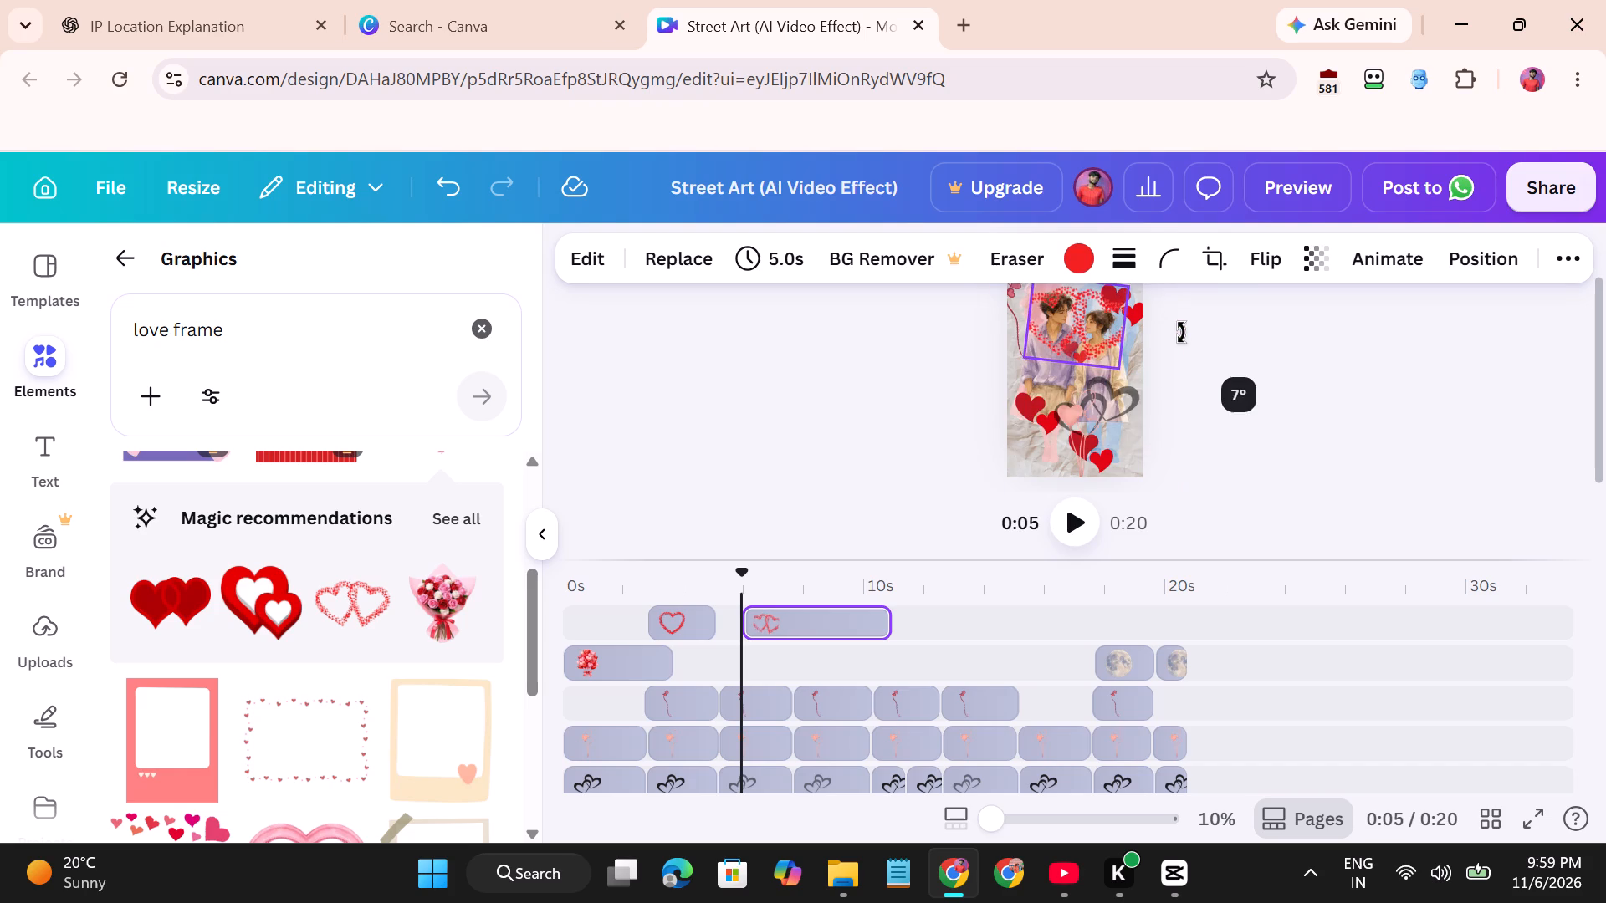
left_click_drag(1181, 333, 1179, 334)
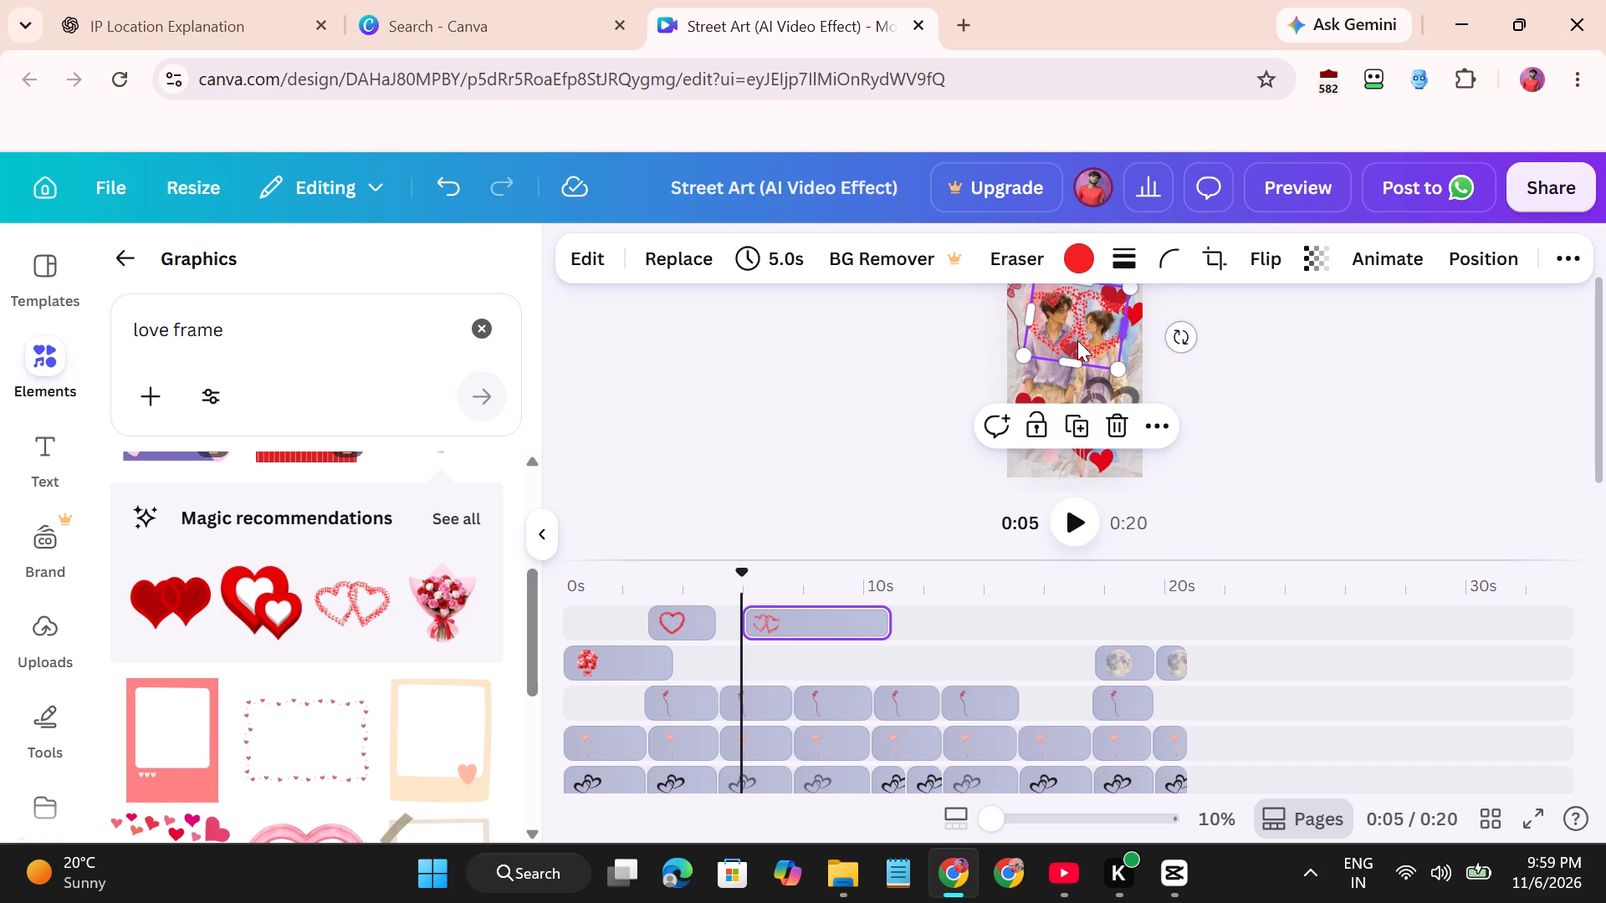
left_click(1063, 339)
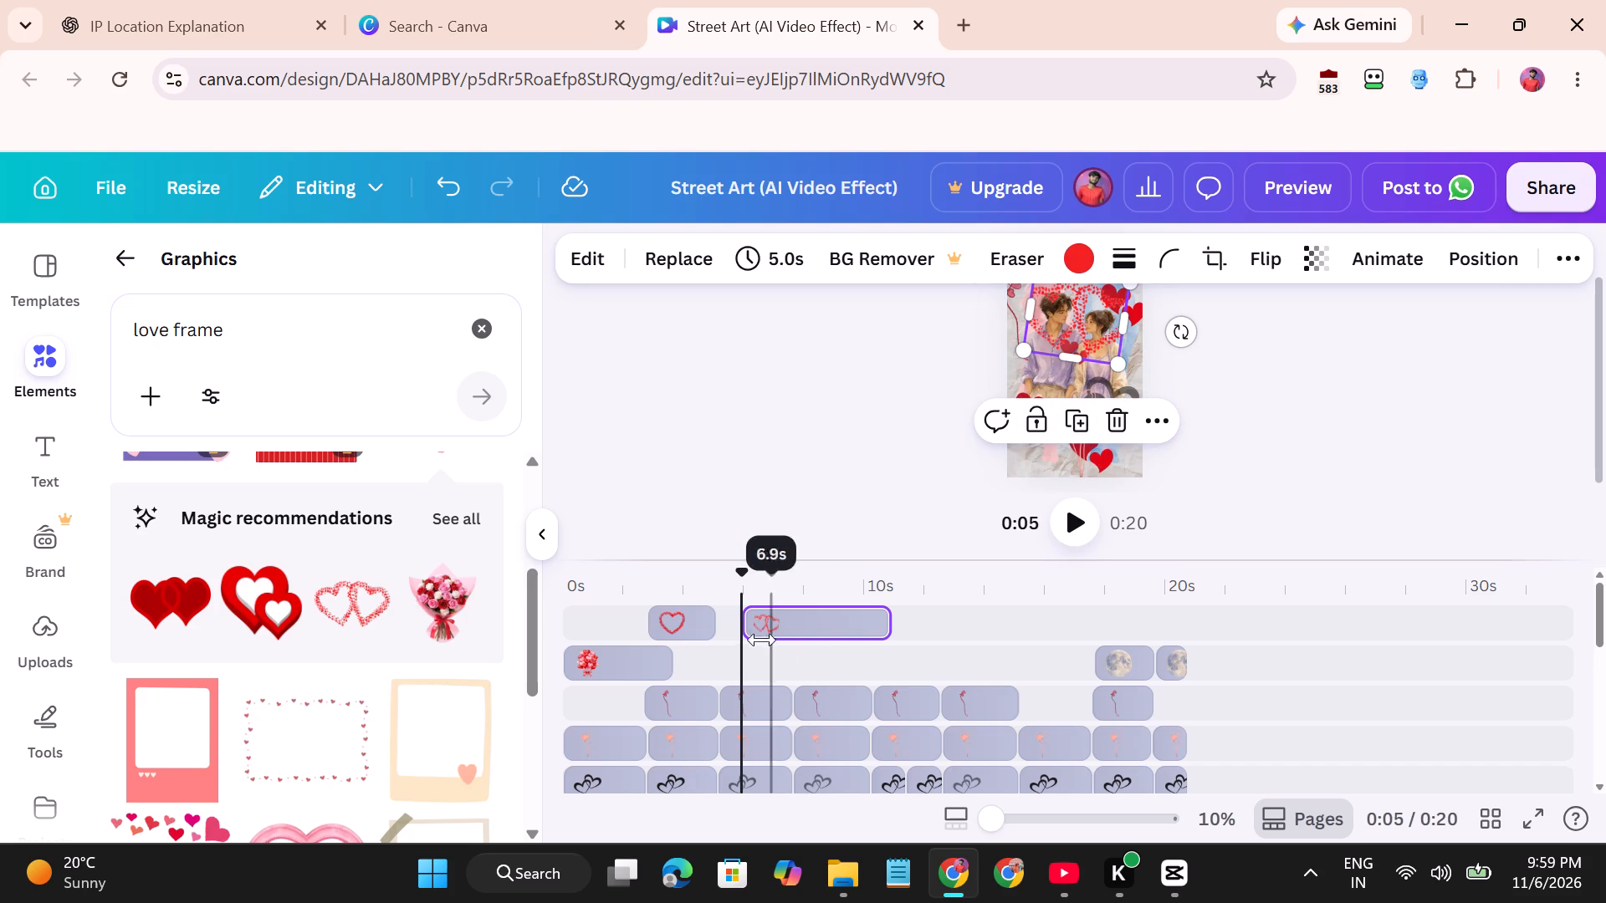
Extend the double-heart outline's clip start earlier and shorten its end to match the standing couple's segment, lasting 2.4 s.
left_click_drag(749, 625, 724, 625)
left_click_drag(890, 618, 843, 621)
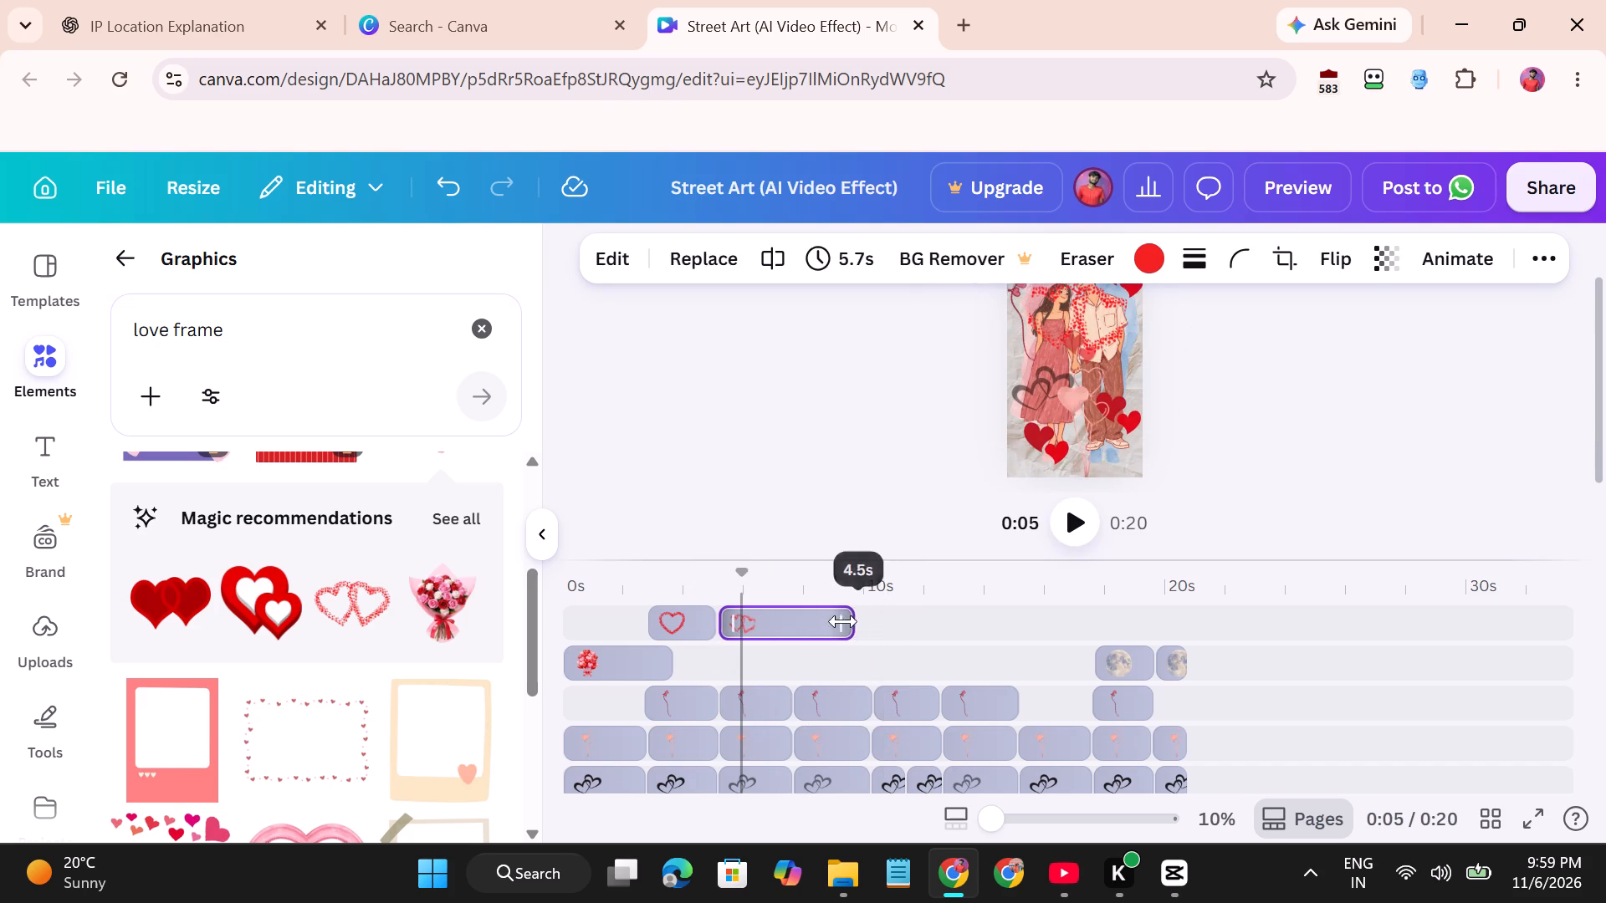
left_click_drag(843, 621, 790, 630)
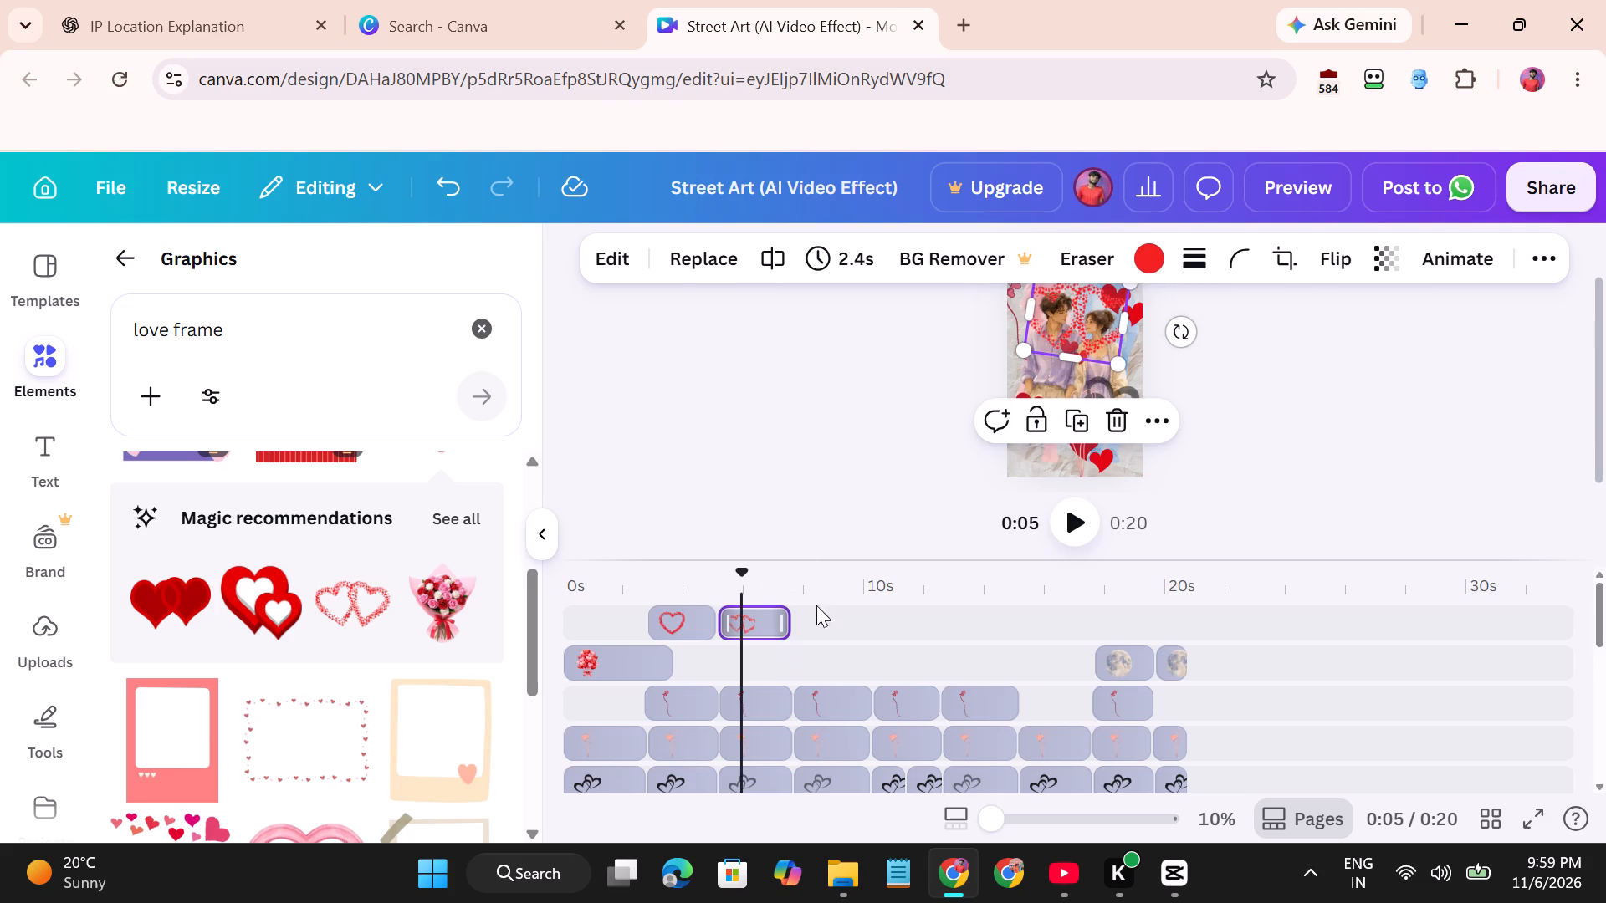
Apply the Rise animation to the double-heart outline.
left_click(1444, 257)
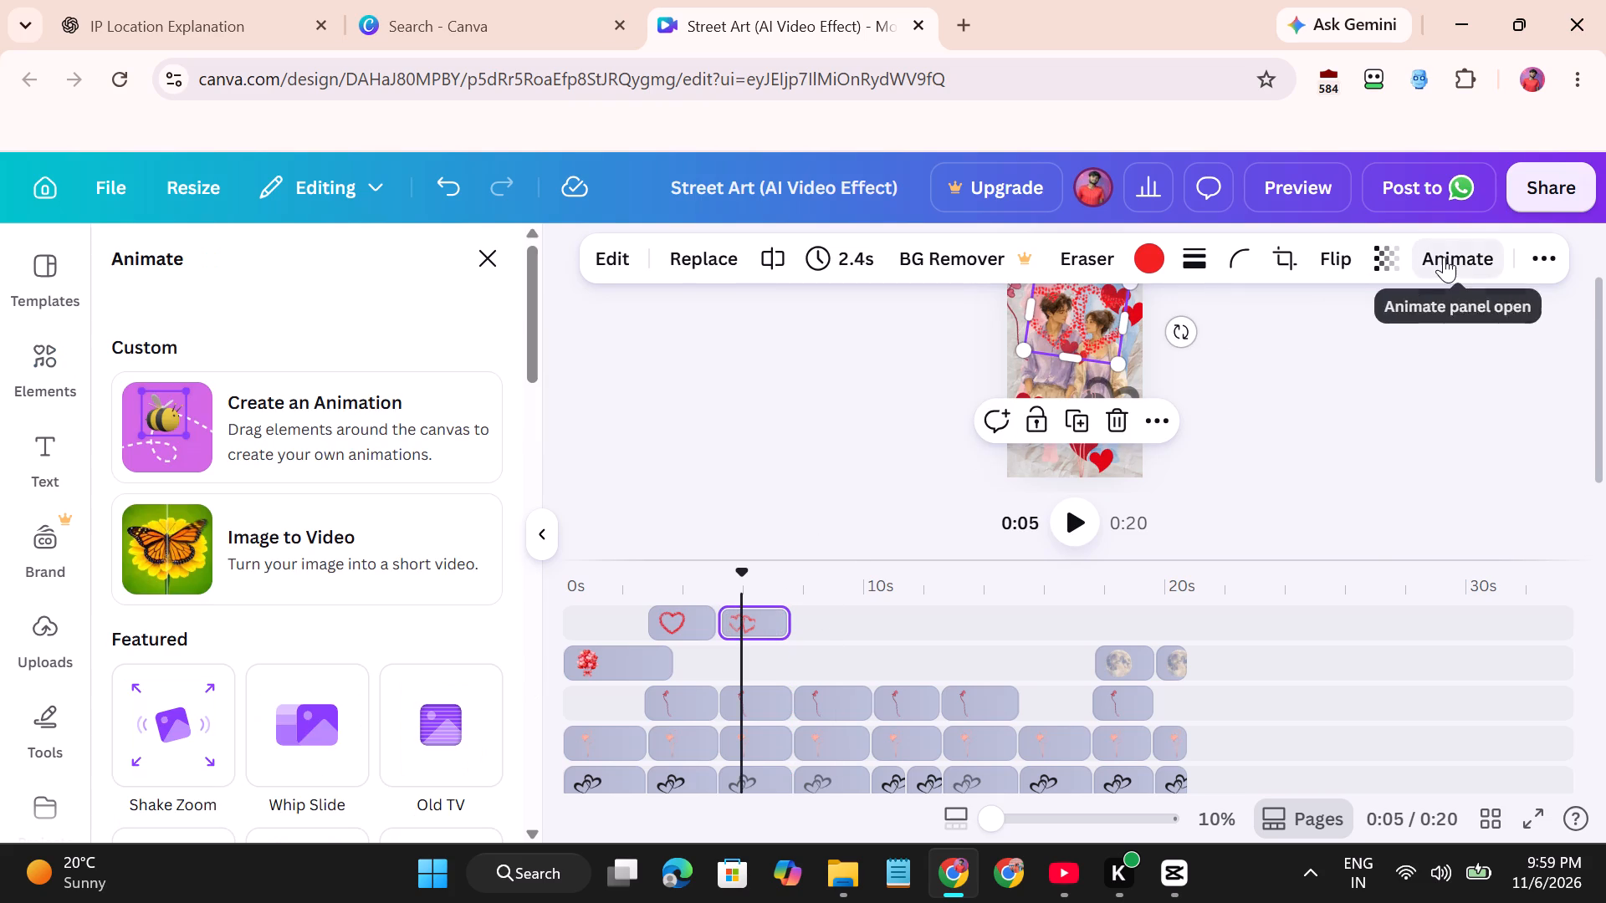
scroll(299, 723, "down", 2)
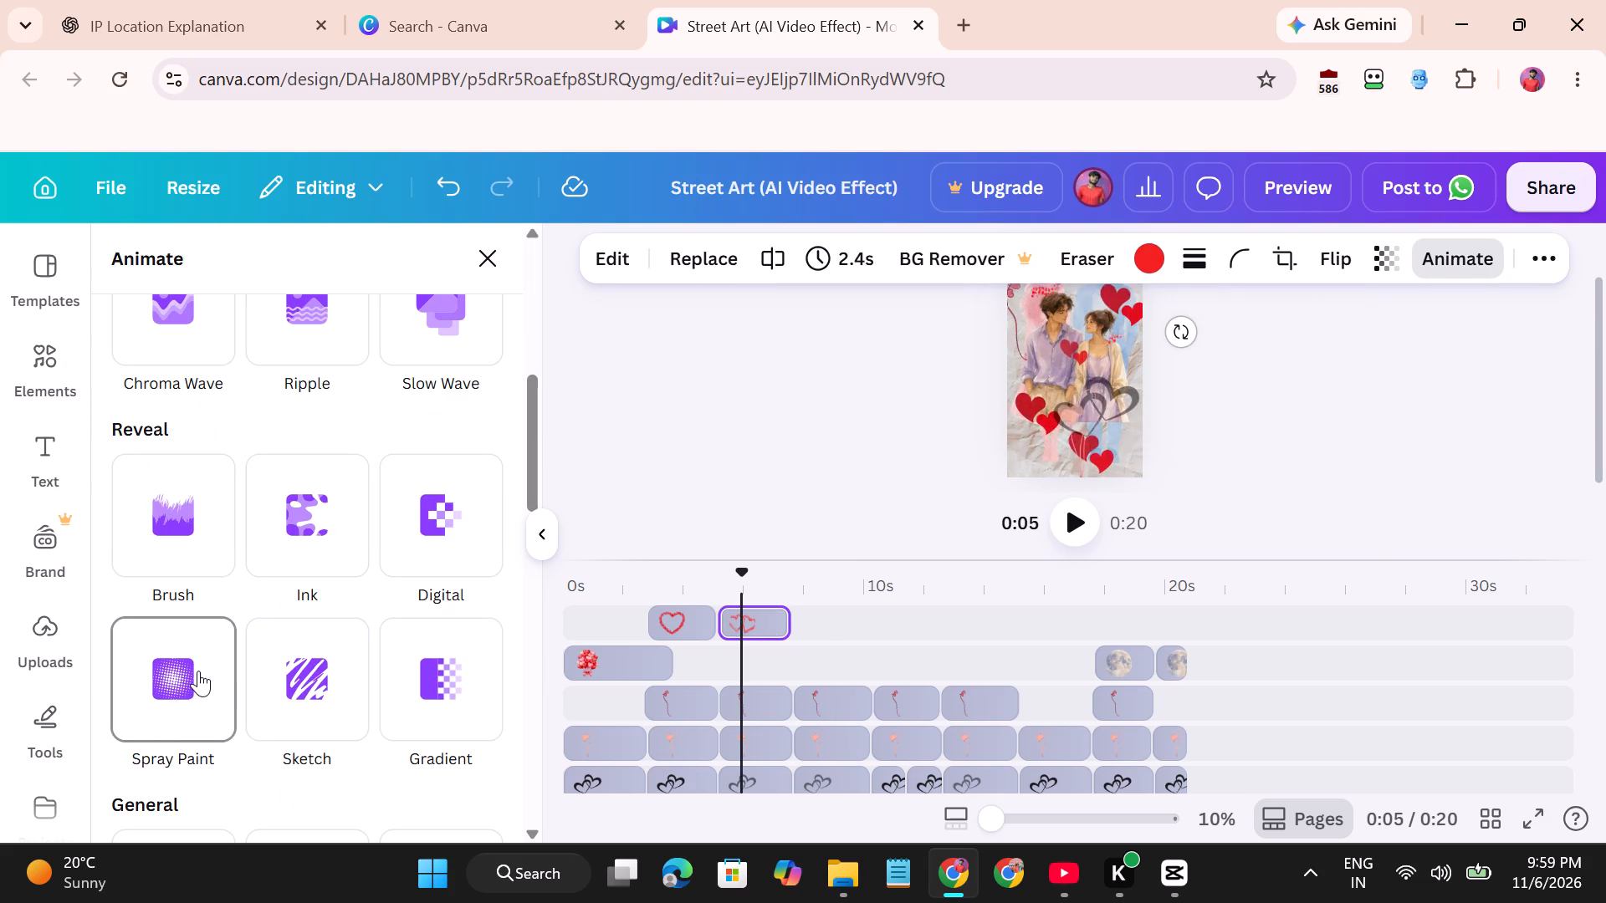
scroll(366, 658, "down", 1)
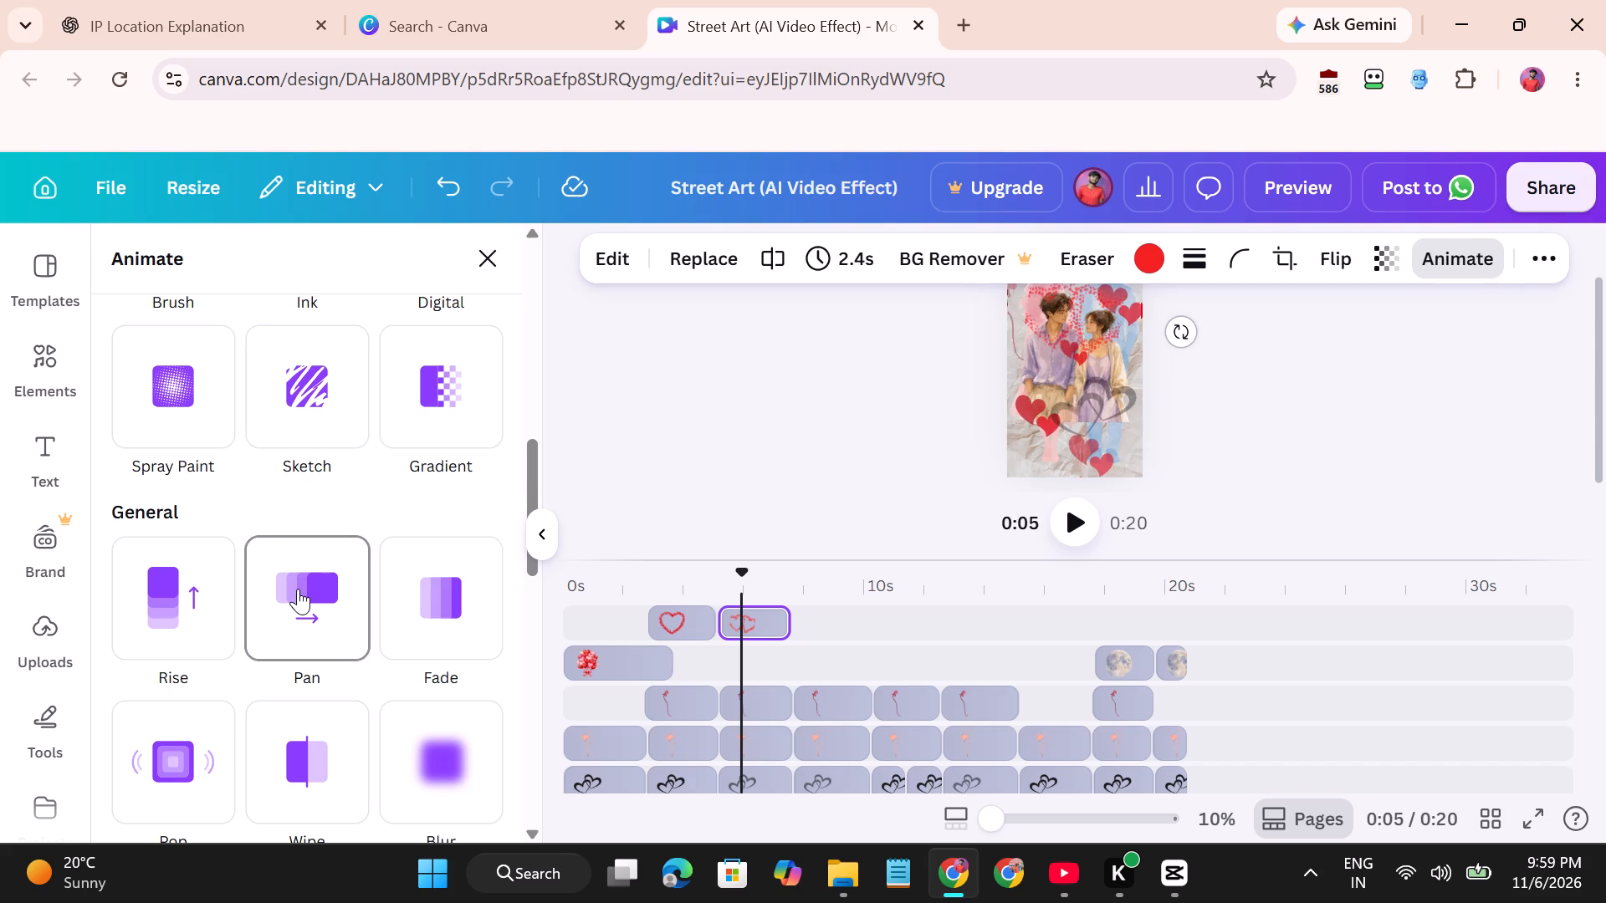
left_click(179, 606)
Stretch the double-heart outline slightly wider on both sides so it frames the standing couple's faces.
left_click_drag(1024, 309, 1013, 309)
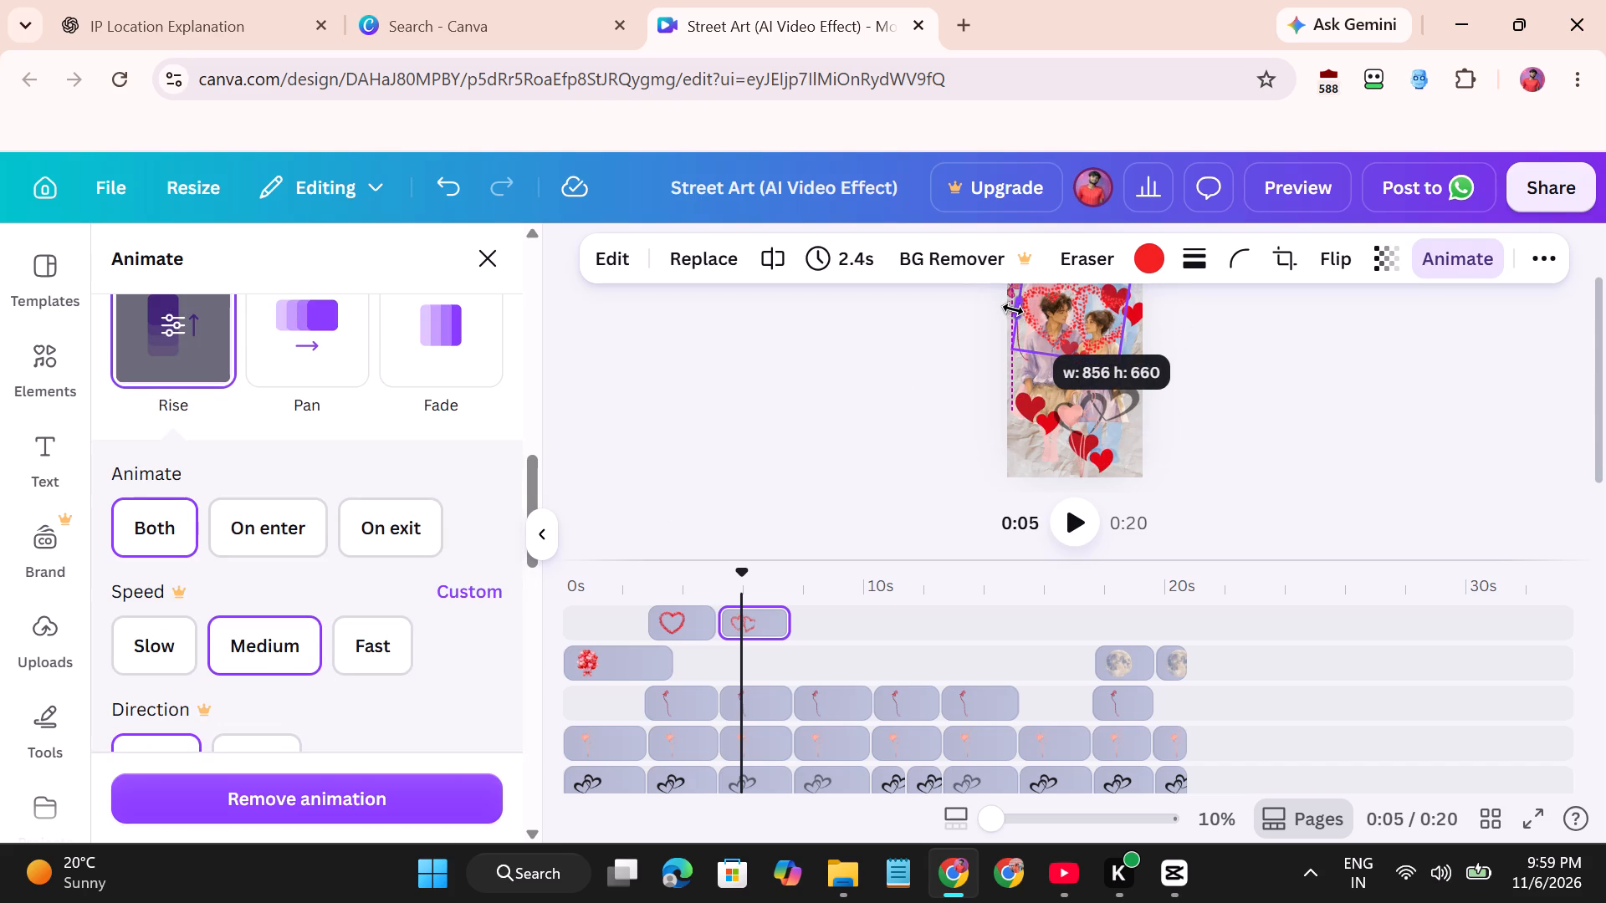
left_click_drag(1128, 328, 1137, 328)
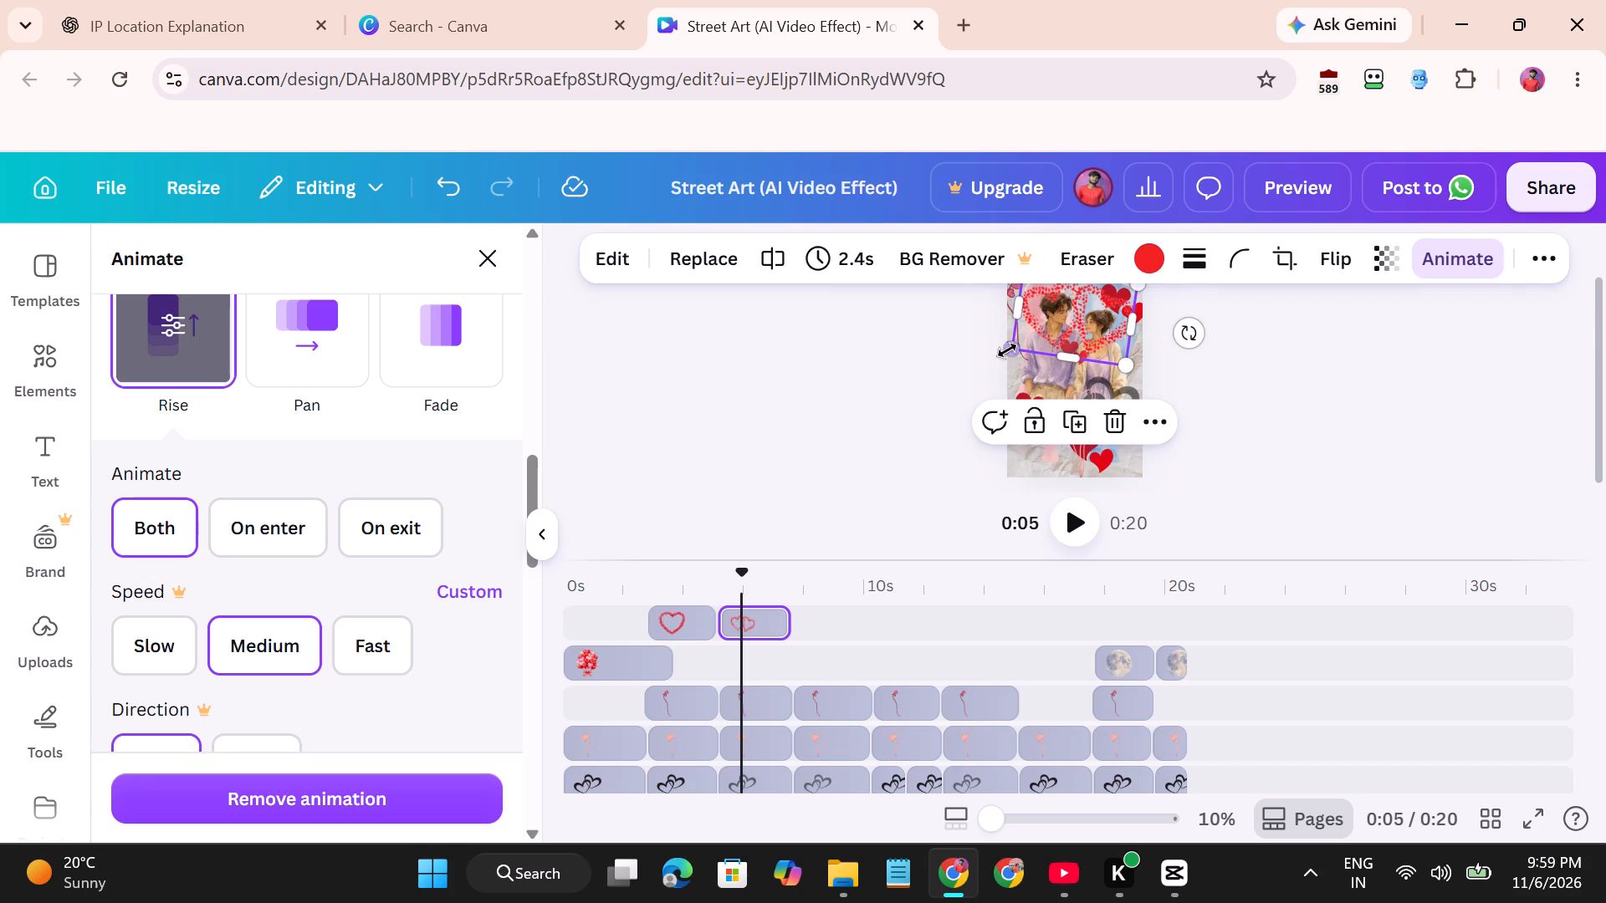